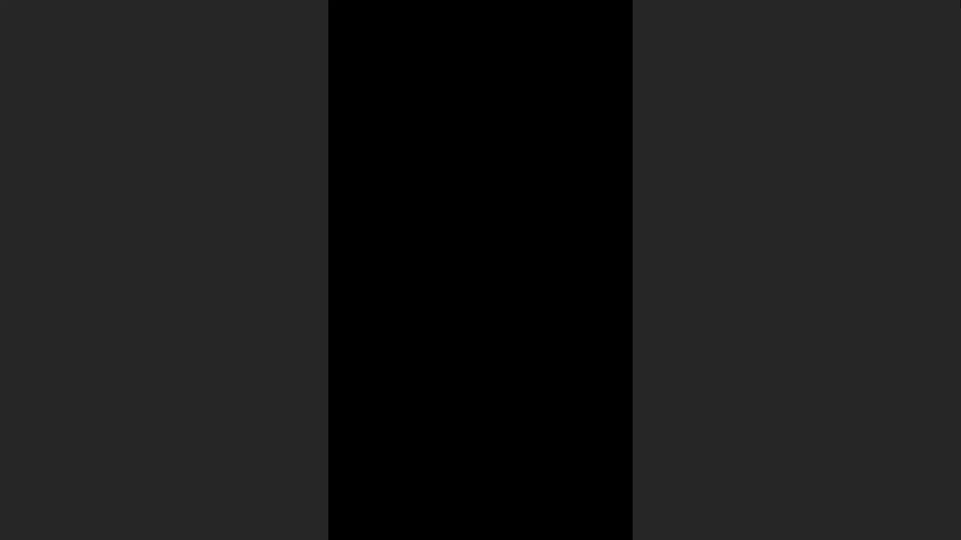
Play back the vertical housewarming video in the full-screen preview to review it.
left_click(585, 205)
left_click_drag(432, 481, 387, 496)
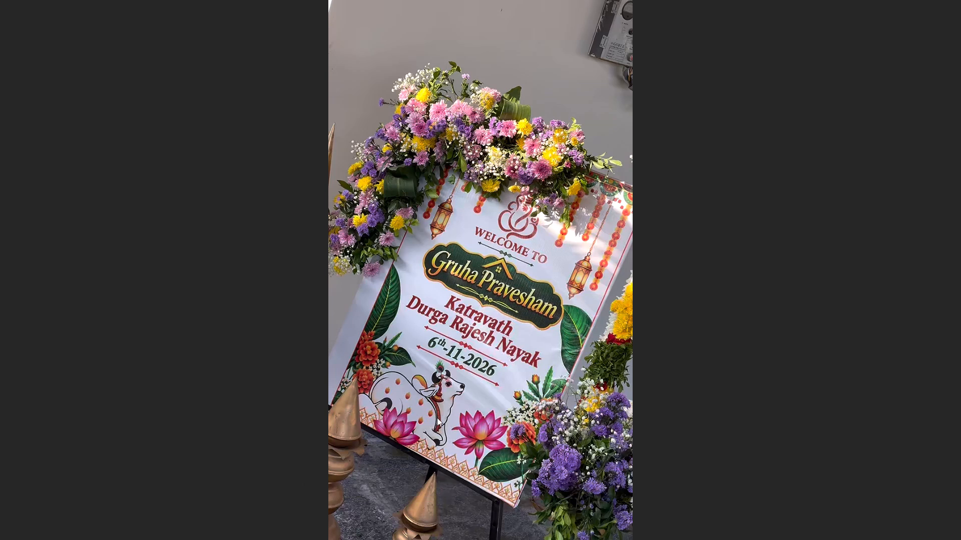
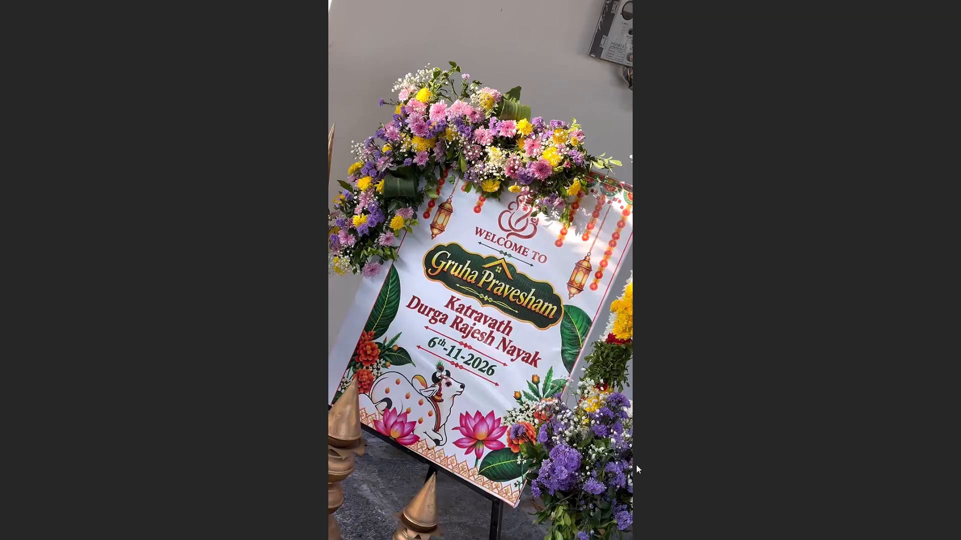
Leave the full-screen preview and play back the last three timeline clips, IMG_1380, IMG_1384 and IMG_1393.
left_click(649, 483)
scroll(629, 369, "left", 1)
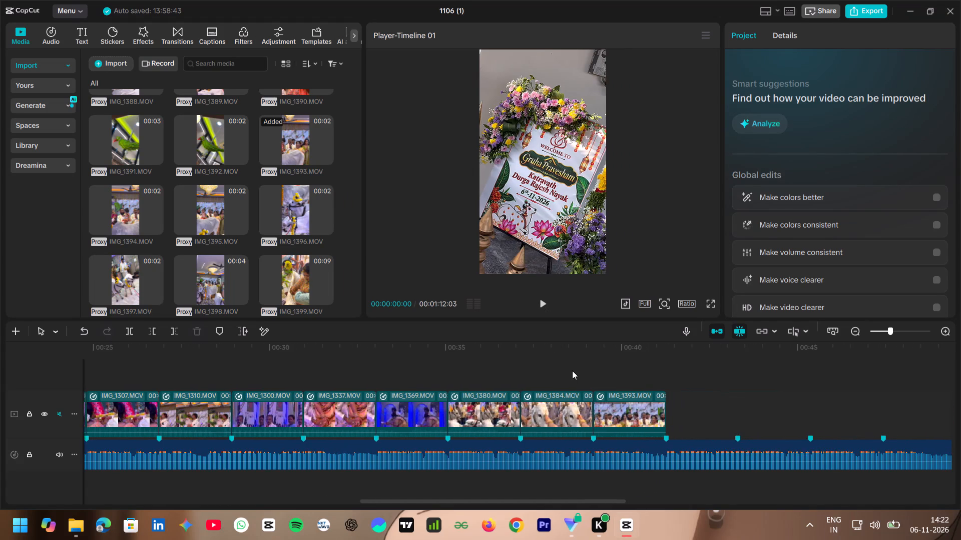
left_click(538, 370)
scroll(572, 362, "right", 14)
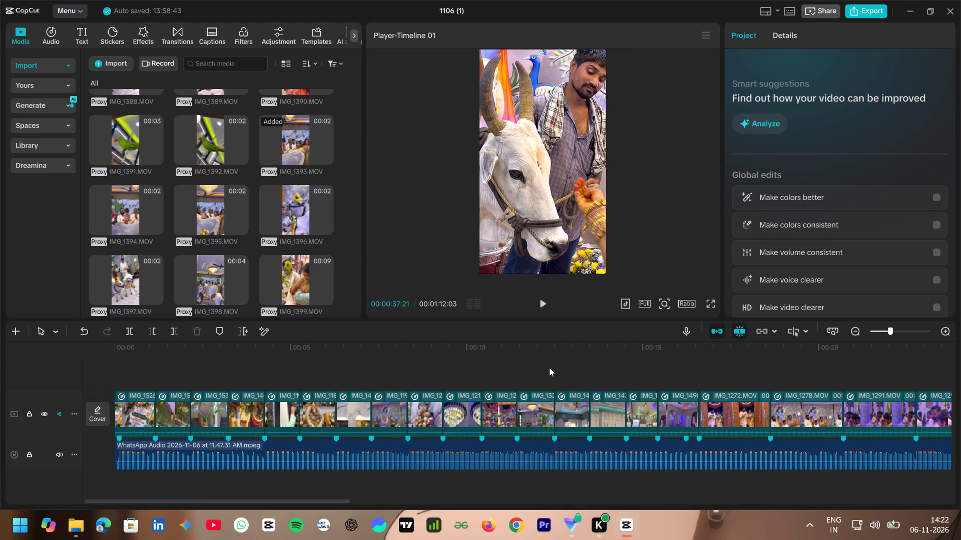
scroll(612, 352, "left", 6)
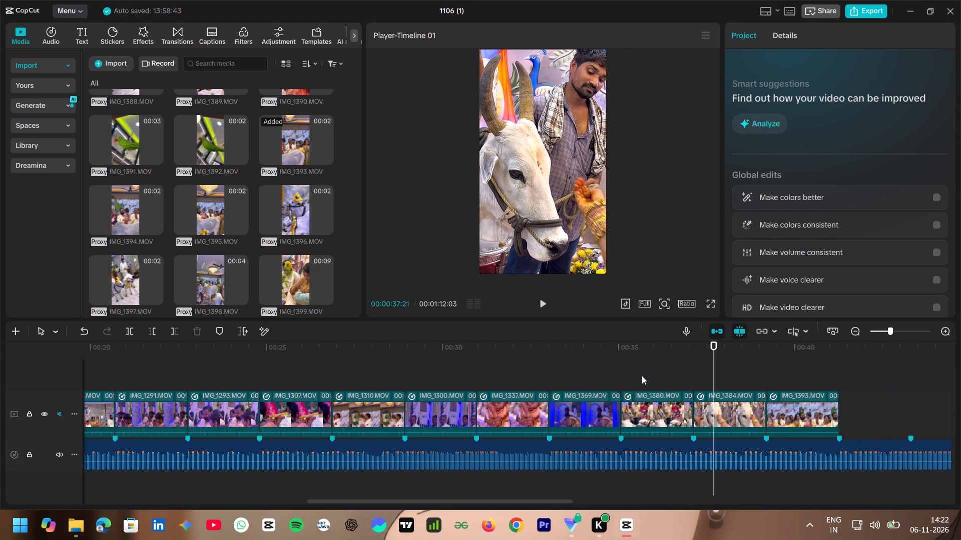
left_click(642, 375)
key("space")
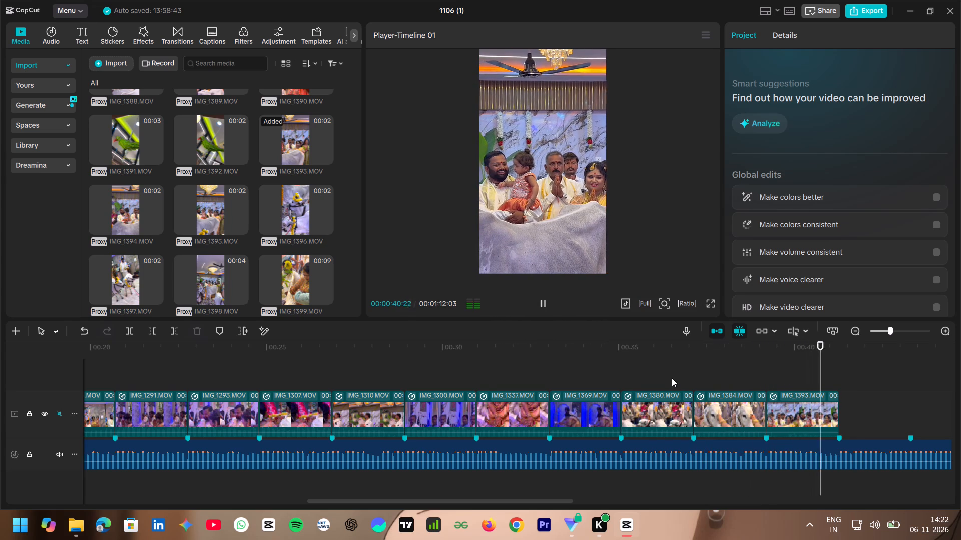
key("space")
Place the playhead at the end of the last timeline clip, IMG_1393, at 00:00:41:08.
scroll(739, 388, "left", 2)
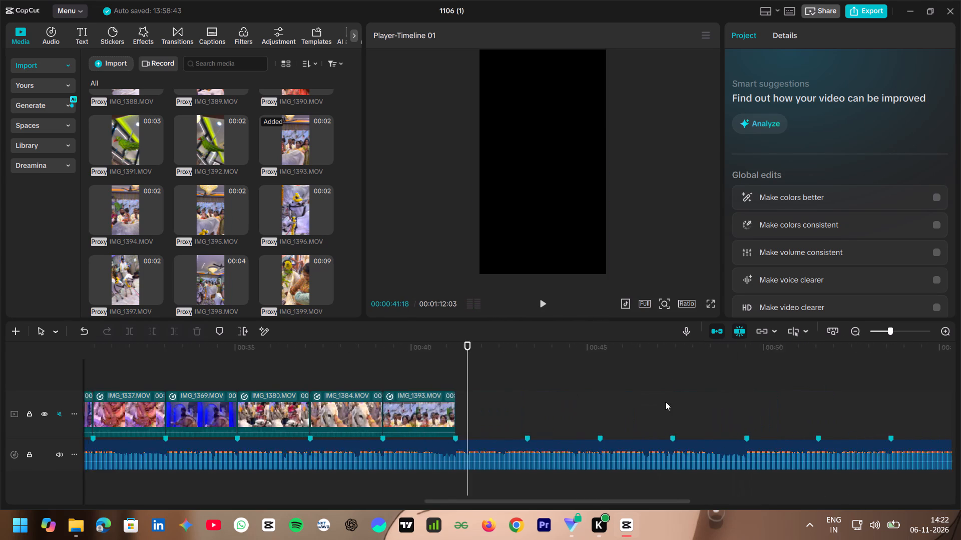
scroll(665, 401, "left", 1)
left_click(356, 361)
left_click_drag(356, 361, 365, 371)
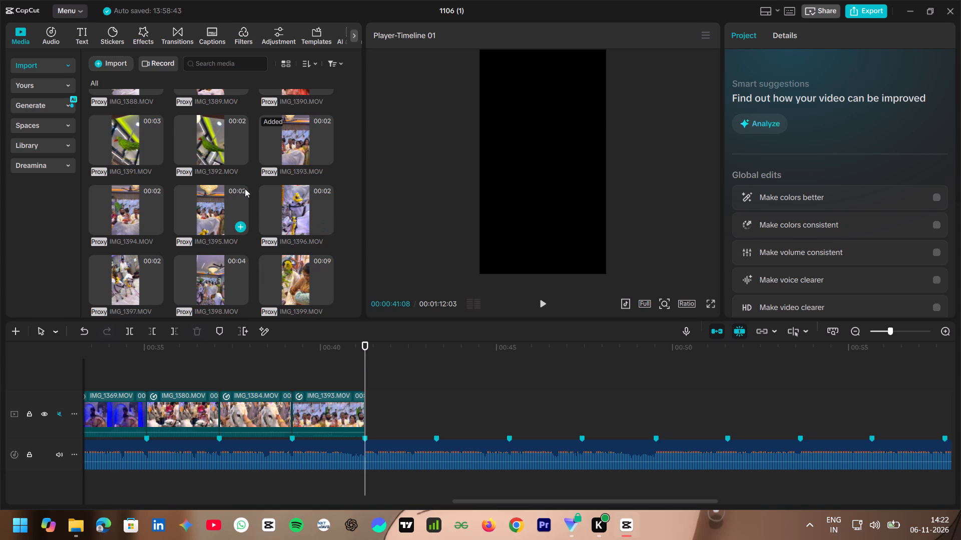
Look through the imported media for the next shot, previewing IMG_1406 and the clips from IMG_1399 to IMG_1403.
scroll(245, 188, "down", 3)
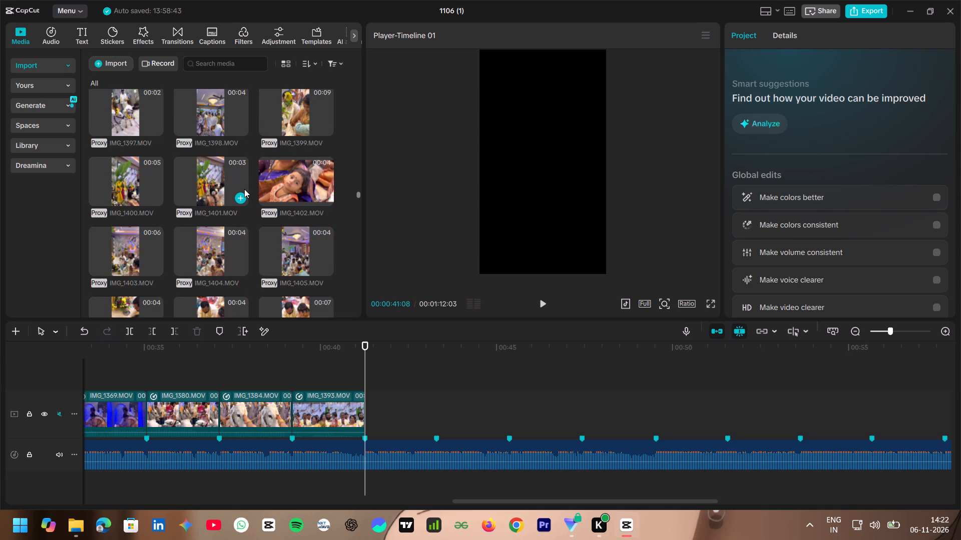
scroll(244, 190, "down", 3)
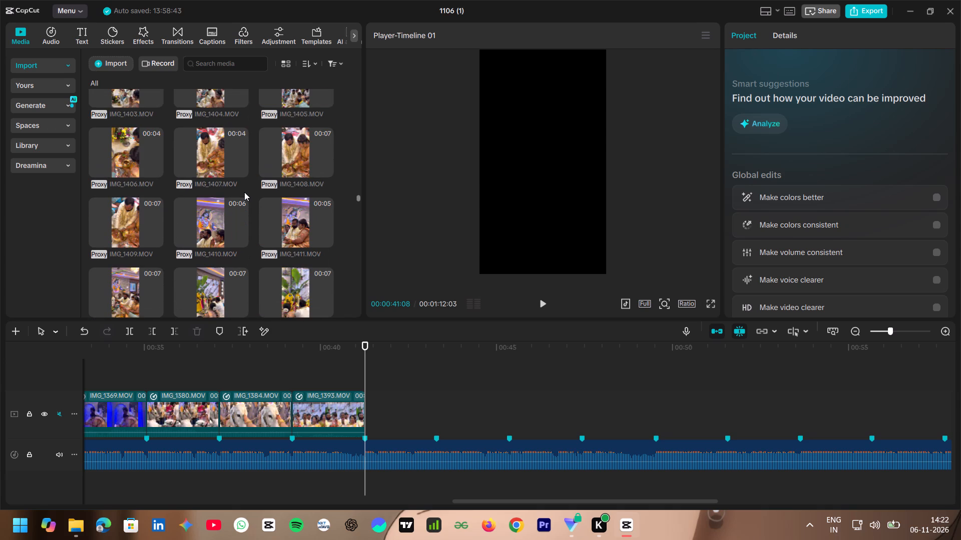
scroll(224, 206, "up", 1)
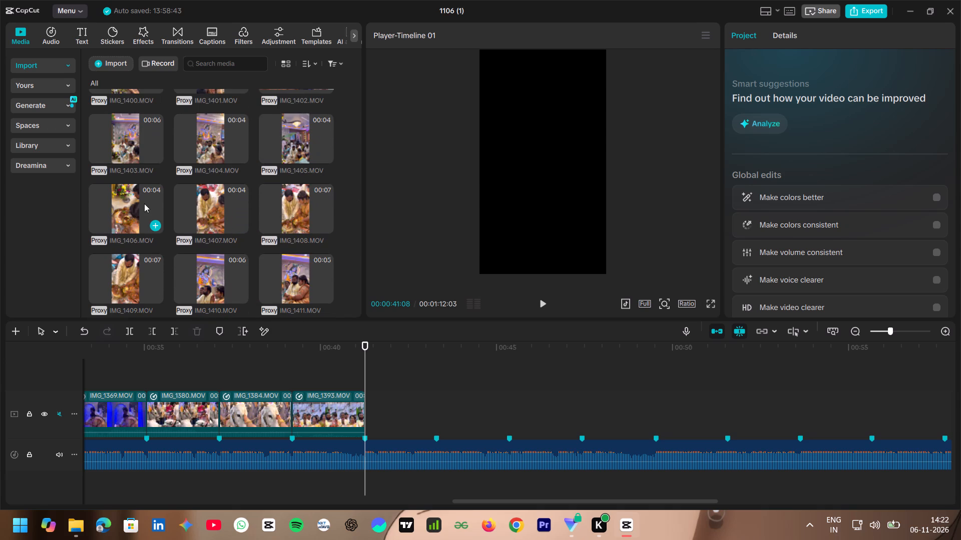
left_click(141, 204)
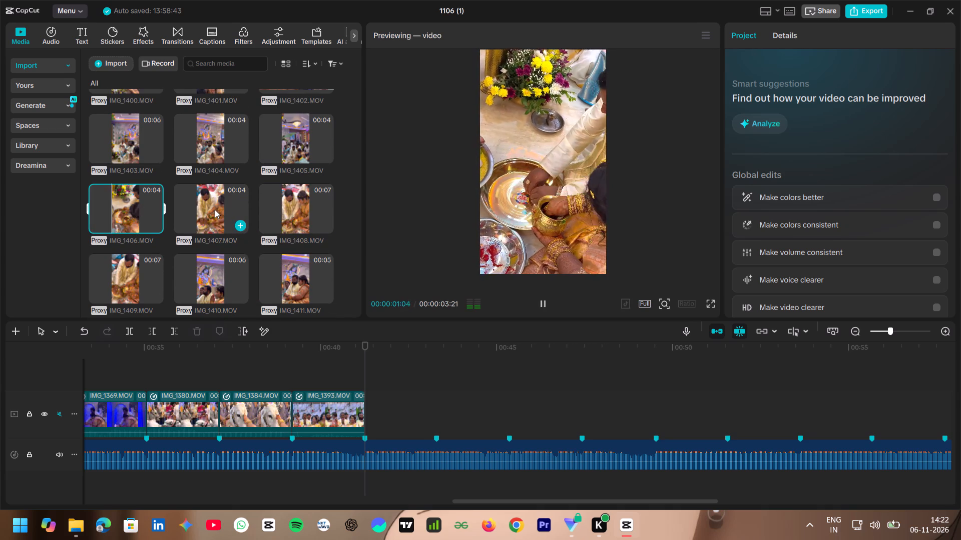
scroll(215, 209, "up", 2)
left_click(223, 178)
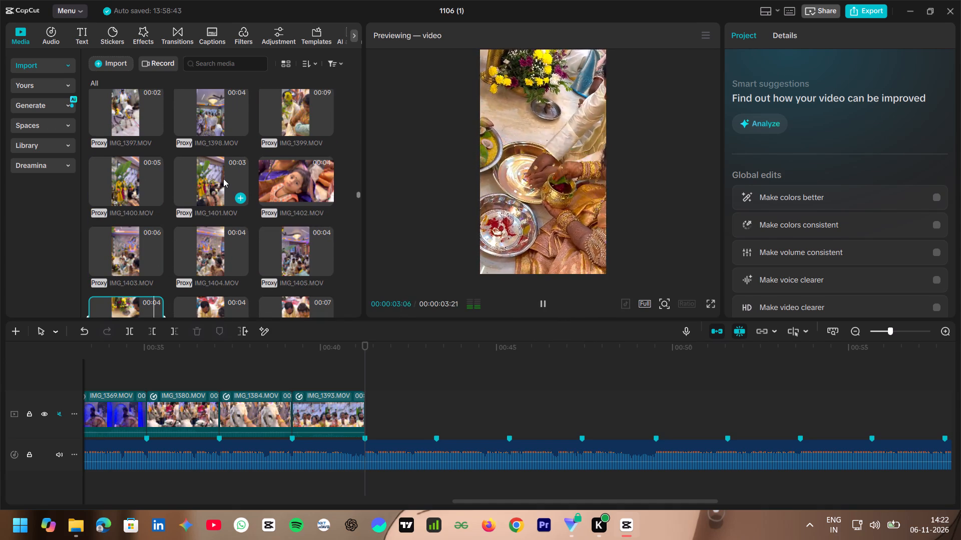
left_click(285, 116)
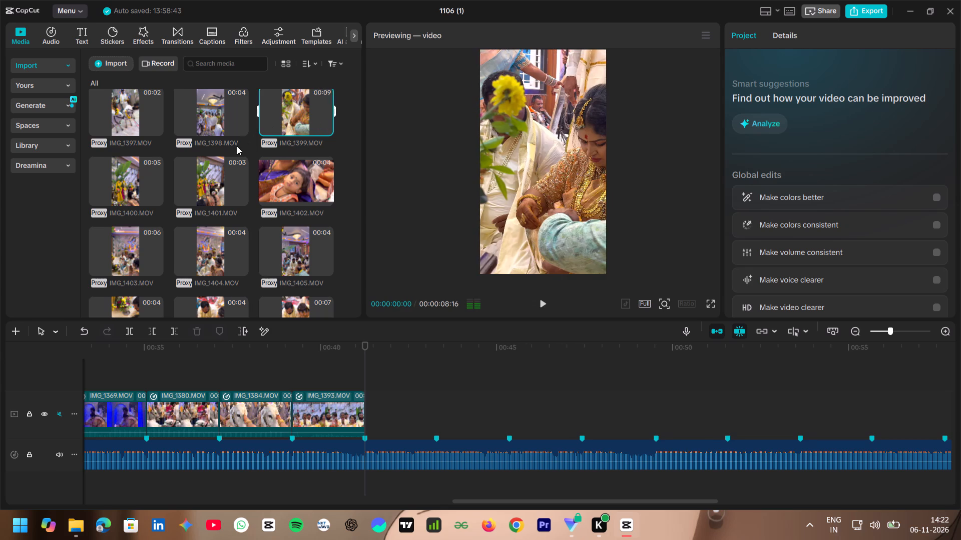
left_click(139, 188)
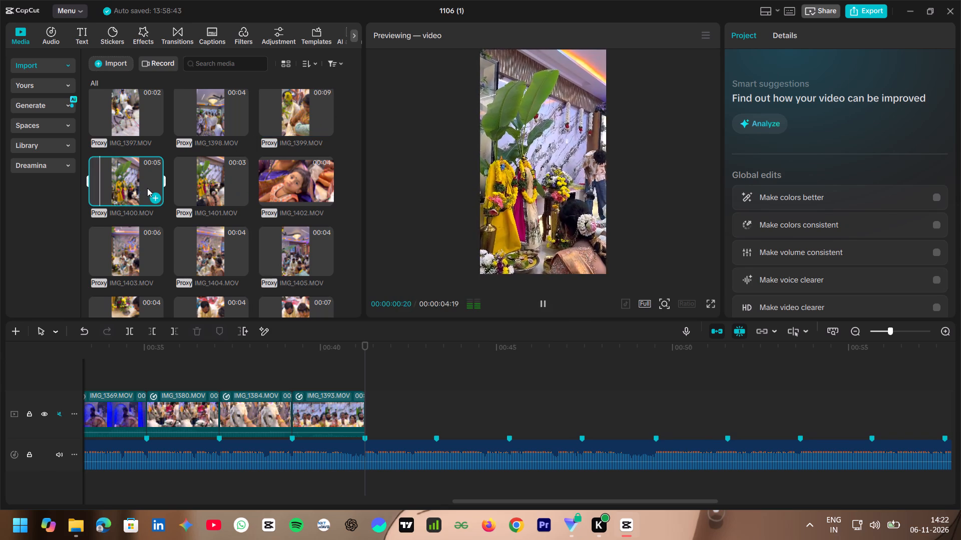
left_click(220, 177)
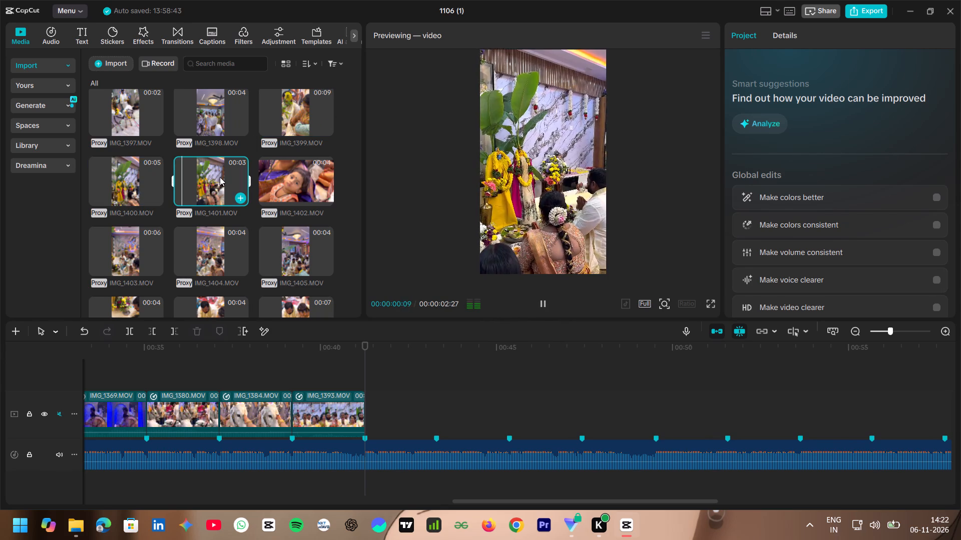
left_click(135, 245)
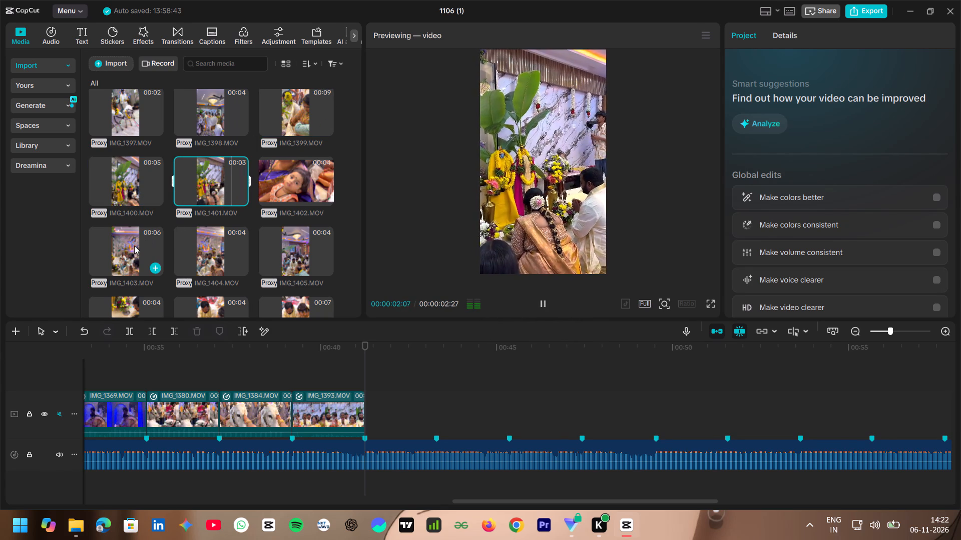
left_click(279, 178)
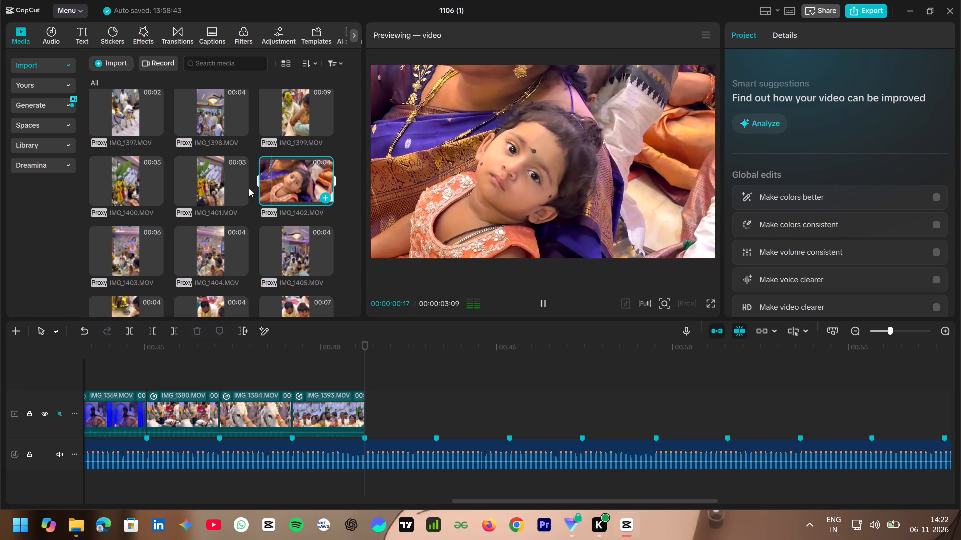
Preview the ceremony source clips from IMG_1404 through IMG_1408 in the media library.
scroll(232, 199, "down", 1)
left_click(218, 202)
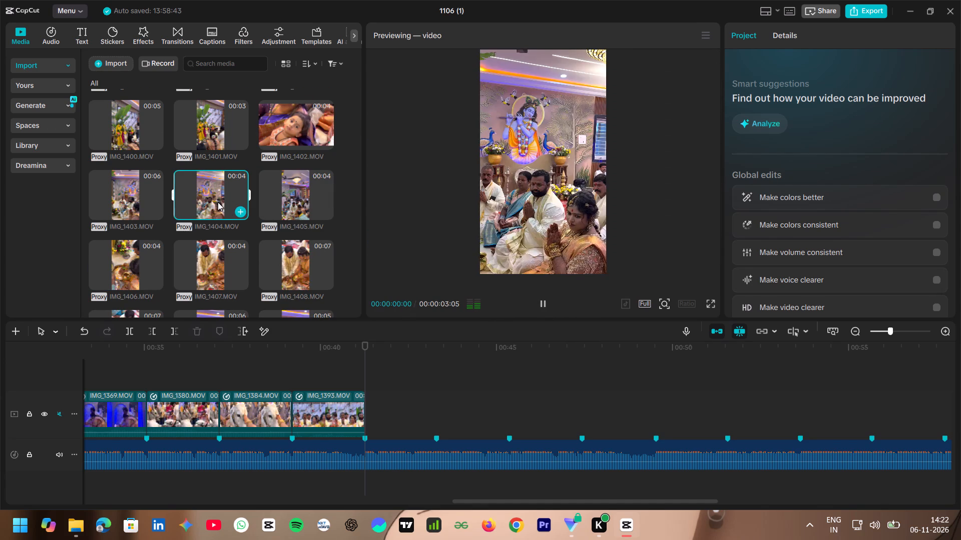
left_click(283, 195)
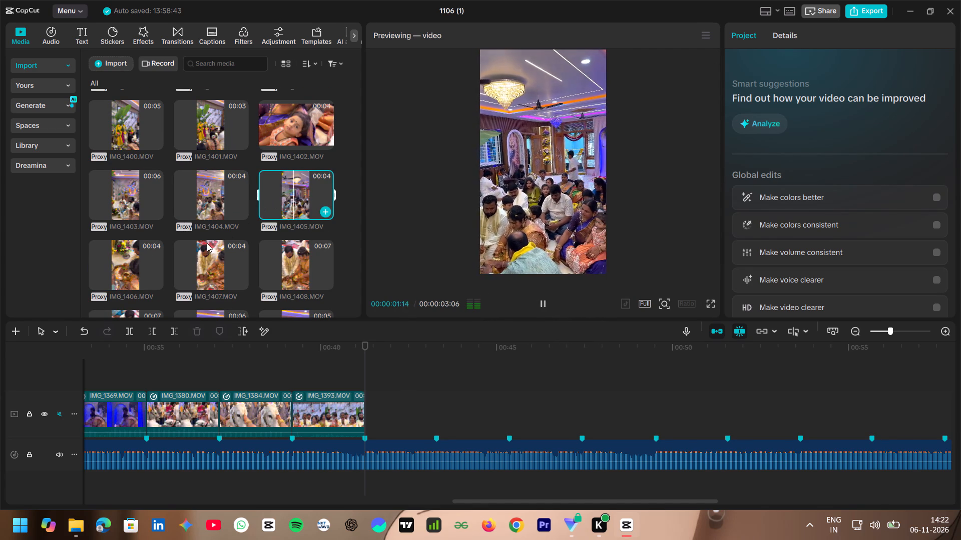
left_click(125, 262)
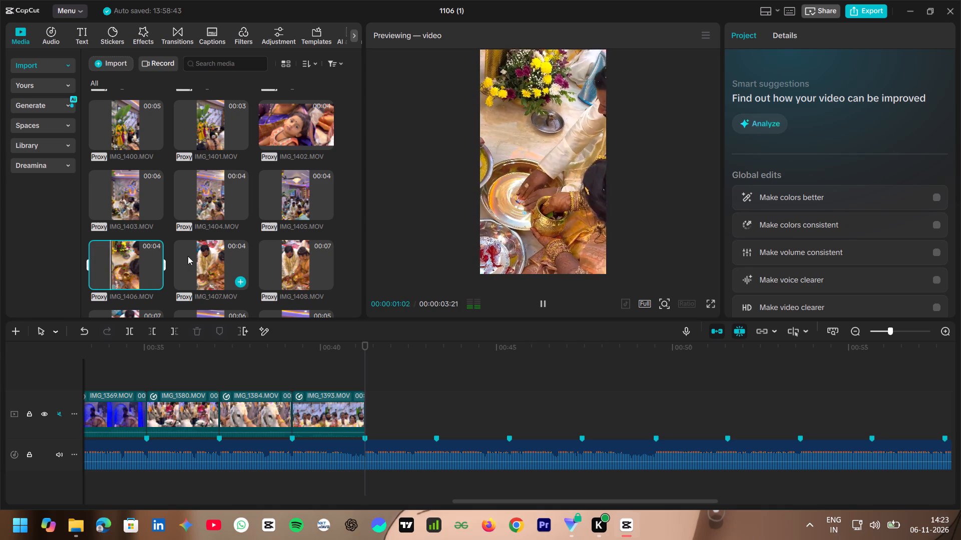
left_click(192, 256)
scroll(217, 242, "down", 1)
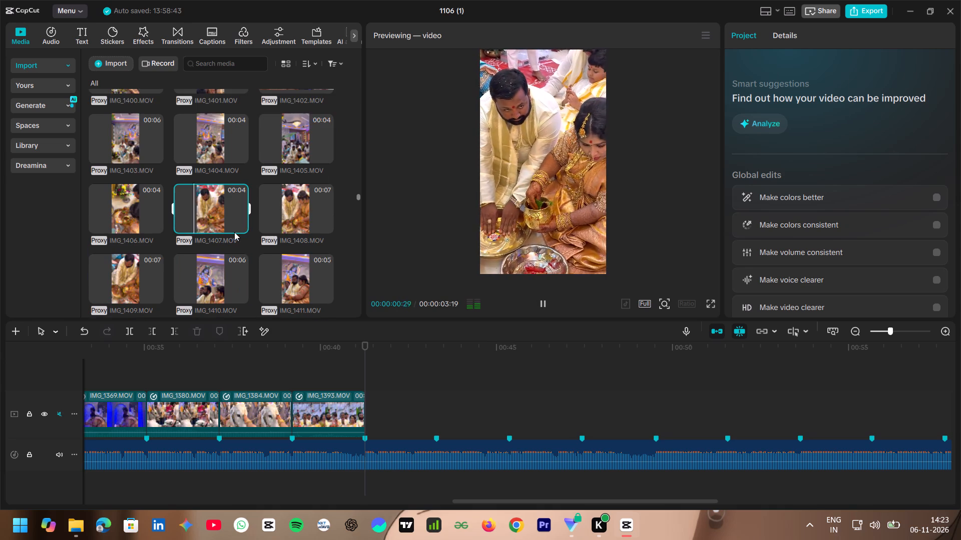
left_click(304, 204)
scroll(214, 203, "down", 1)
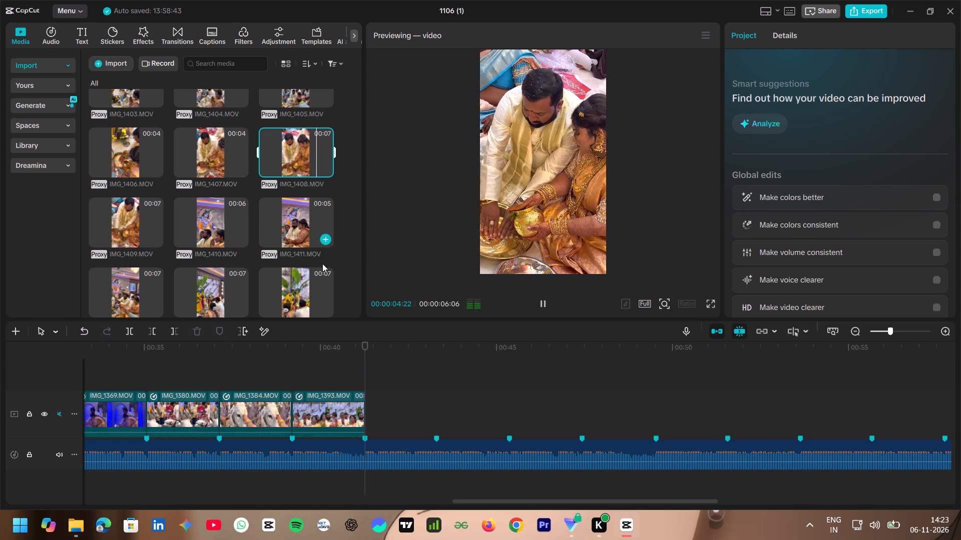
Replay the second half of the last timeline clip, IMG_1393.
left_click(318, 378)
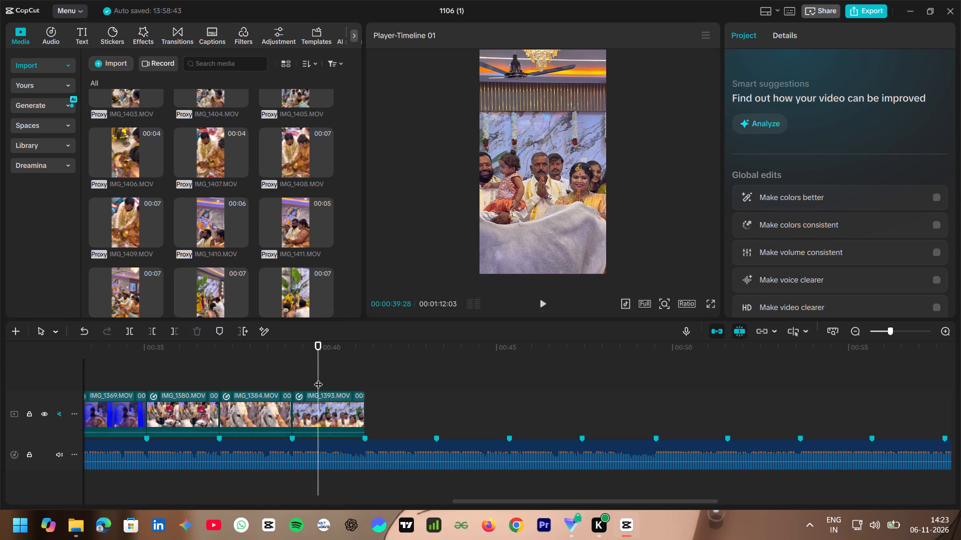
key("space")
key("space")
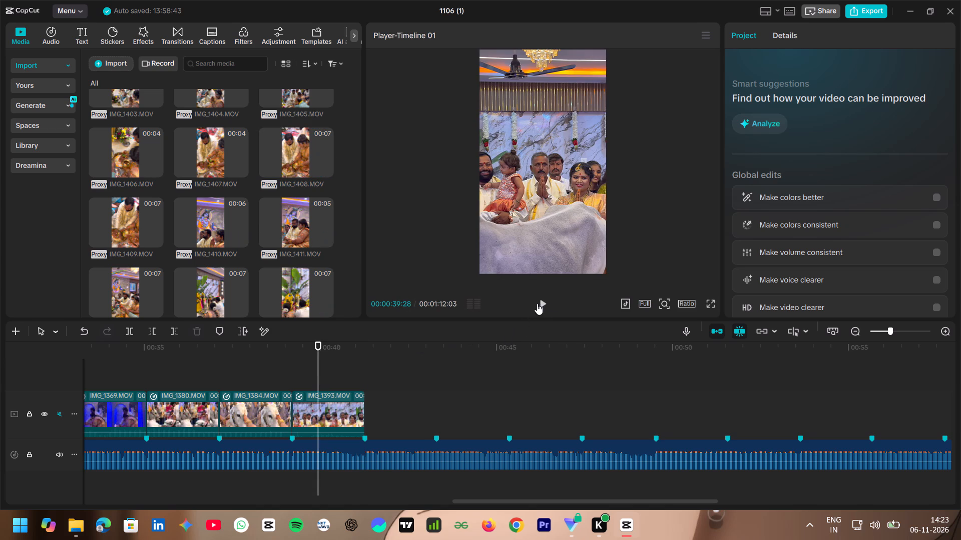
left_click(544, 300)
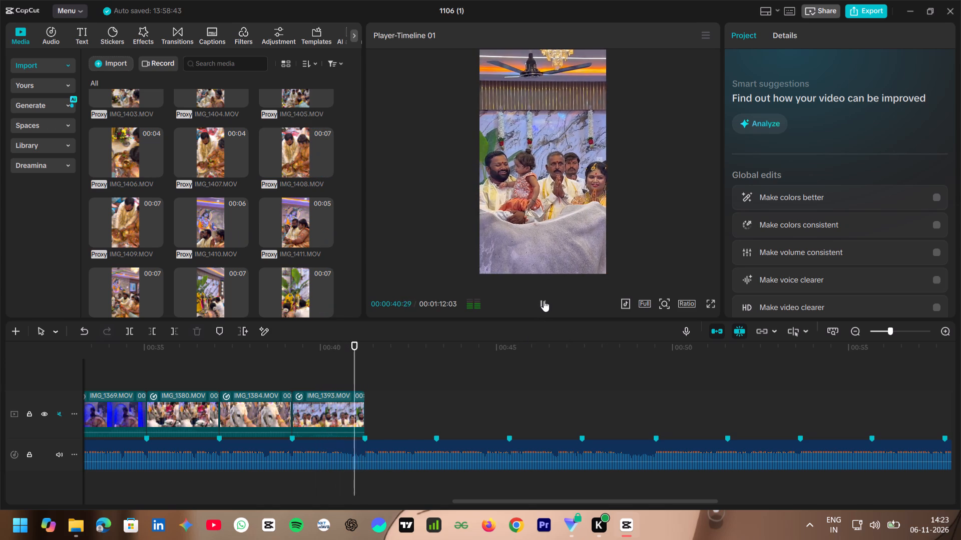
left_click(544, 300)
Return the playhead to the end of clip IMG_1393 at 00:00:41:08.
left_click_drag(380, 358, 374, 361)
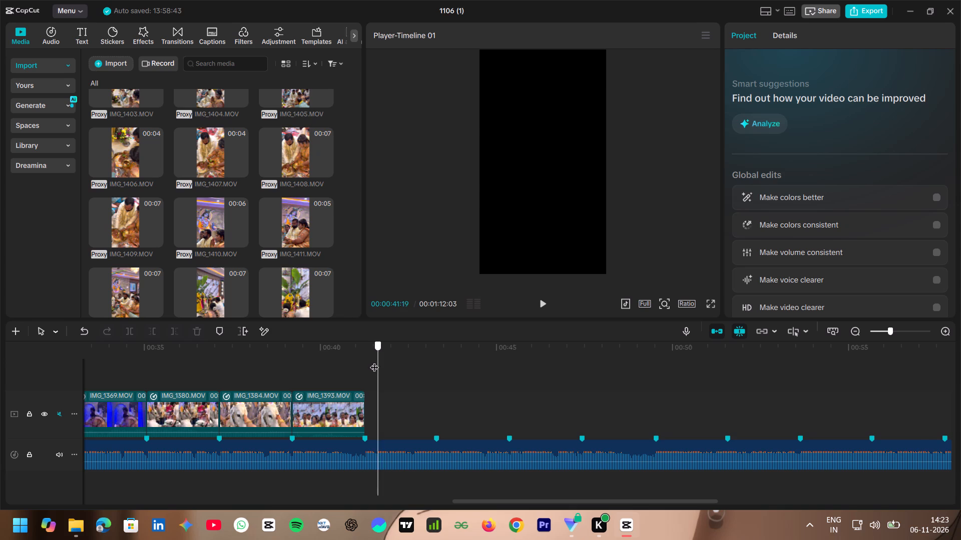
left_click_drag(374, 361, 364, 366)
Look further through the imported media for the next shot, previewing IMG_1420, IMG_1430, and IMG_1433 to IMG_1435.
scroll(208, 231, "down", 2)
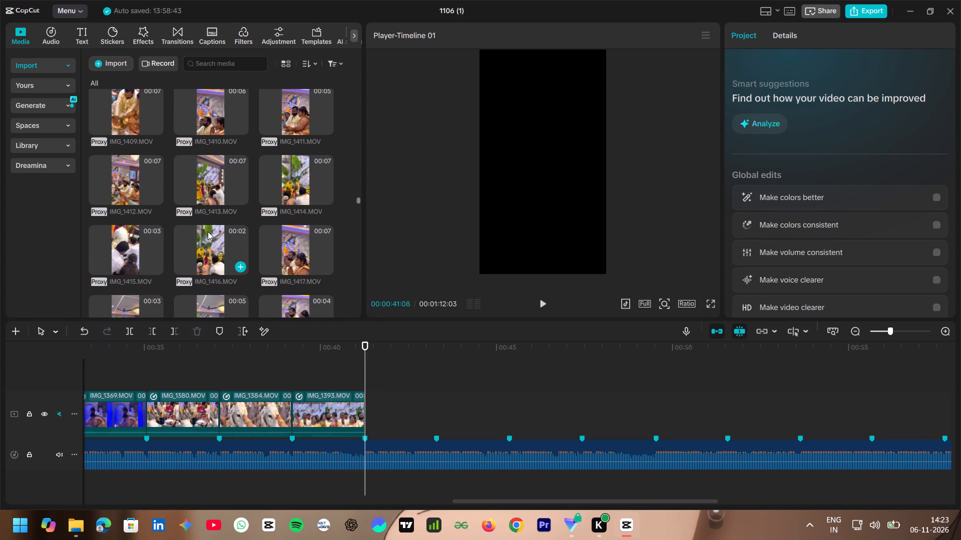
scroll(213, 225, "down", 2)
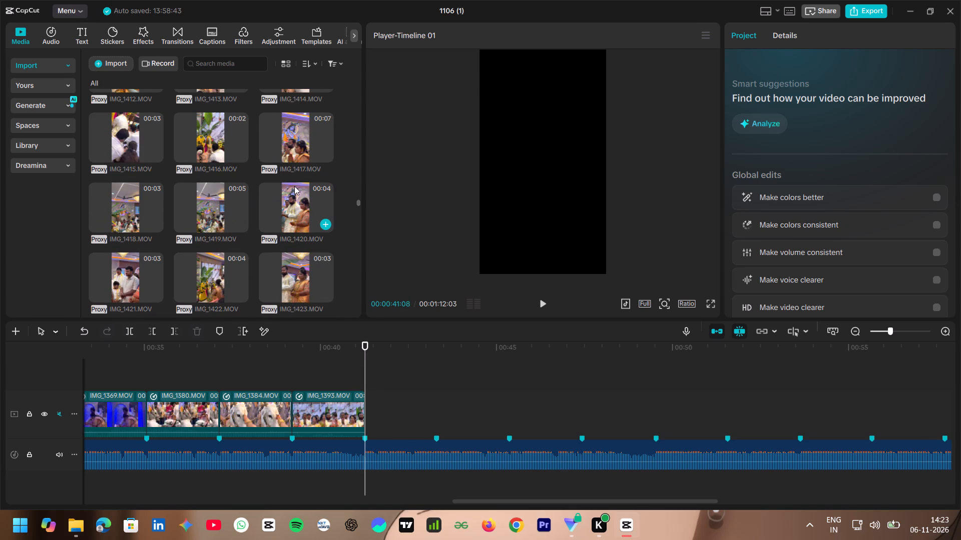
left_click(294, 186)
scroll(249, 194, "down", 1)
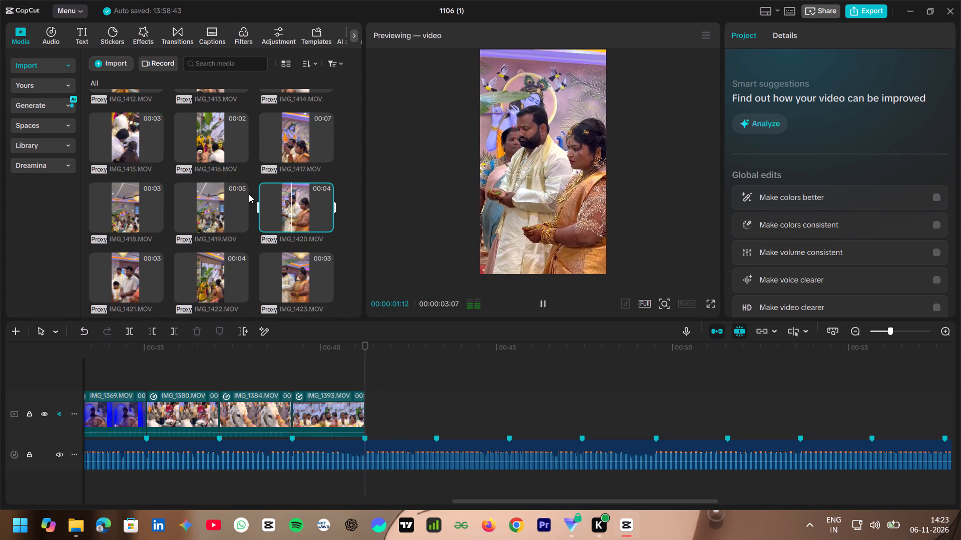
scroll(229, 216, "down", 4)
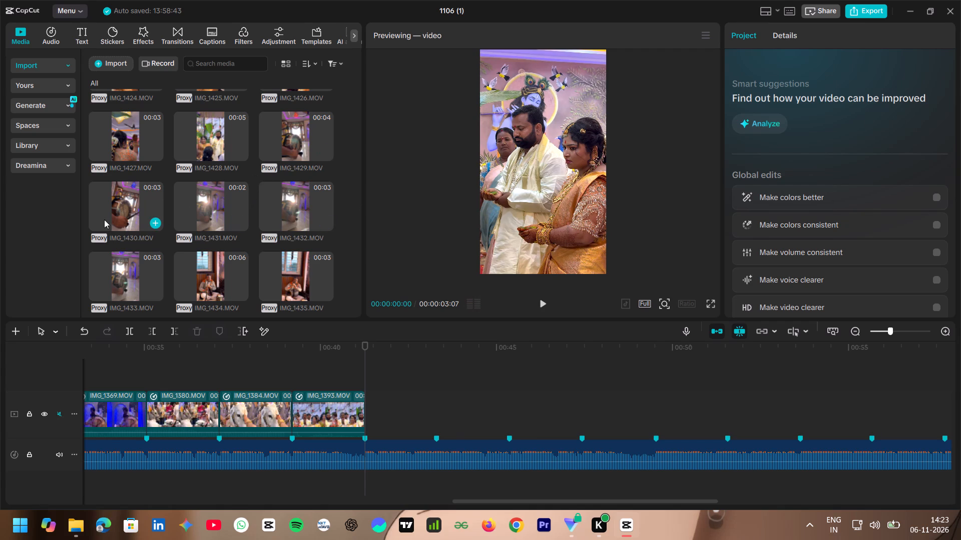
left_click(127, 203)
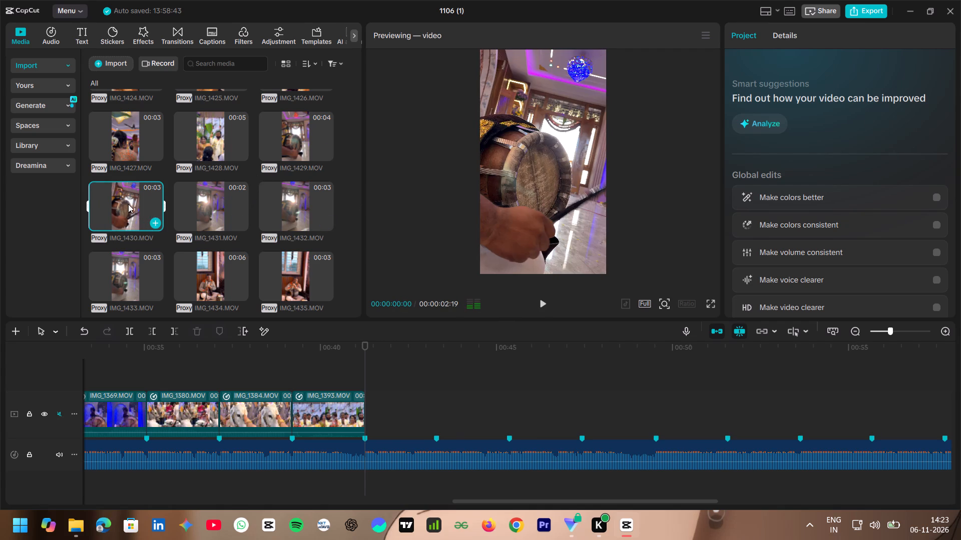
left_click(136, 263)
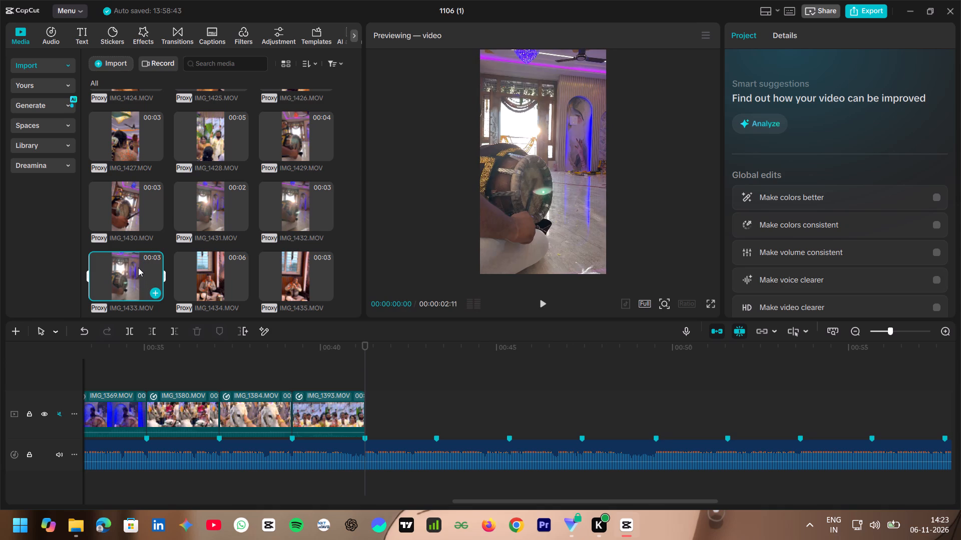
scroll(199, 255, "down", 1)
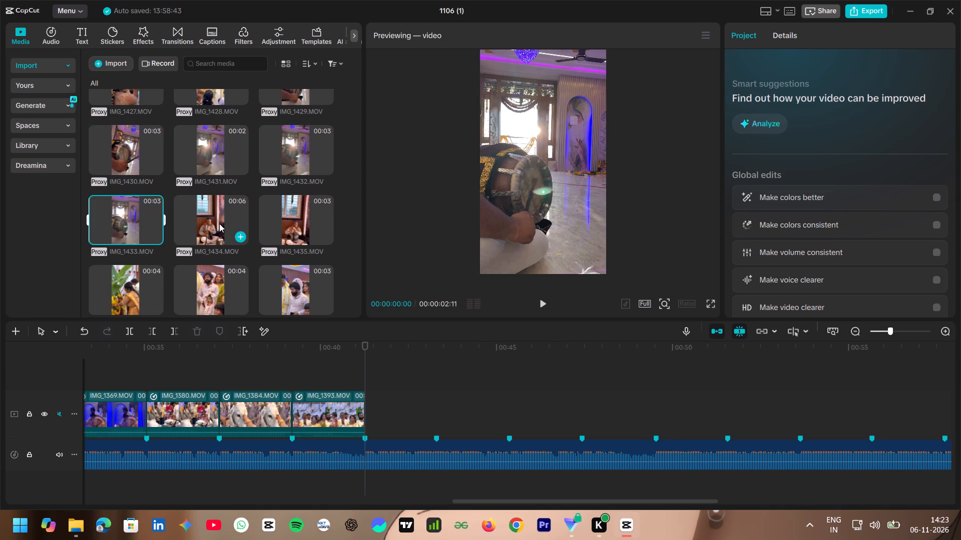
left_click(219, 223)
left_click(298, 217)
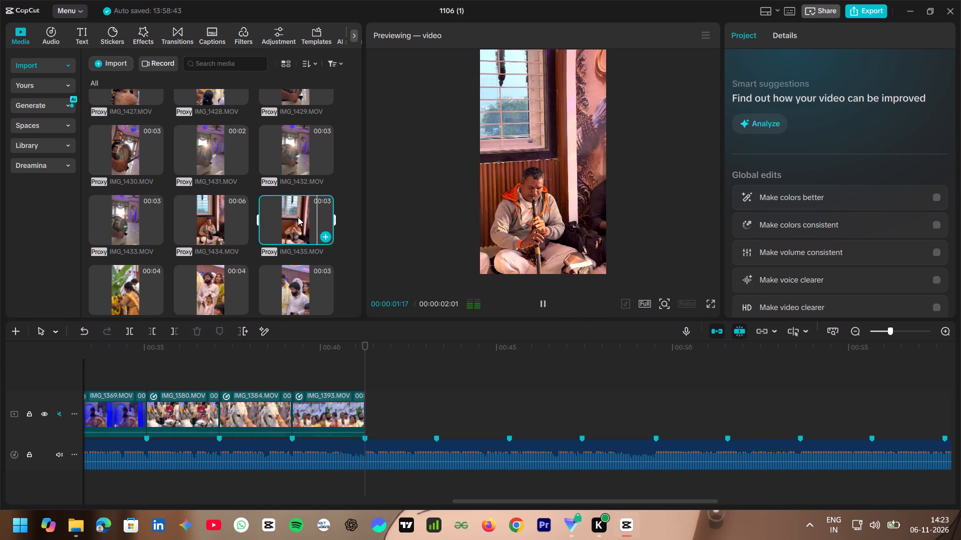
Browse the media onward to IMG_1447 and preview the family ceremony clips IMG_1439, IMG_1440, IMG_1437 and IMG_1436.
scroll(199, 243, "down", 2)
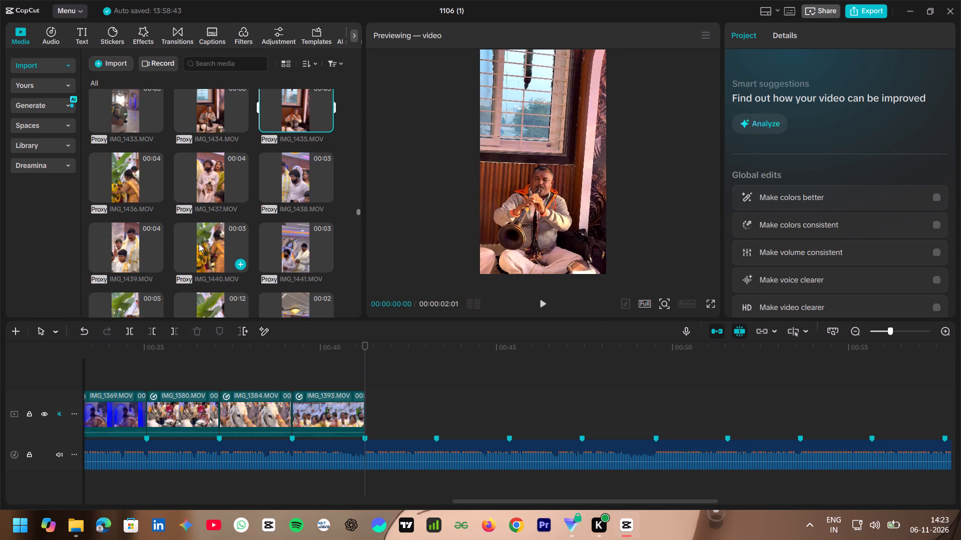
scroll(199, 243, "down", 2)
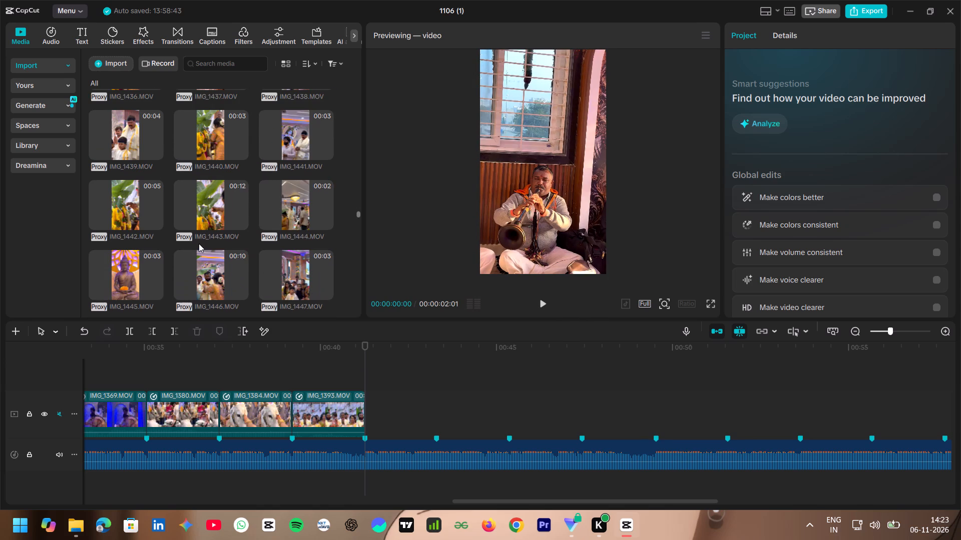
scroll(199, 243, "up", 2)
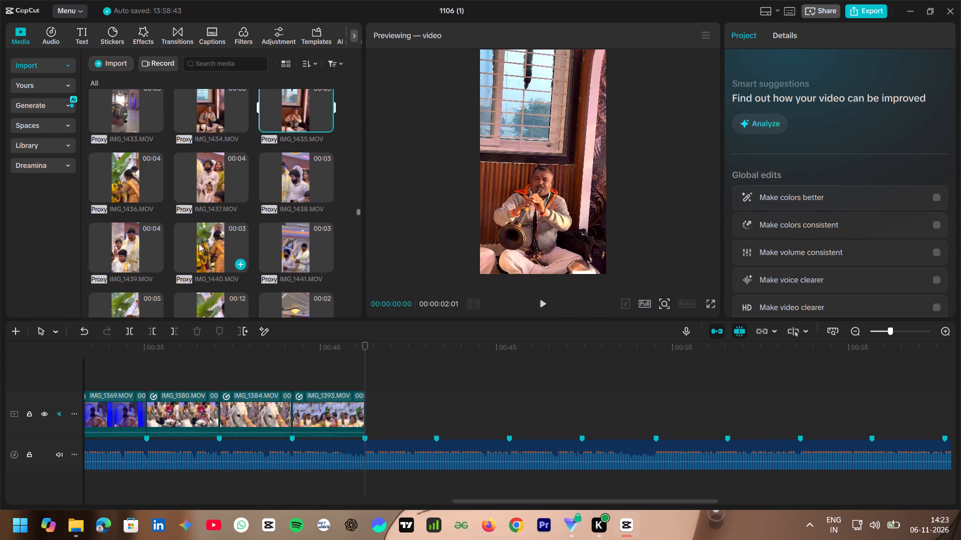
left_click(133, 258)
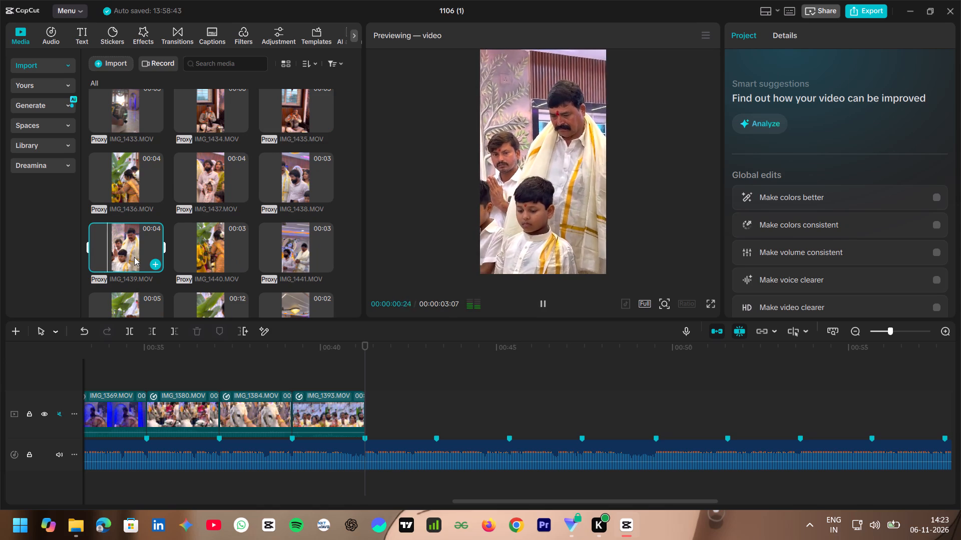
left_click(211, 245)
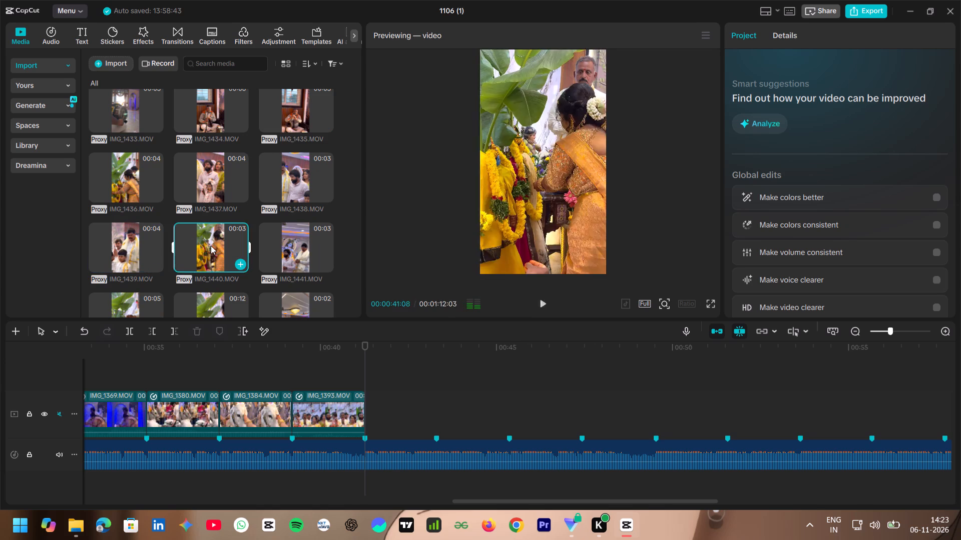
left_click(212, 182)
scroll(213, 190, "up", 1)
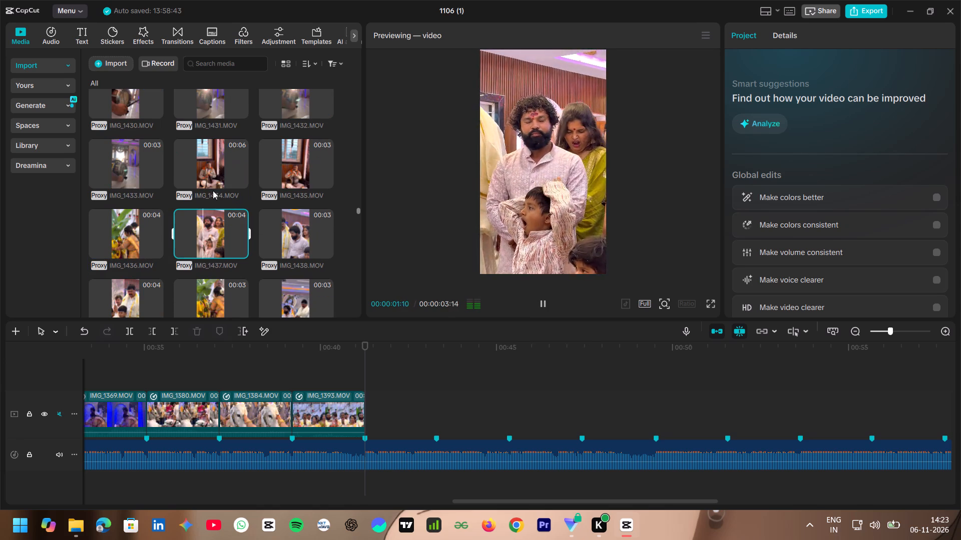
left_click(122, 228)
Place the drum clip IMG_1433 on the main video track directly after IMG_1393.
left_click(134, 176)
left_click_drag(133, 169, 140, 170)
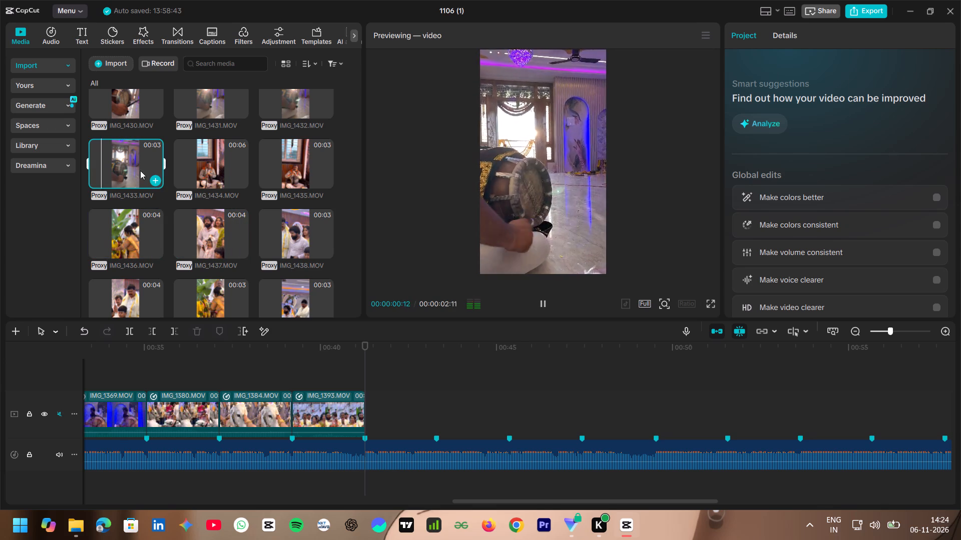
left_click_drag(140, 170, 376, 408)
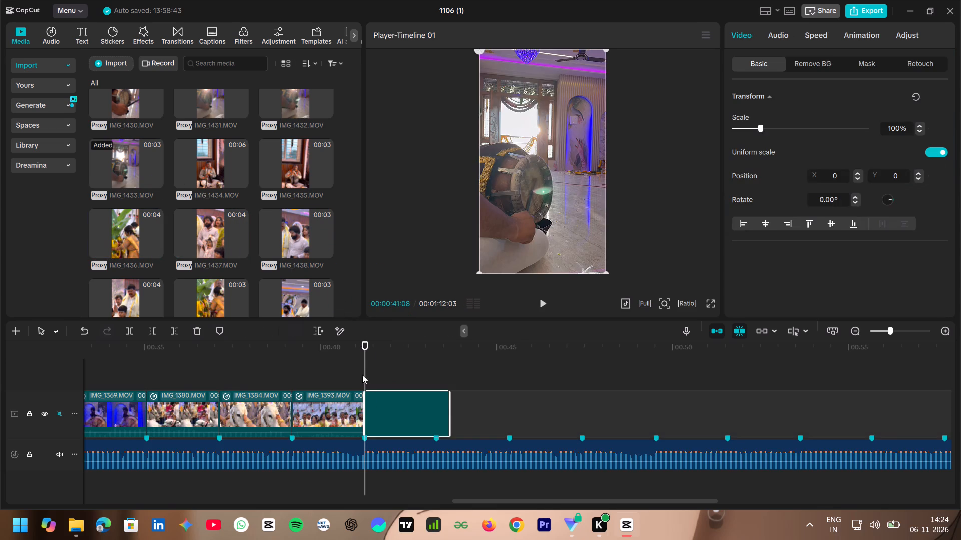
Trim about the first second off the start of timeline clip IMG_1433.
left_click_drag(366, 363, 412, 373)
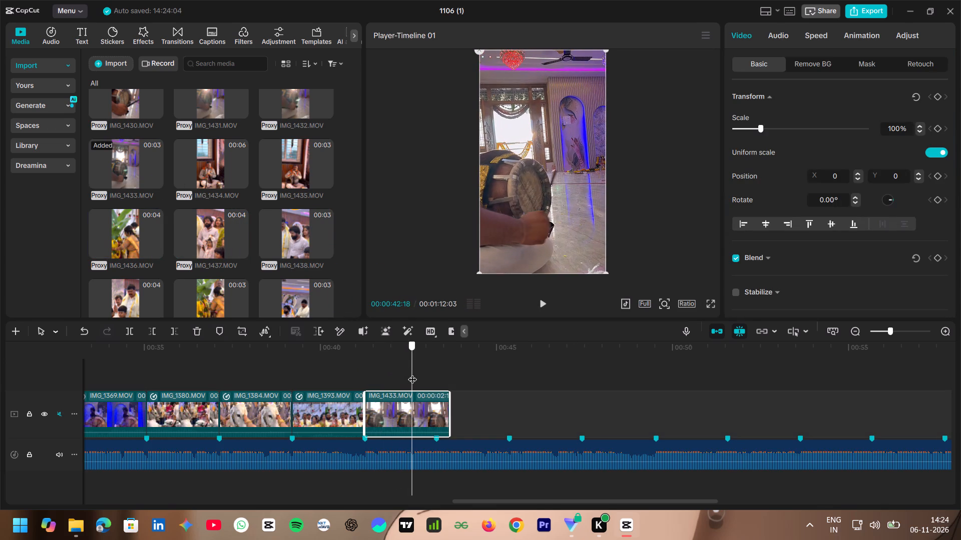
left_click_drag(412, 373, 400, 375)
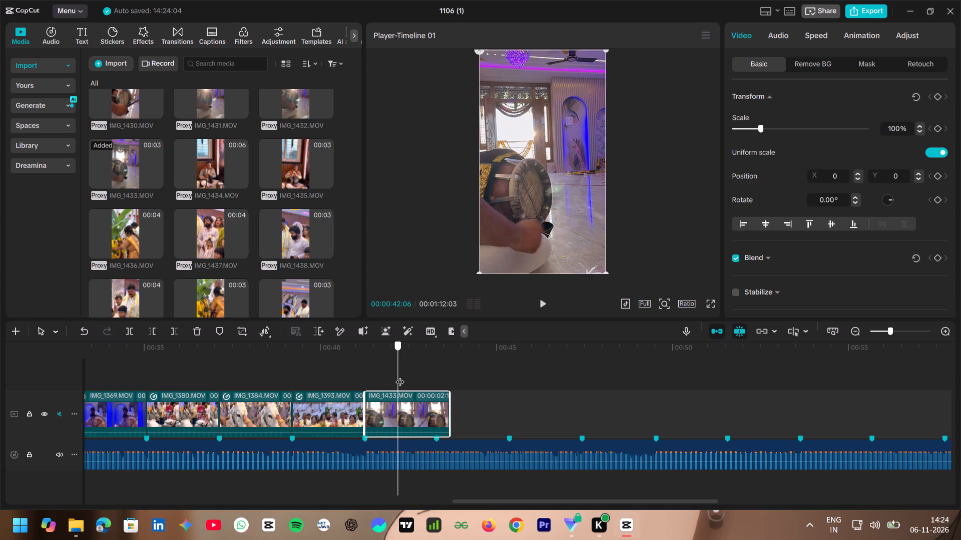
left_click_drag(400, 375, 401, 377)
key("q")
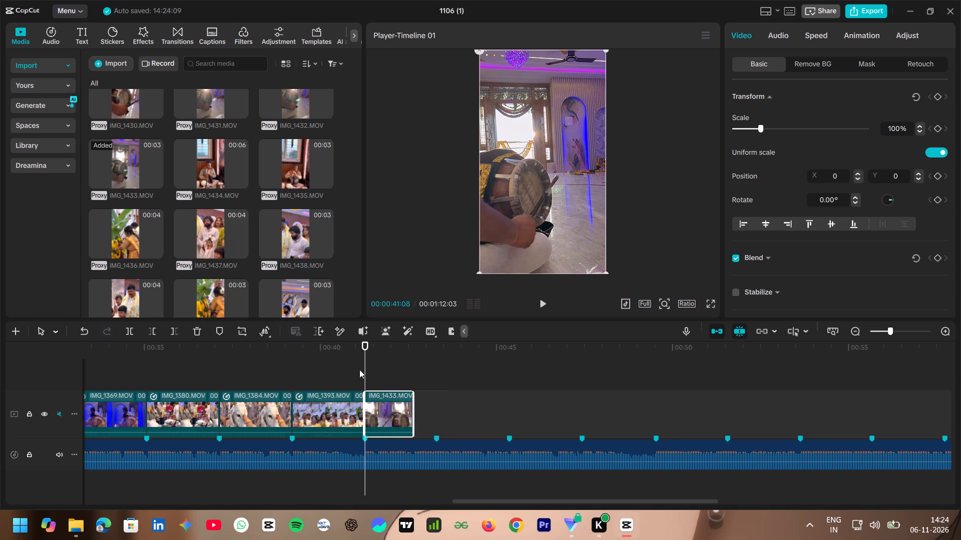
Apply a Custom speed curve to IMG_1433, removing its second and third inner points and lowering the end point to 0.1x.
left_click_drag(365, 364, 390, 370)
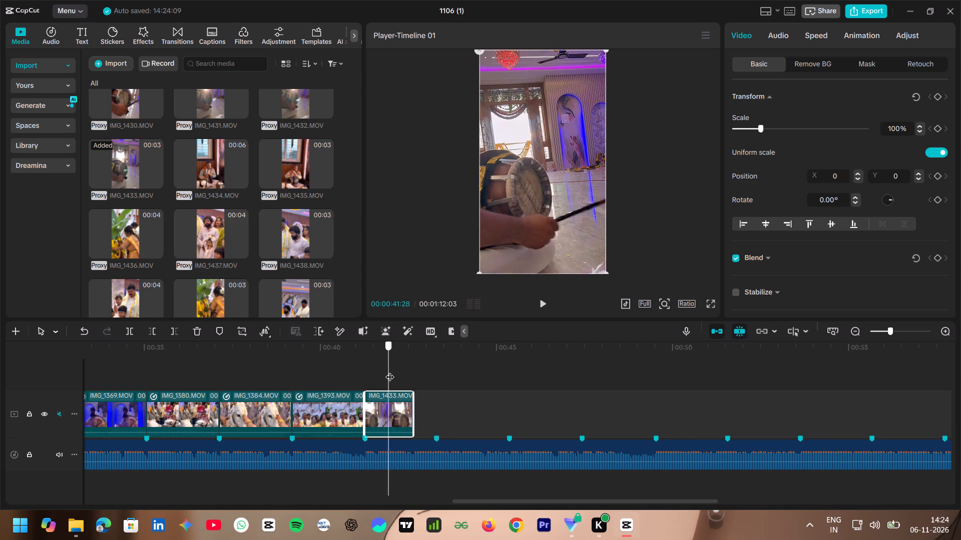
left_click_drag(390, 370, 398, 381)
left_click(821, 36)
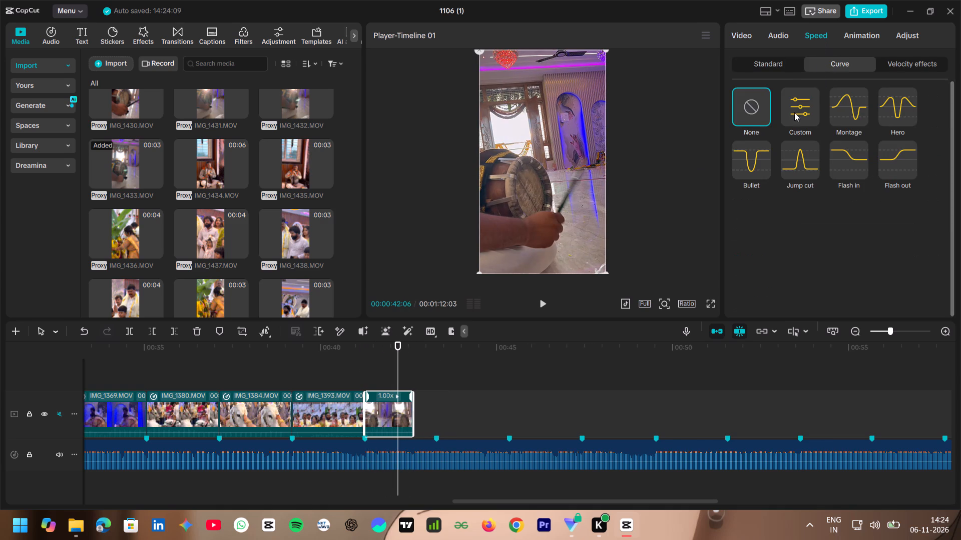
left_click(794, 112)
scroll(836, 264, "down", 2)
left_click(897, 197)
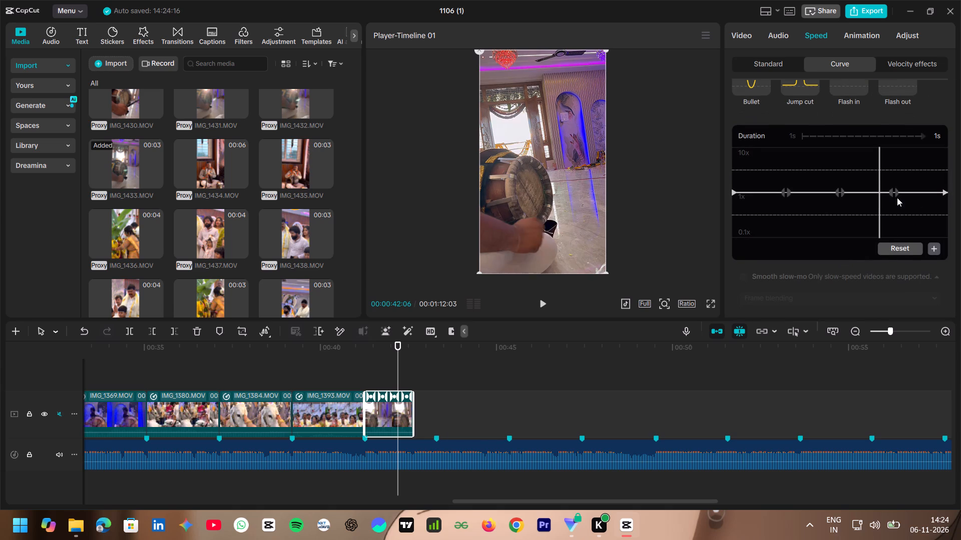
left_click(937, 252)
left_click(840, 202)
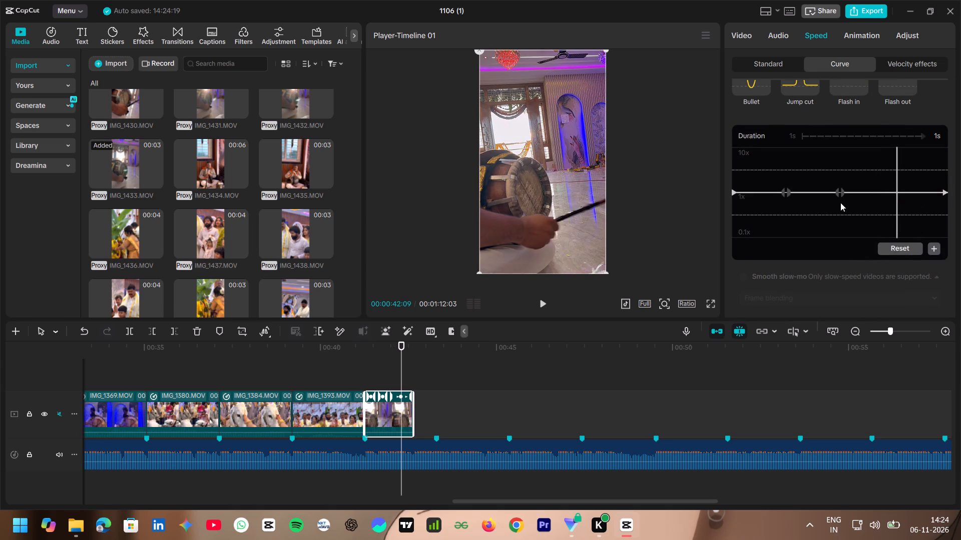
left_click(931, 248)
left_click_drag(943, 194, 940, 266)
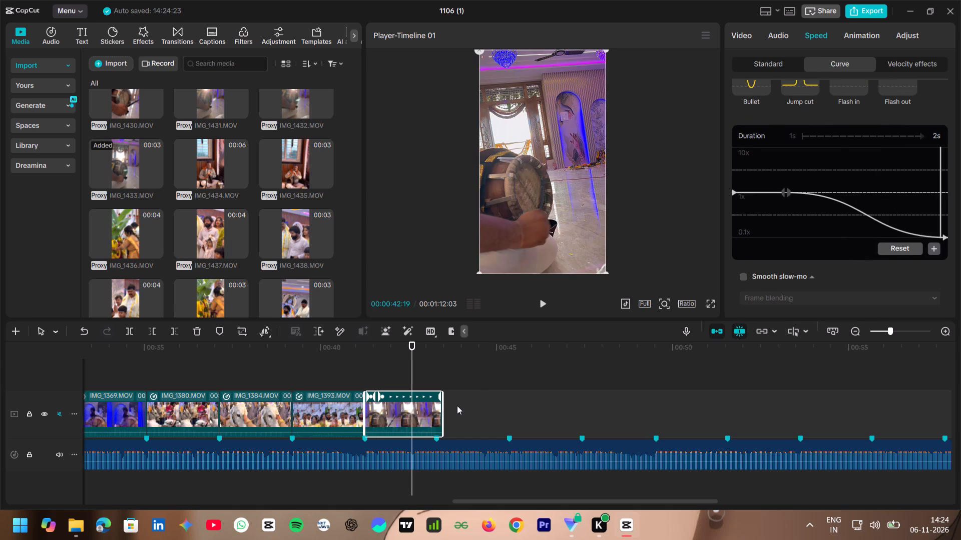
Shorten the end of IMG_1433 to the beat marker at about 00:00:43:09.
left_click_drag(445, 410, 438, 416)
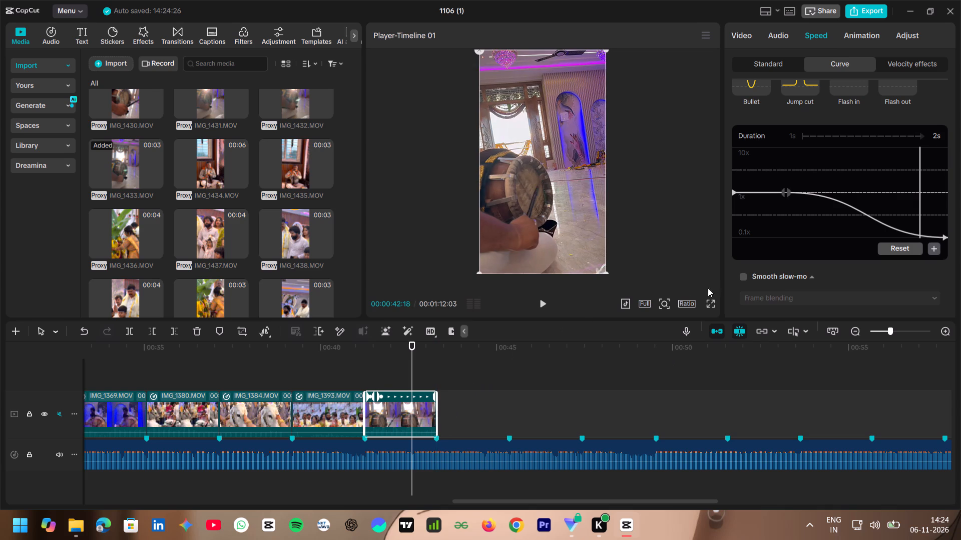
Enable Smooth slow-mo for IMG_1433 and choose its processing method.
left_click(745, 278)
left_click(763, 302)
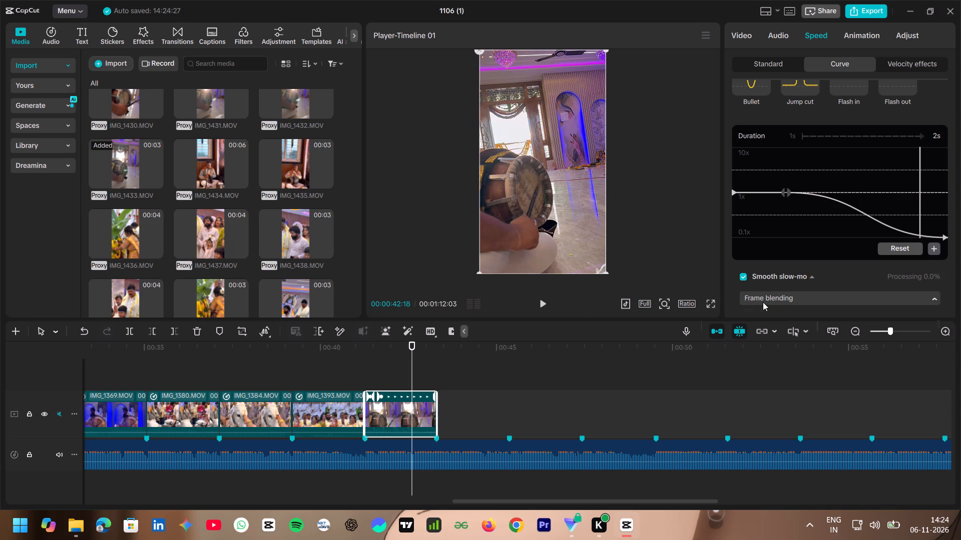
left_click(765, 341)
Scrub through the slowed clip IMG_1433 and extract its audio onto a separate track below the music.
left_click(390, 359)
left_click_drag(390, 359, 391, 360)
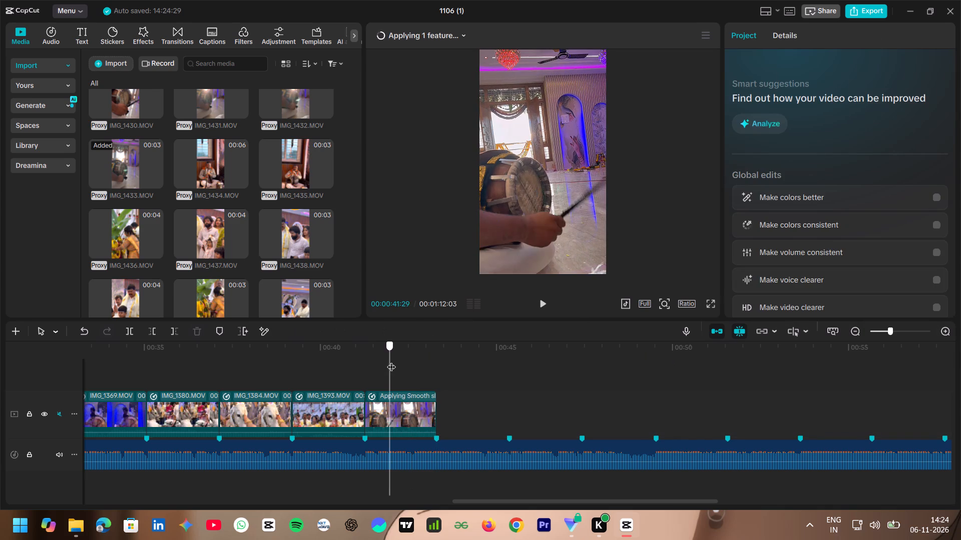
left_click_drag(391, 360, 430, 377)
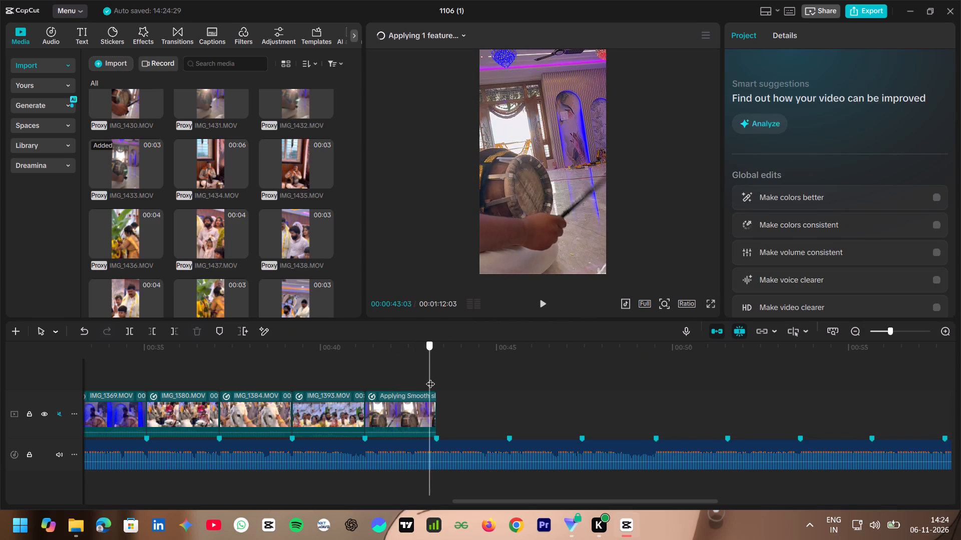
left_click_drag(430, 377, 434, 382)
left_click(388, 405)
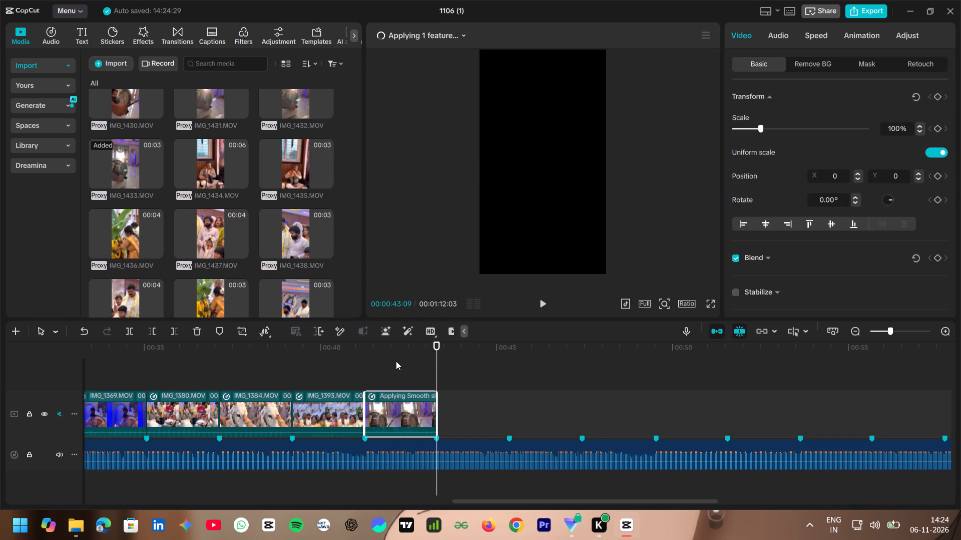
left_click(385, 364)
left_click(385, 364)
left_click(392, 412)
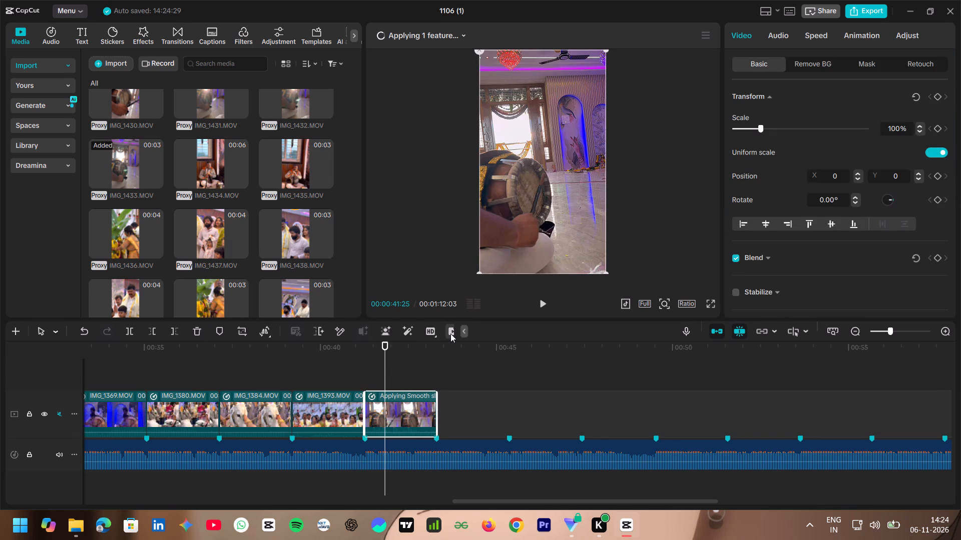
left_click(450, 333)
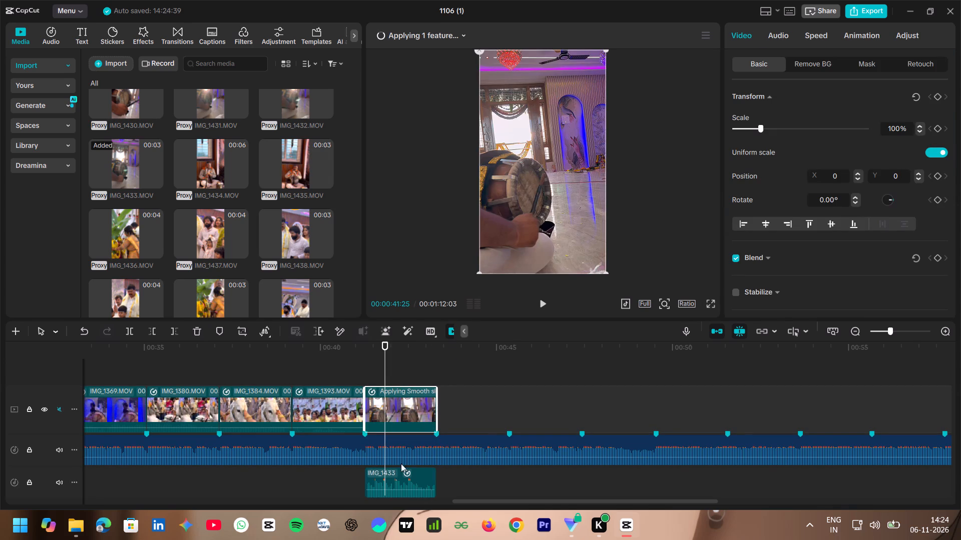
Play IMG_1433 with the music and lower its extracted audio's volume to about -6.8 dB.
scroll(392, 452, "down", 3)
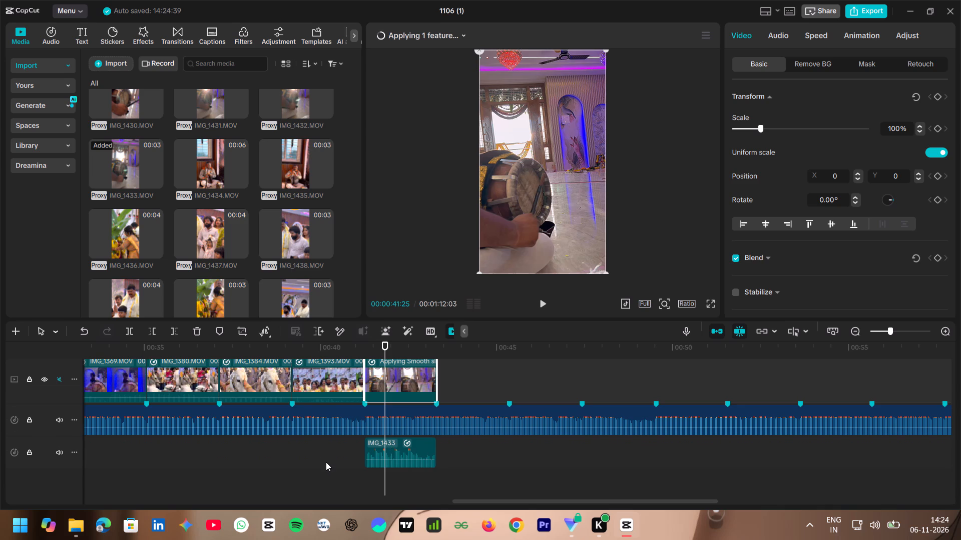
left_click(326, 461)
key("space")
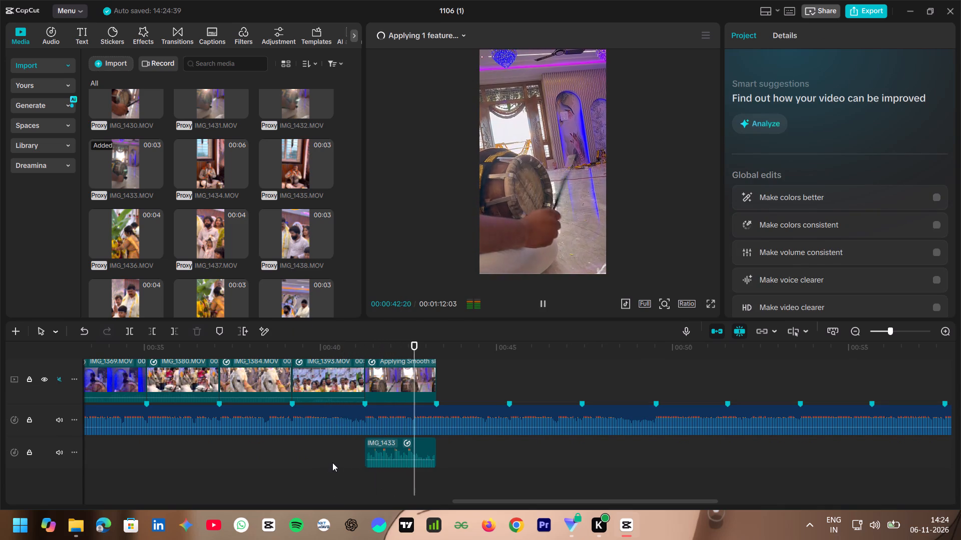
key("space")
left_click(398, 445)
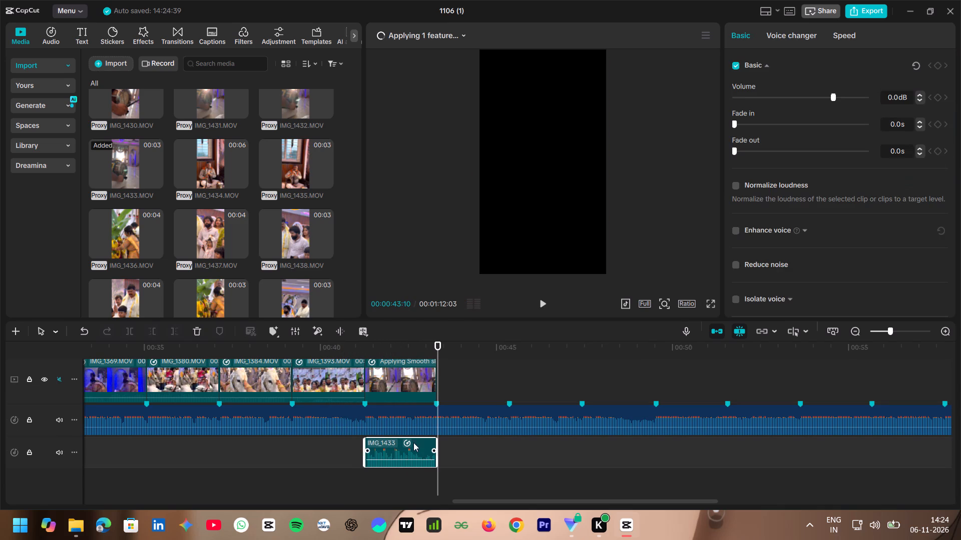
left_click_drag(830, 98, 813, 104)
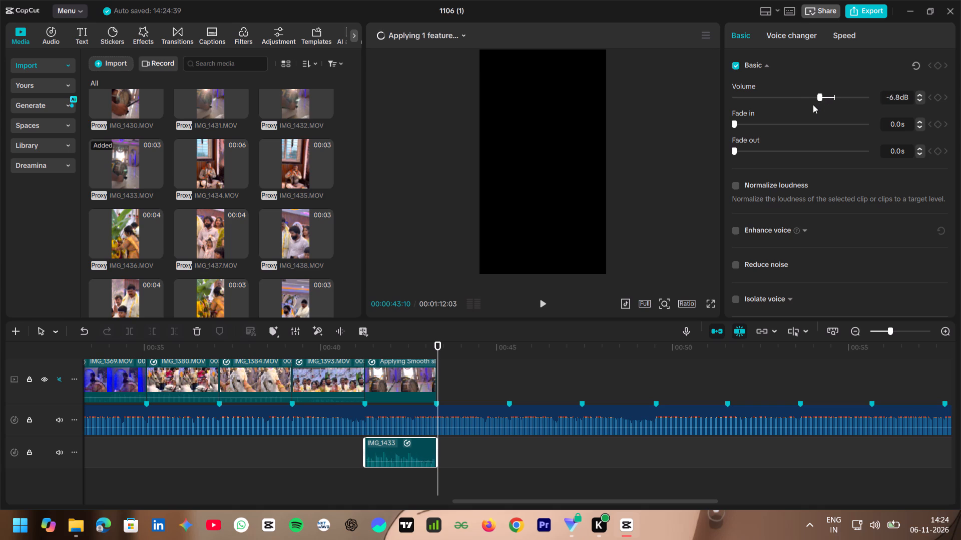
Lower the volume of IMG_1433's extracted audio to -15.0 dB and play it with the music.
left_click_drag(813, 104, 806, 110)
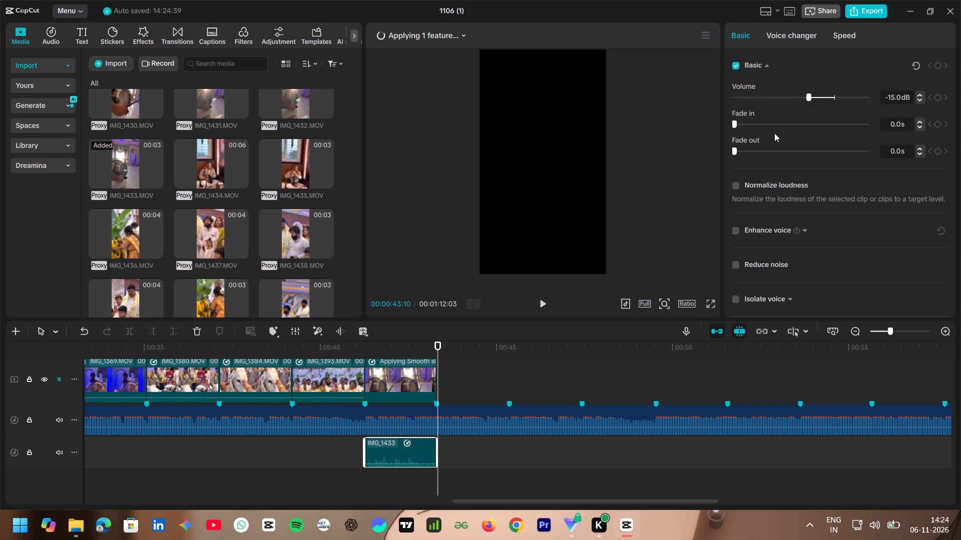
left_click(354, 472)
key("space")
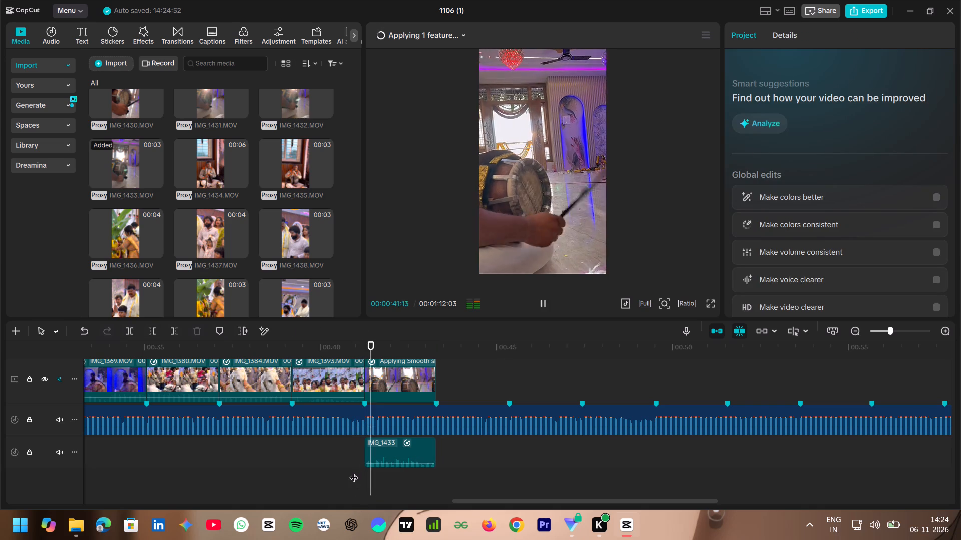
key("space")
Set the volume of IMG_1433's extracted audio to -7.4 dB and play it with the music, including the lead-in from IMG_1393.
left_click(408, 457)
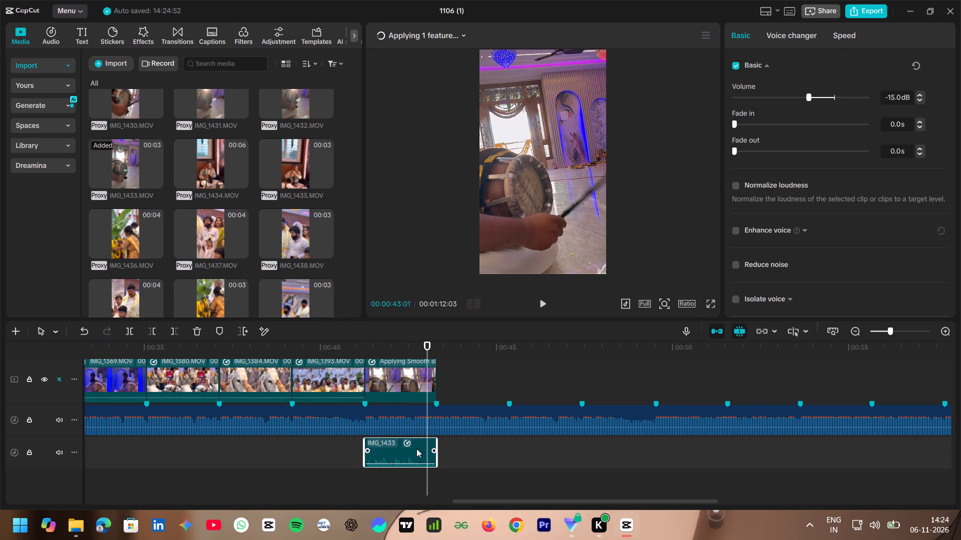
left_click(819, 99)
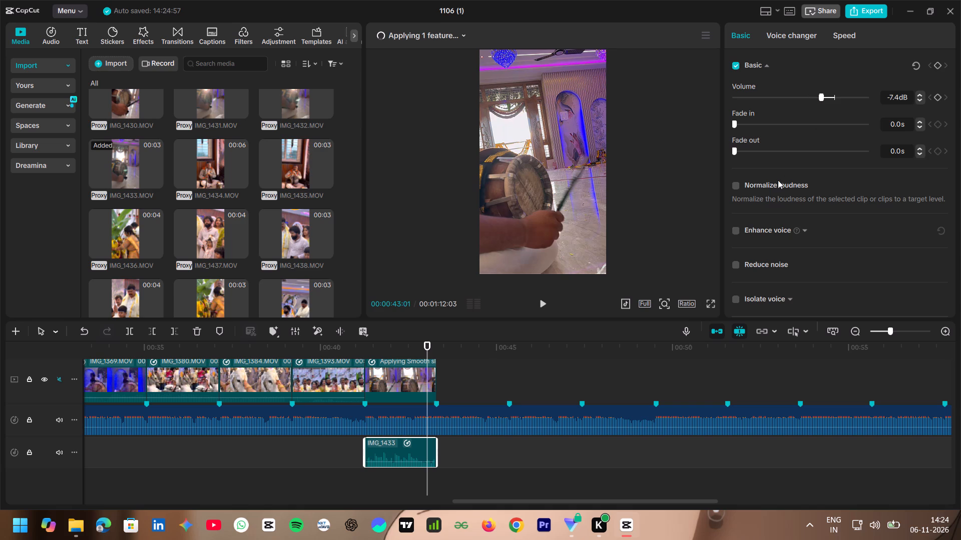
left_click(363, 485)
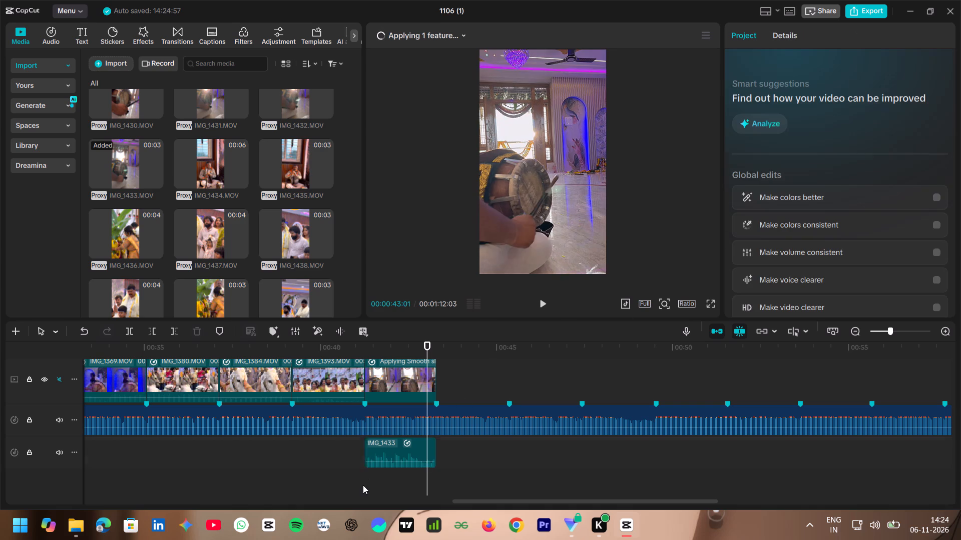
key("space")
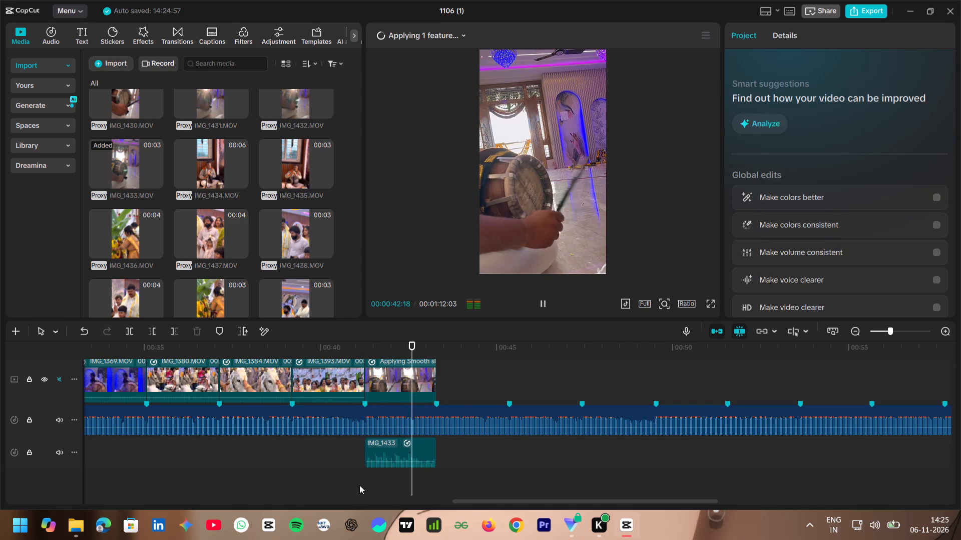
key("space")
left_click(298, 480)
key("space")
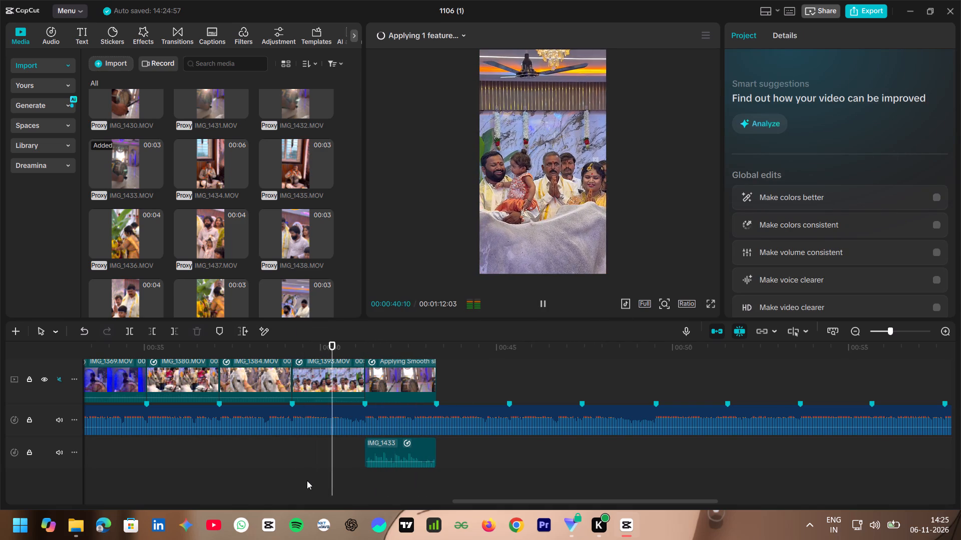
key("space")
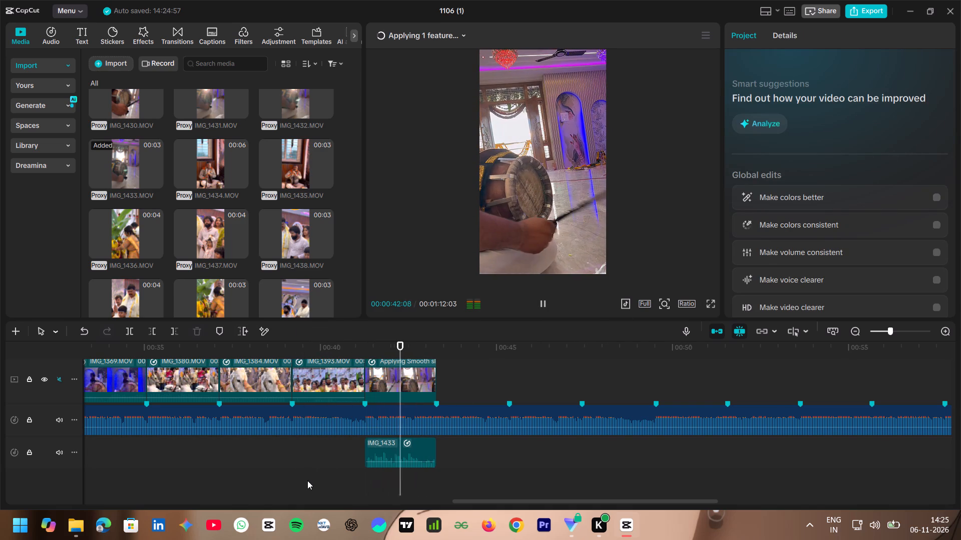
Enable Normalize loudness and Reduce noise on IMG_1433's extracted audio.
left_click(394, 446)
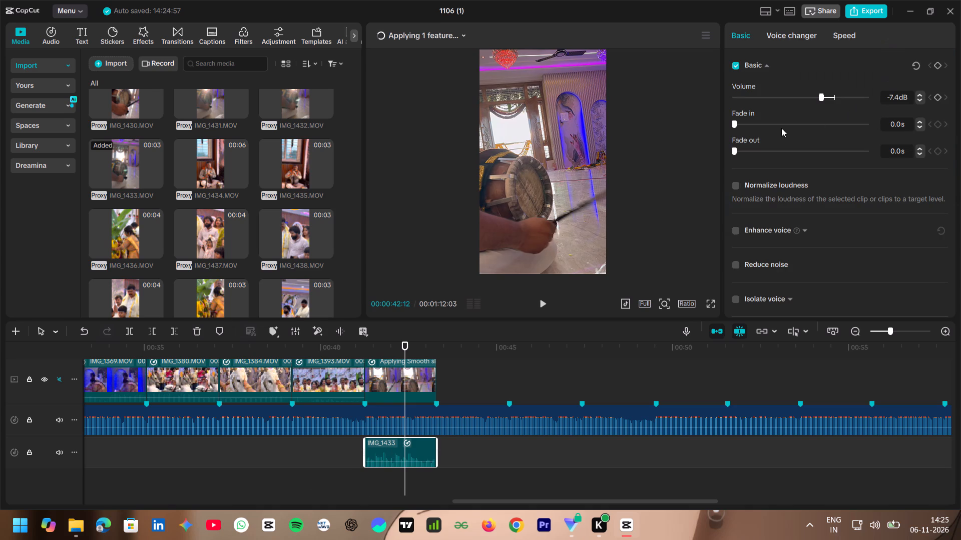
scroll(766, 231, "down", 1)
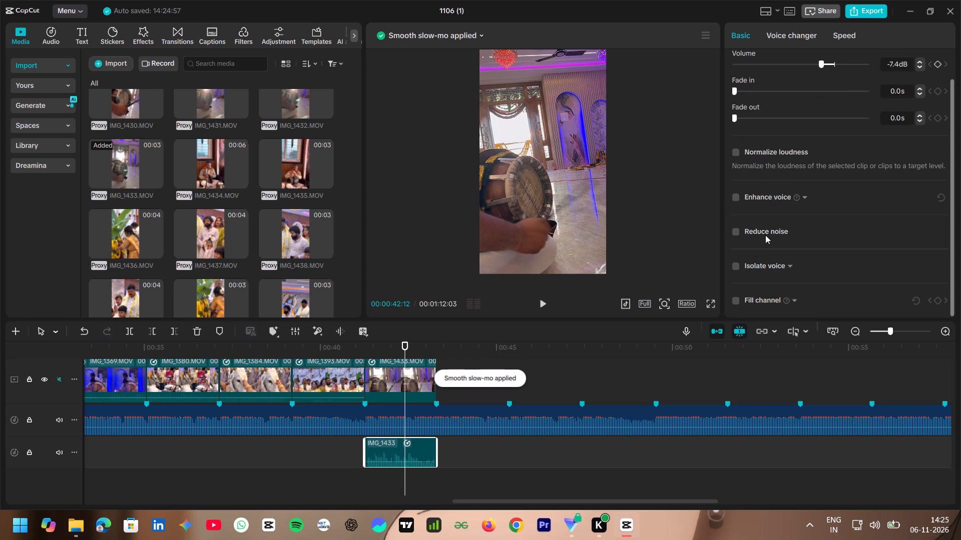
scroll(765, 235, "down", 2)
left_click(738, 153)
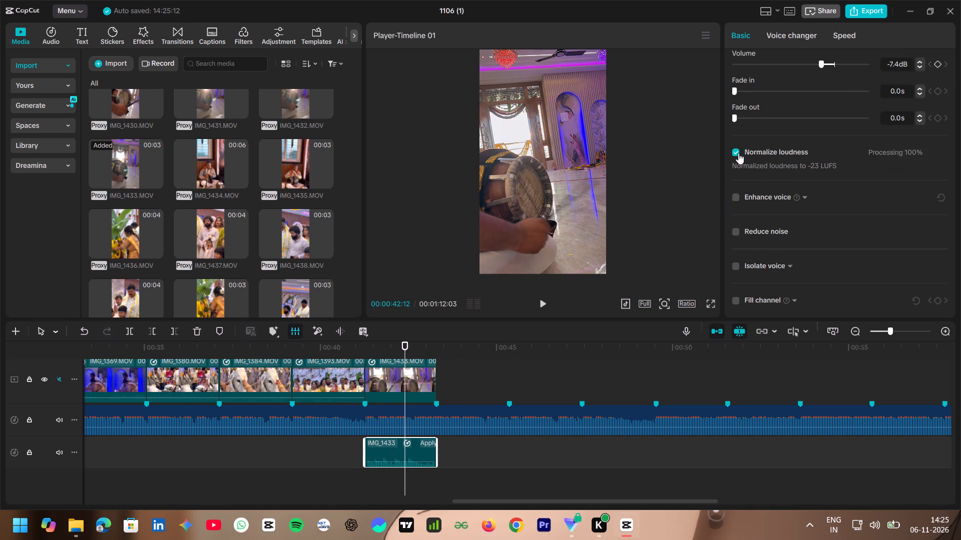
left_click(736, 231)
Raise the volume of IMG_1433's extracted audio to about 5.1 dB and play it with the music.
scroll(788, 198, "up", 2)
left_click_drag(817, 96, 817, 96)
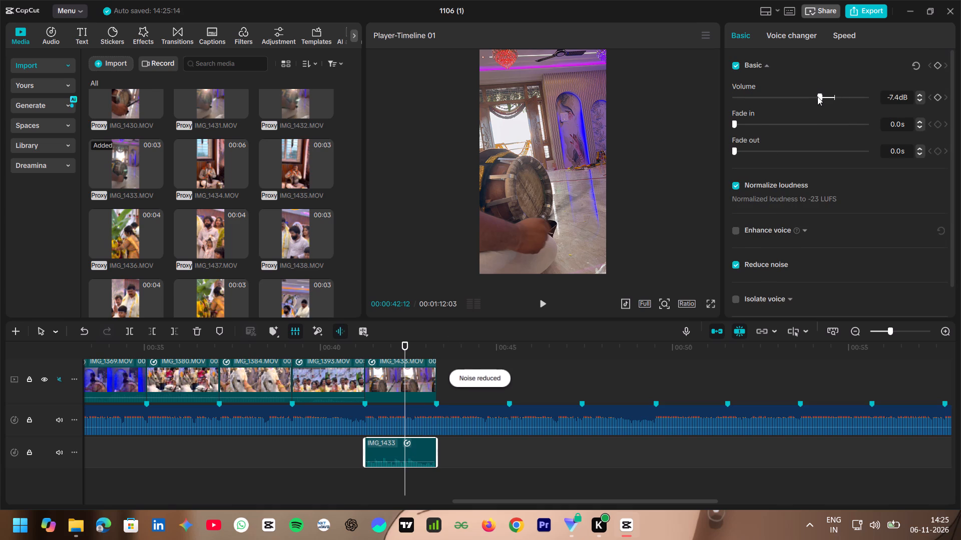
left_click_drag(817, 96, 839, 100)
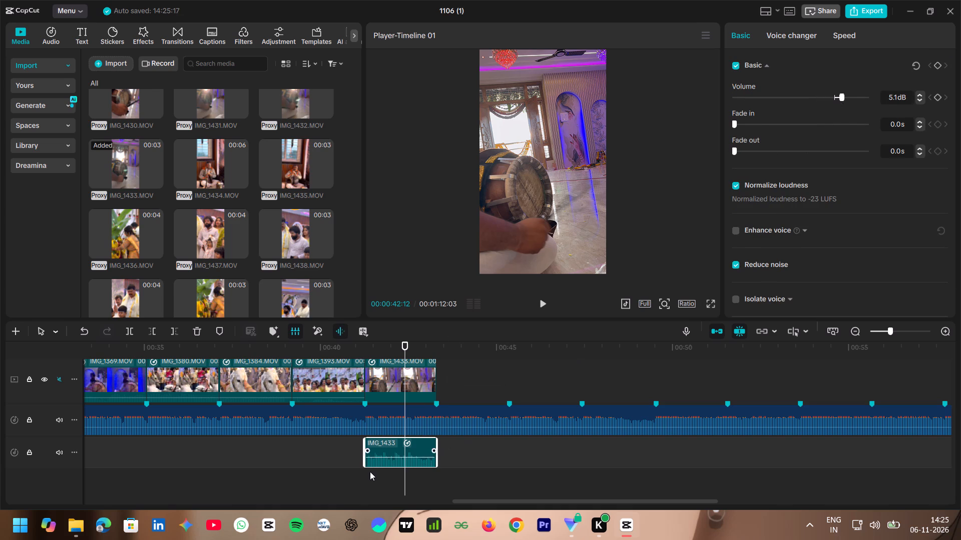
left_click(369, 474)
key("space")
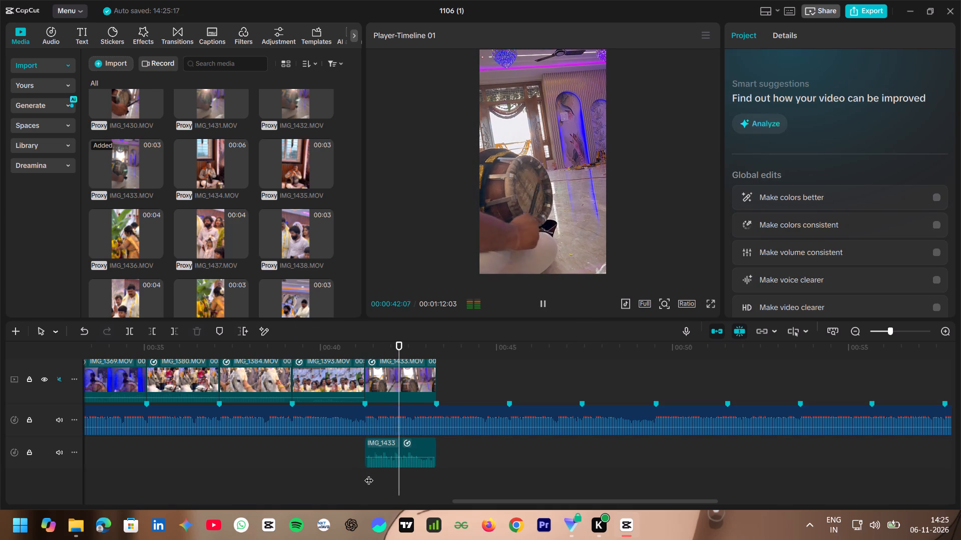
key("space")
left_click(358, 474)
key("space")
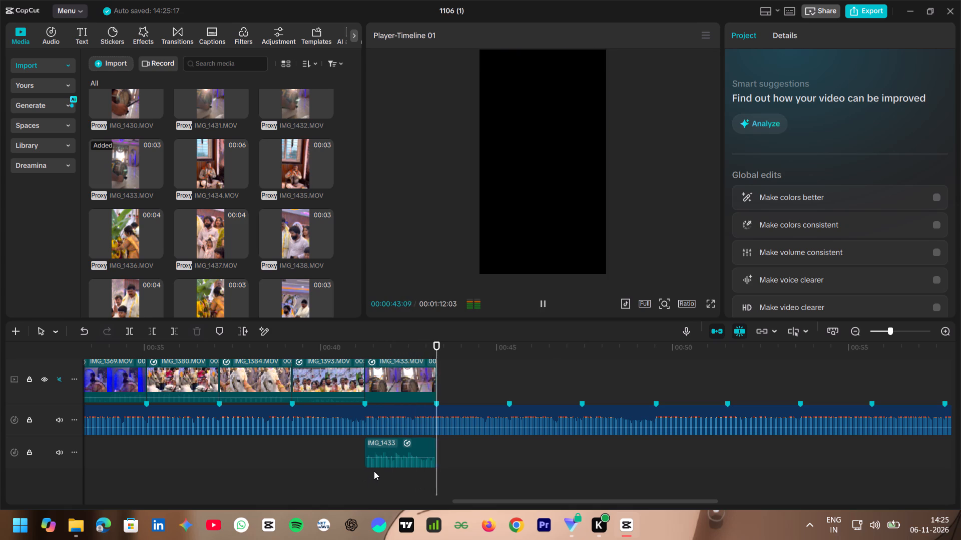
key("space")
Delete IMG_1433's extracted audio from the track below the music.
scroll(387, 405, "up", 3)
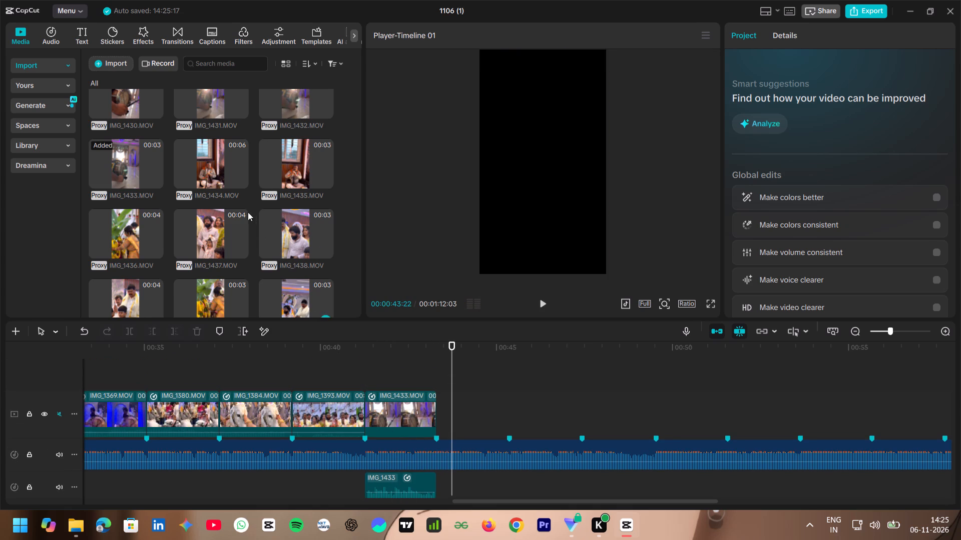
left_click(403, 491)
key("BackSpace")
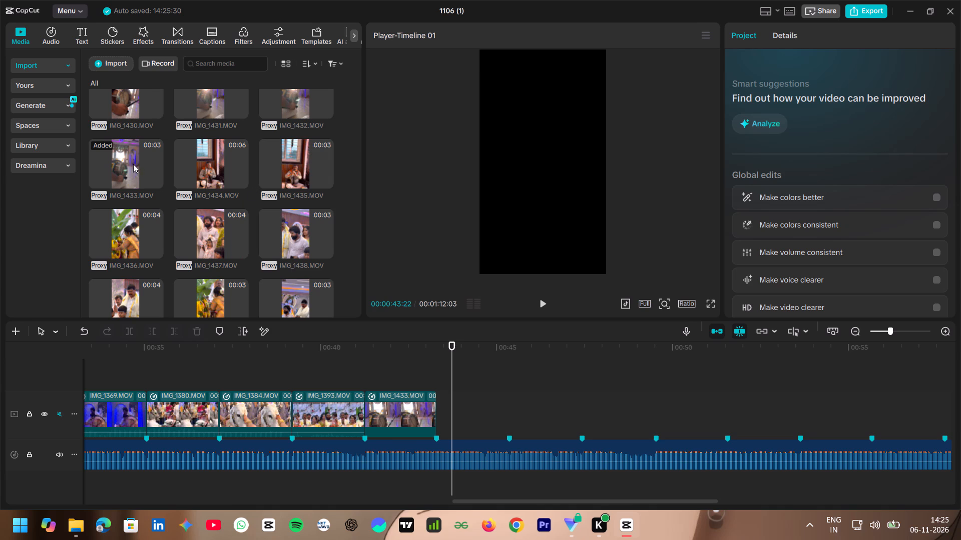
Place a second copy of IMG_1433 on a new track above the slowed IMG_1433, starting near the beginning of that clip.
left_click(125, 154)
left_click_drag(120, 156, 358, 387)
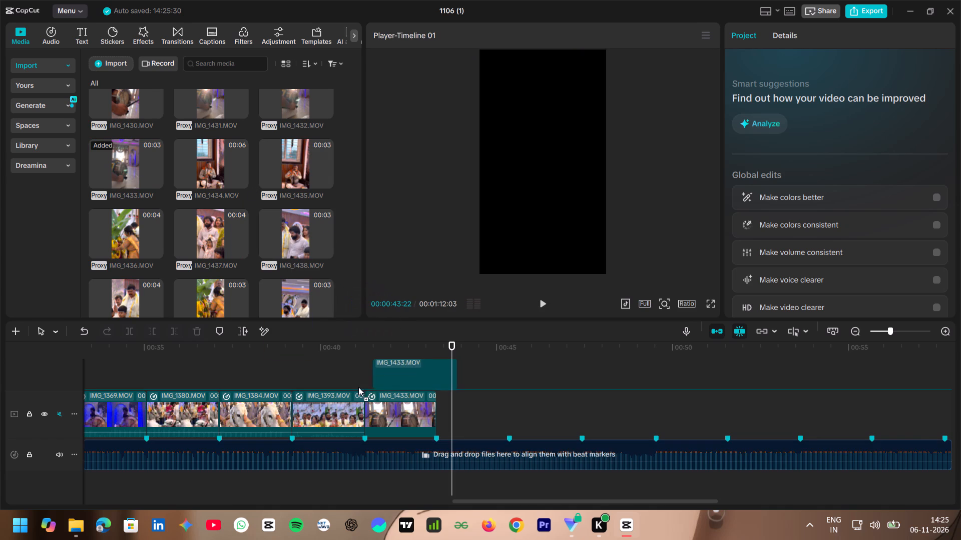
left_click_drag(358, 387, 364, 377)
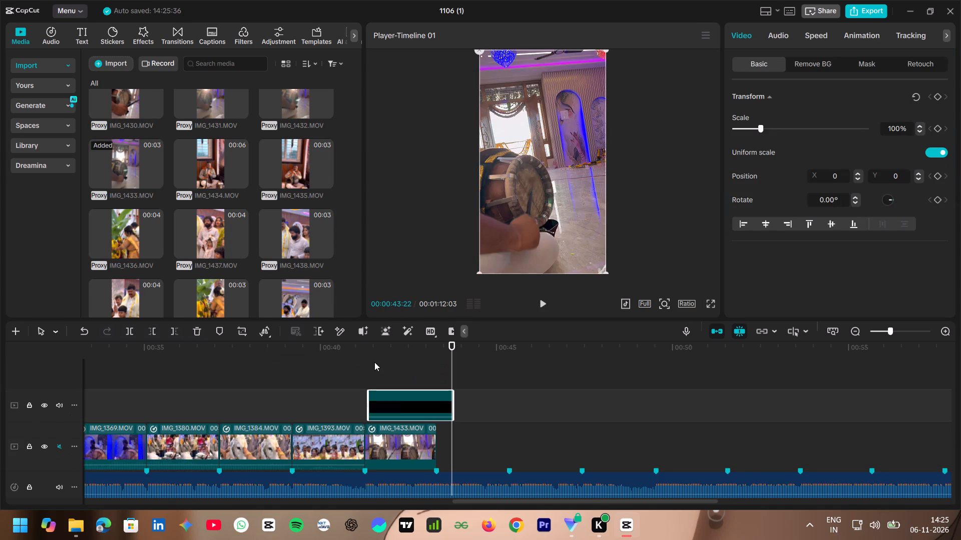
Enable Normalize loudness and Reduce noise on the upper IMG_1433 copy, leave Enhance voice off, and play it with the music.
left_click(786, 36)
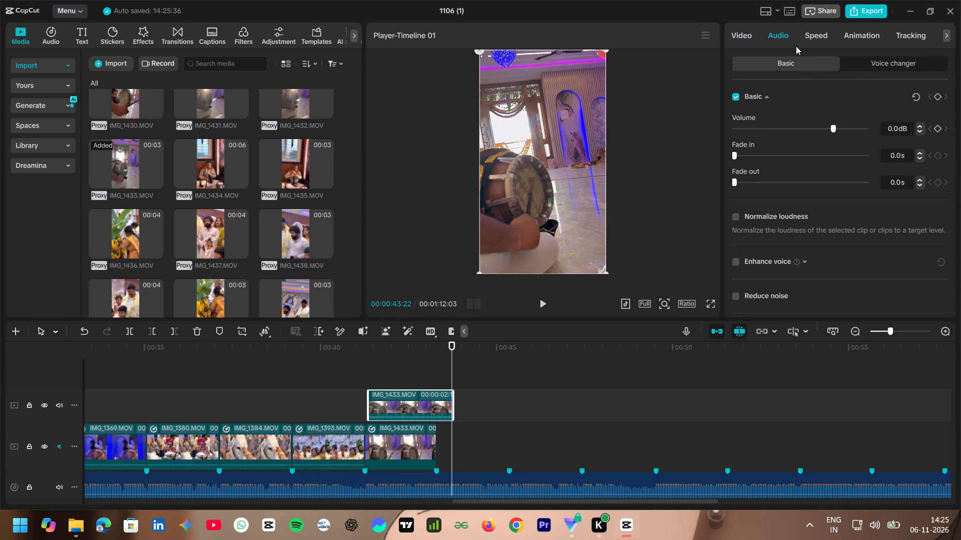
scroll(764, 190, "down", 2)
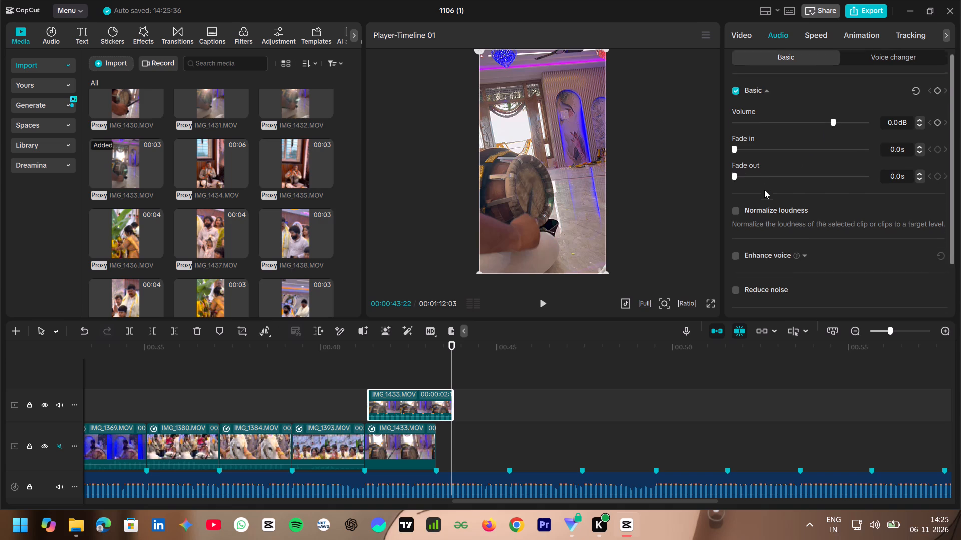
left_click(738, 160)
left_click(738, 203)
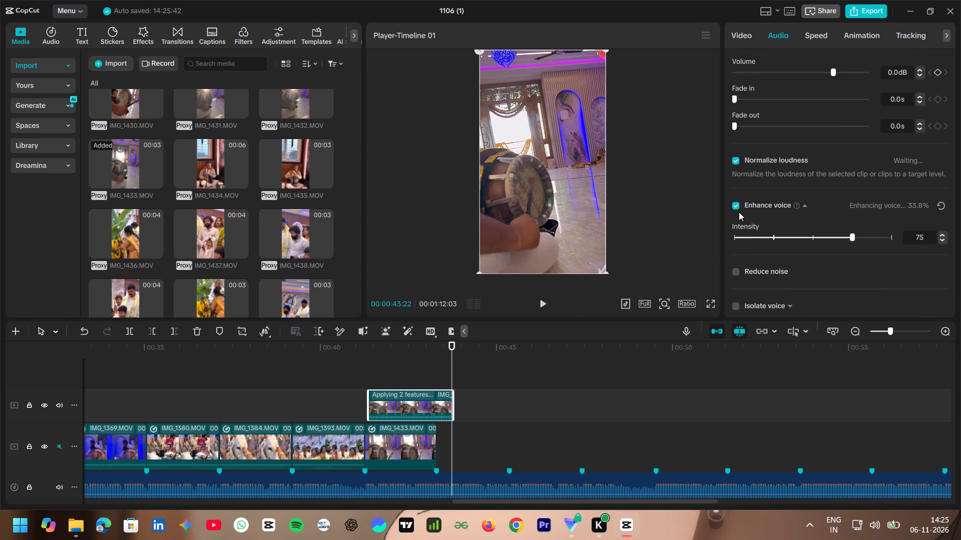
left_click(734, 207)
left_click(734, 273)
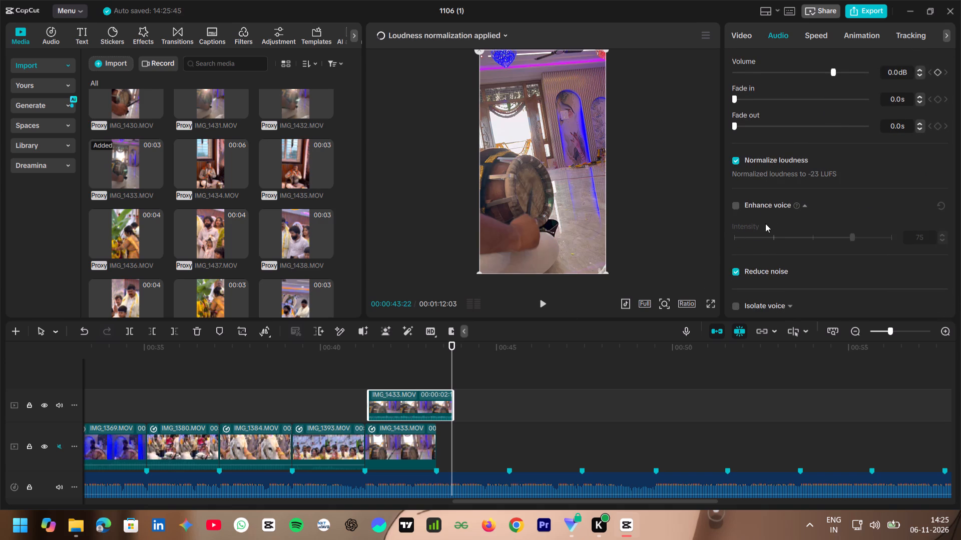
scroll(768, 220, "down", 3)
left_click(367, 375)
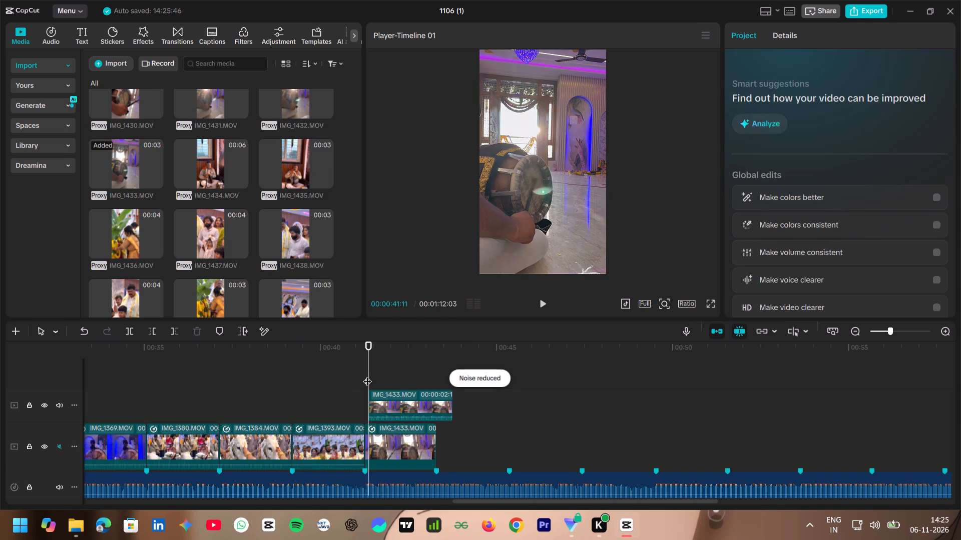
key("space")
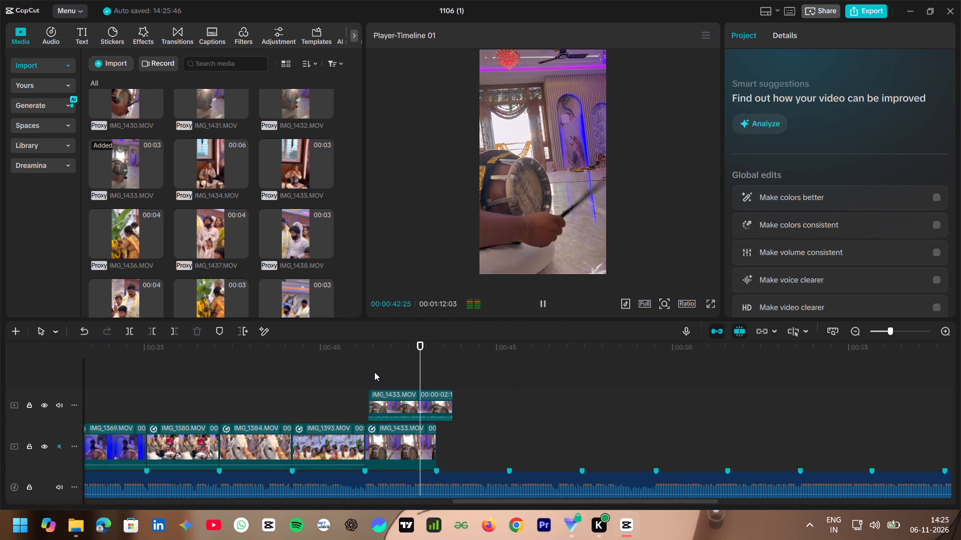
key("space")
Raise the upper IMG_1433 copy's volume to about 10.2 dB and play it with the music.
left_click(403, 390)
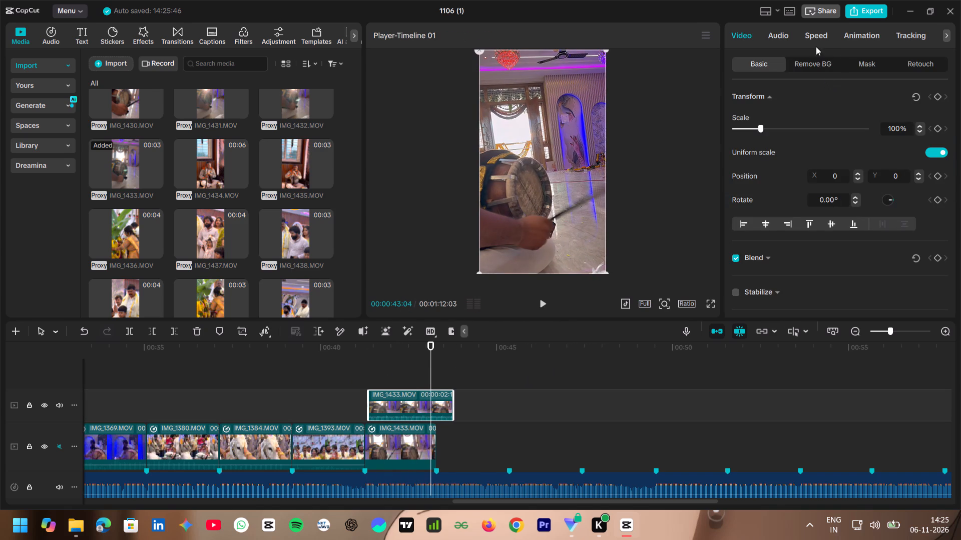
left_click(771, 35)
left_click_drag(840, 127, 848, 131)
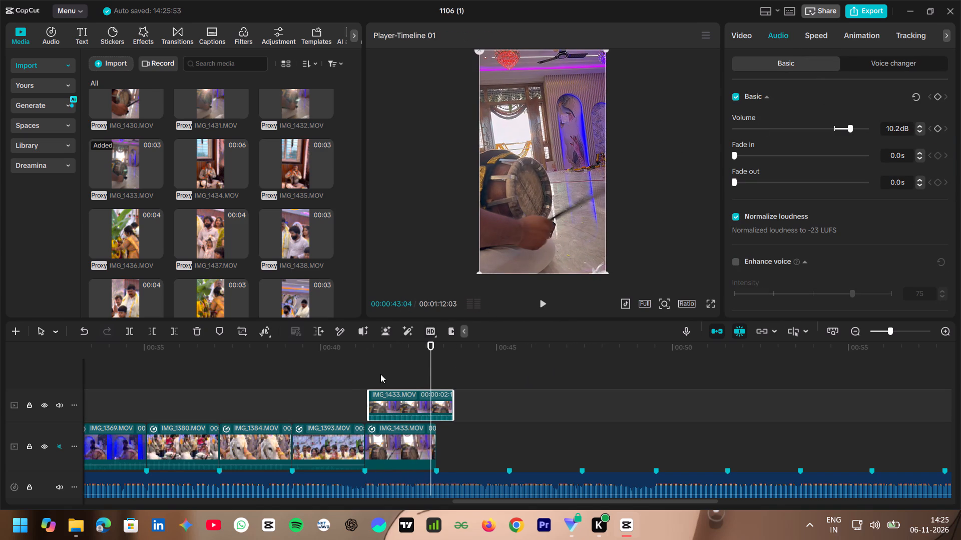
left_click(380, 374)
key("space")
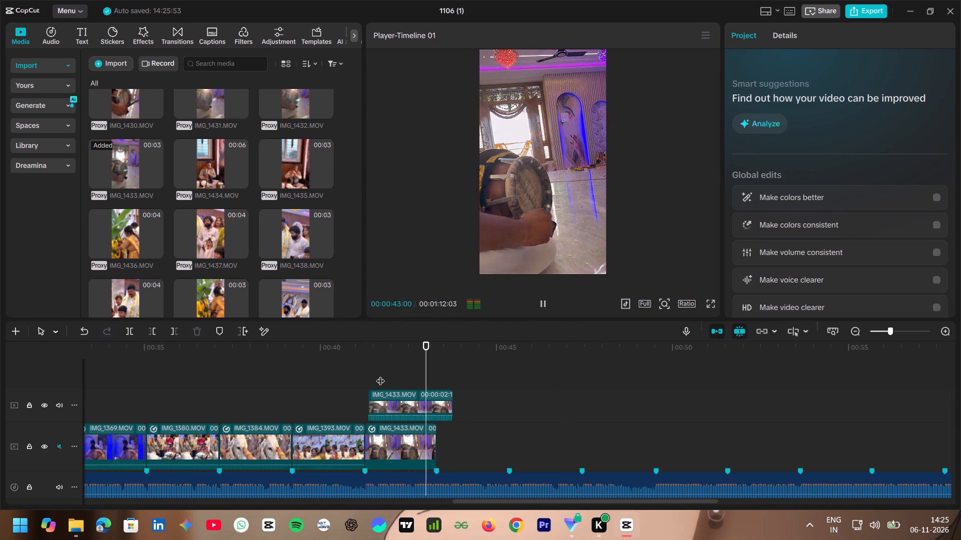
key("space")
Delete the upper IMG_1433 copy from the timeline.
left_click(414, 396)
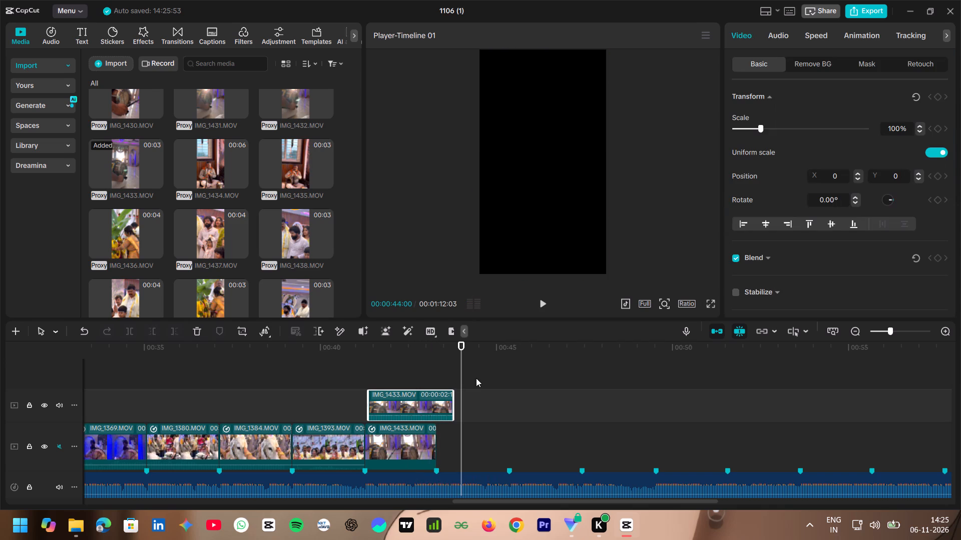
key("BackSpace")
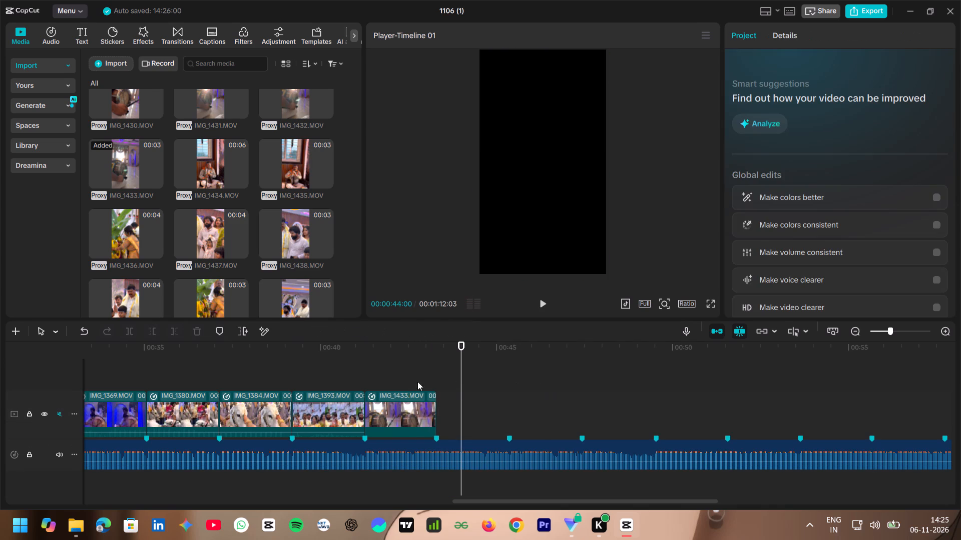
Replay the drum clip IMG_1433 with the music and extract its audio onto a separate track.
left_click(367, 376)
key("space")
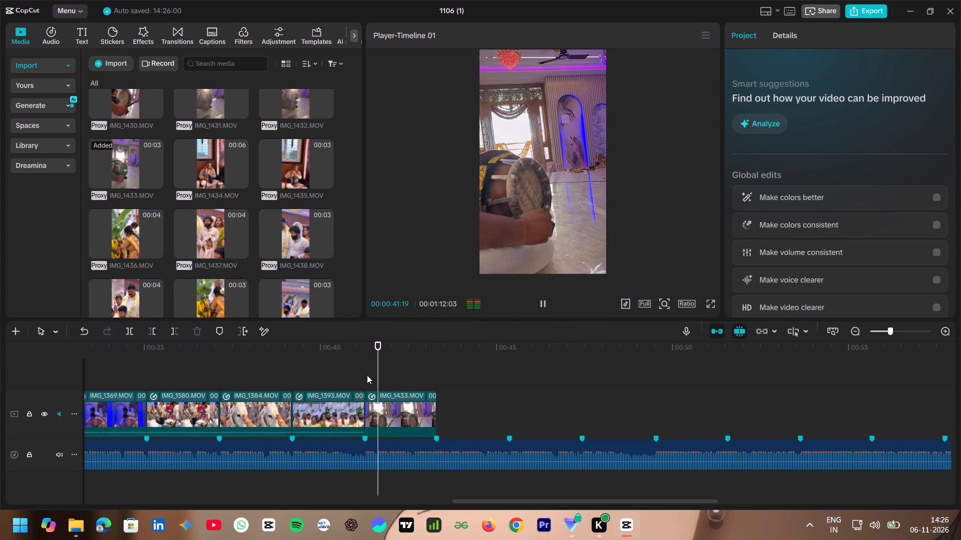
key("space")
scroll(368, 389, "down", 2)
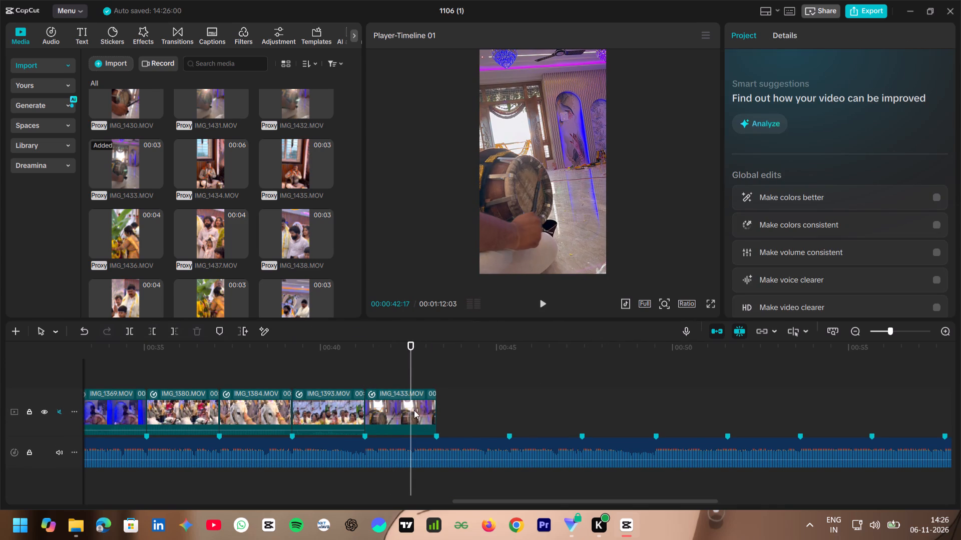
left_click(414, 409)
left_click(450, 333)
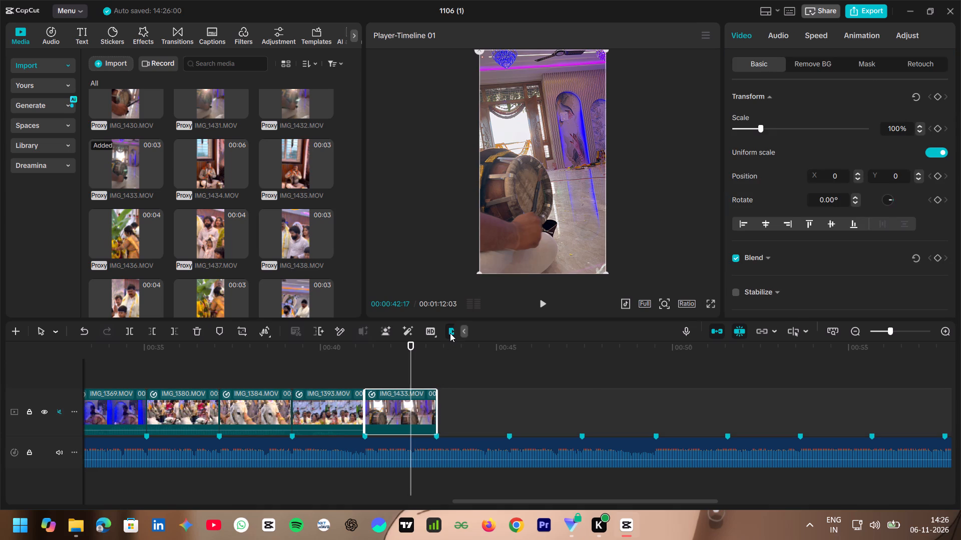
left_click(456, 377)
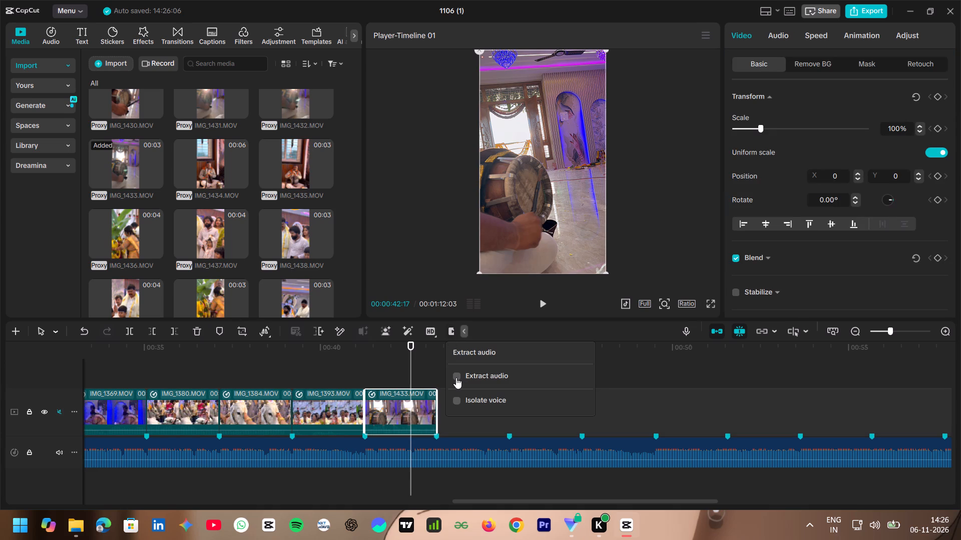
Set the volume of the extracted IMG_1433 audio to -5.9 dB and play it with the music.
scroll(404, 451, "down", 9)
left_click(404, 451)
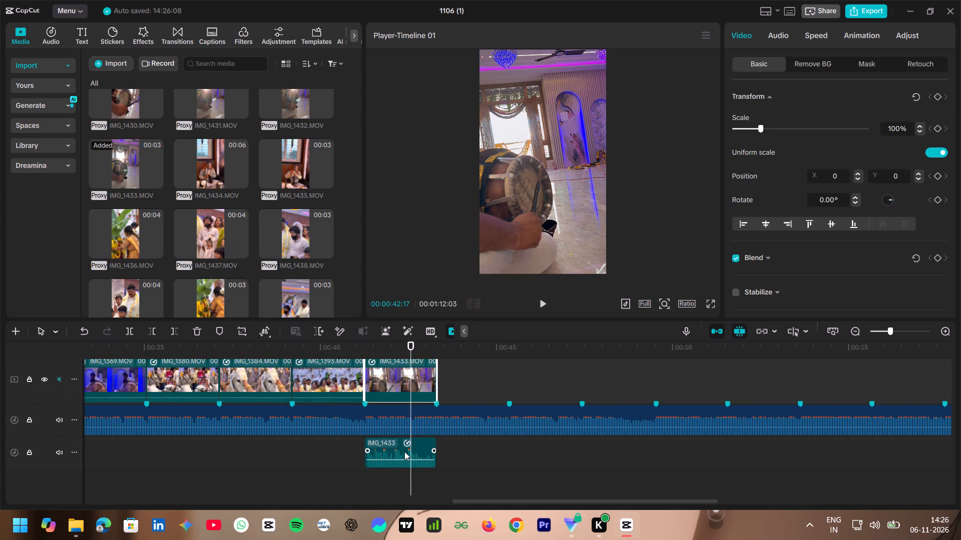
left_click(821, 100)
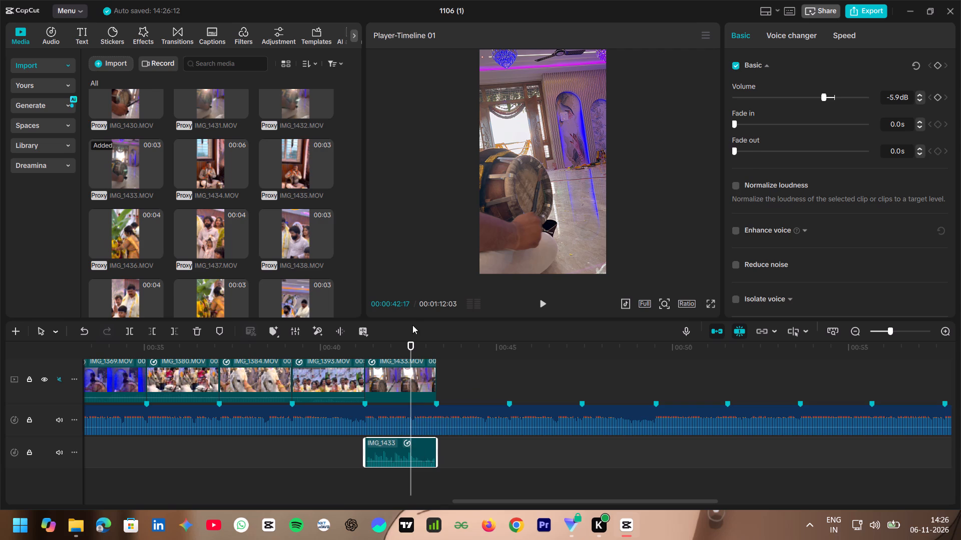
left_click_drag(410, 348, 359, 366)
left_click(326, 472)
key("space")
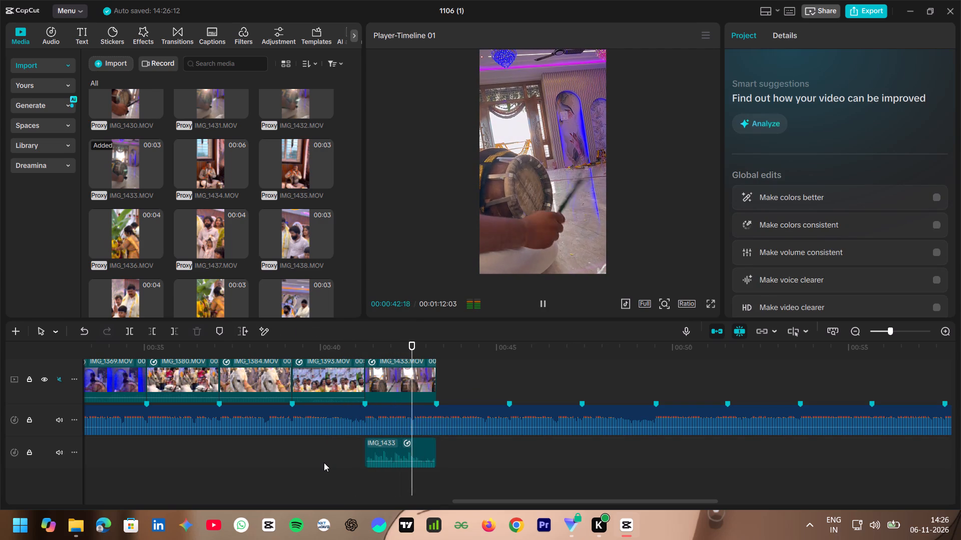
key("space")
Trim the end of the extracted IMG_1433 audio to just past 42 seconds on the timeline and play the section with the music.
left_click(421, 438)
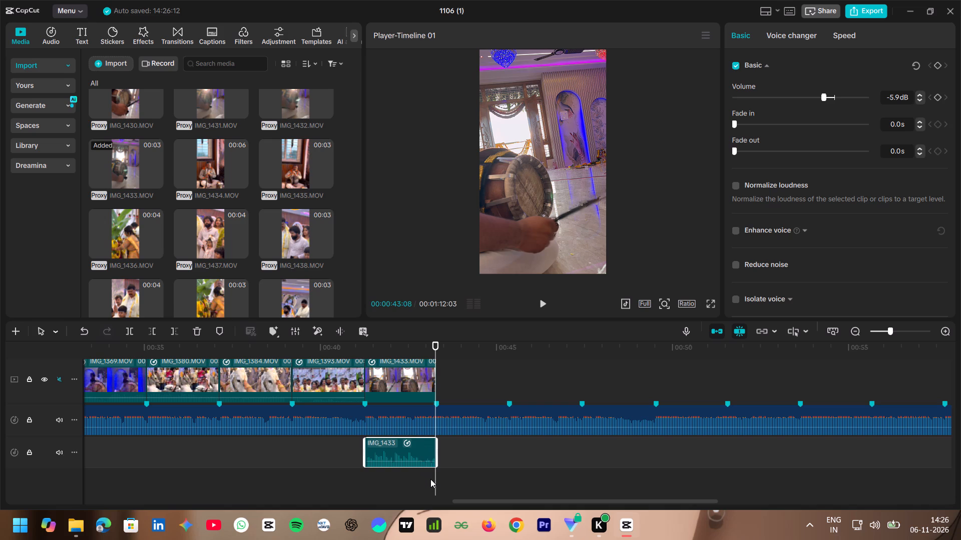
left_click_drag(433, 484, 406, 489)
key("w")
left_click(350, 486)
key("space")
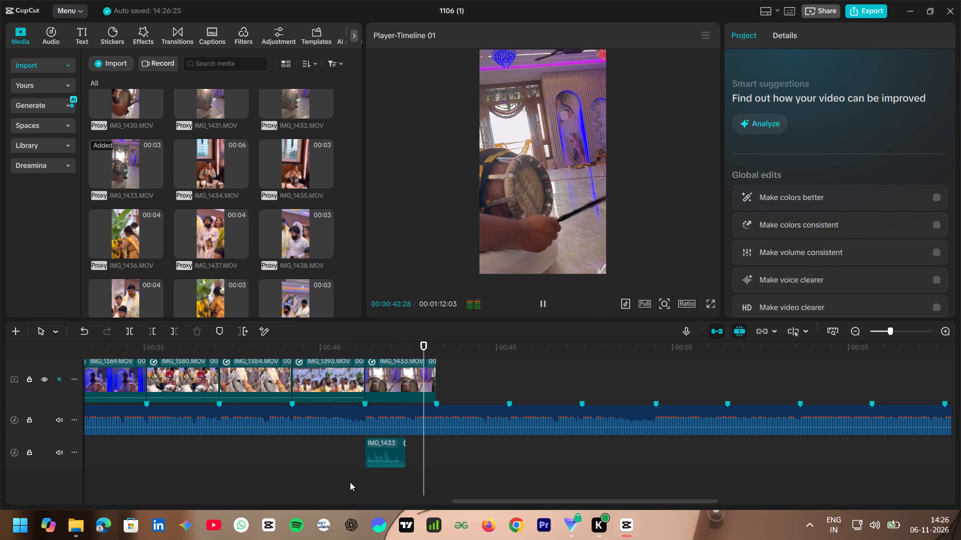
key("space")
left_click(431, 471)
key("space")
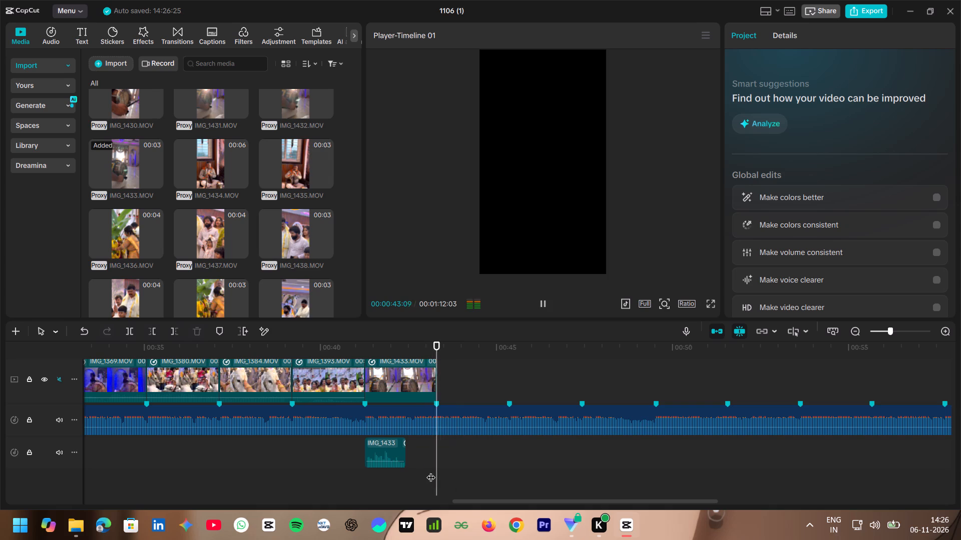
key("space")
left_click(382, 471)
key("space")
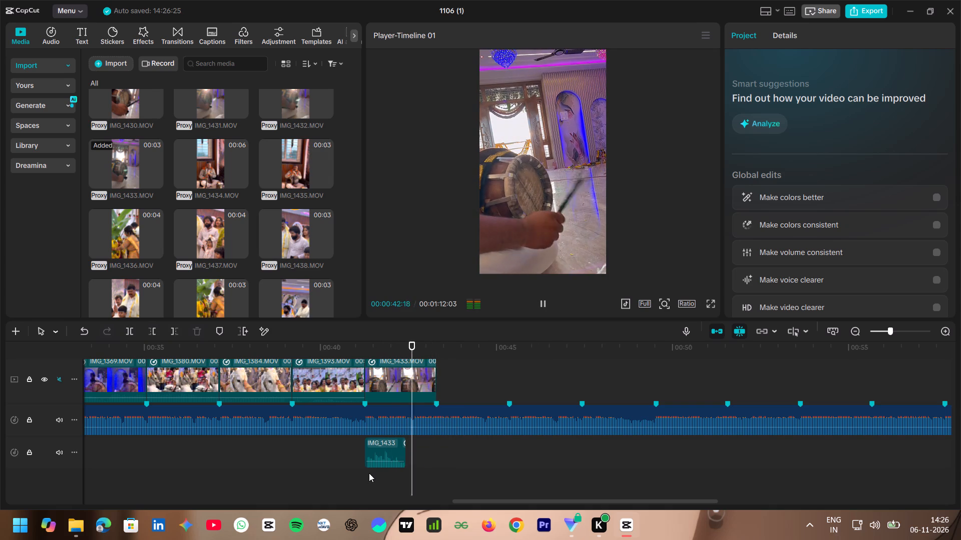
key("space")
Place the playhead at the end of the IMG_1433 video clip and preview IMG_1453, IMG_1452 and IMG_1448 as candidates for the next shot.
left_click(450, 455)
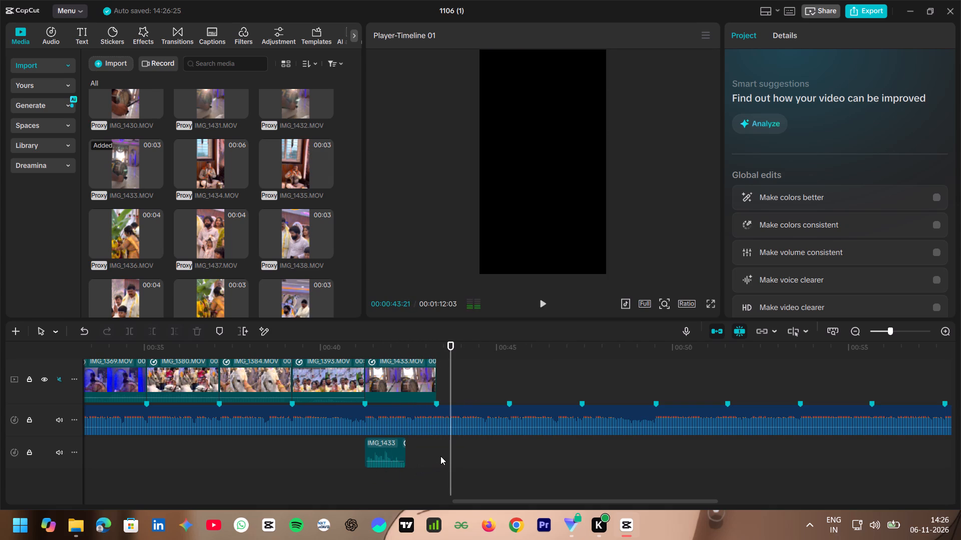
left_click_drag(440, 456, 434, 463)
left_click(434, 463)
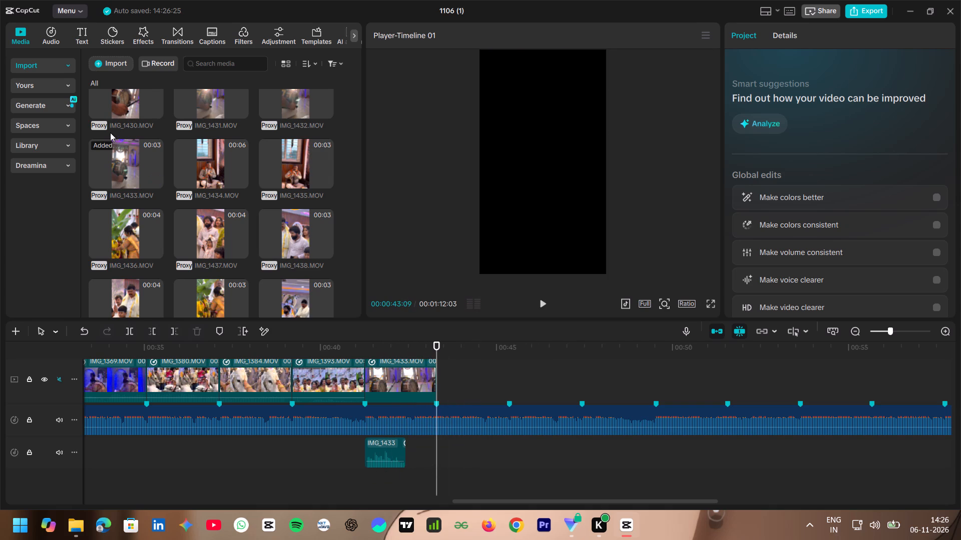
scroll(228, 210, "down", 2)
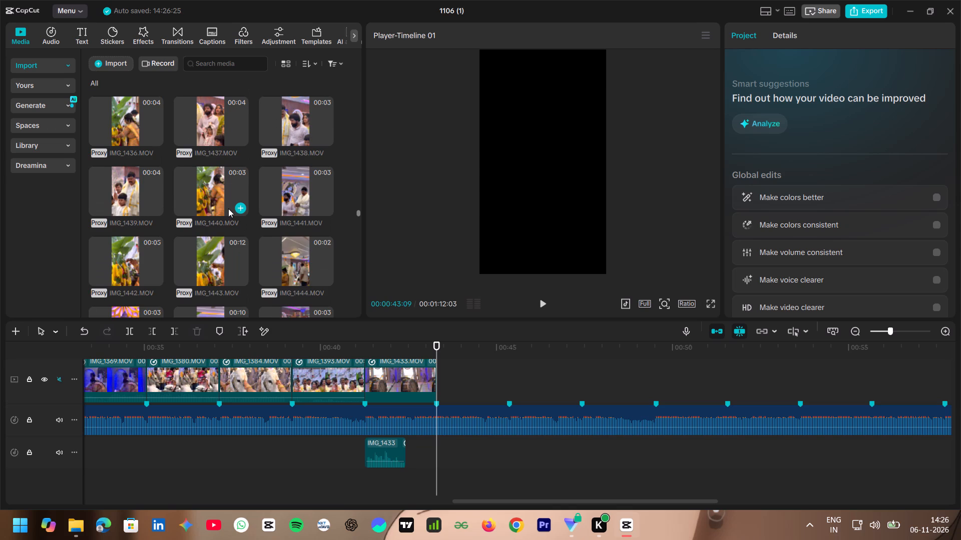
scroll(228, 208, "down", 4)
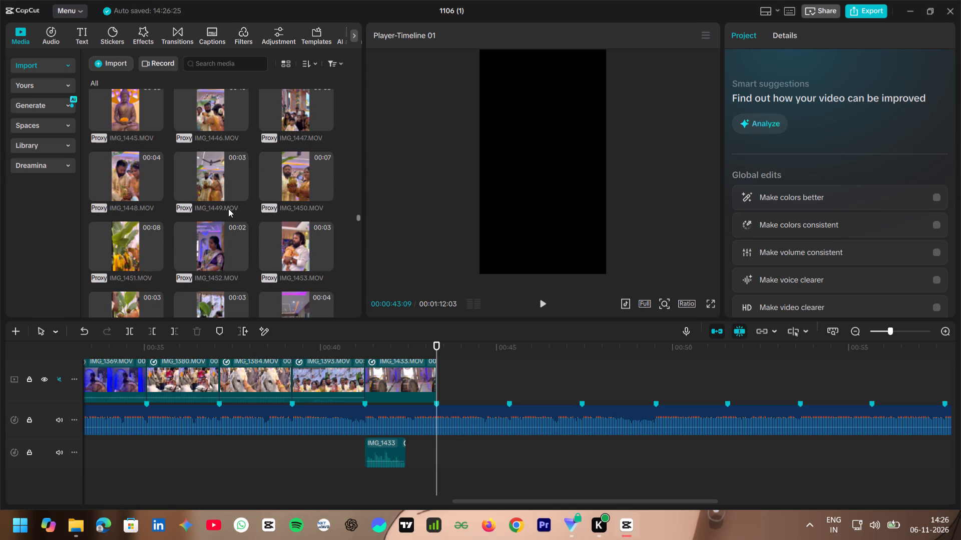
scroll(221, 174, "down", 1)
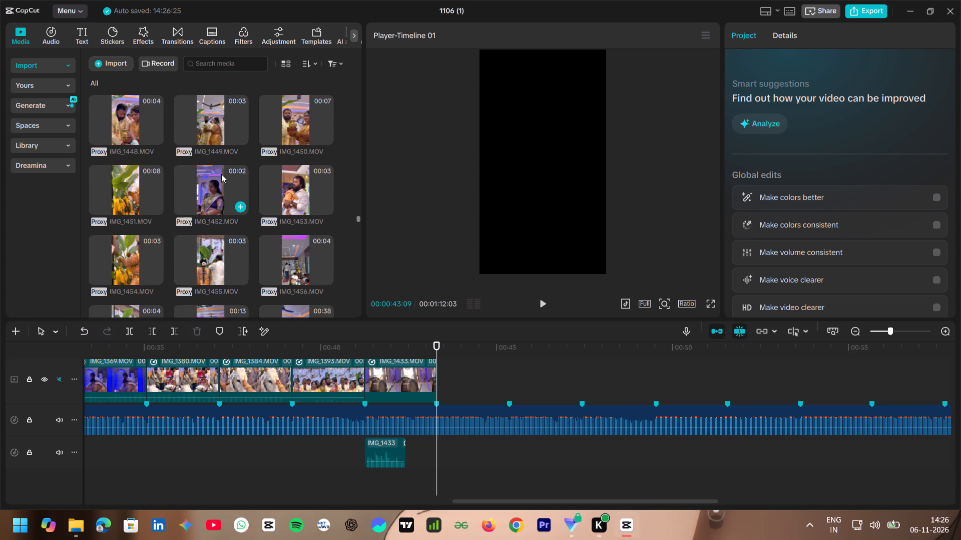
left_click(284, 179)
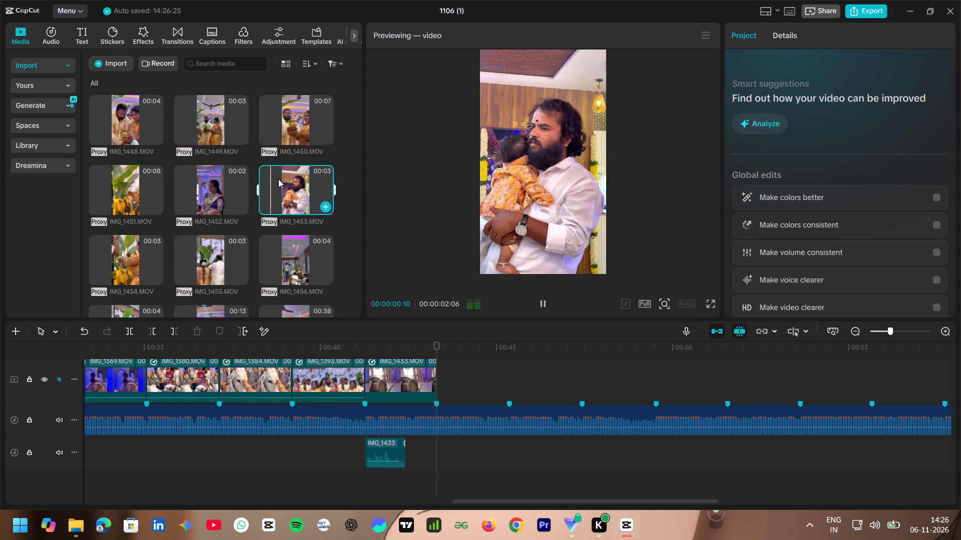
left_click(227, 184)
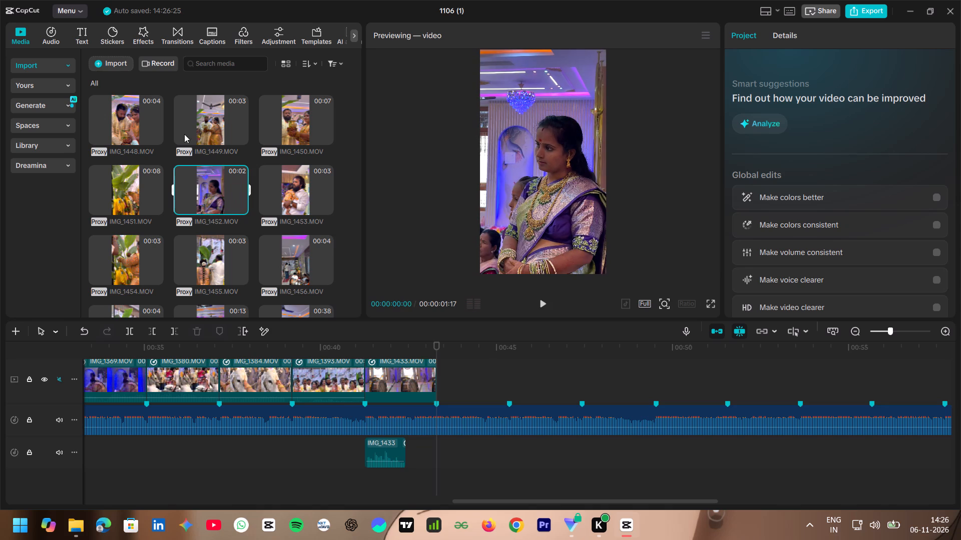
left_click(132, 121)
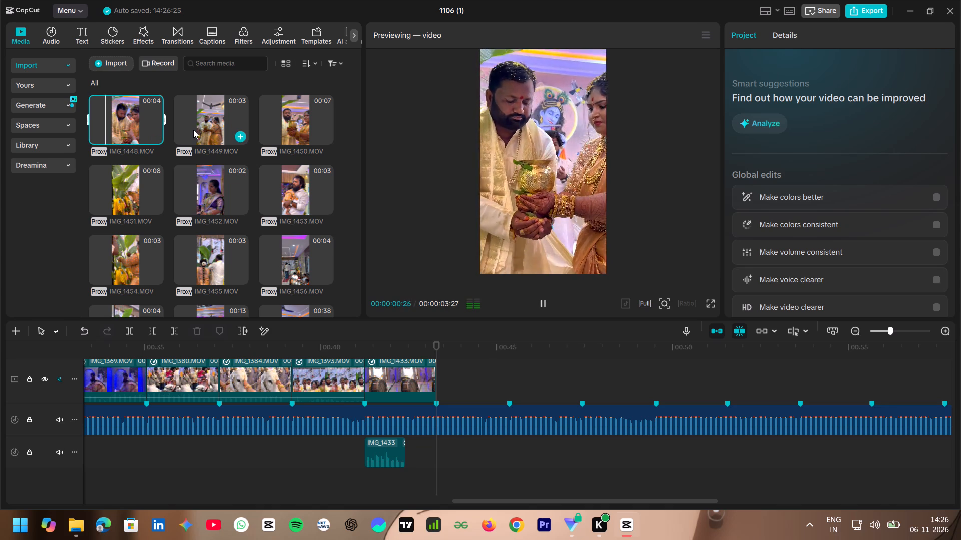
Preview the imported clips IMG_1460, IMG_1464 and IMG_1463 as candidates for the next shot.
scroll(194, 132, "down", 2)
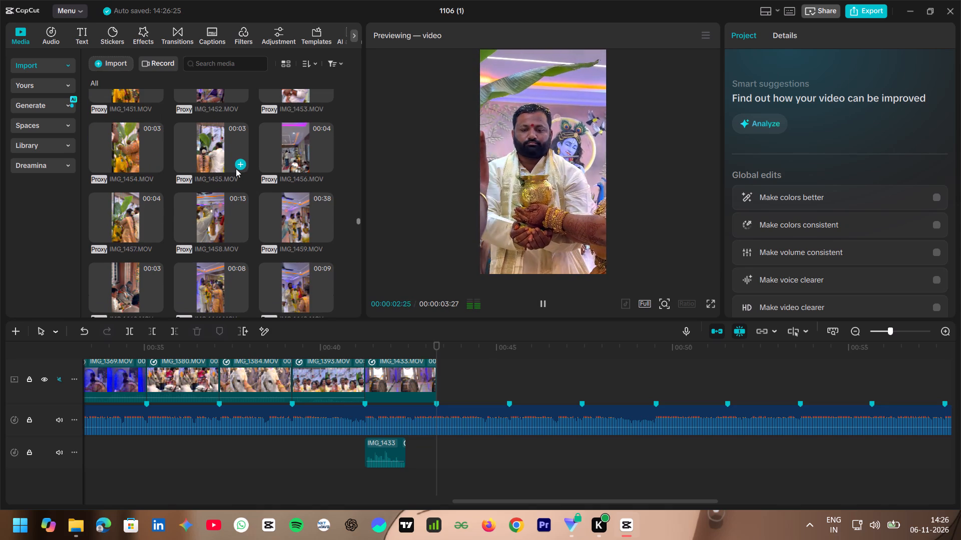
scroll(237, 170, "down", 2)
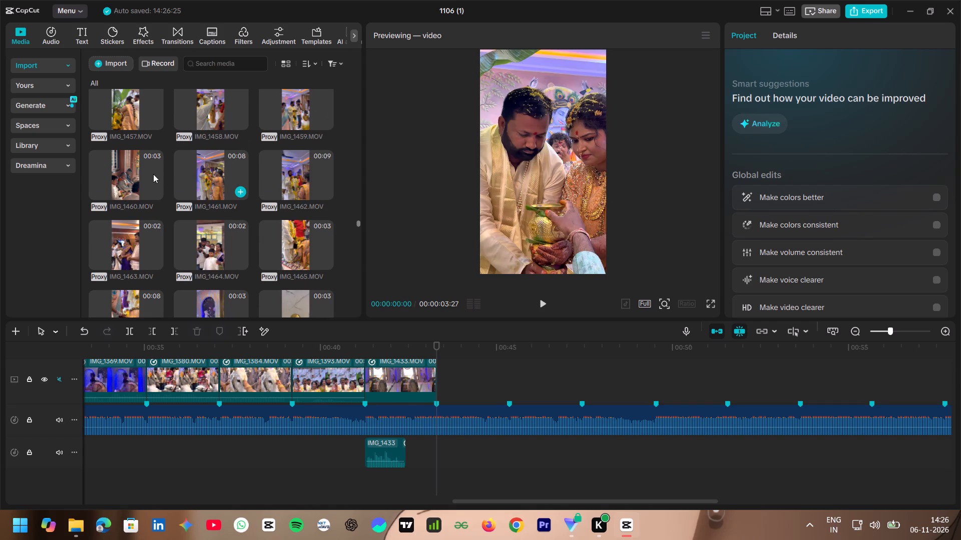
left_click(140, 174)
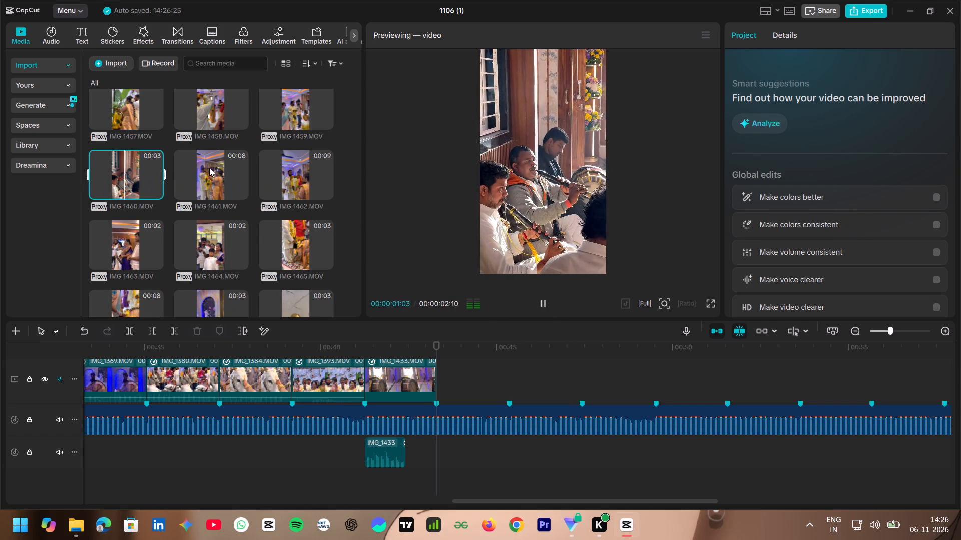
scroll(219, 170, "down", 1)
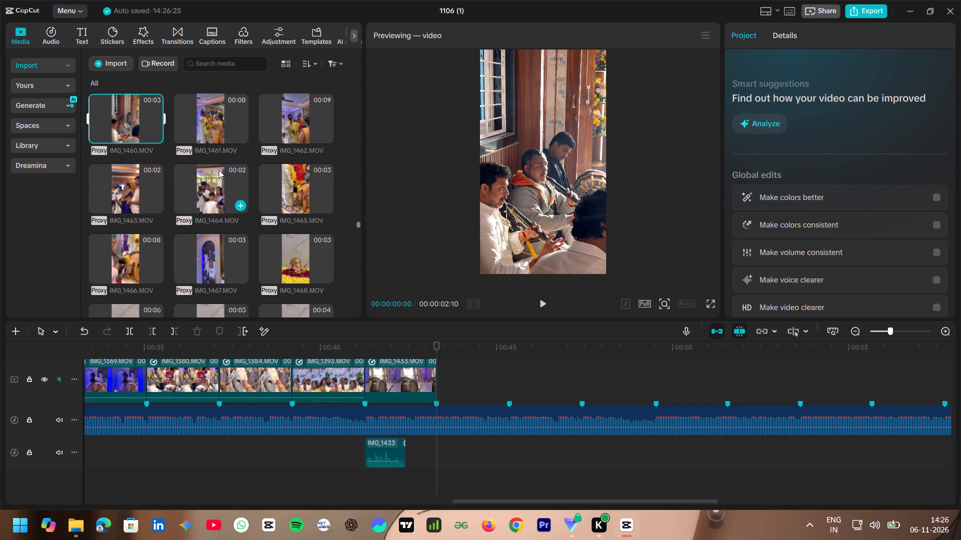
left_click(208, 191)
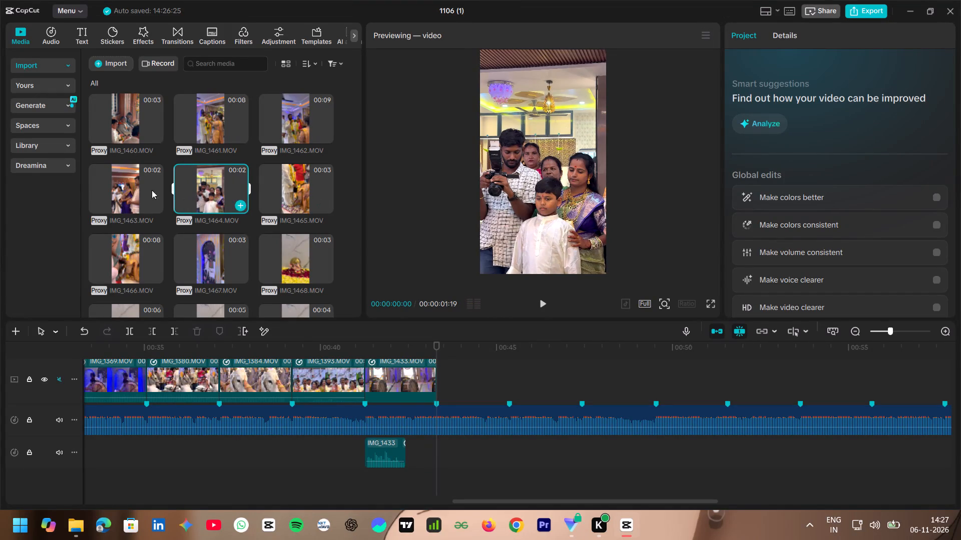
left_click(135, 185)
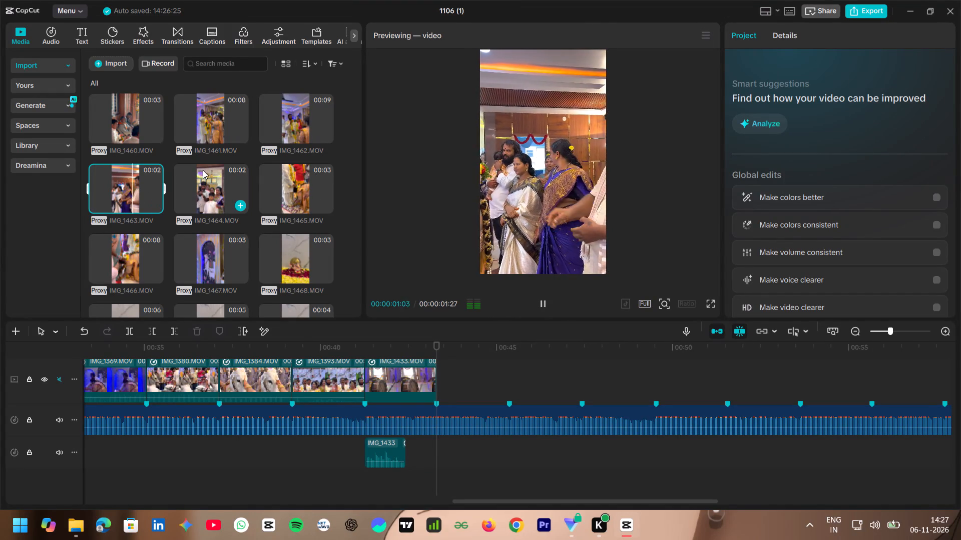
Browse the imported clips after IMG_1463 for the next shot and preview IMG_1500 as a candidate.
scroll(203, 170, "down", 2)
scroll(204, 171, "up", 2)
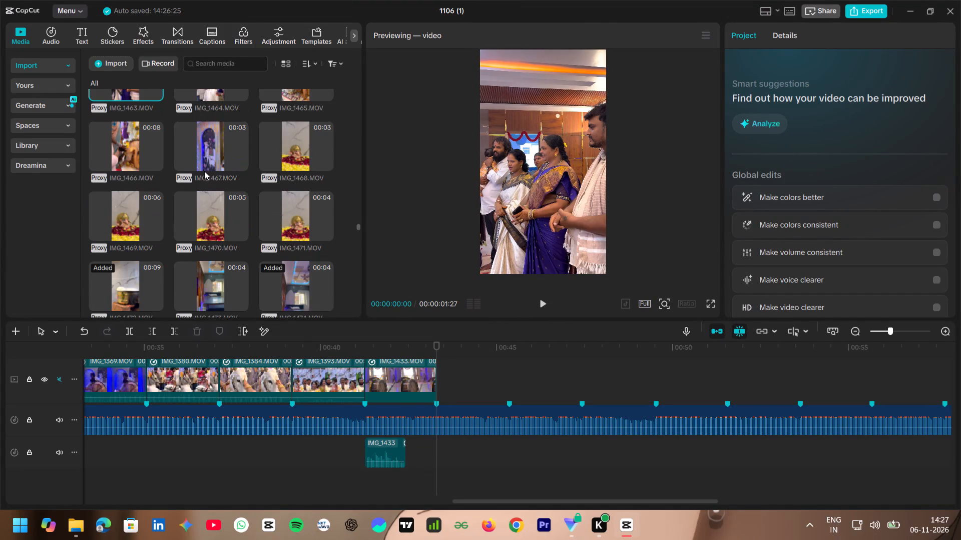
scroll(204, 171, "down", 7)
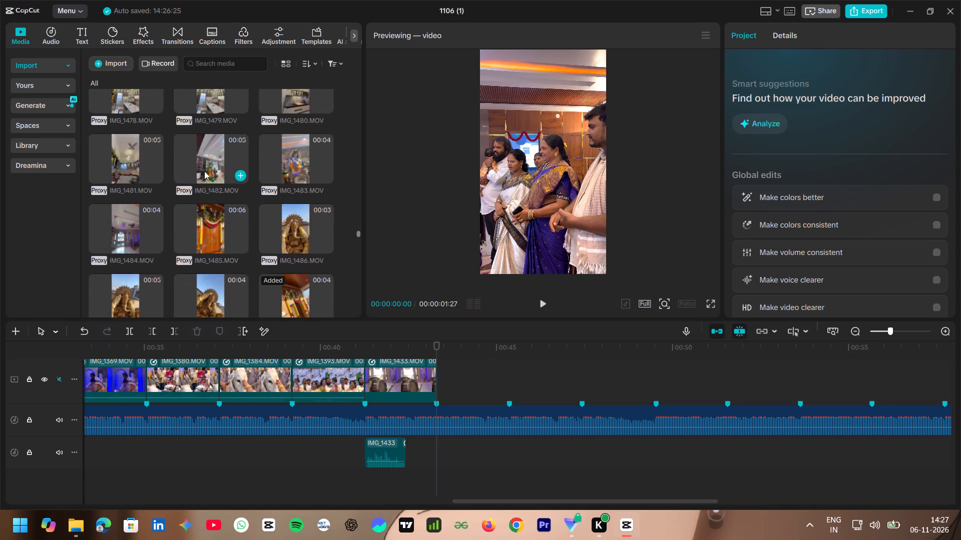
scroll(204, 171, "down", 5)
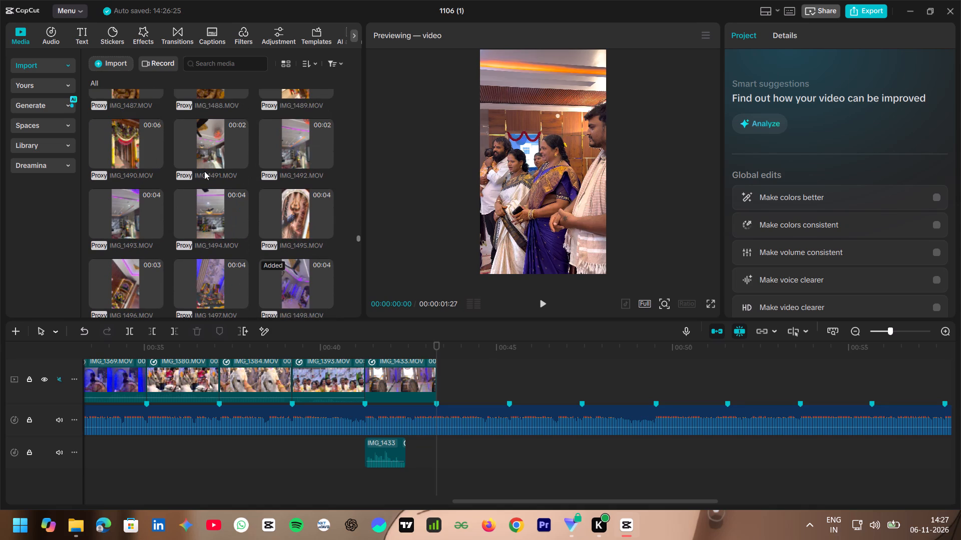
scroll(209, 172, "down", 3)
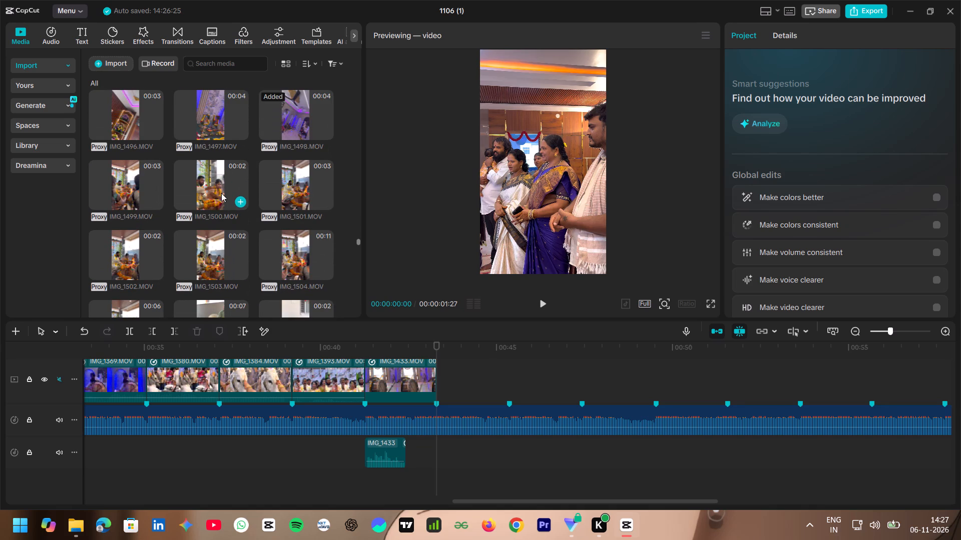
left_click(221, 193)
scroll(233, 174, "down", 2)
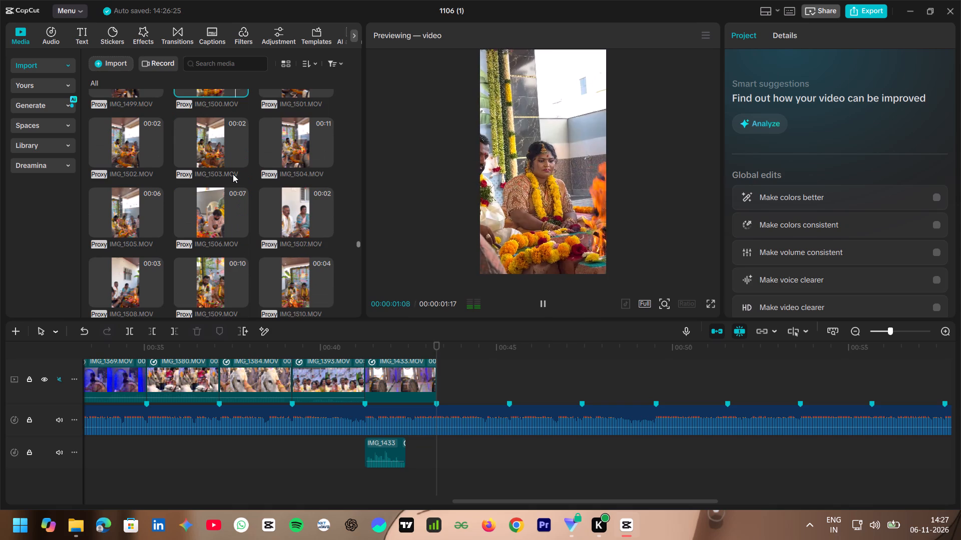
scroll(233, 174, "down", 4)
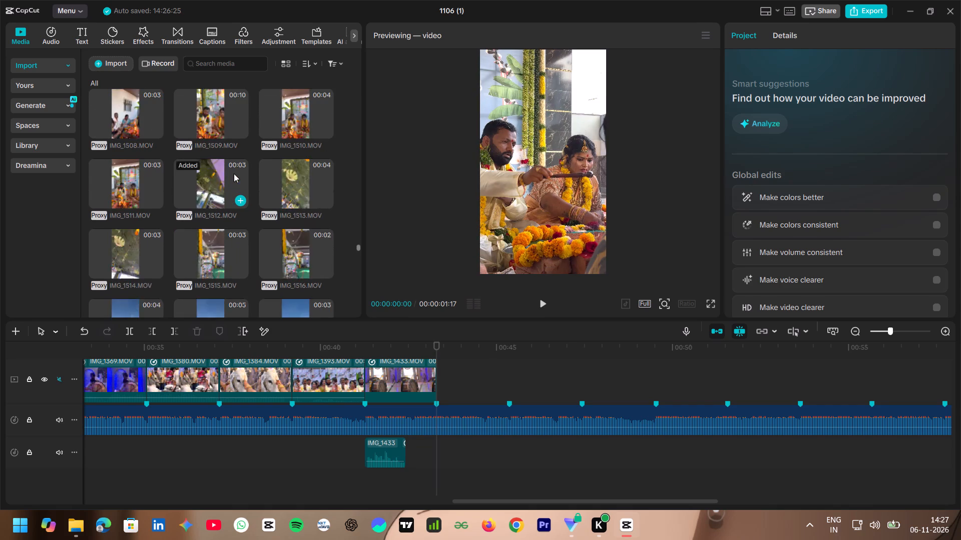
scroll(234, 173, "down", 3)
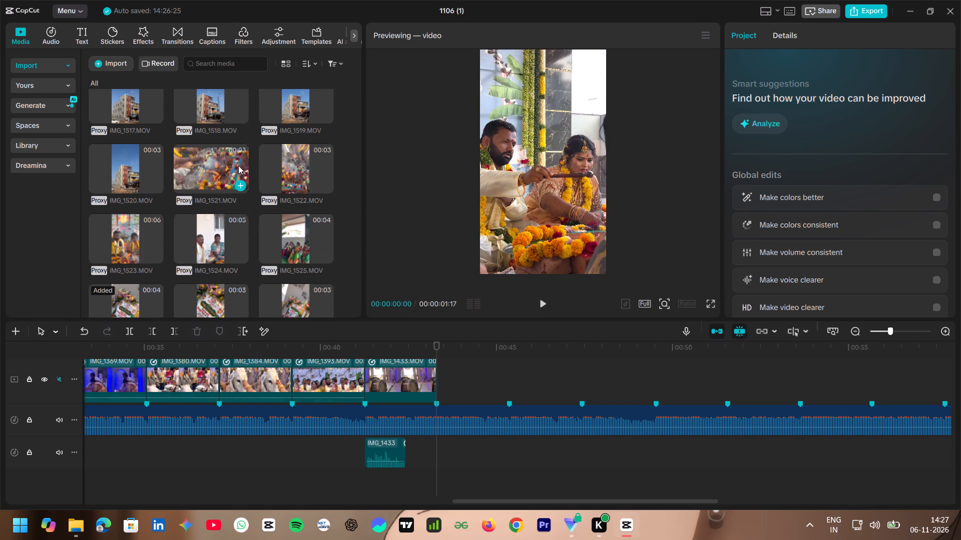
Preview the imported clips IMG_1524 and IMG_1565 as further candidates for the next shot.
left_click(211, 237)
scroll(228, 188, "down", 3)
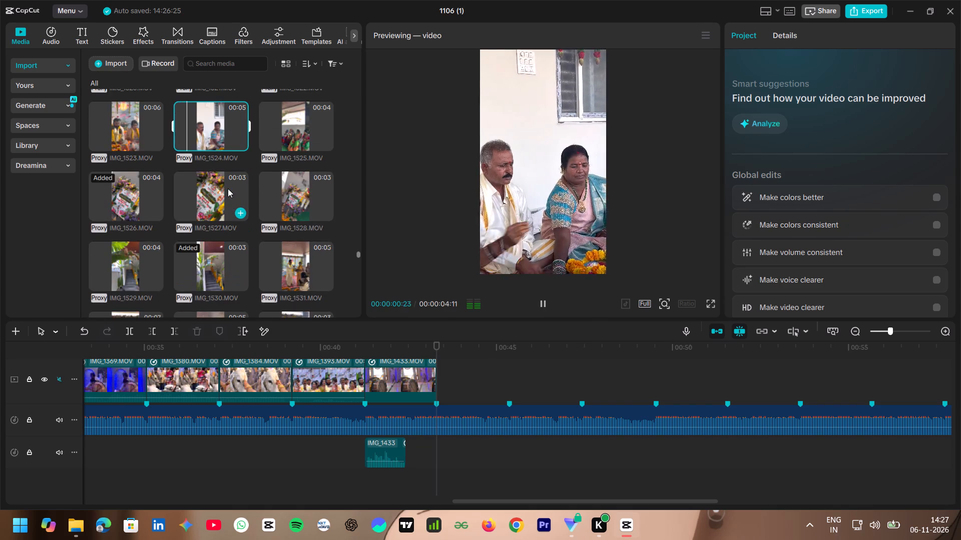
scroll(228, 188, "down", 4)
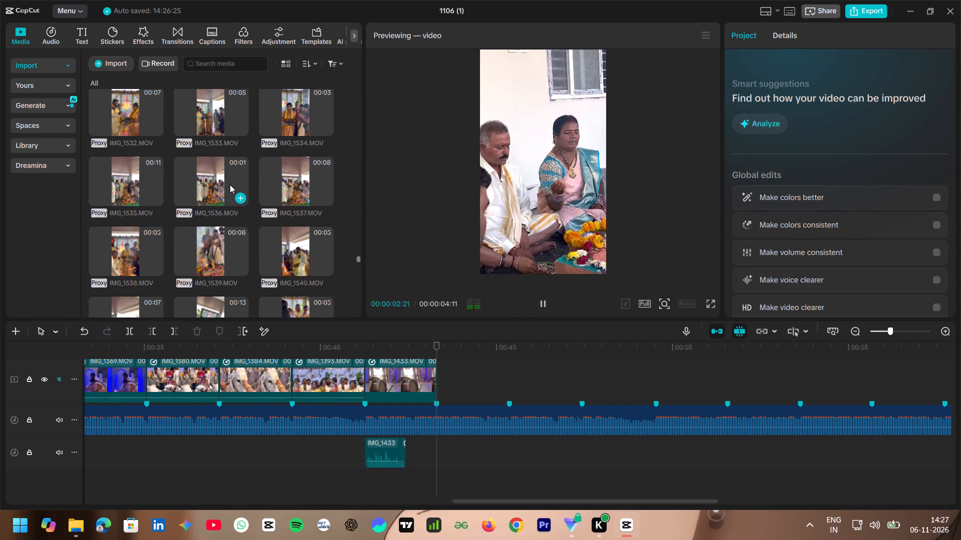
scroll(230, 184, "down", 2)
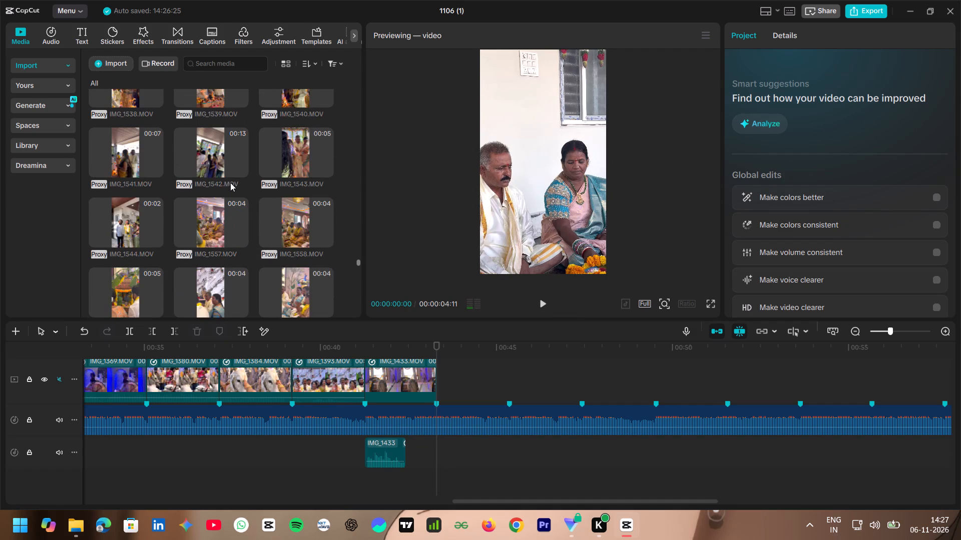
scroll(230, 182, "down", 2)
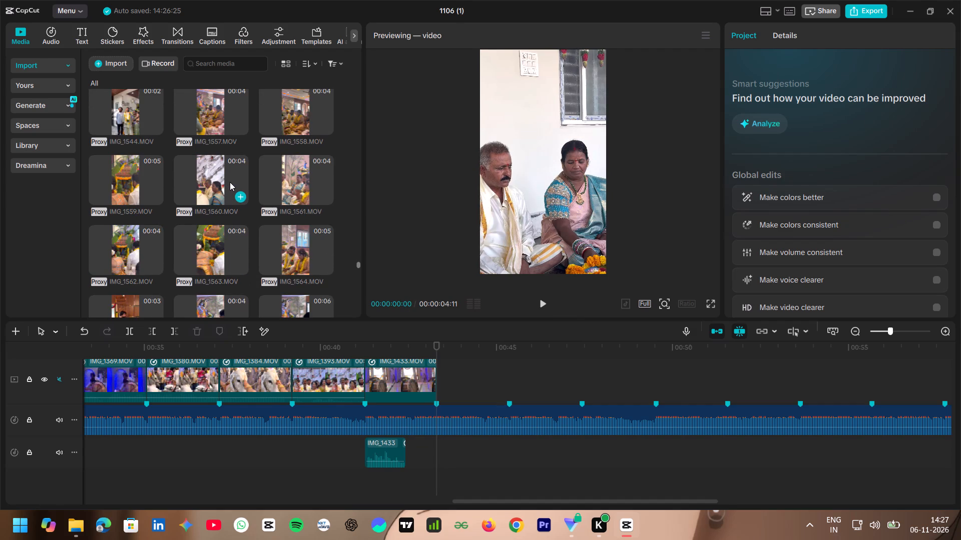
scroll(230, 182, "down", 2)
left_click(125, 198)
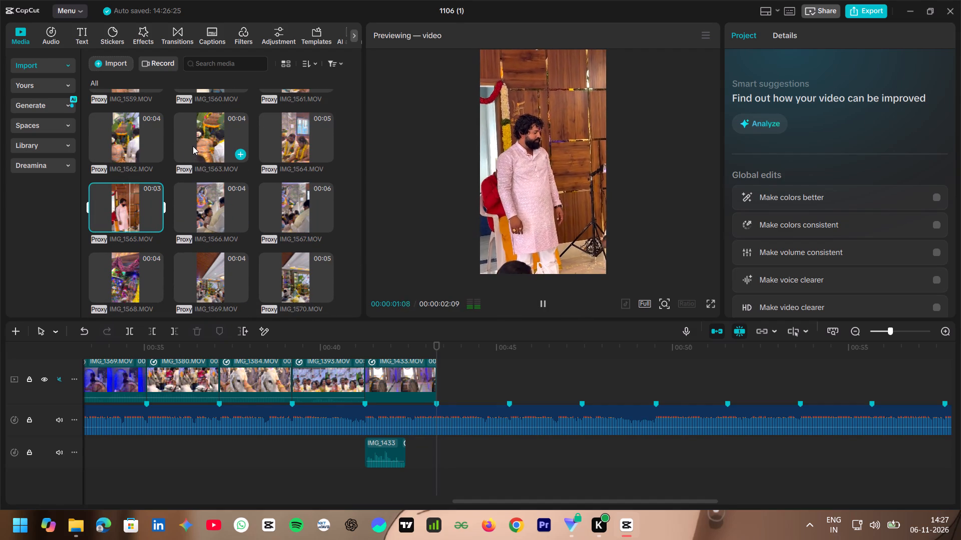
Find and preview IMG_1605 among the imported clips and add it to the video track directly after IMG_1433.
scroll(240, 149, "down", 1)
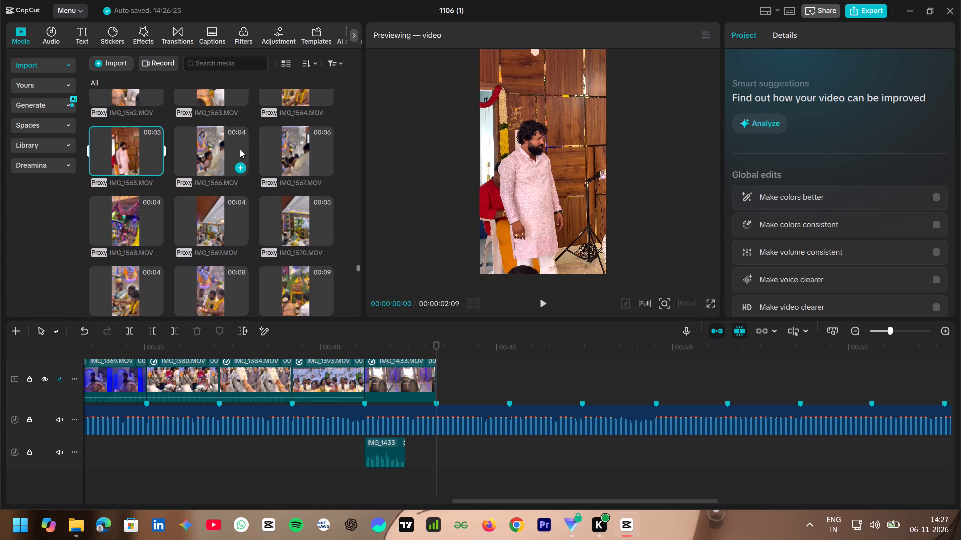
scroll(240, 149, "down", 3)
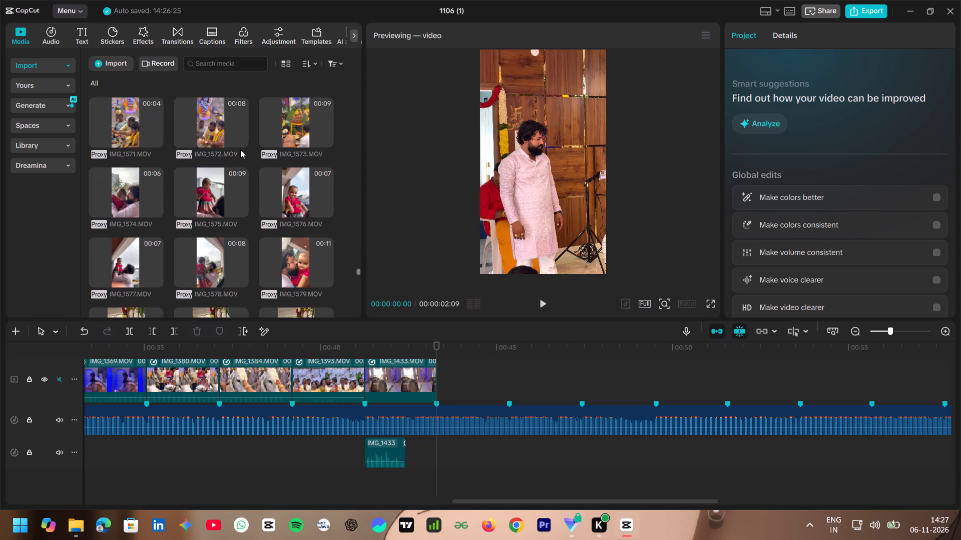
scroll(240, 149, "down", 5)
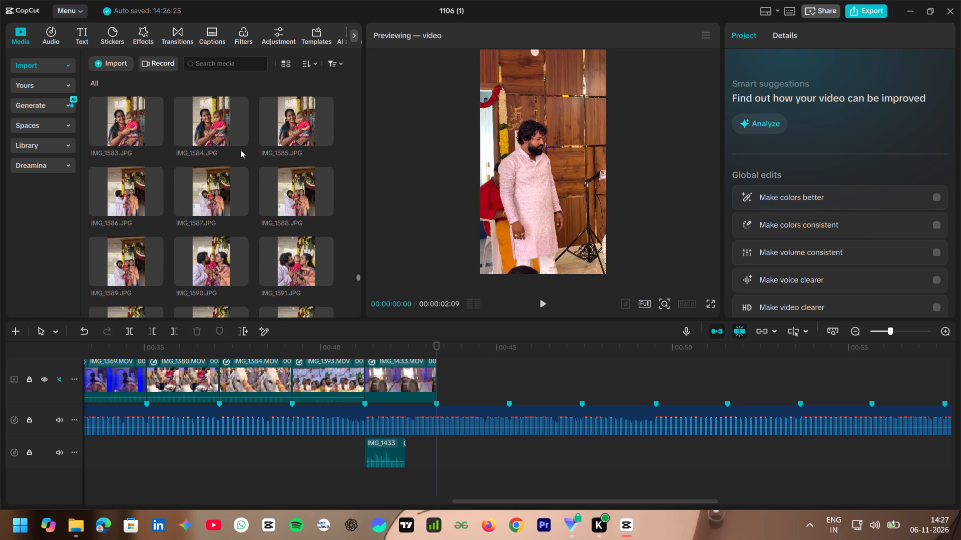
scroll(242, 147, "down", 8)
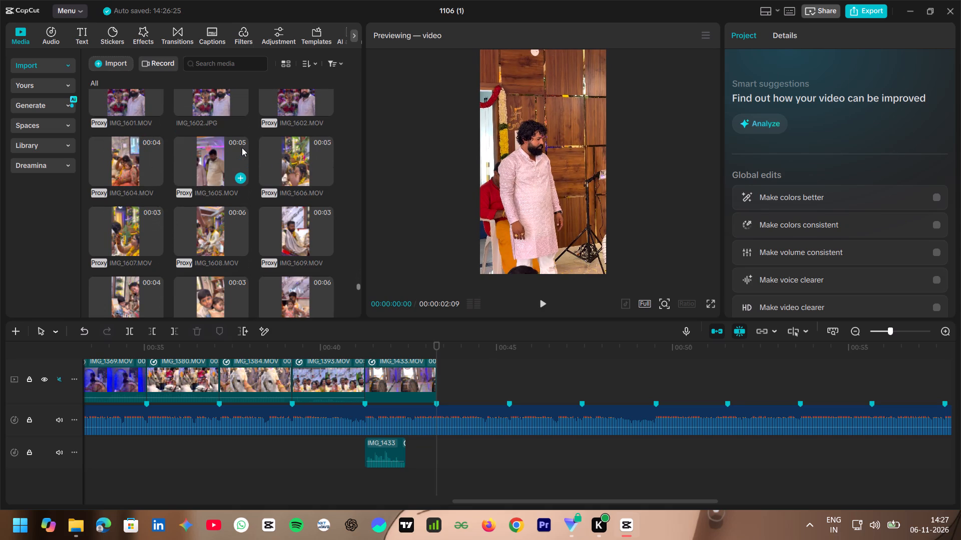
scroll(242, 147, "up", 1)
left_click(202, 221)
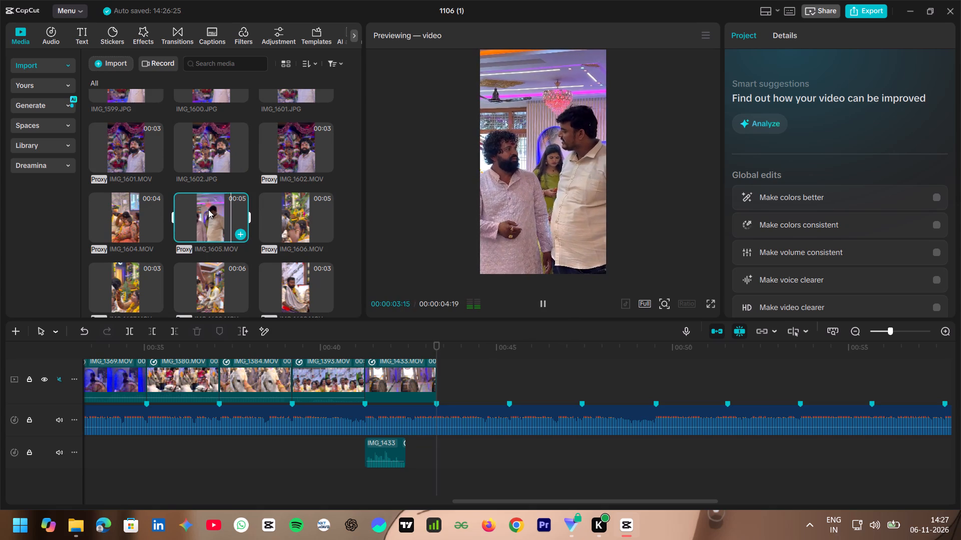
left_click_drag(208, 209, 452, 381)
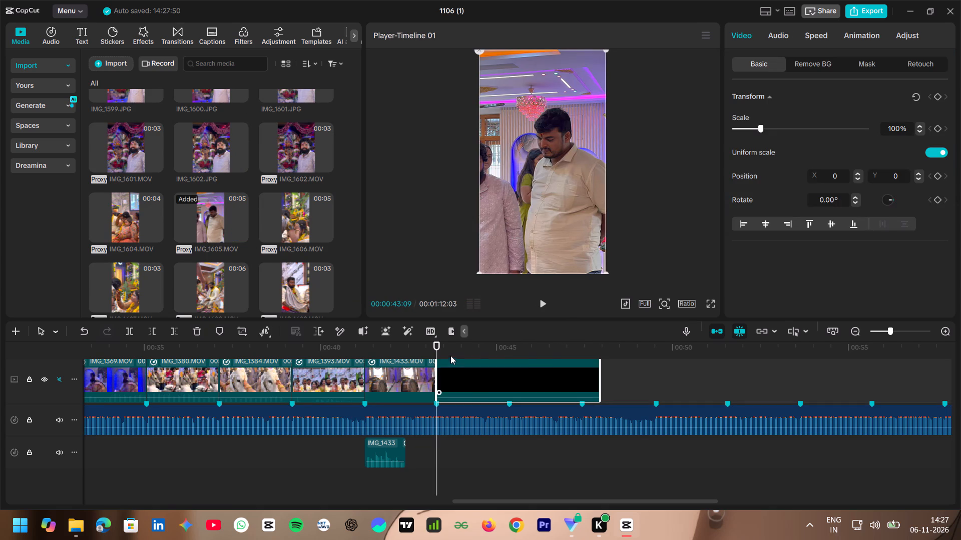
Trim the beginning of the IMG_1605 clip in two passes, leaving about the last 1 second of the footage after IMG_1433.
scroll(456, 369, "up", 3)
double_click(466, 363)
left_click_drag(466, 363, 521, 372)
left_click(511, 421)
key("q")
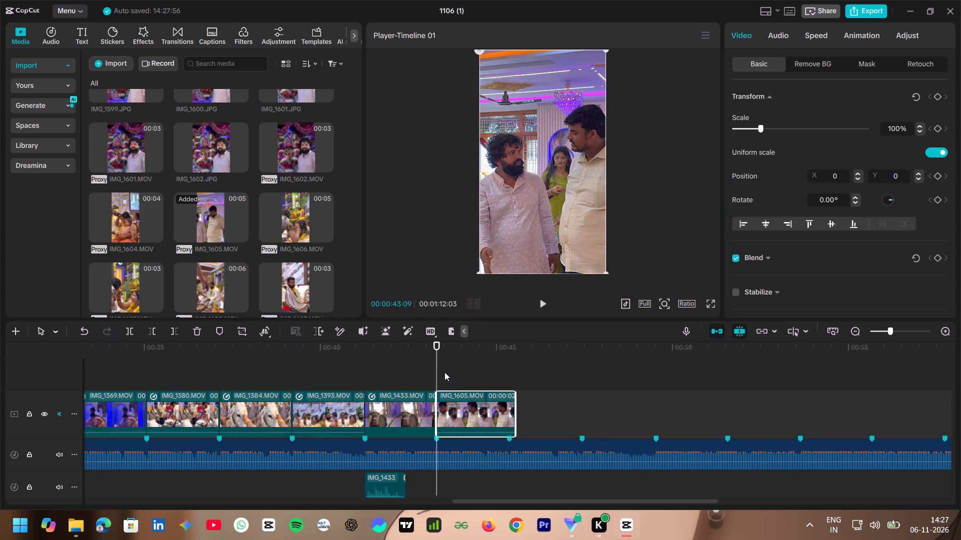
left_click_drag(435, 371, 472, 375)
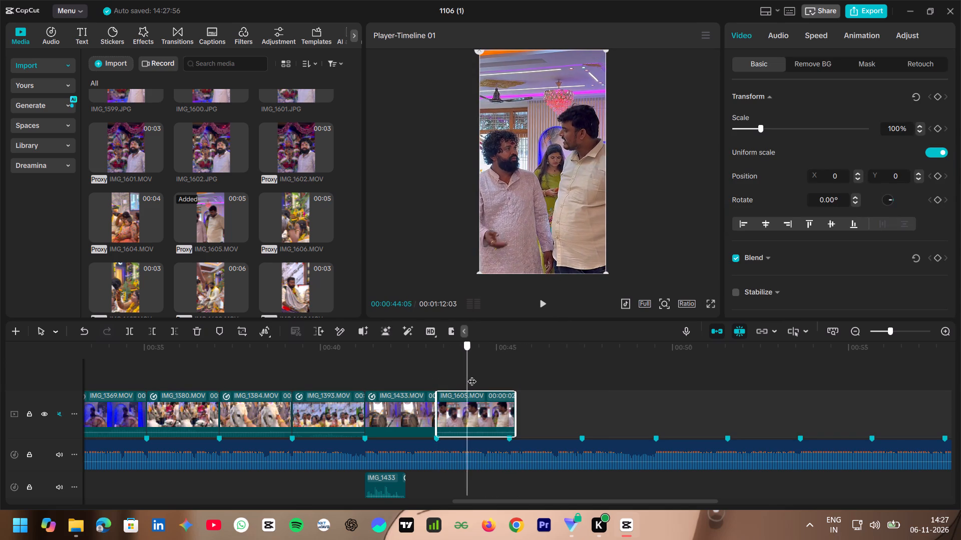
left_click_drag(472, 375, 494, 377)
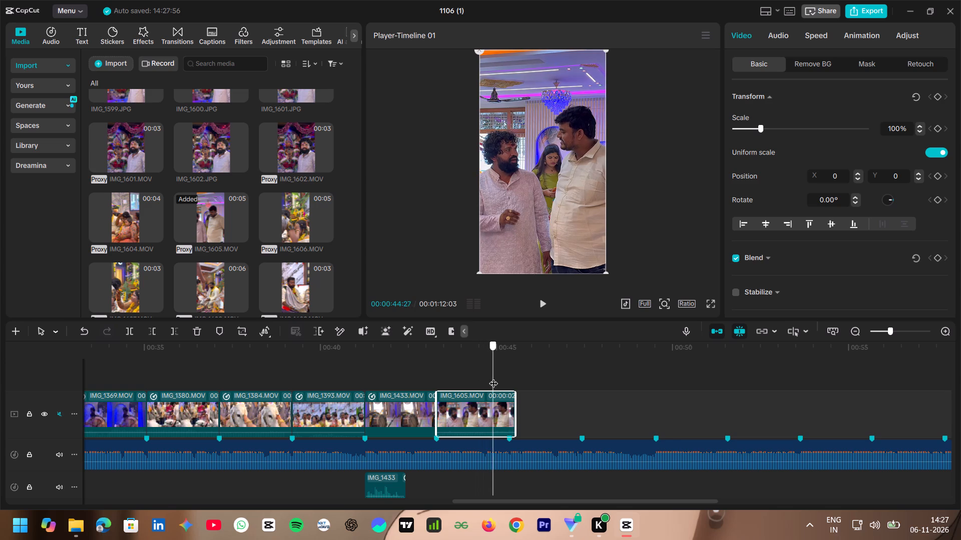
left_click_drag(494, 377, 501, 377)
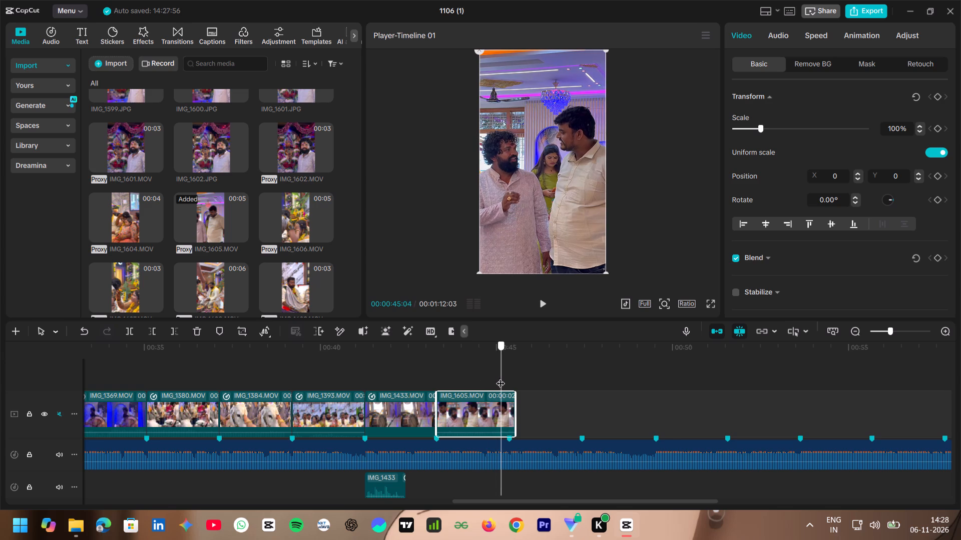
left_click_drag(501, 377, 474, 379)
key("q")
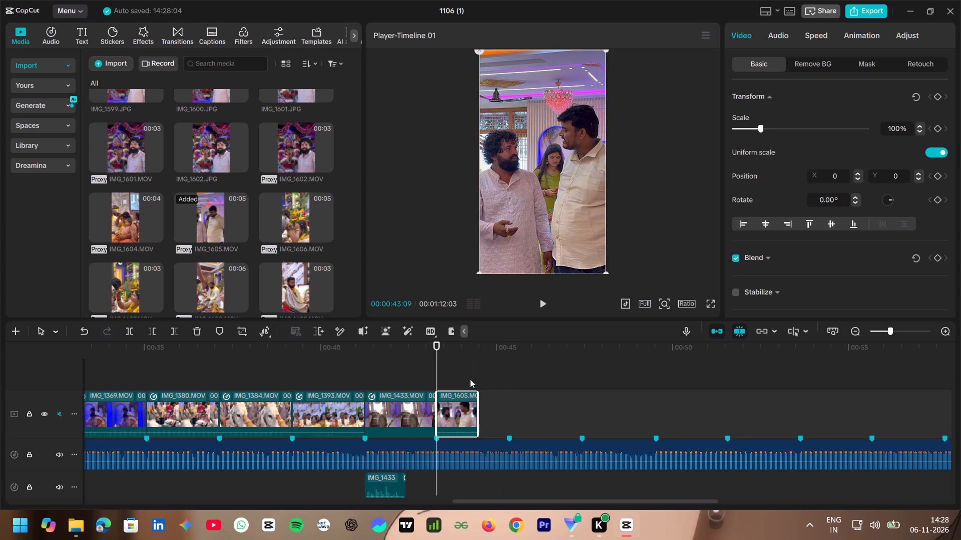
Apply a custom speed curve to IMG_1605, removing the middle and third points and lowering the end point to 0.1x.
left_click(803, 35)
left_click(797, 95)
scroll(823, 224, "down", 2)
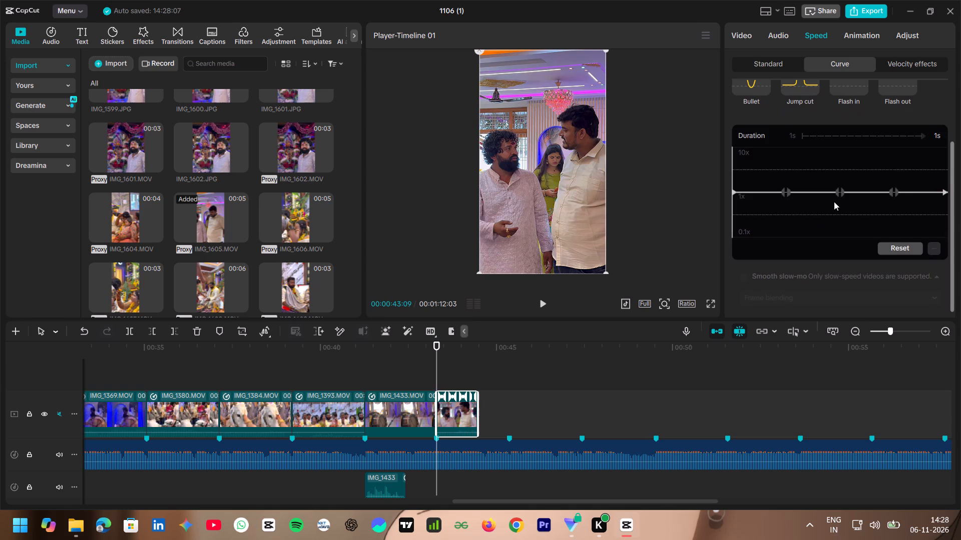
left_click(851, 190)
left_click(840, 197)
left_click(934, 248)
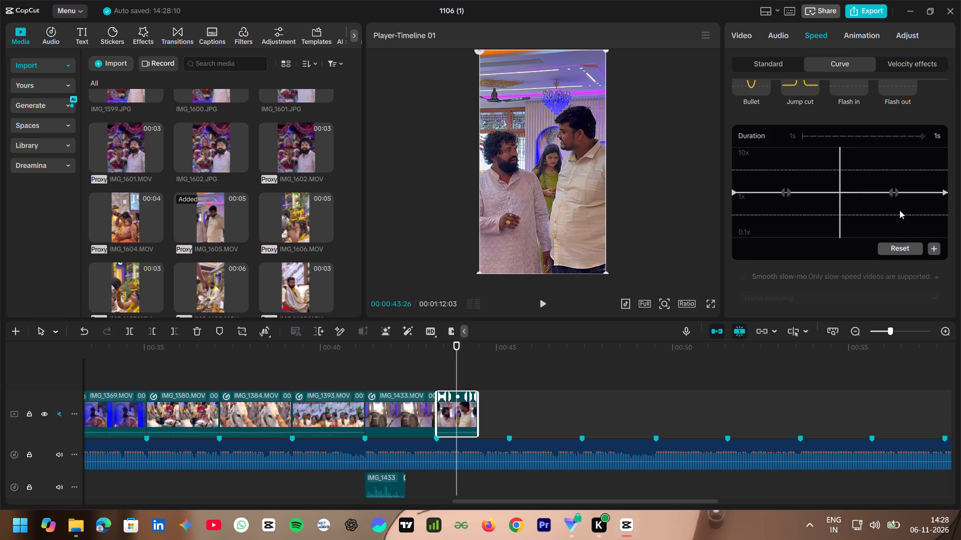
left_click(895, 201)
left_click(934, 244)
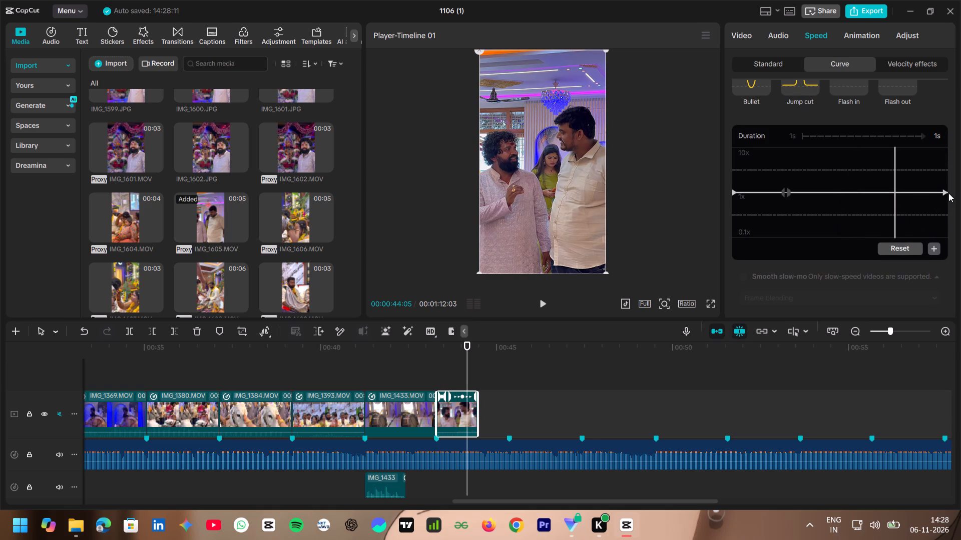
left_click(941, 189)
left_click_drag(943, 191, 945, 192)
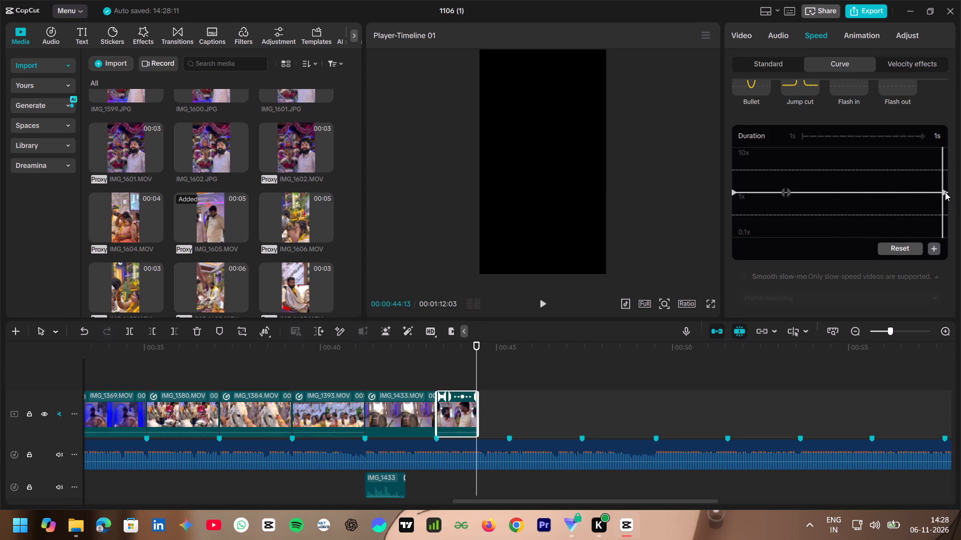
left_click_drag(945, 192, 930, 305)
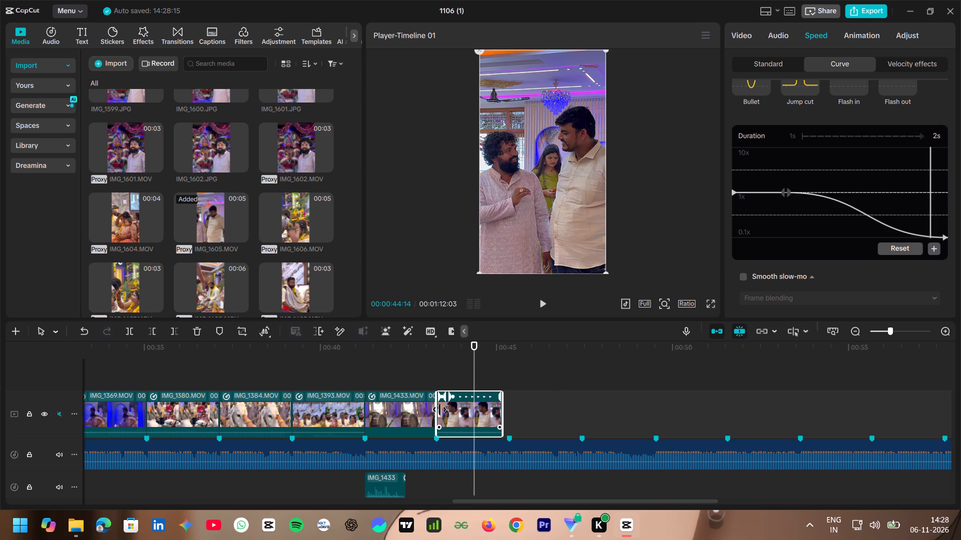
Extend the start of IMG_1605 to restore some footage so the clip reaches the next beat marker at about 45 seconds.
left_click_drag(436, 409, 428, 412)
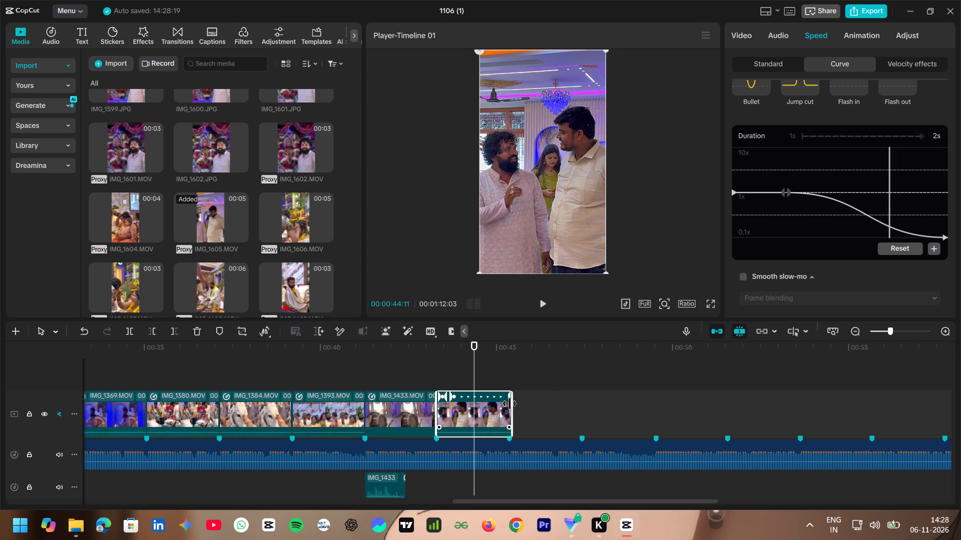
left_click_drag(512, 407, 509, 416)
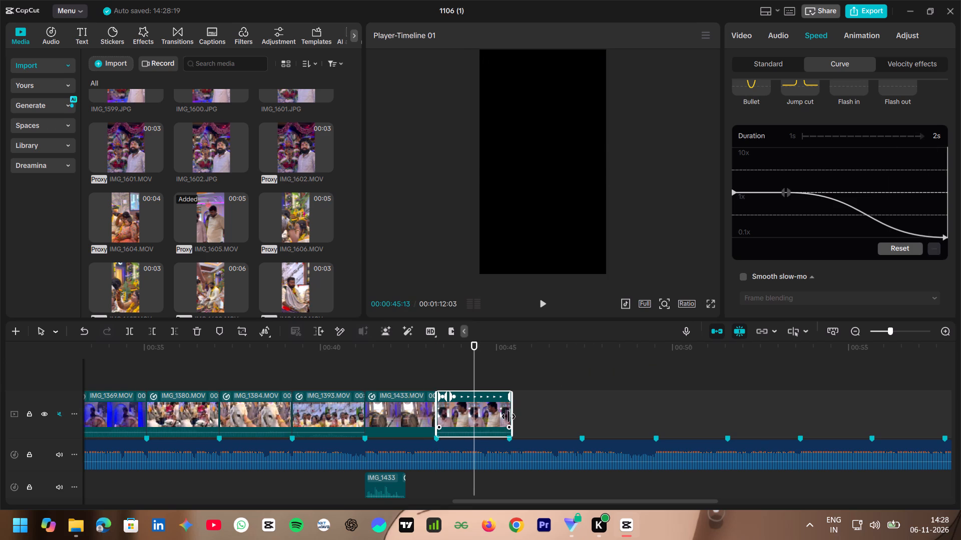
left_click_drag(509, 416, 516, 419)
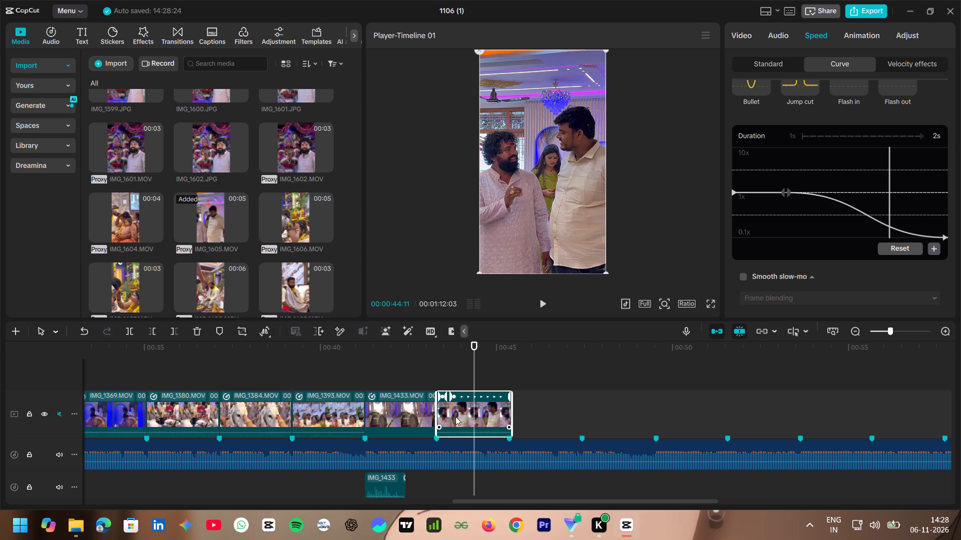
Trim the first few frames of IMG_1605 on the video track, cutting at about 00:43:14.
left_click(439, 374)
left_click_drag(439, 374, 439, 378)
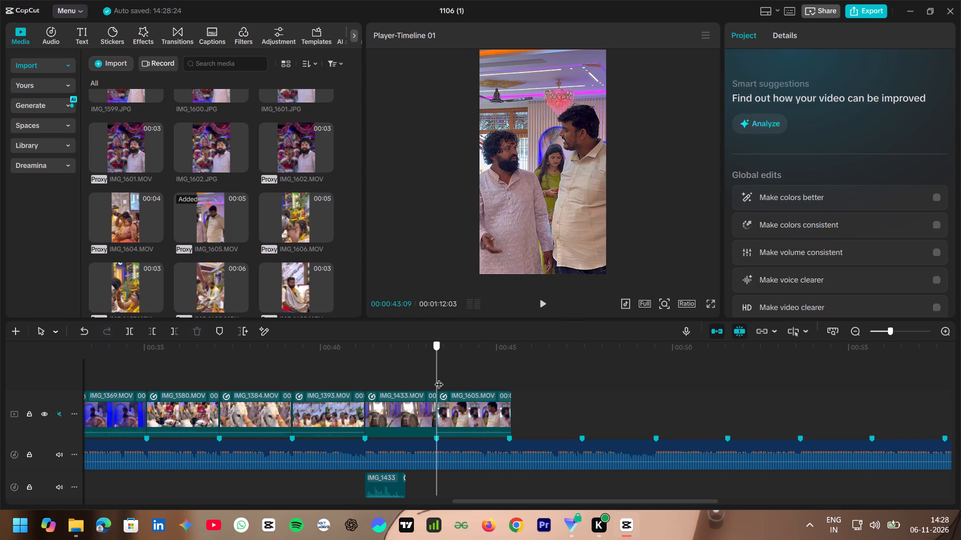
left_click_drag(439, 378, 442, 384)
left_click(444, 402)
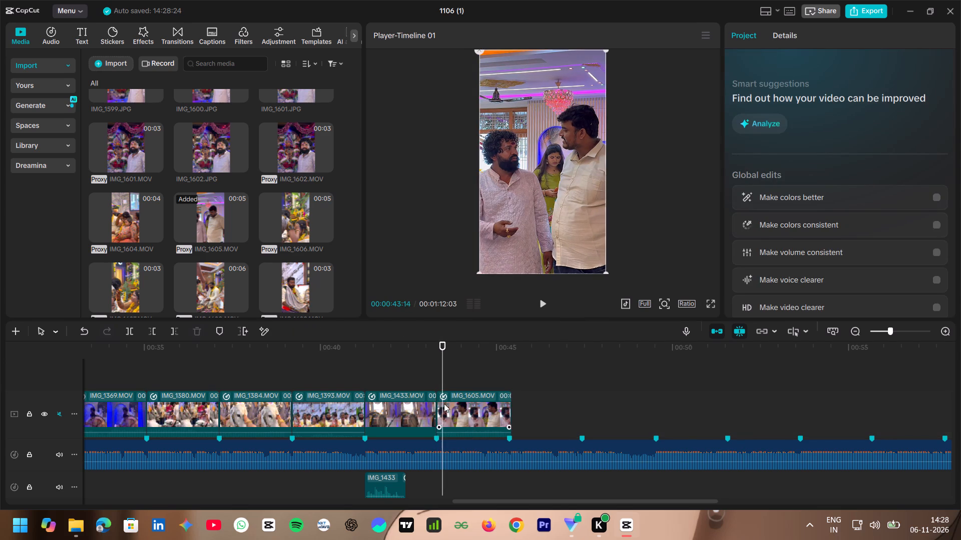
key("q")
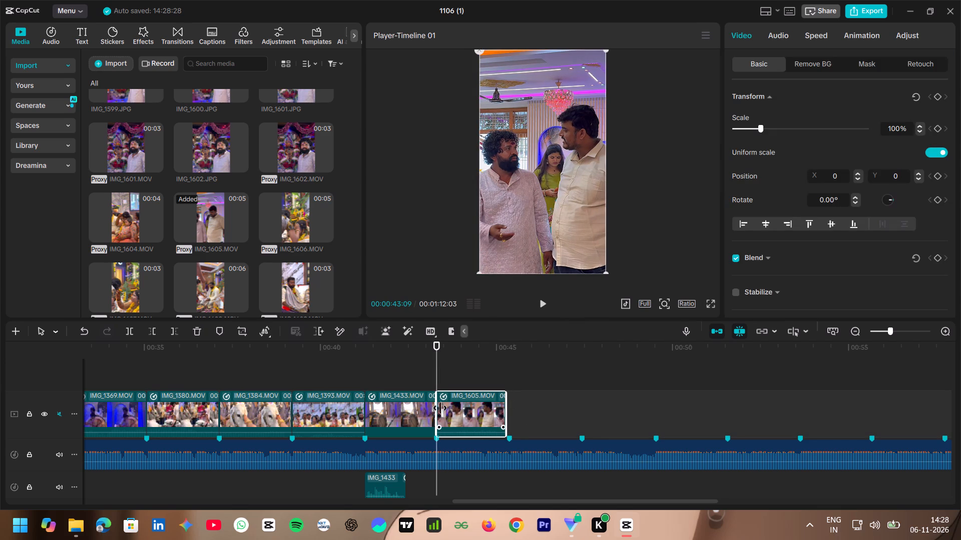
Extend the start and adjust the end of IMG_1605 so the clip spans the beat markers at about 43 and 45 seconds.
left_click_drag(436, 411, 434, 417)
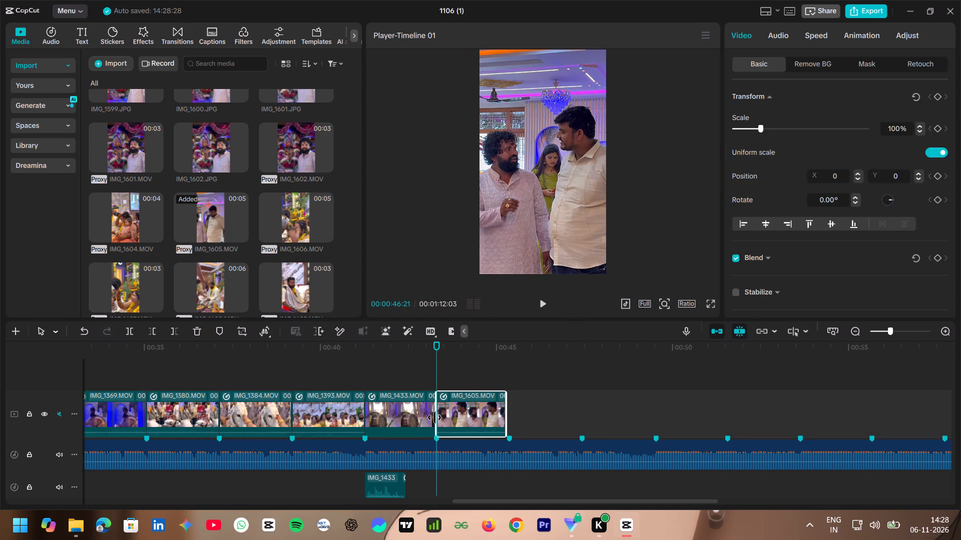
left_click_drag(434, 417, 432, 430)
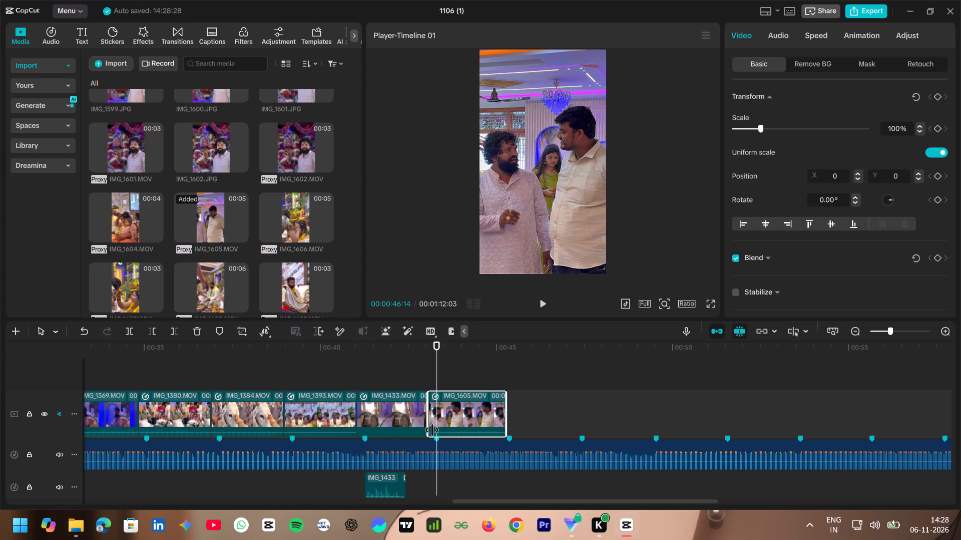
left_click_drag(432, 430, 431, 439)
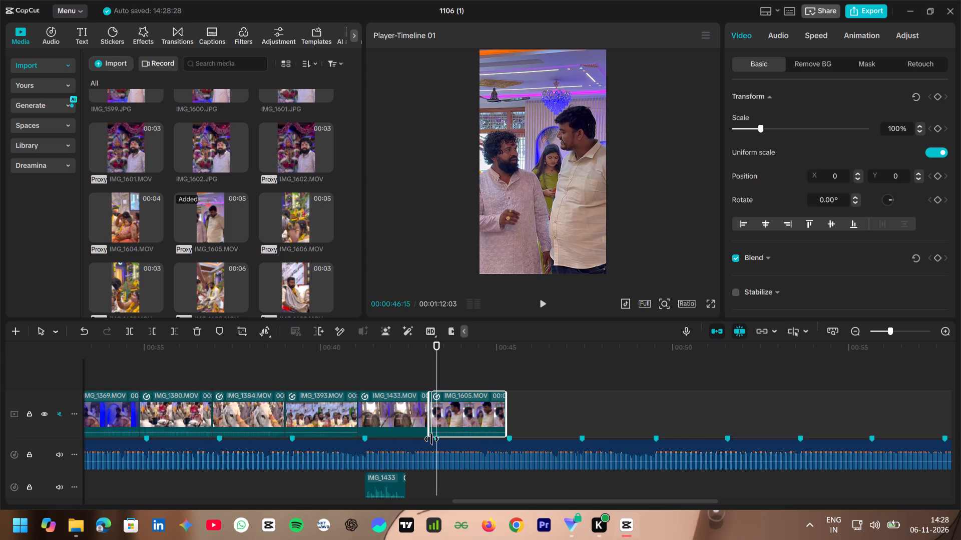
left_click_drag(431, 439, 433, 445)
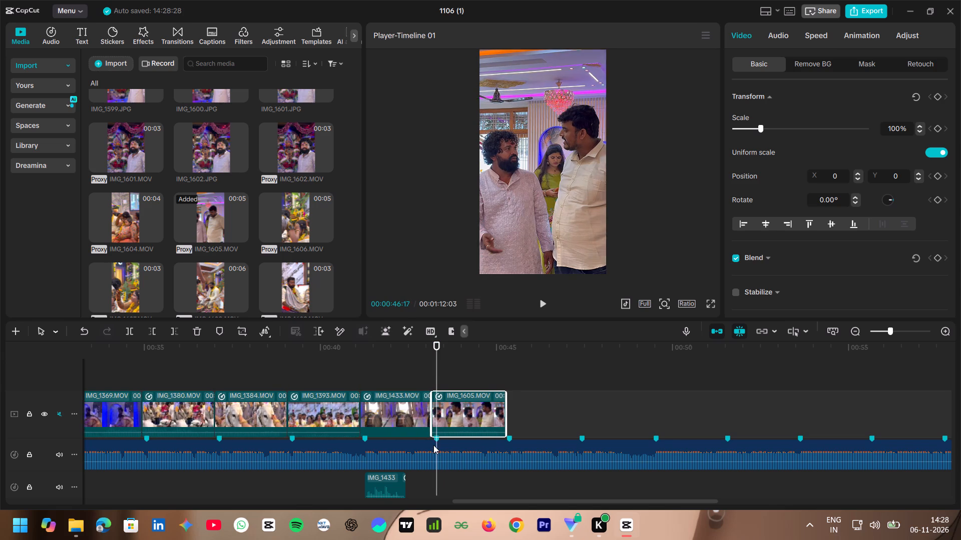
left_click_drag(513, 411, 506, 414)
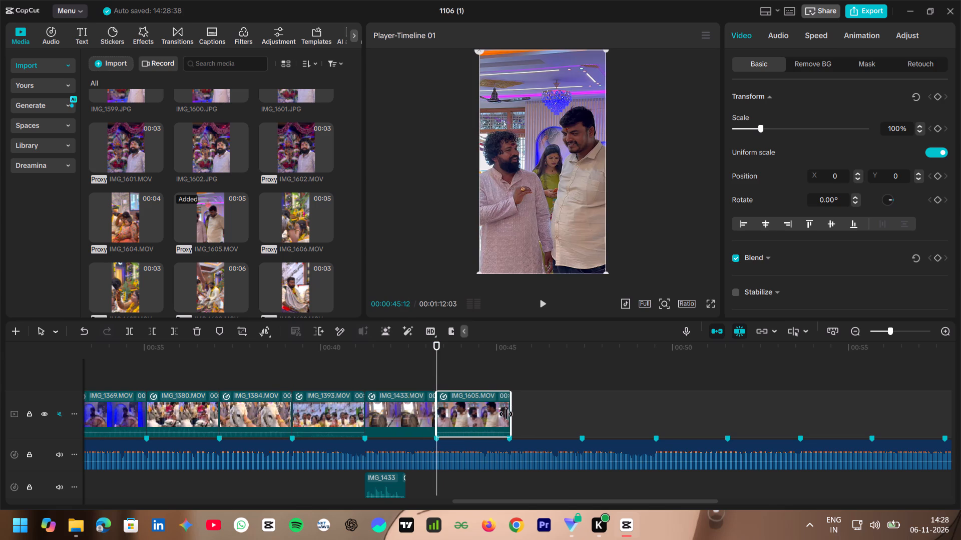
left_click_drag(506, 414, 506, 427)
left_click_drag(506, 427, 510, 434)
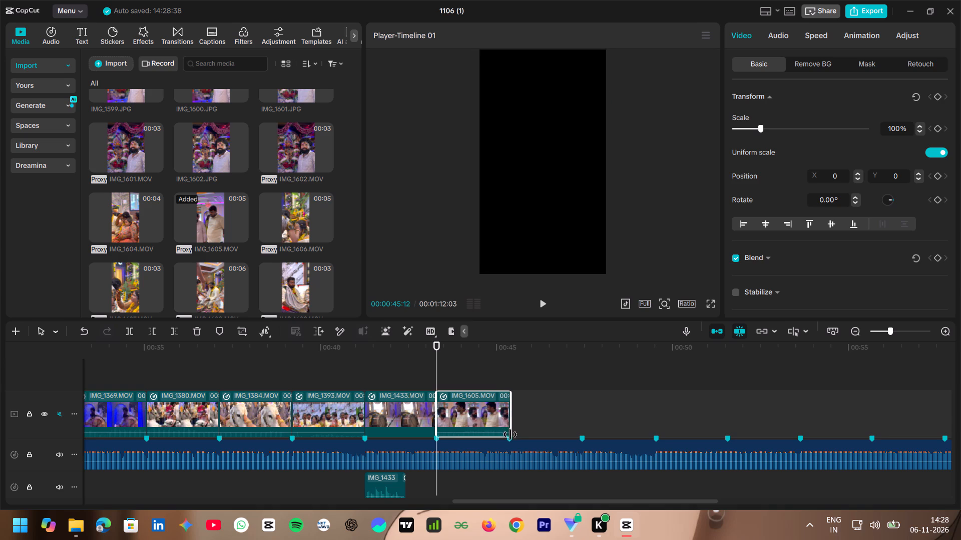
left_click_drag(510, 434, 510, 437)
Enable smooth slow-mo with optical flow for IMG_1605's speed curve.
left_click(819, 38)
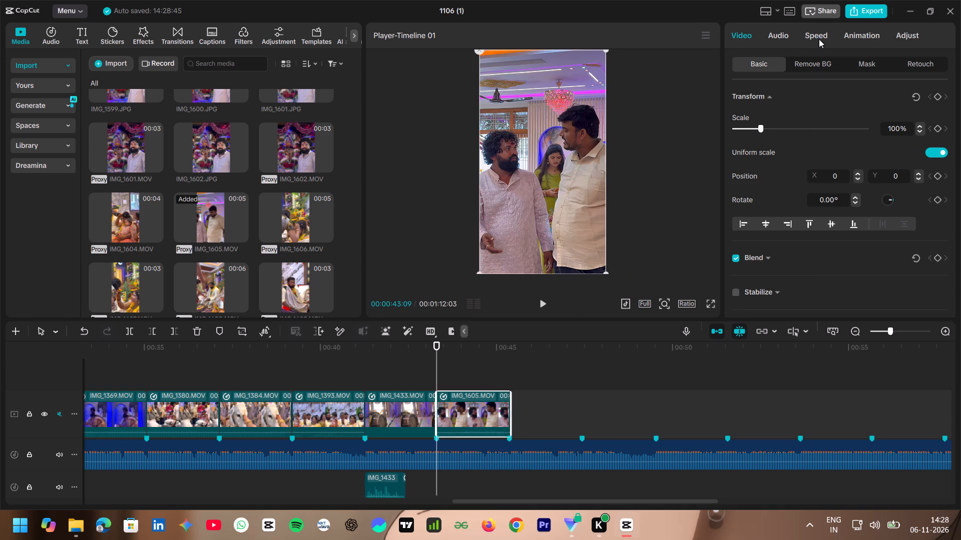
scroll(774, 269, "down", 4)
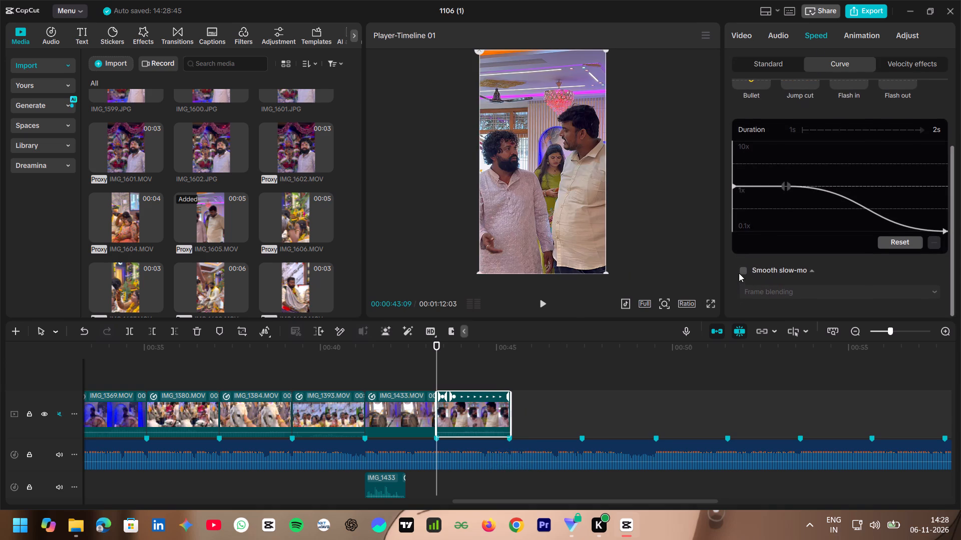
left_click(740, 272)
left_click(755, 296)
left_click(760, 338)
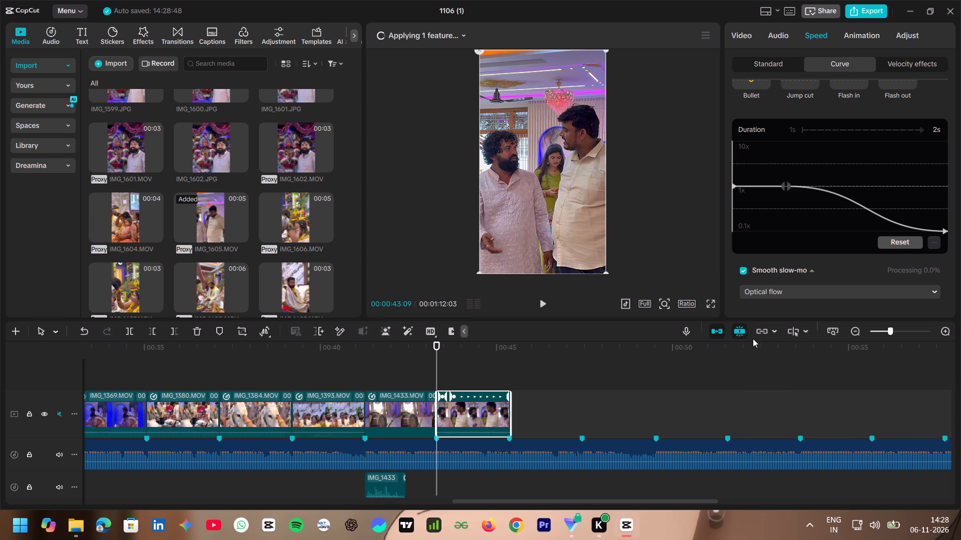
Set the playhead at the end of IMG_1605 and preview IMG_1610 to IMG_1614 as candidates for the next shot.
left_click(474, 364)
left_click_drag(474, 364, 517, 398)
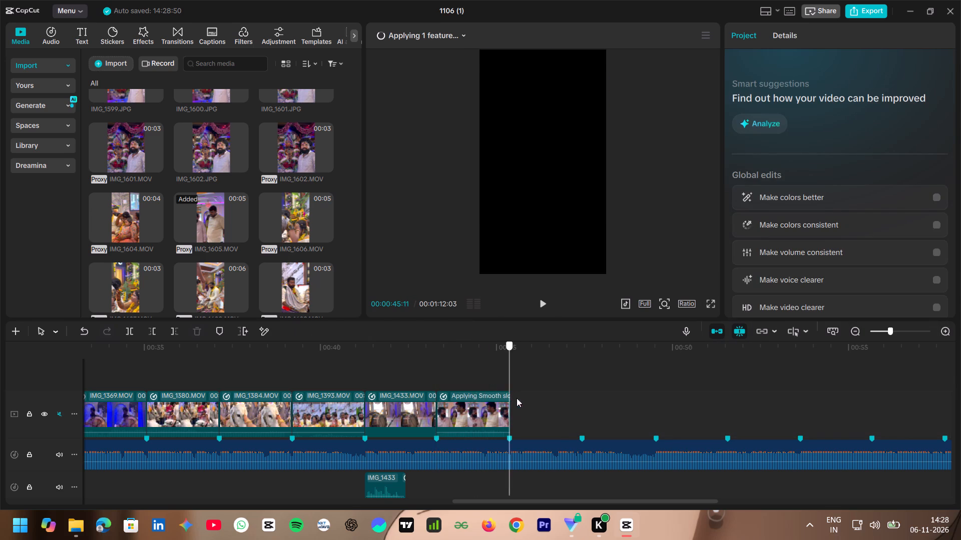
left_click_drag(517, 398, 513, 400)
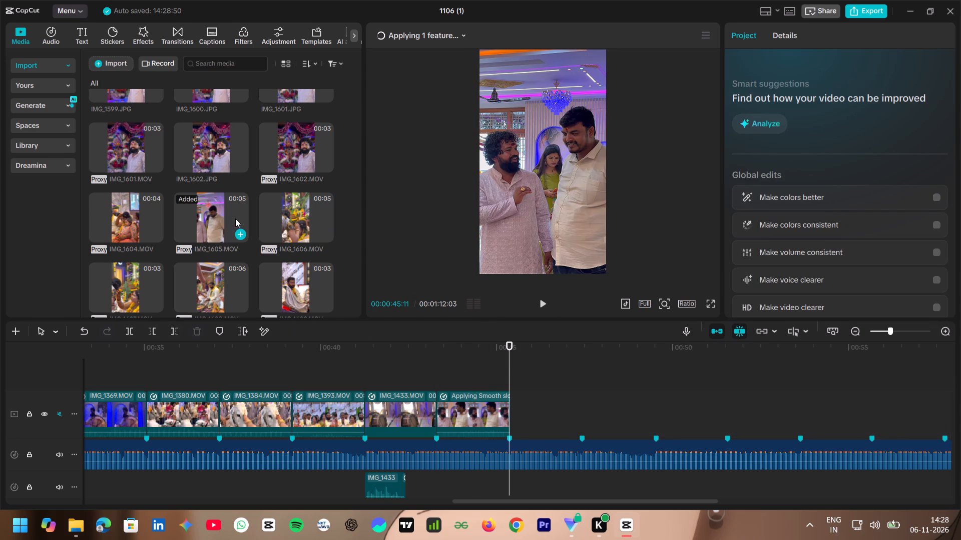
scroll(235, 218, "down", 2)
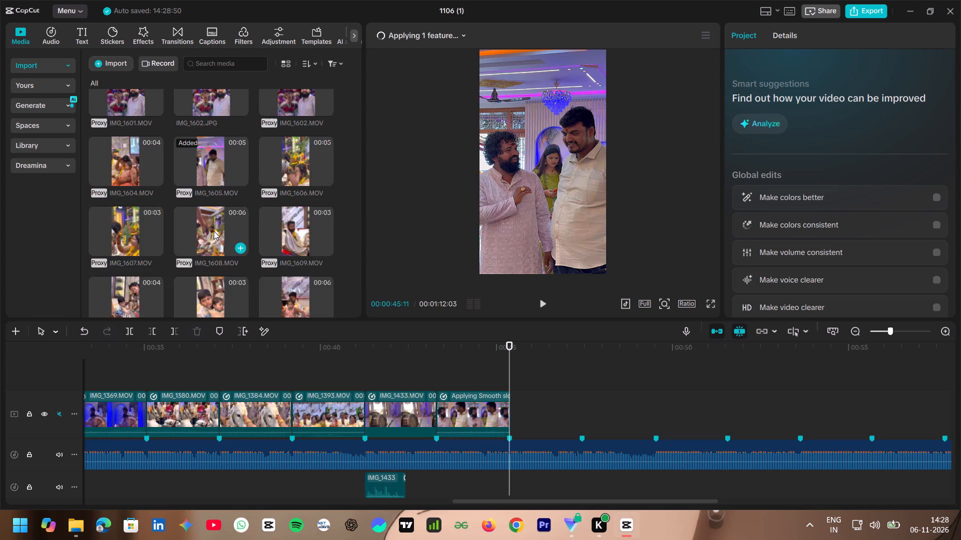
scroll(214, 231, "down", 1)
left_click(135, 242)
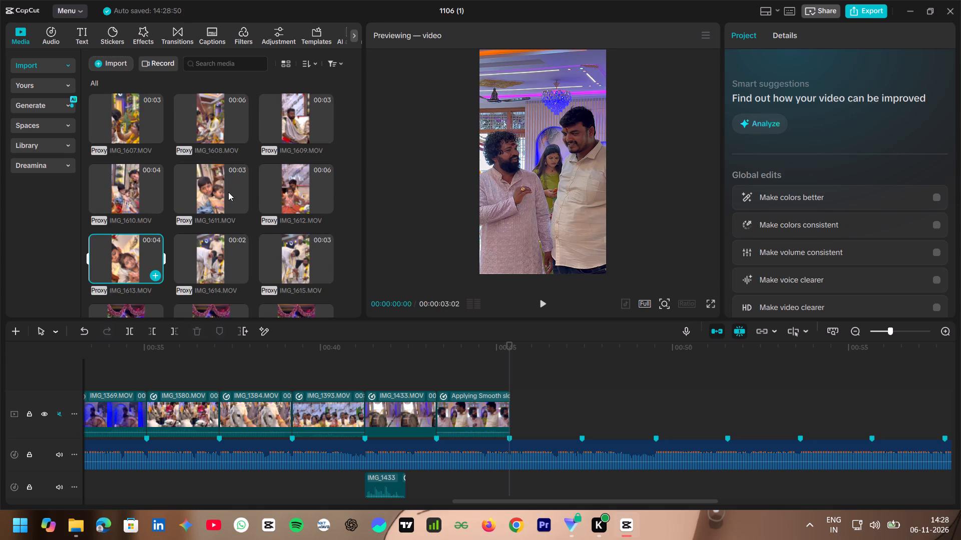
left_click(221, 184)
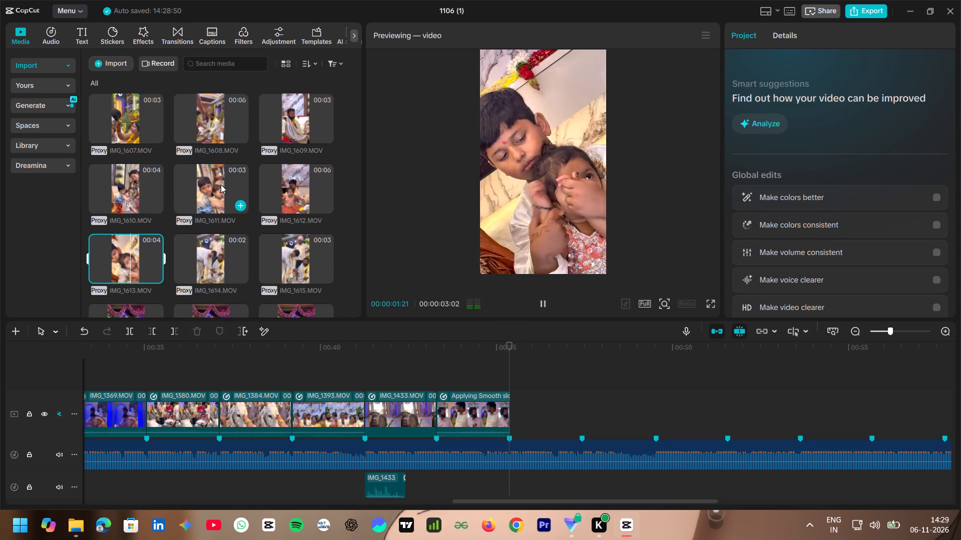
left_click(309, 179)
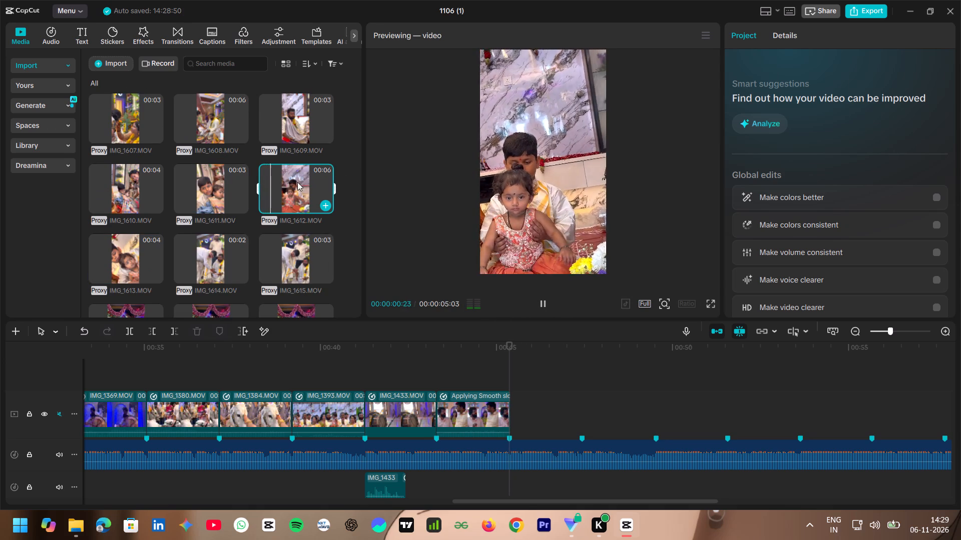
left_click(217, 260)
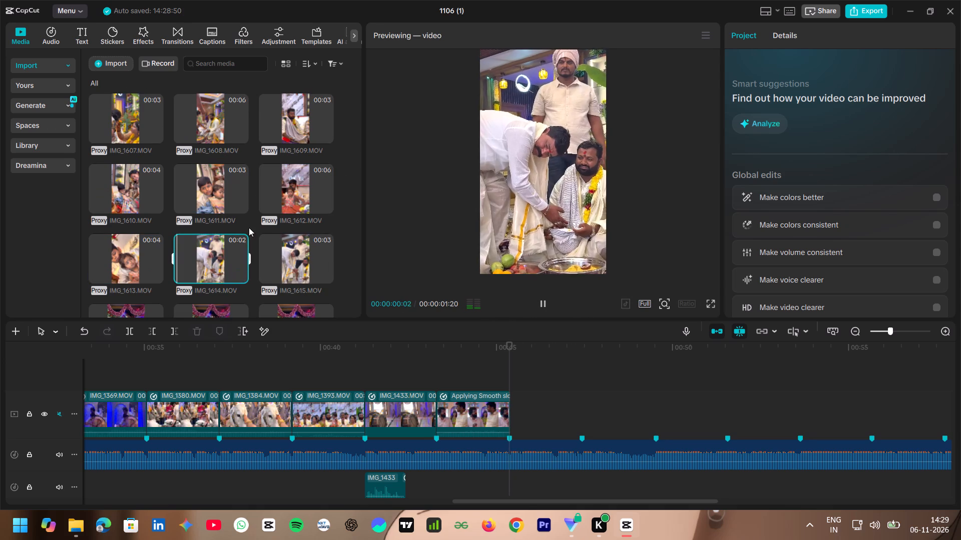
left_click(142, 244)
left_click(119, 182)
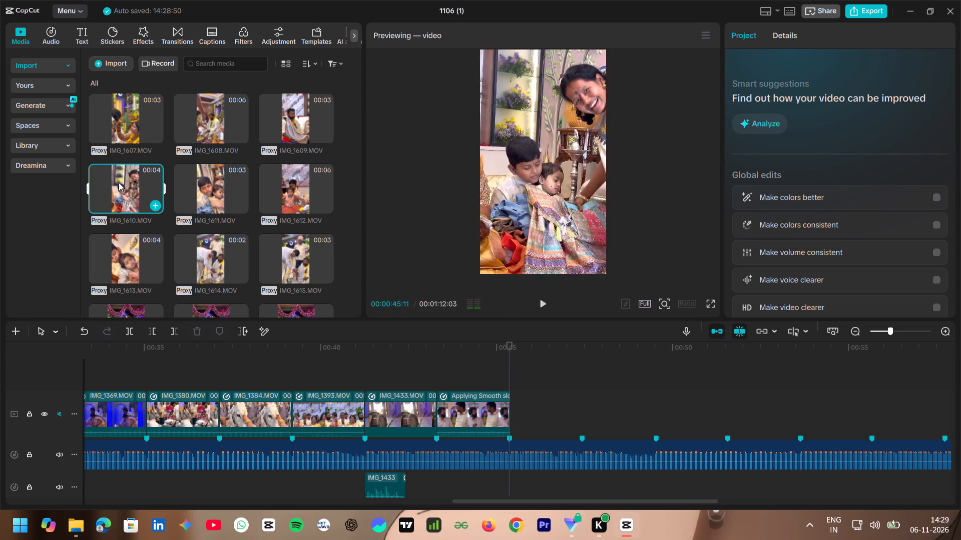
left_click(135, 238)
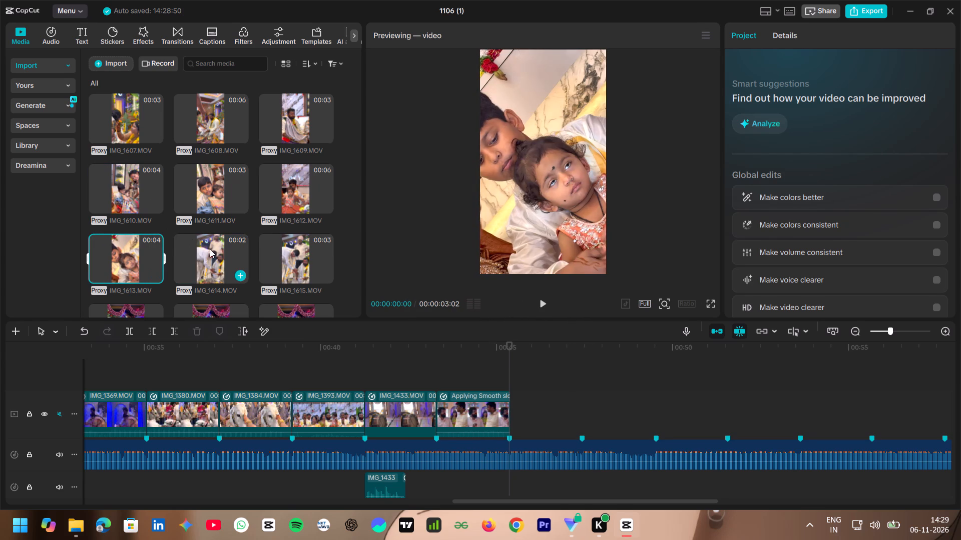
Look further through the imported media and preview the hand close-up clips IMG_1629, IMG_1630 and IMG_1631.
scroll(196, 238, "down", 8)
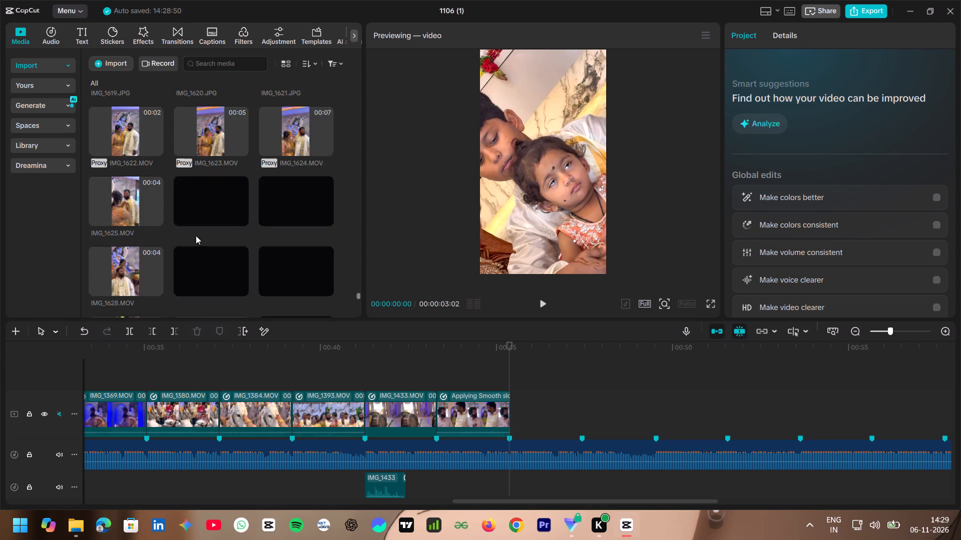
scroll(196, 235, "down", 1)
scroll(196, 235, "up", 1)
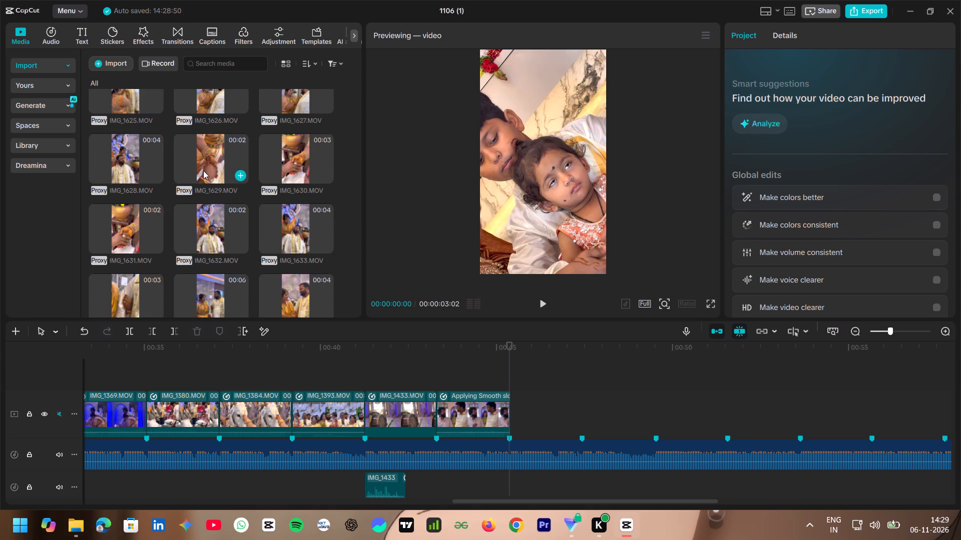
left_click(203, 170)
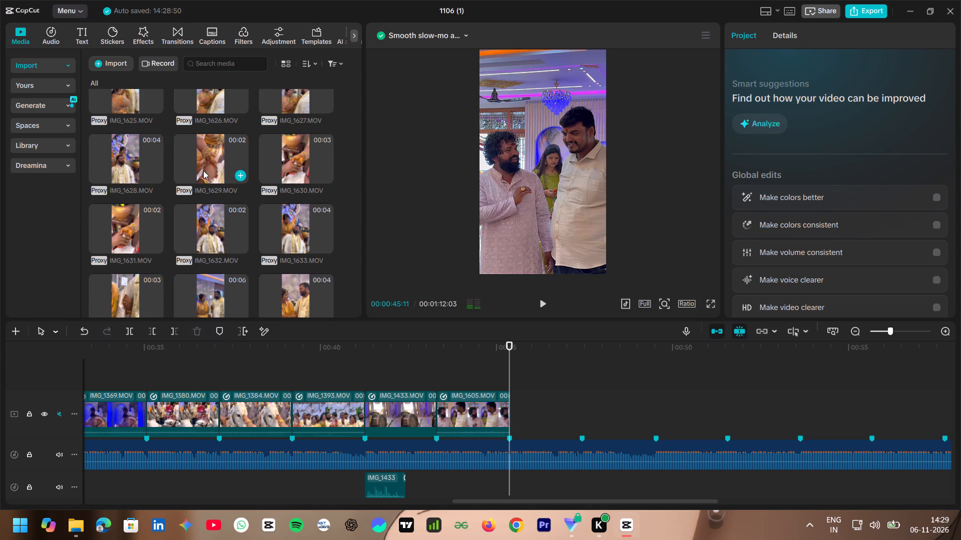
left_click(228, 150)
left_click(299, 157)
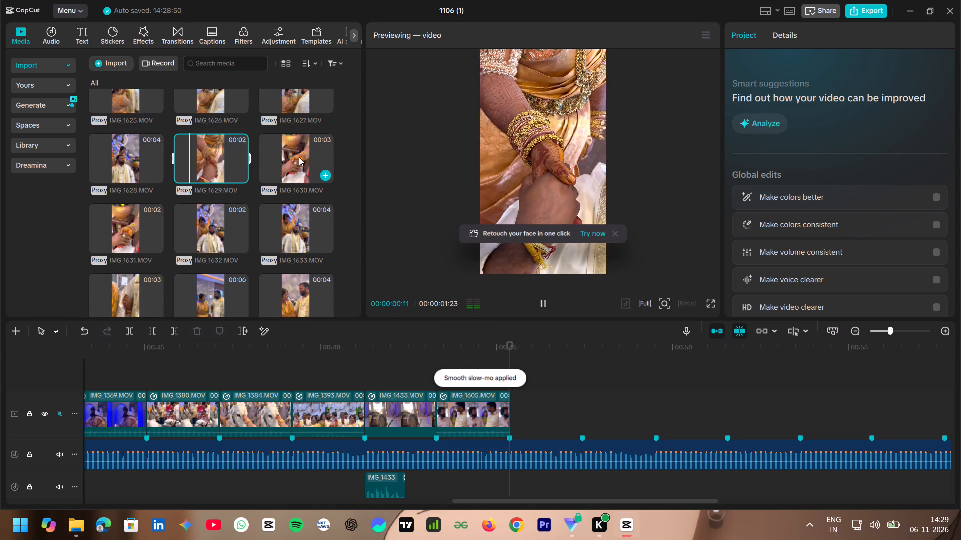
left_click(299, 157)
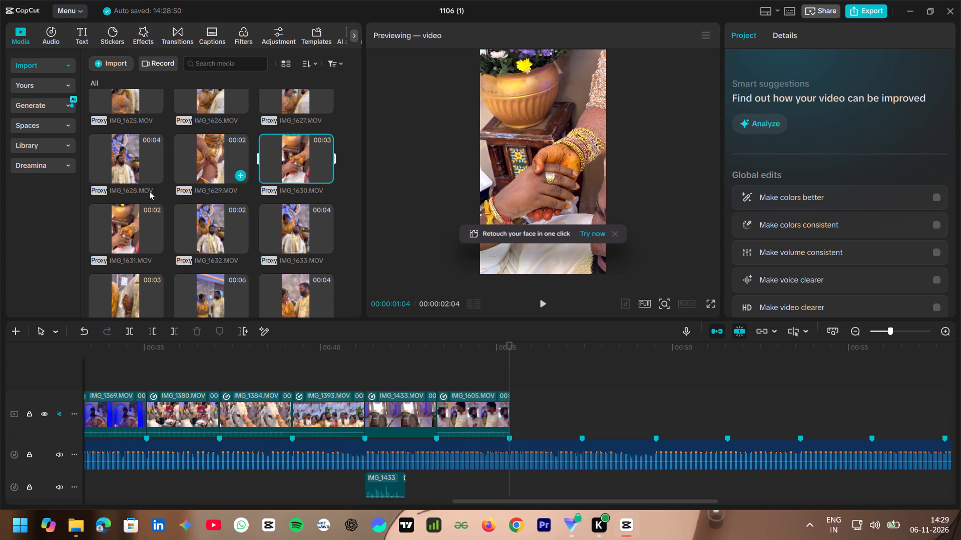
left_click(117, 224)
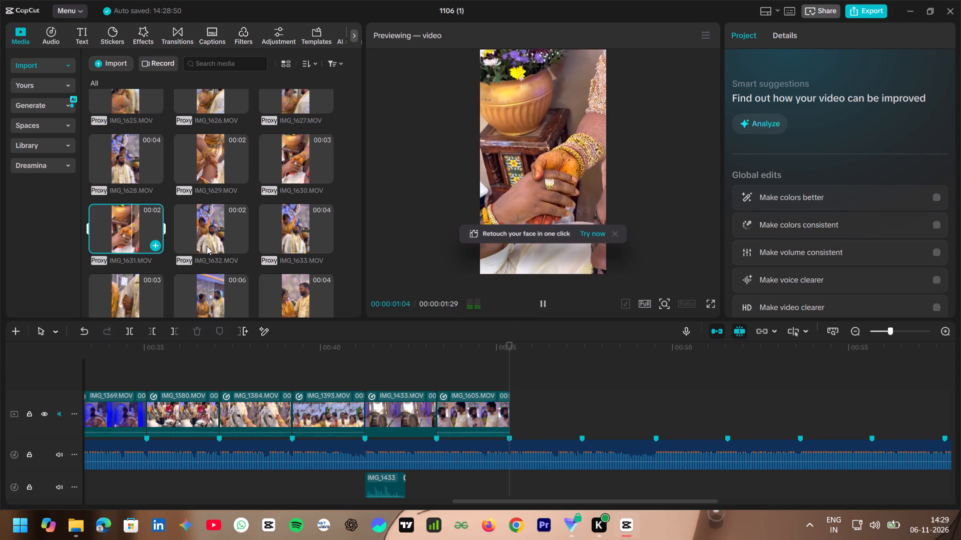
scroll(215, 245, "down", 4)
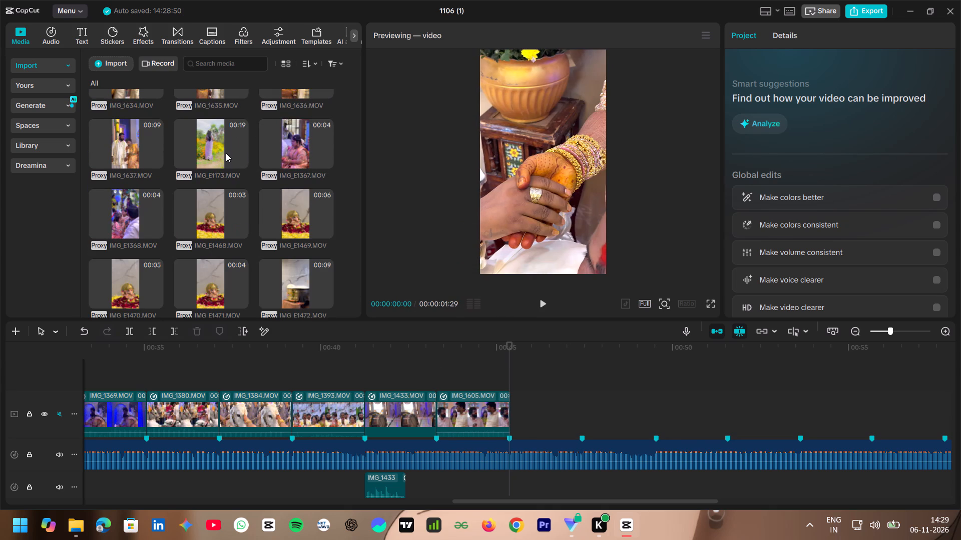
Preview IMG_E1173, the boiling-pot clip IMG_E1472 and the Ganesha idol clip IMG_E1468 as candidates for the next shot.
left_click(226, 153)
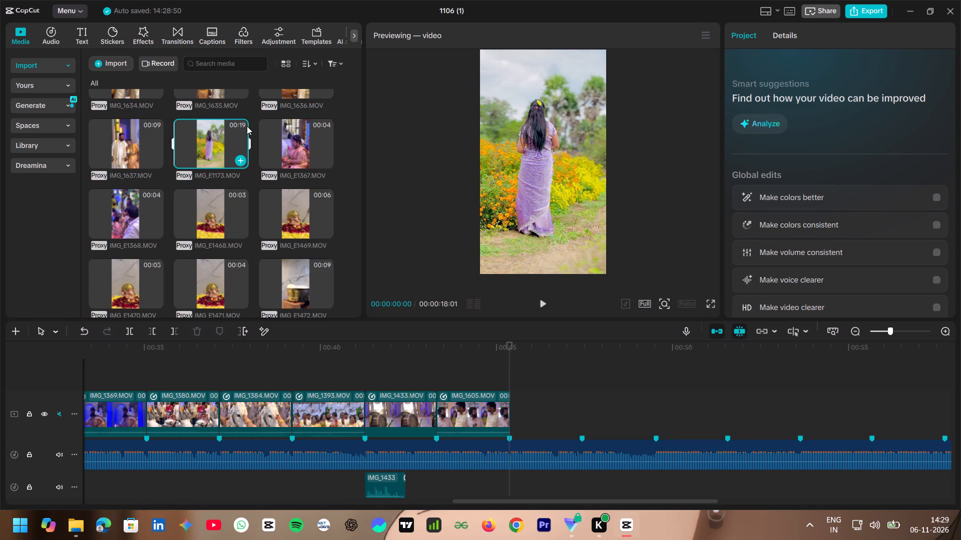
scroll(156, 220, "down", 1)
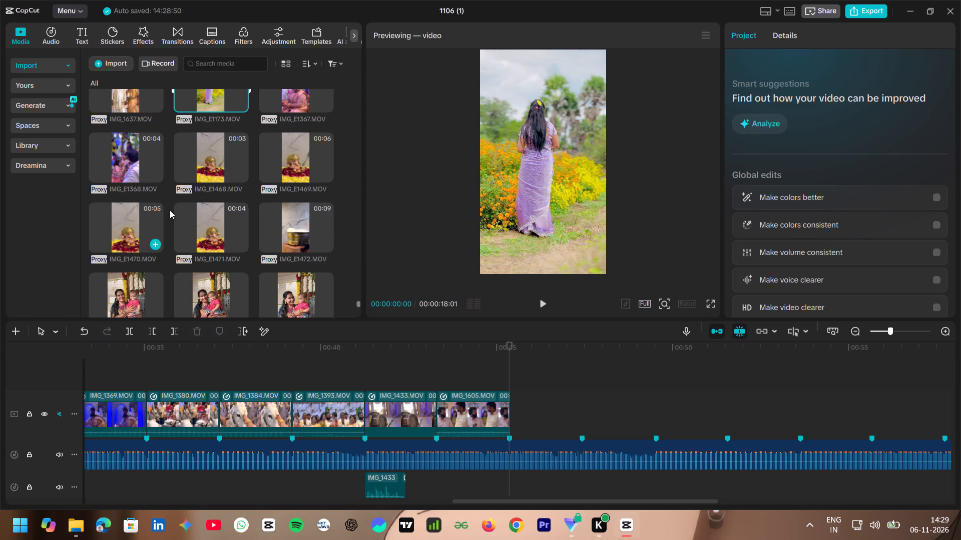
left_click(277, 222)
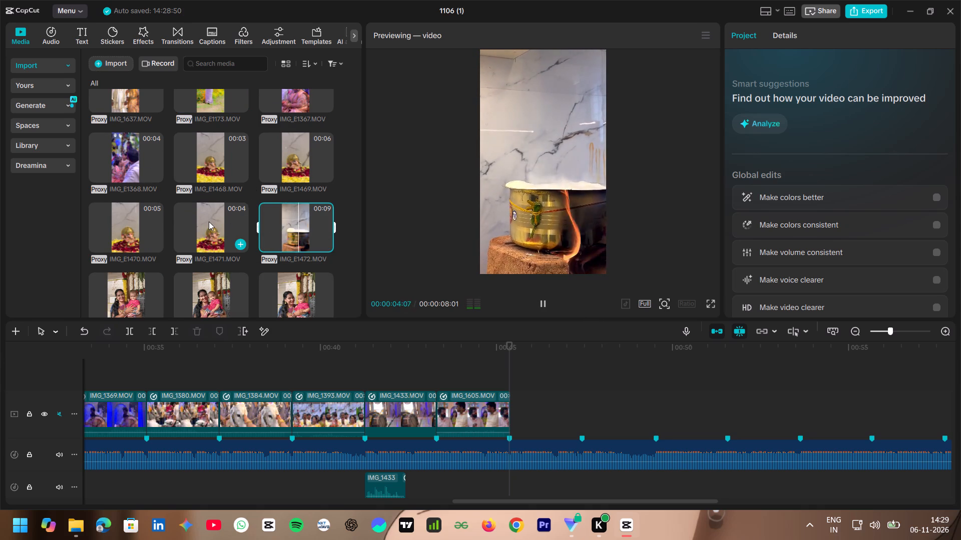
left_click(200, 154)
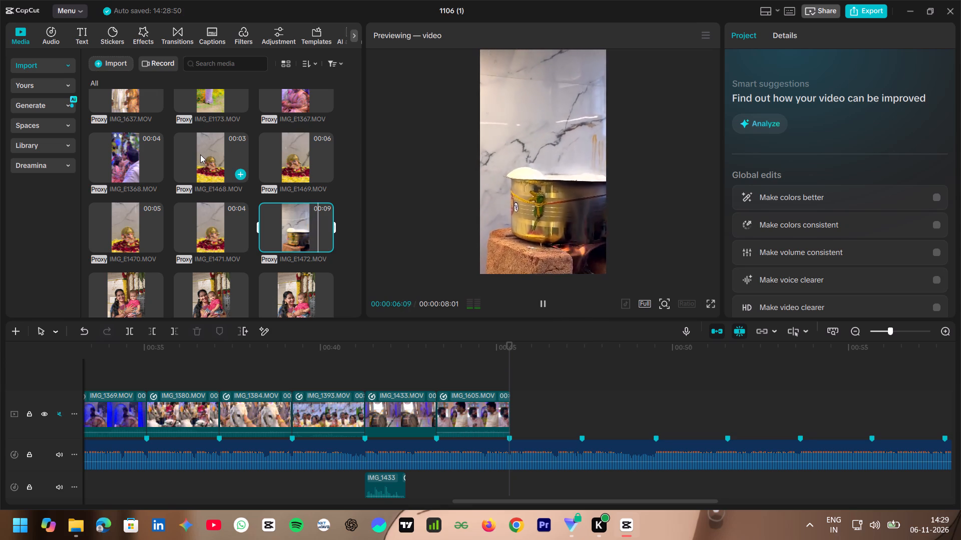
Look through the remaining imported photos, and the earlier ceremony clips up to about IMG_1396, for a shot to follow IMG_1605.
scroll(209, 192, "down", 5)
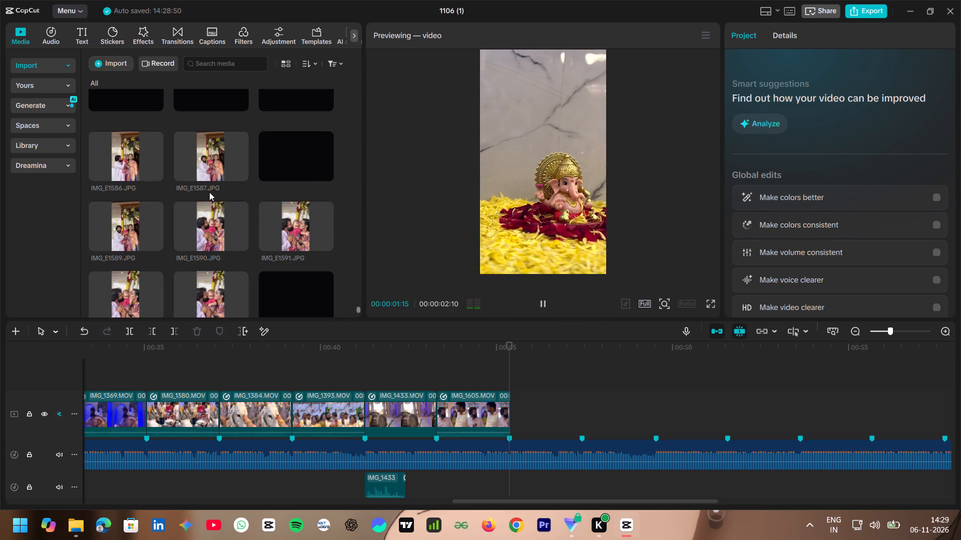
scroll(209, 192, "down", 5)
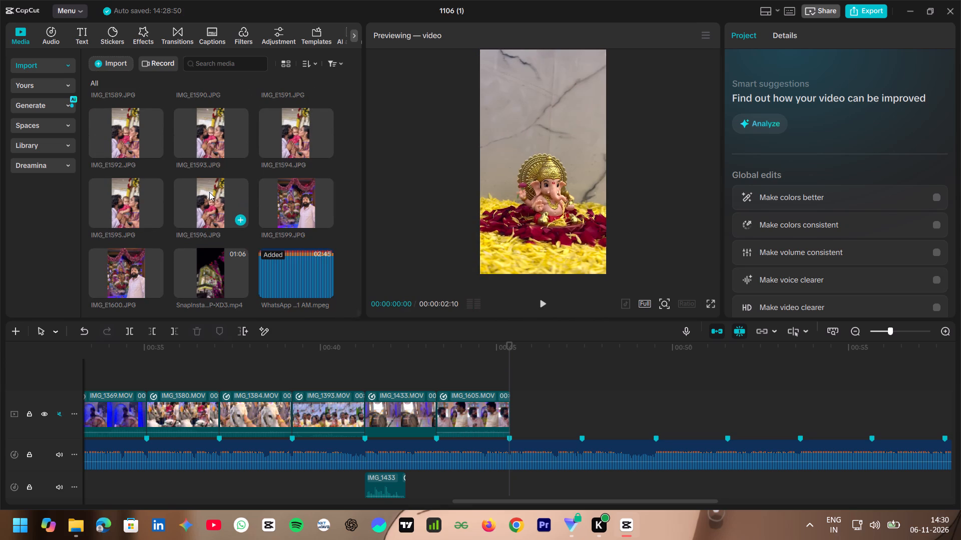
scroll(209, 192, "down", 3)
scroll(232, 238, "up", 5)
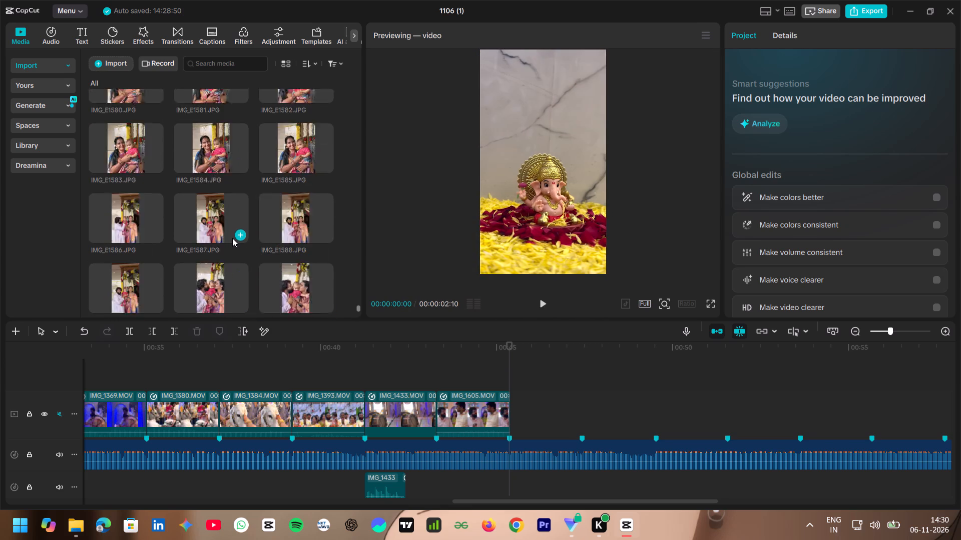
scroll(232, 238, "up", 20)
scroll(232, 238, "down", 2)
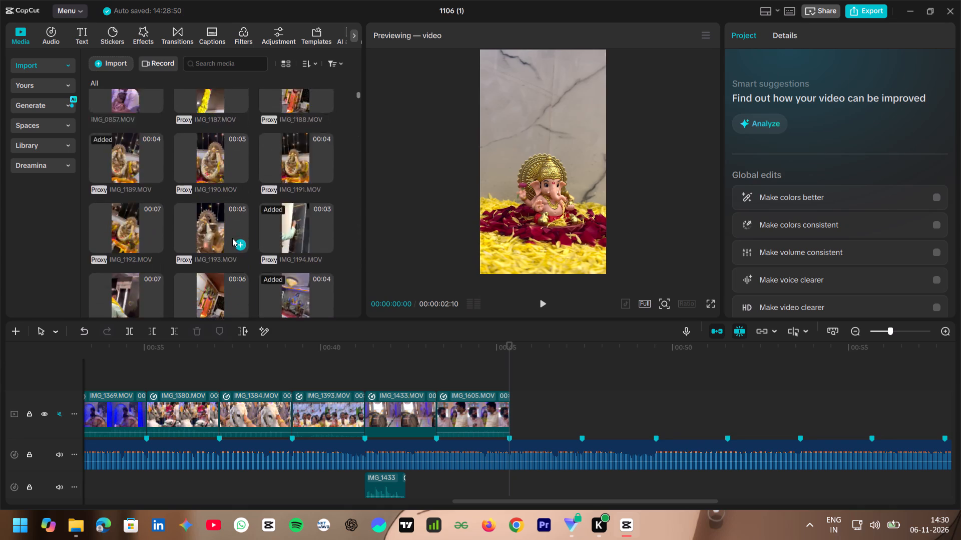
scroll(232, 238, "down", 10)
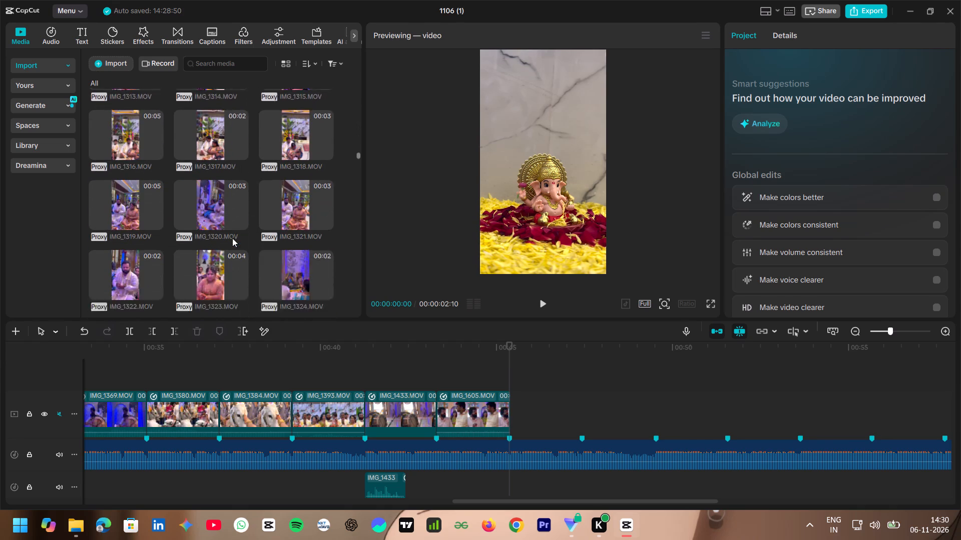
scroll(232, 238, "down", 2)
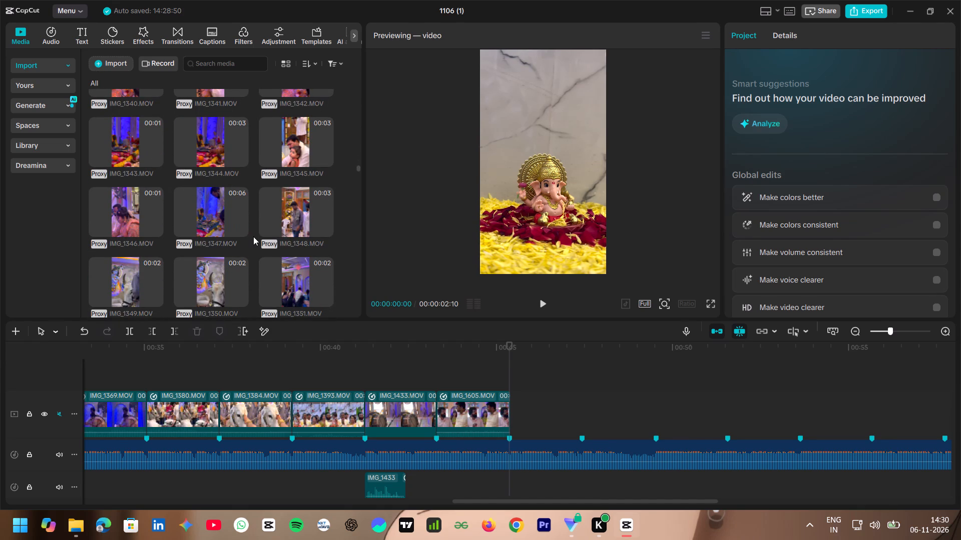
scroll(253, 236, "down", 14)
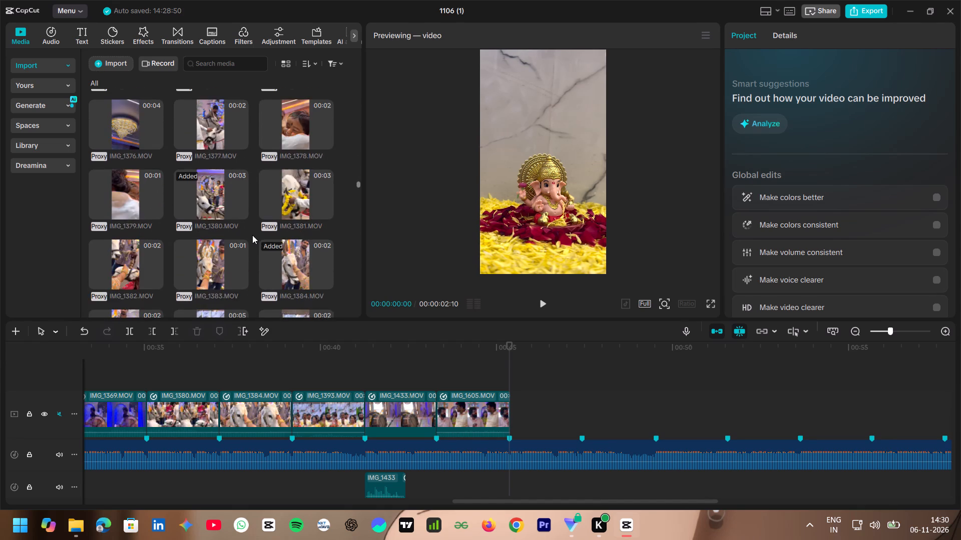
scroll(252, 235, "down", 4)
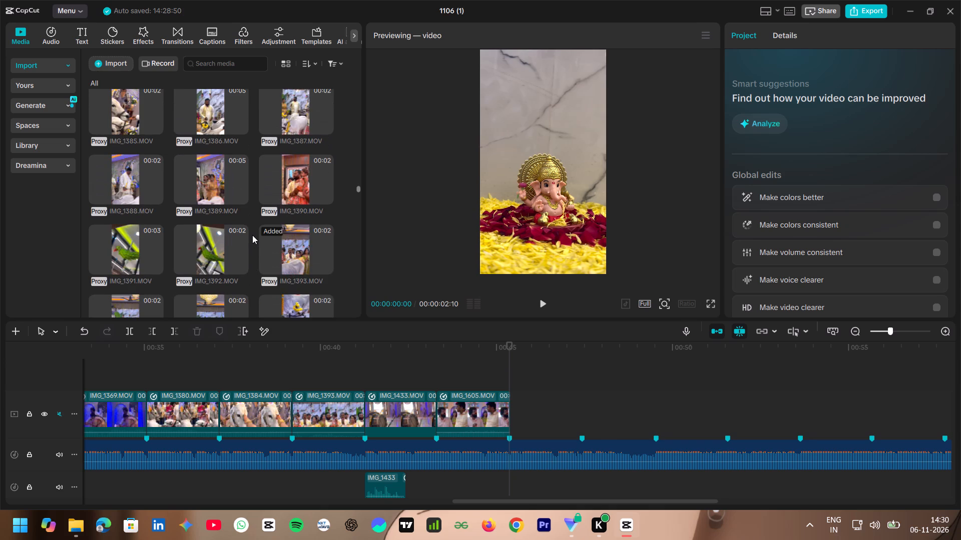
scroll(252, 235, "down", 1)
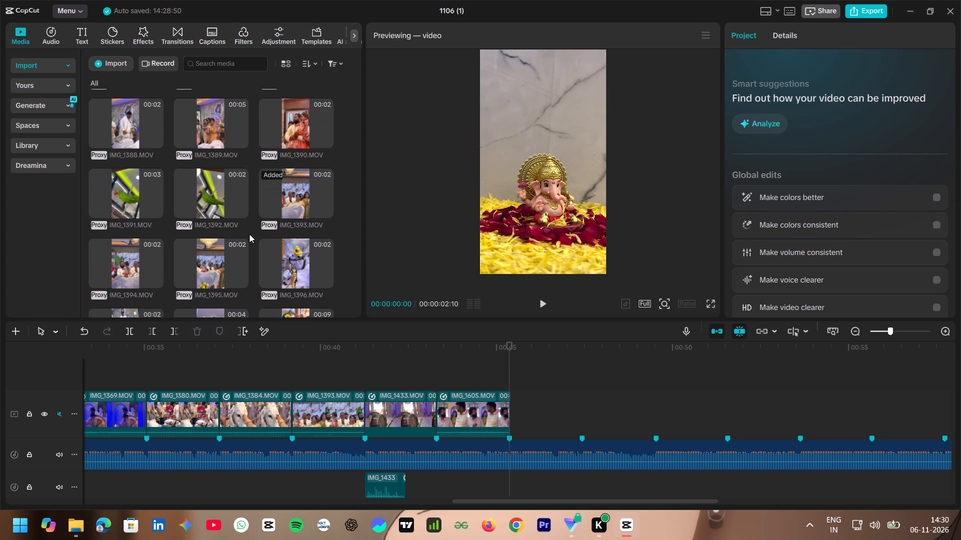
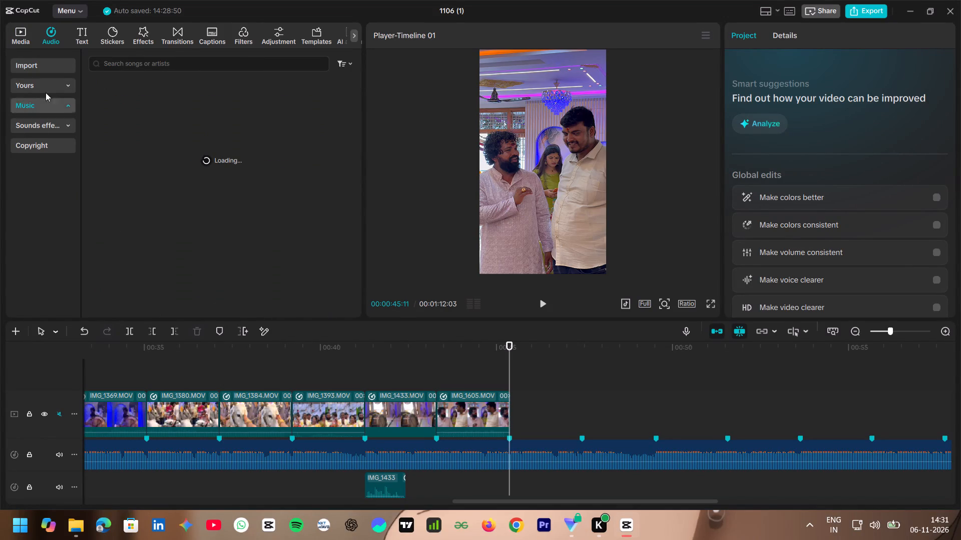
Return to the imported media and play back the IMG_1605 clip on the timeline to check its action and ending.
left_click(61, 64)
left_click(25, 44)
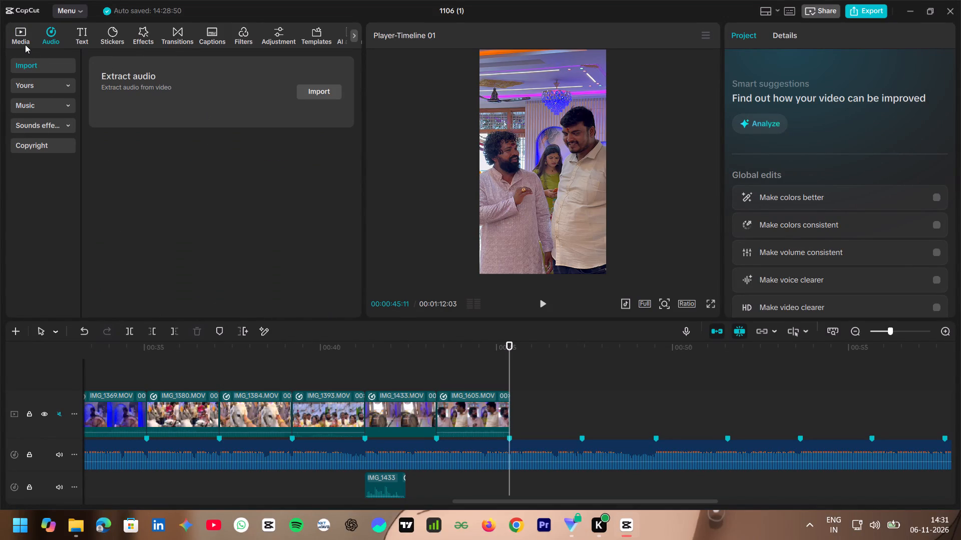
left_click(27, 32)
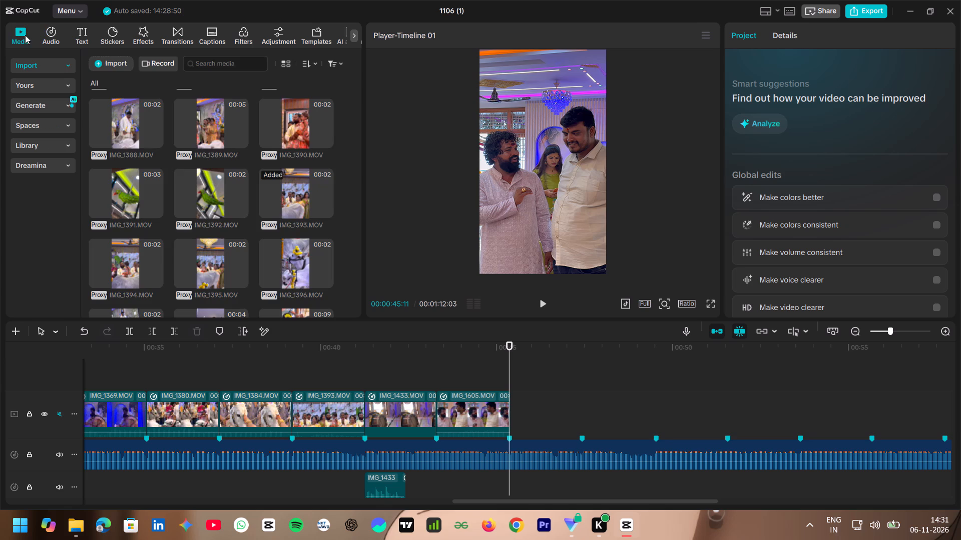
left_click(480, 376)
key("space")
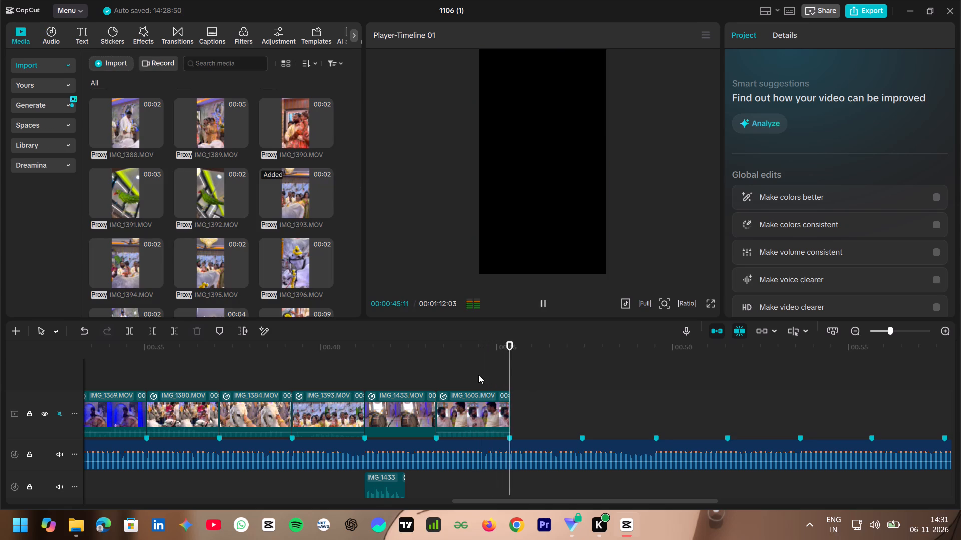
key("space")
left_click(496, 365)
left_click(468, 370)
key("space")
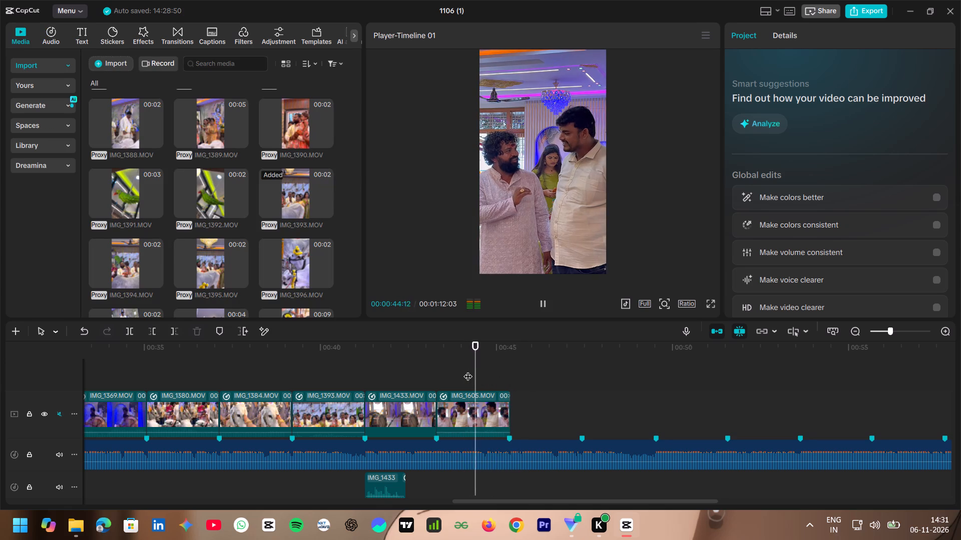
key("space")
left_click(442, 375)
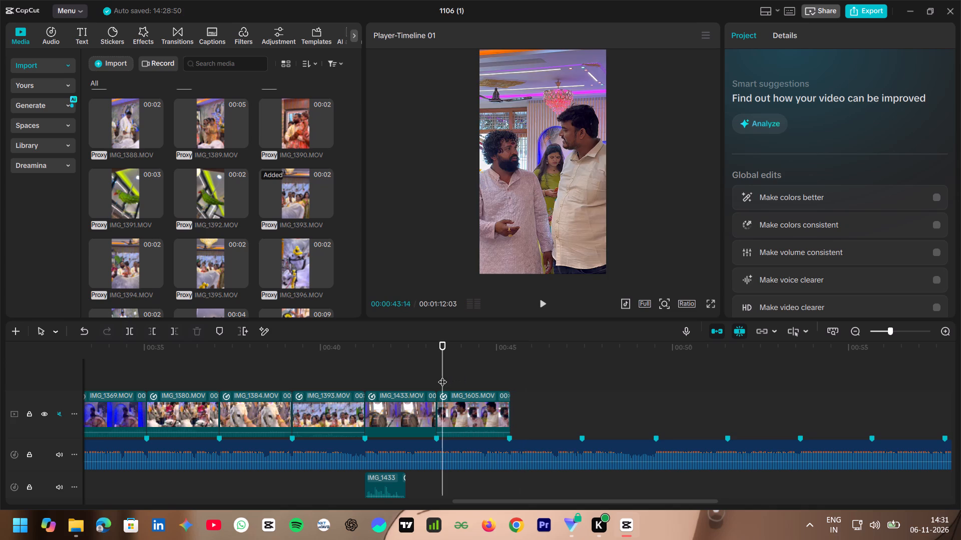
key("space")
key("space")
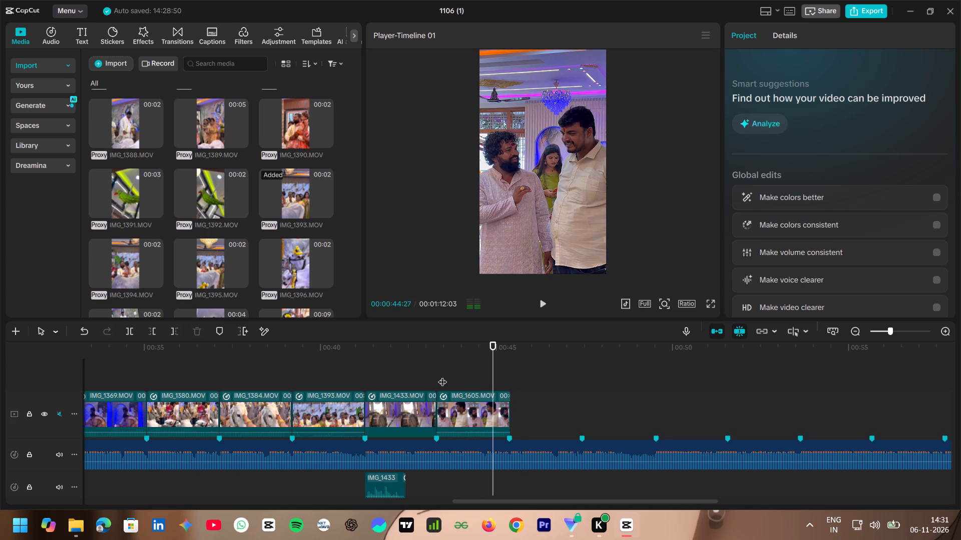
key("space")
key("space")
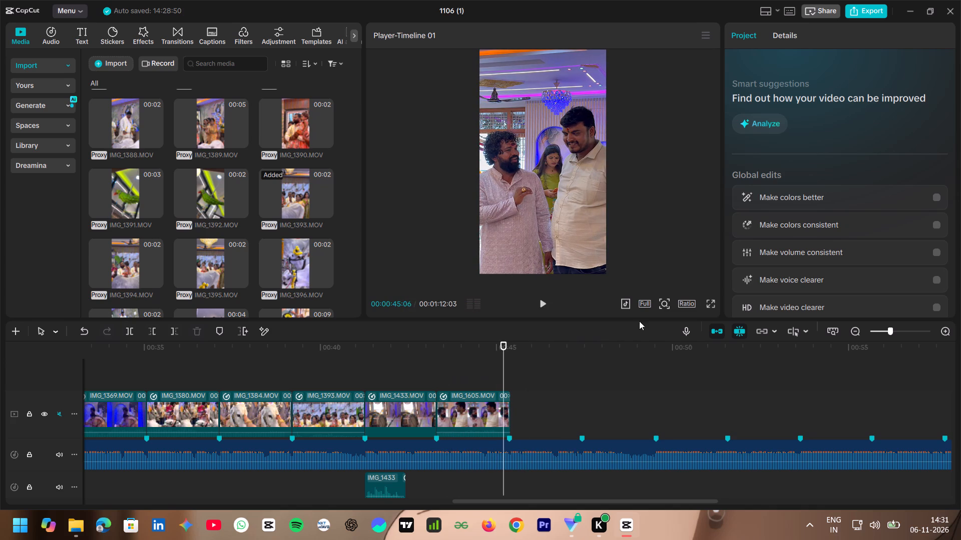
Review the IMG_1605 clip in full-screen playback from about 43 seconds to its end, and return to the editor.
left_click(708, 303)
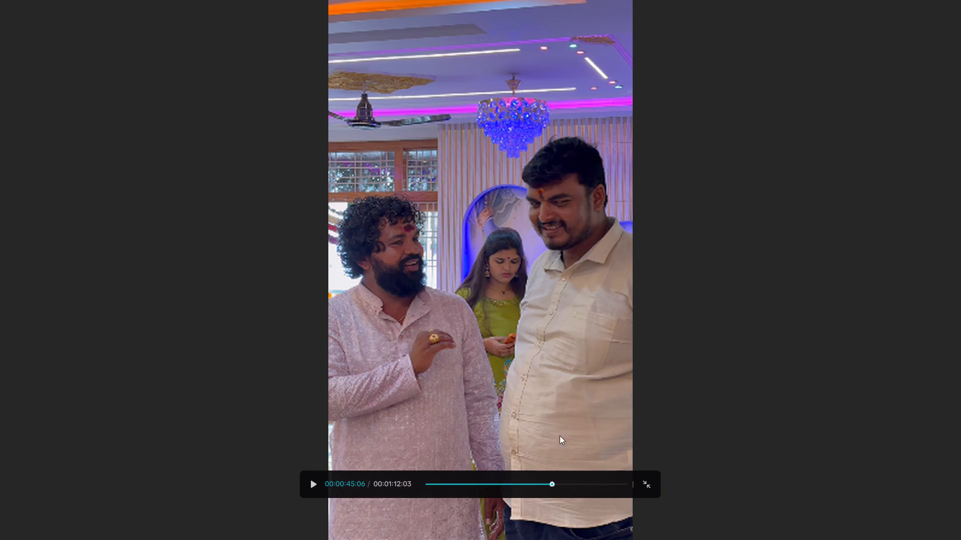
left_click(541, 489)
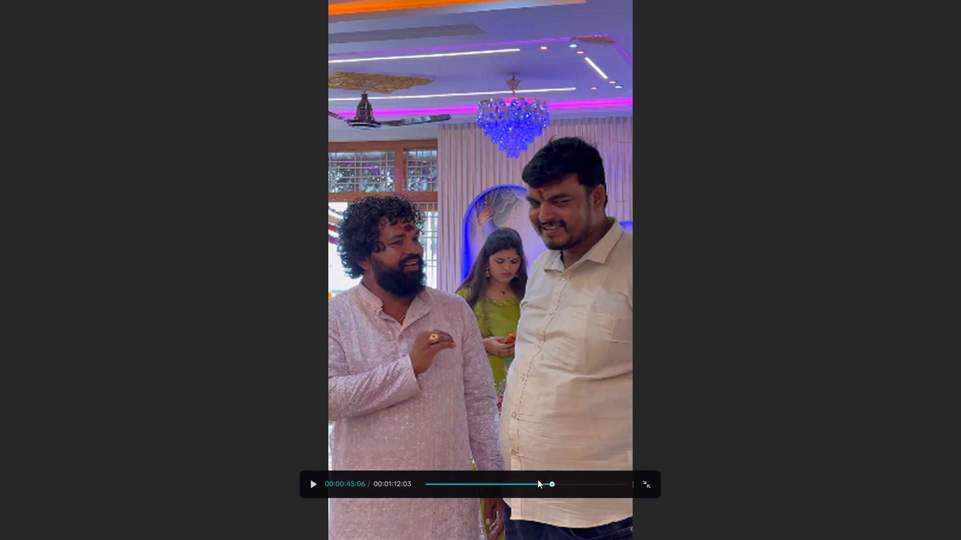
left_click(545, 486)
left_click(540, 481)
key("space")
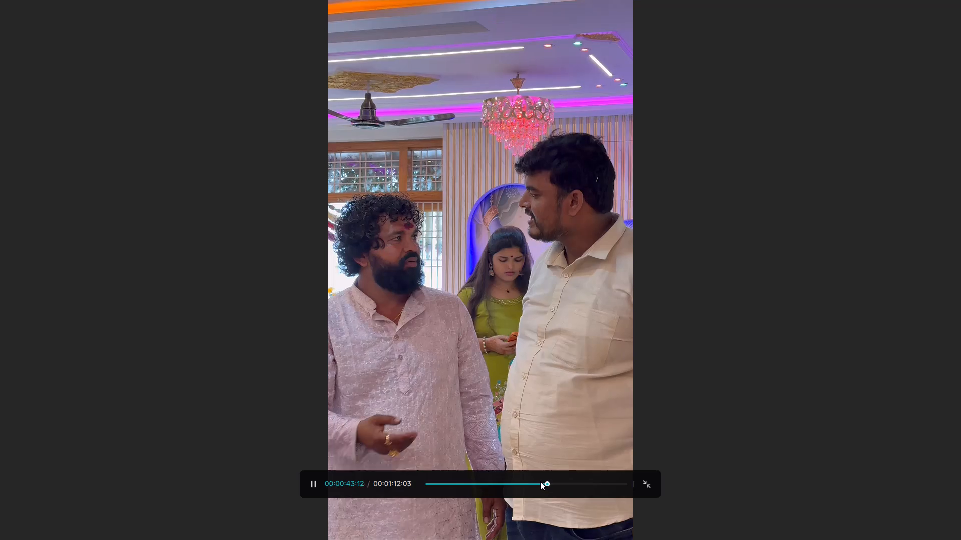
key("space")
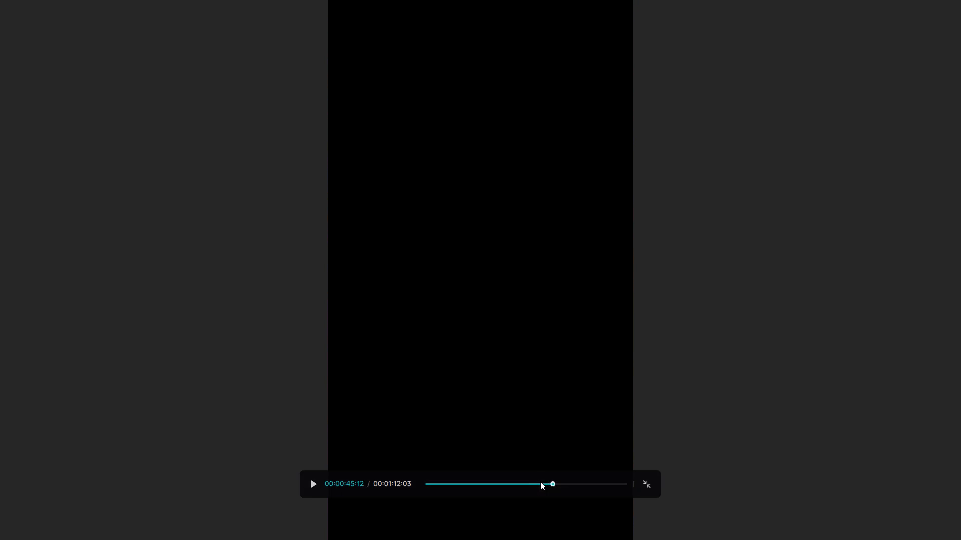
left_click(640, 482)
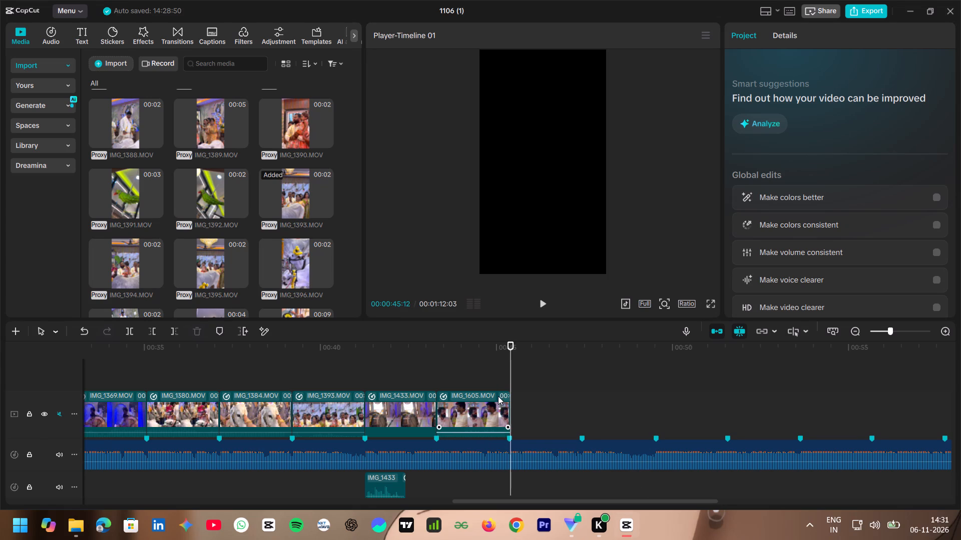
Search the imported media for 1605 and set the playhead at the end of the IMG_1605 clip.
left_click(478, 399)
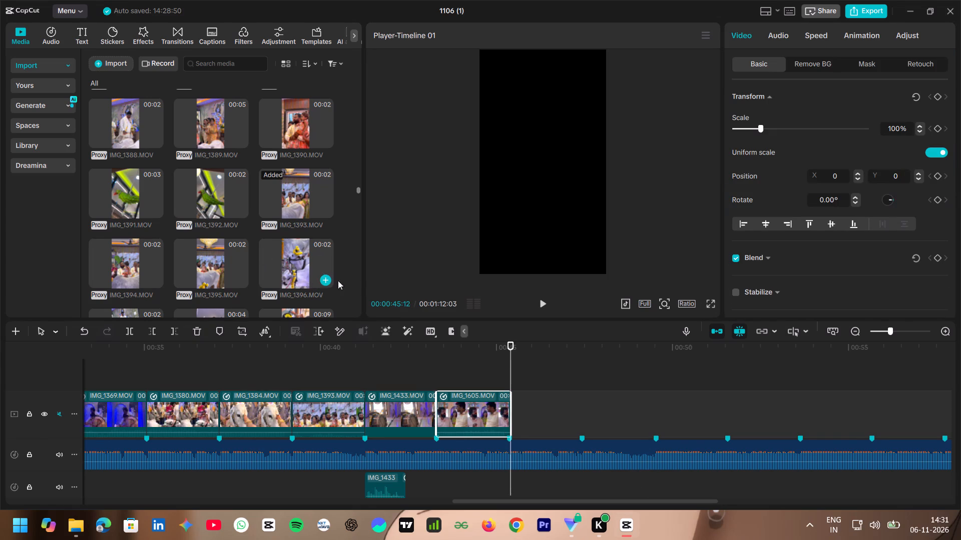
left_click(232, 66)
type("1605")
key("Return")
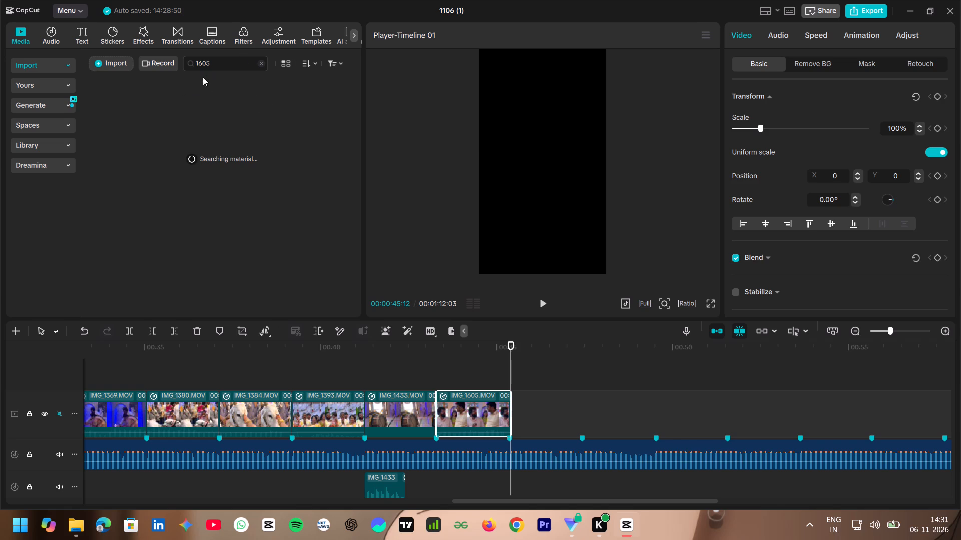
left_click(494, 373)
left_click_drag(494, 373, 510, 373)
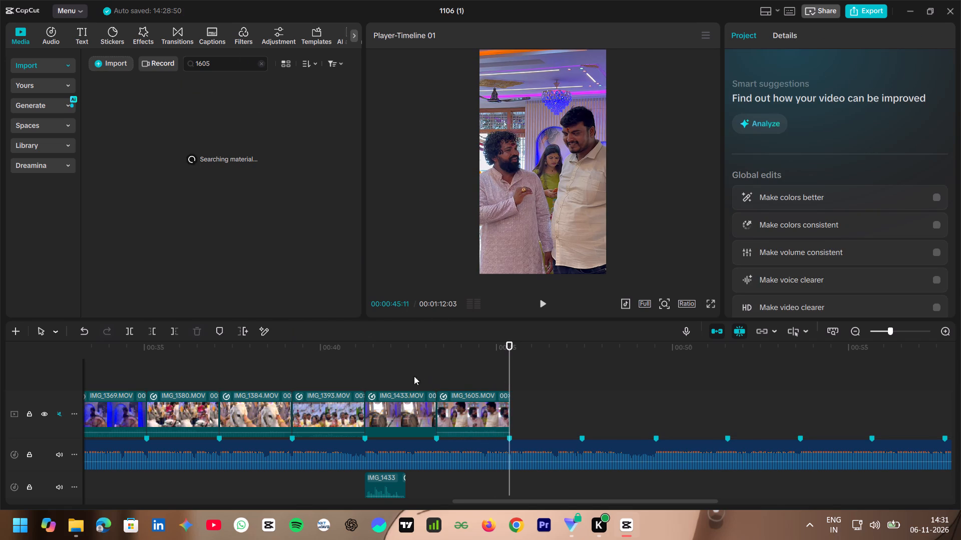
Play the opening of the video from the start, through the welcome board and decorated staircase shots.
scroll(375, 368, "right", 3)
scroll(241, 372, "right", 2)
left_click(143, 355)
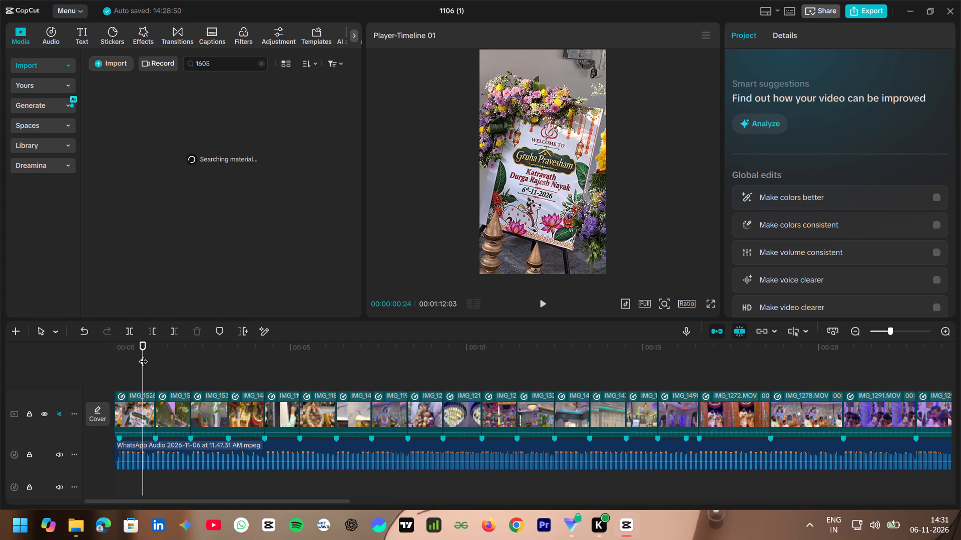
left_click_drag(143, 355, 132, 364)
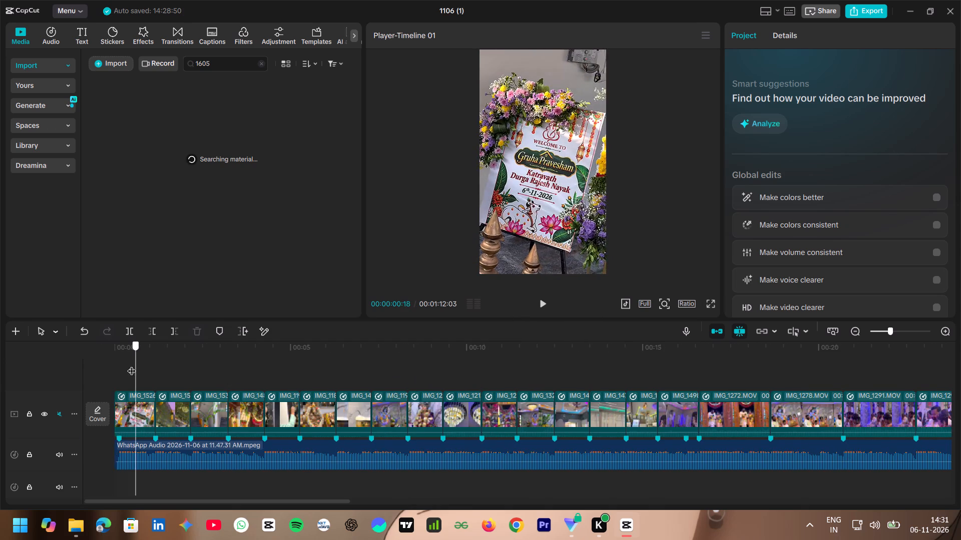
left_click_drag(132, 364, 89, 365)
key("space")
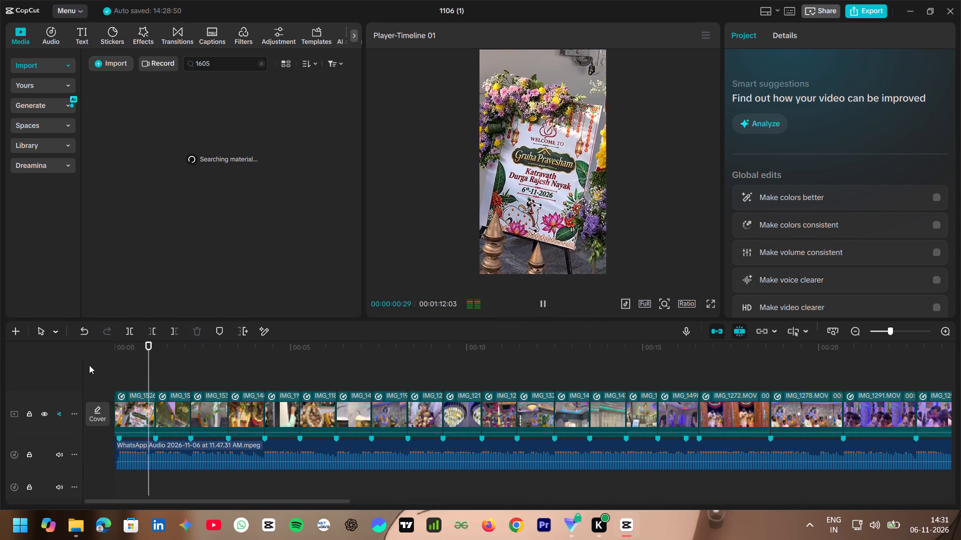
key("space")
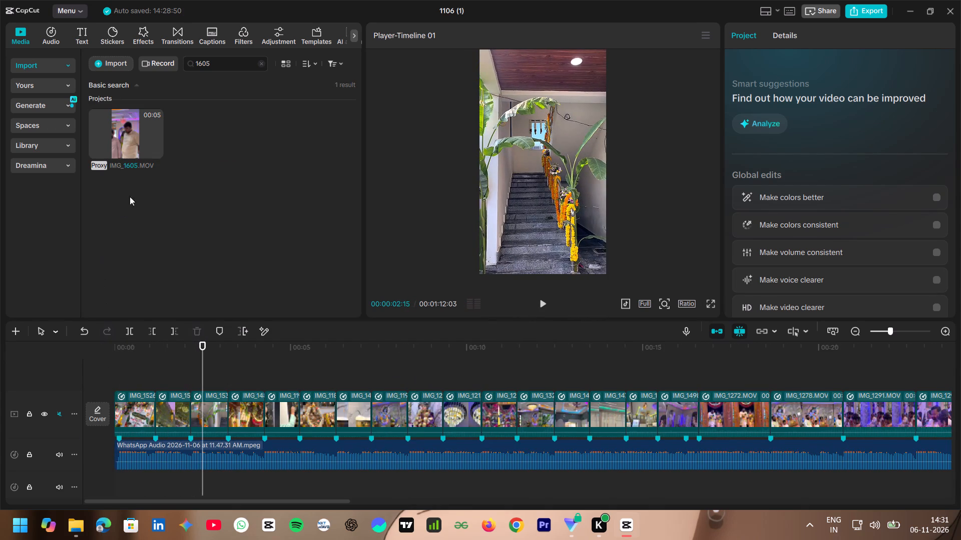
Replace the IMG_1605 timeline clip with a middle section of its source footage showing the two men talking, keeping the original video effect.
scroll(131, 188, "left", 10)
scroll(480, 436, "right", 1)
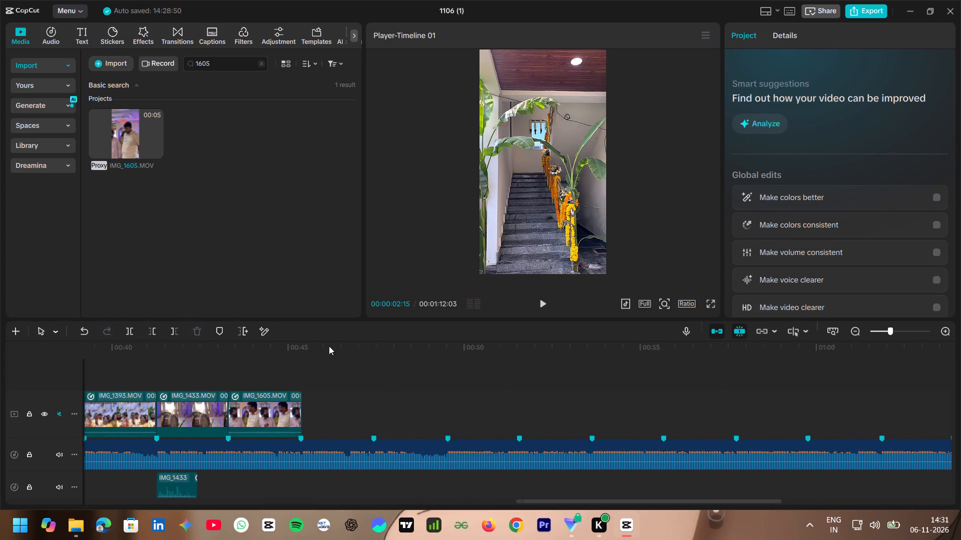
scroll(329, 346, "right", 1)
left_click(145, 141)
left_click_drag(142, 139, 259, 364)
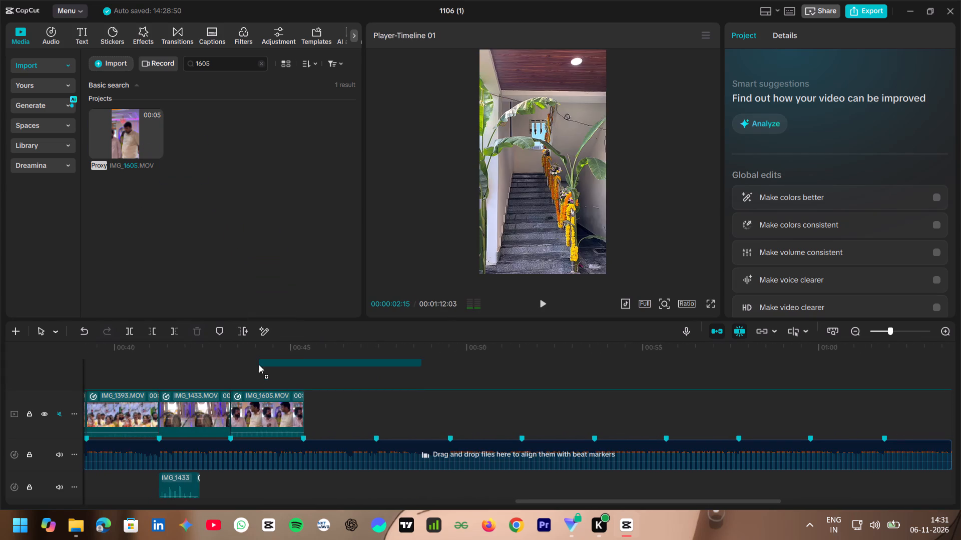
left_click_drag(259, 364, 254, 398)
left_click_drag(513, 340, 505, 340)
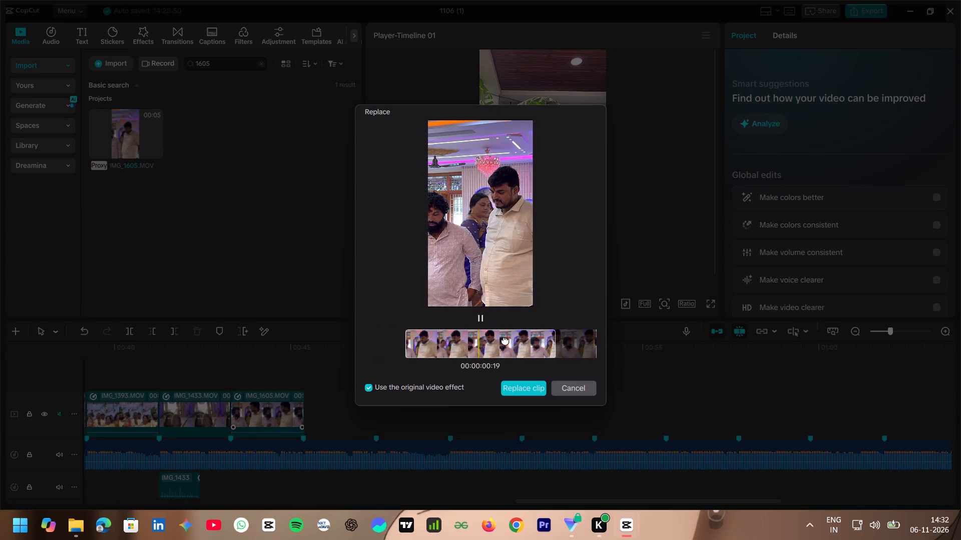
left_click_drag(505, 340, 80, 368)
left_click_drag(474, 344, 496, 346)
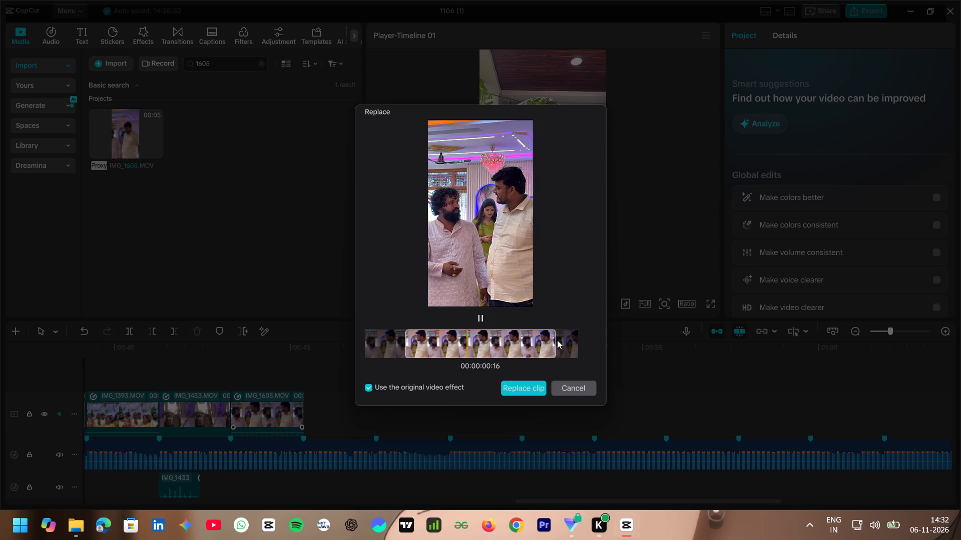
left_click_drag(527, 340, 538, 341)
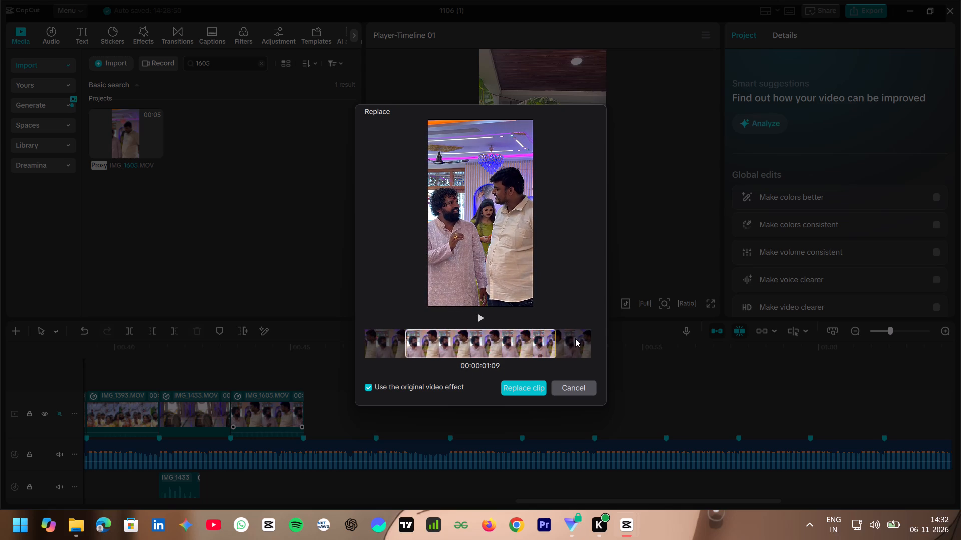
left_click(527, 388)
left_click(467, 304)
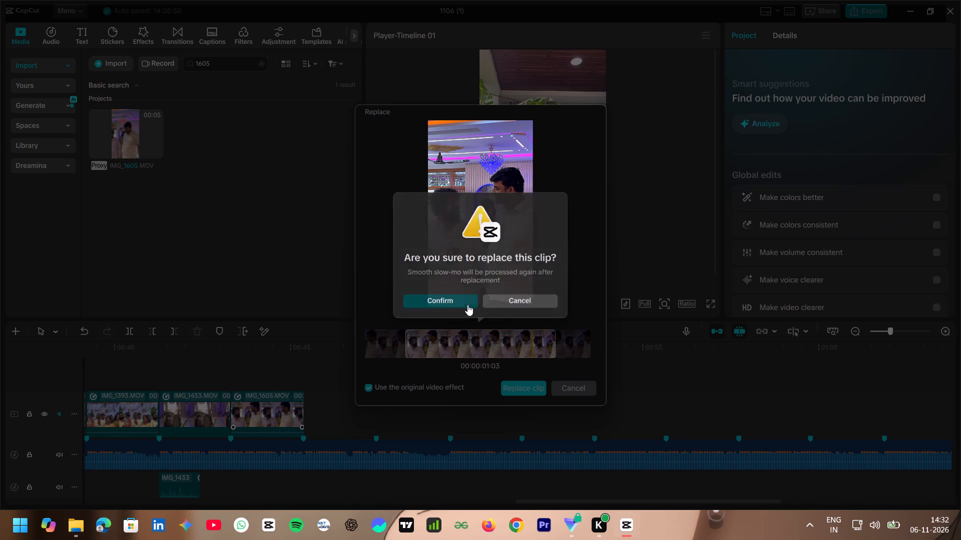
Set the playhead at the end of IMG_1605, clear the media search, and preview IMG_1386 and IMG_1390 as next-shot candidates.
double_click(306, 374)
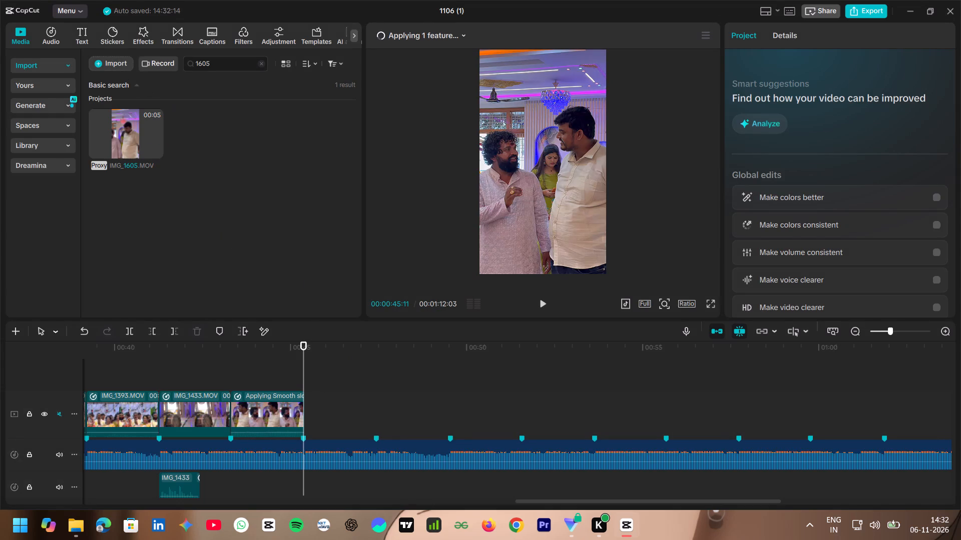
left_click(261, 63)
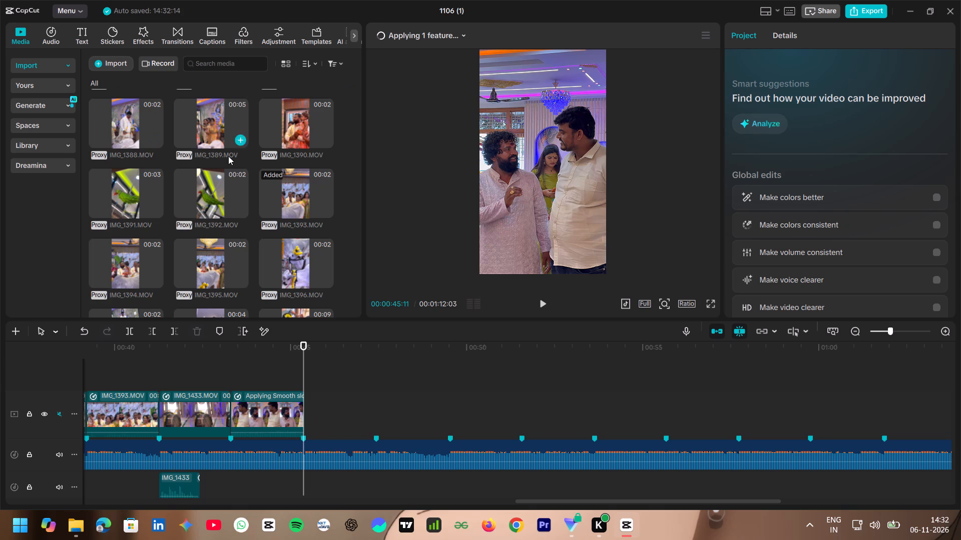
scroll(226, 185, "up", 2)
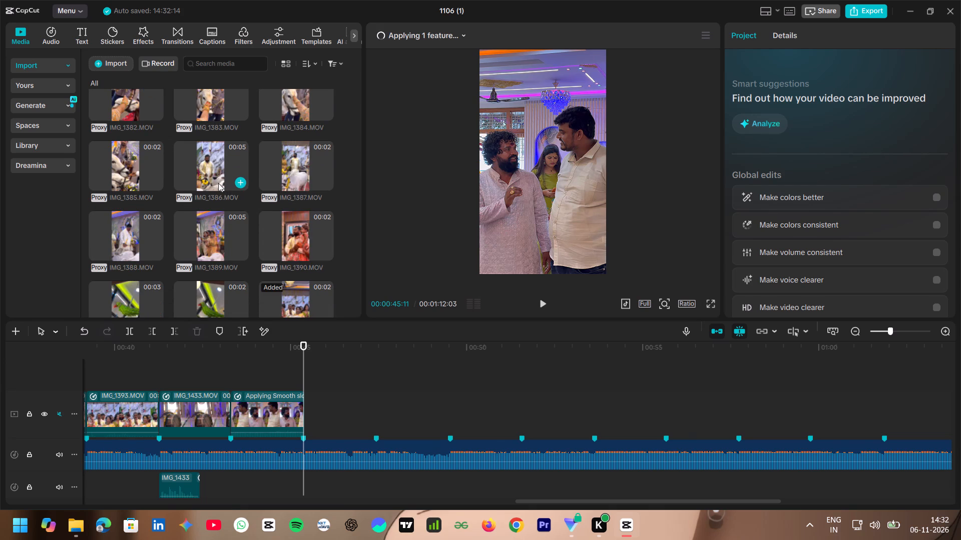
left_click(202, 177)
scroll(251, 239, "down", 2)
left_click(305, 109)
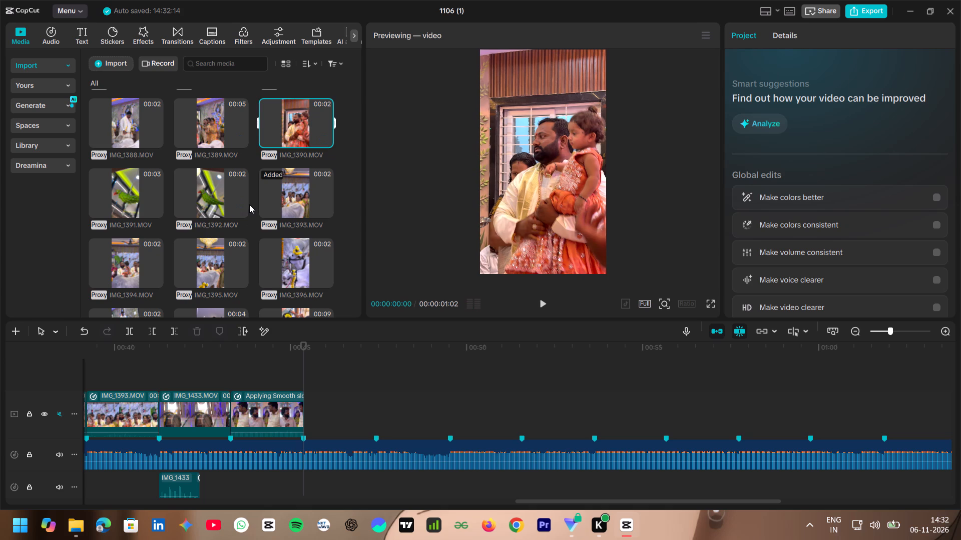
Look through the imported ceremony clips from about IMG_1391 to IMG_1426 and preview IMG_1421 as a candidate for the next shot.
scroll(236, 191, "down", 2)
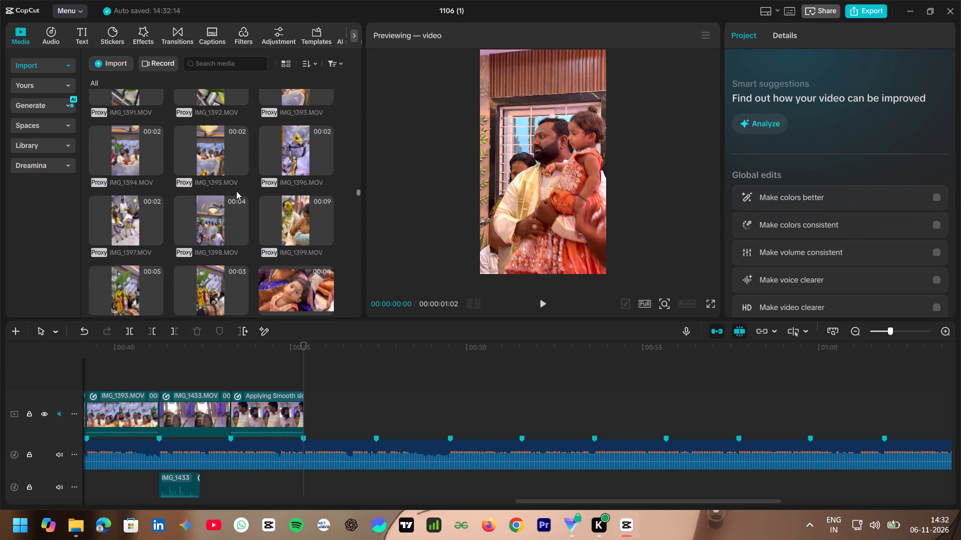
scroll(236, 191, "down", 5)
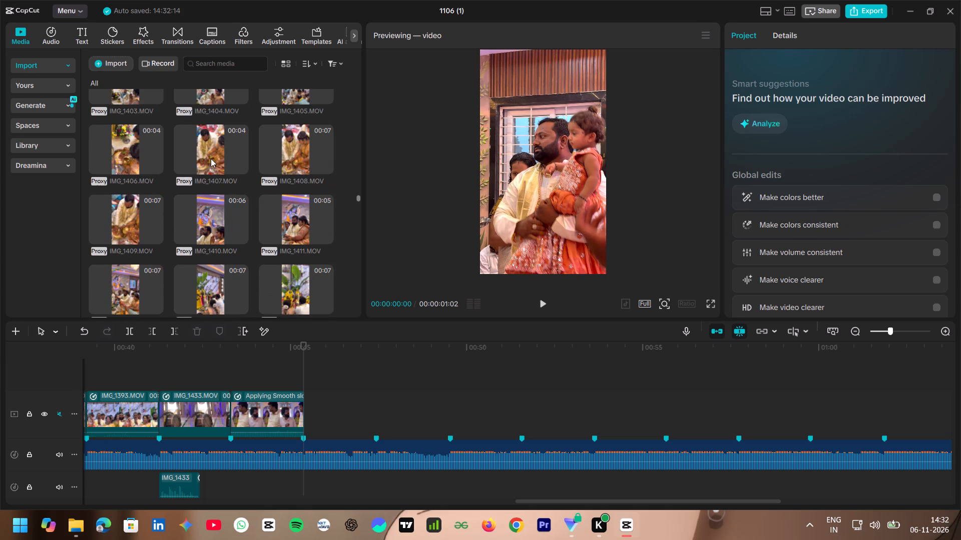
scroll(211, 187, "down", 3)
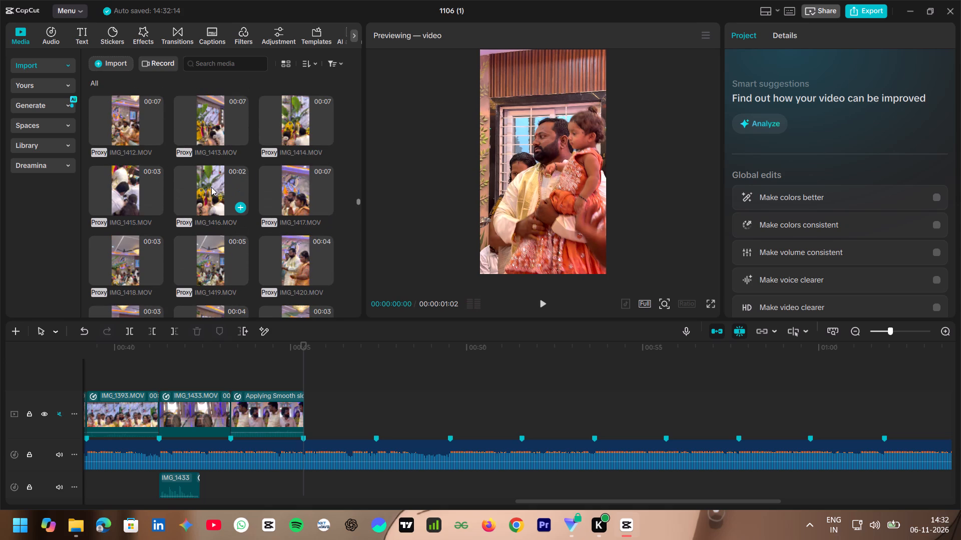
scroll(211, 187, "down", 3)
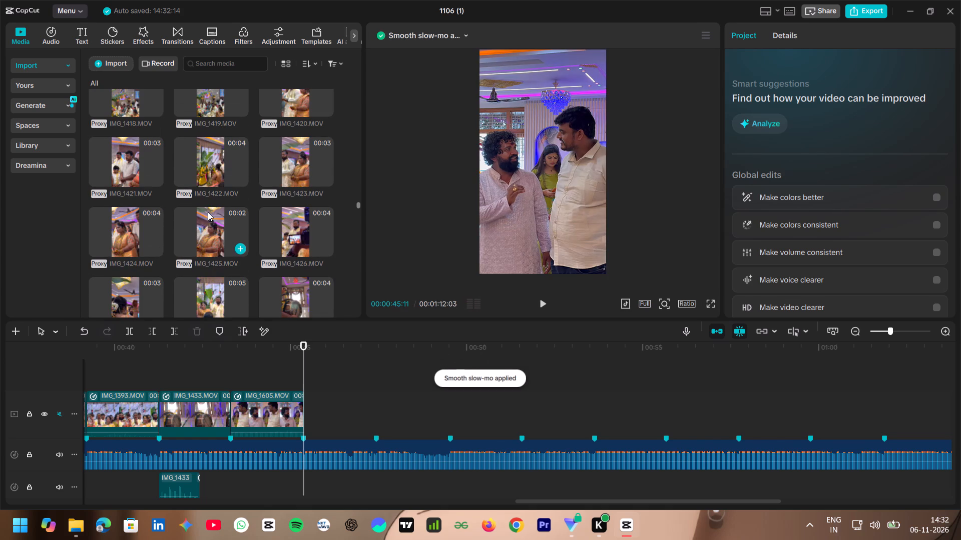
scroll(186, 205, "up", 1)
left_click(121, 213)
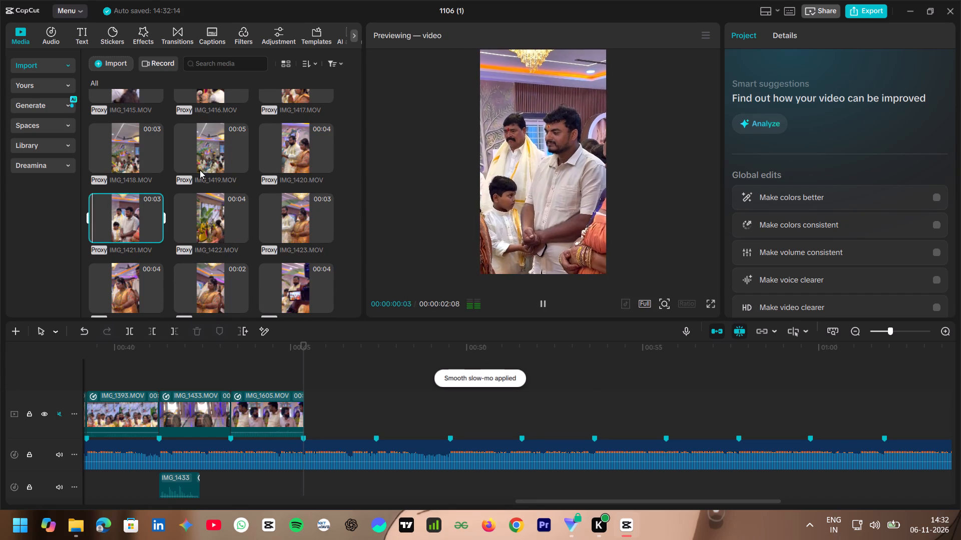
Look through the imported clips around IMG_1421 to IMG_1435 and preview IMG_1428 and IMG_1427 as next-shot candidates.
scroll(200, 170, "down", 4)
left_click(219, 142)
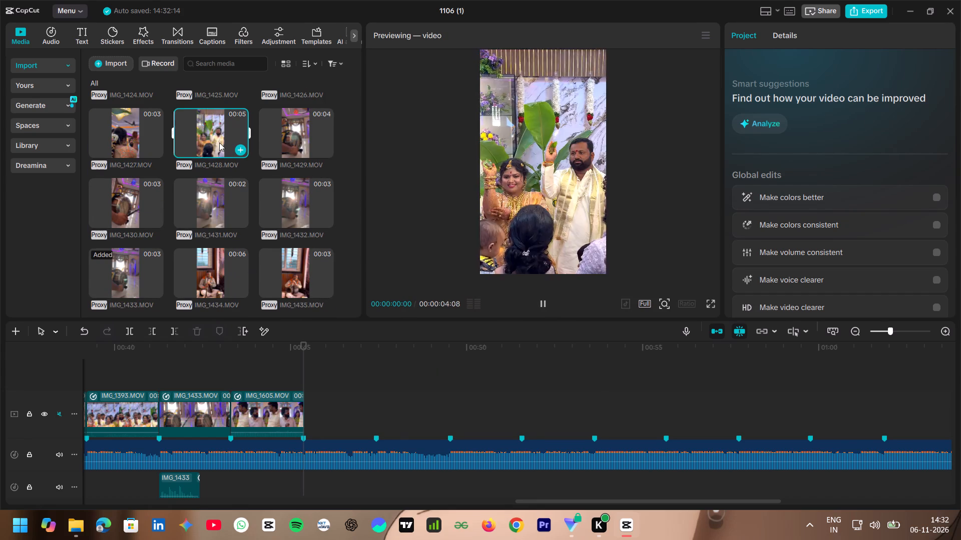
left_click(119, 123)
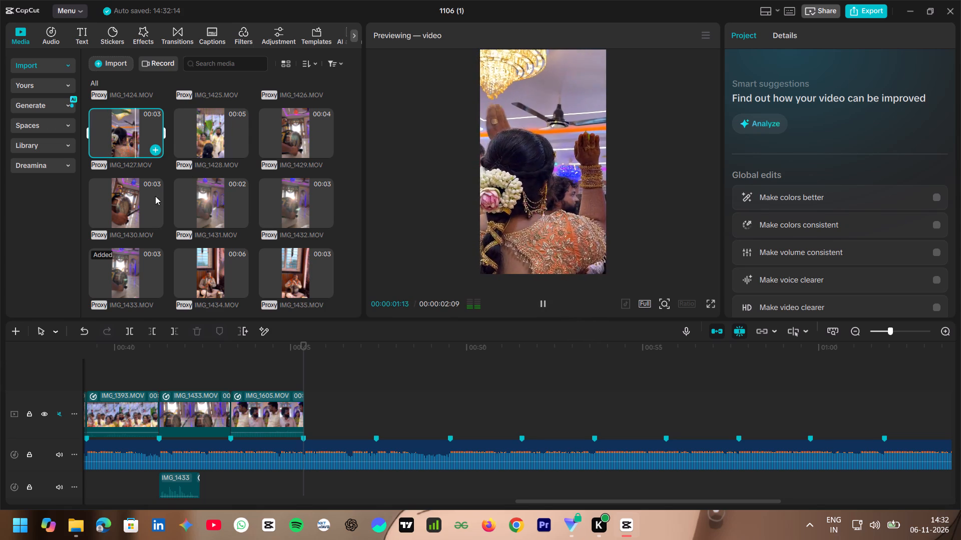
scroll(180, 191, "up", 2)
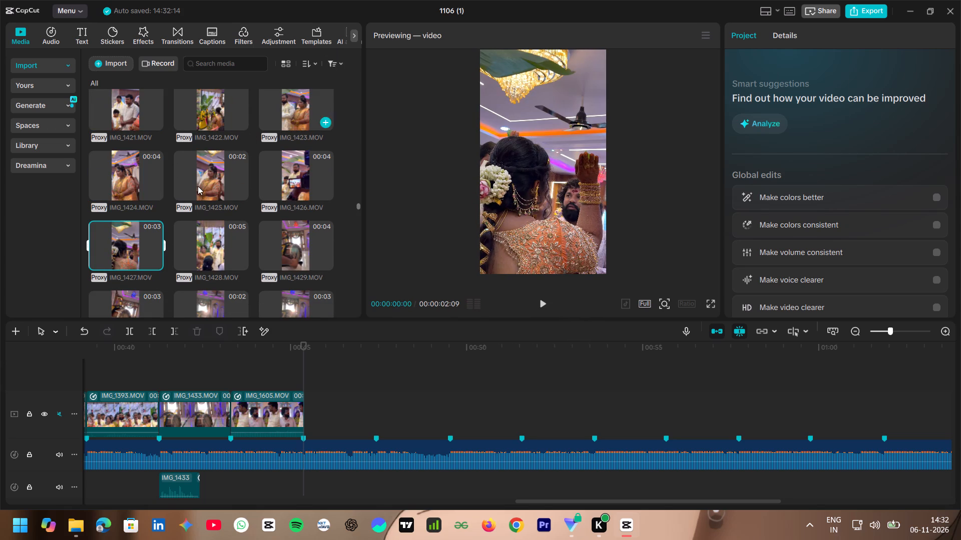
scroll(198, 186, "down", 4)
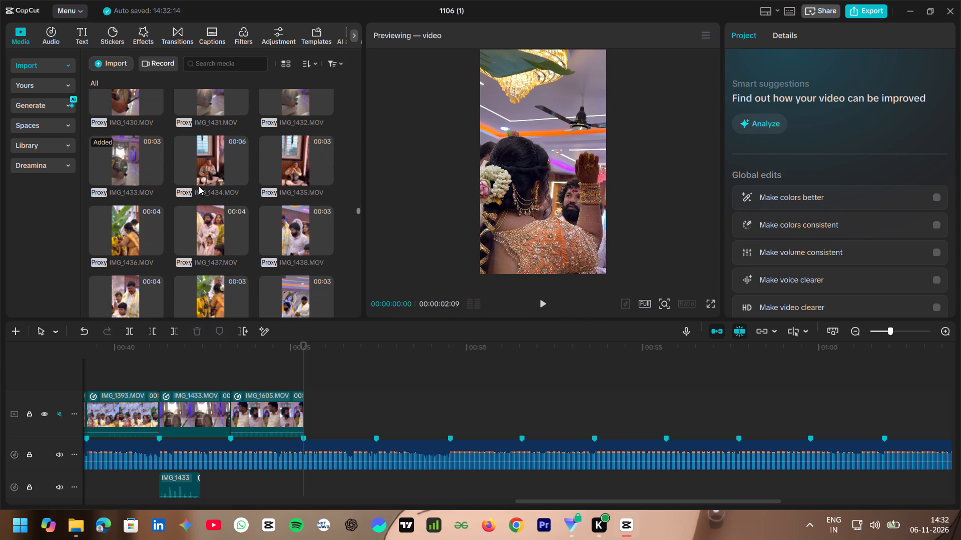
Preview IMG_1437, IMG_1440, IMG_1442 and IMG_1443 as candidates for the shot after IMG_1605.
left_click(206, 223)
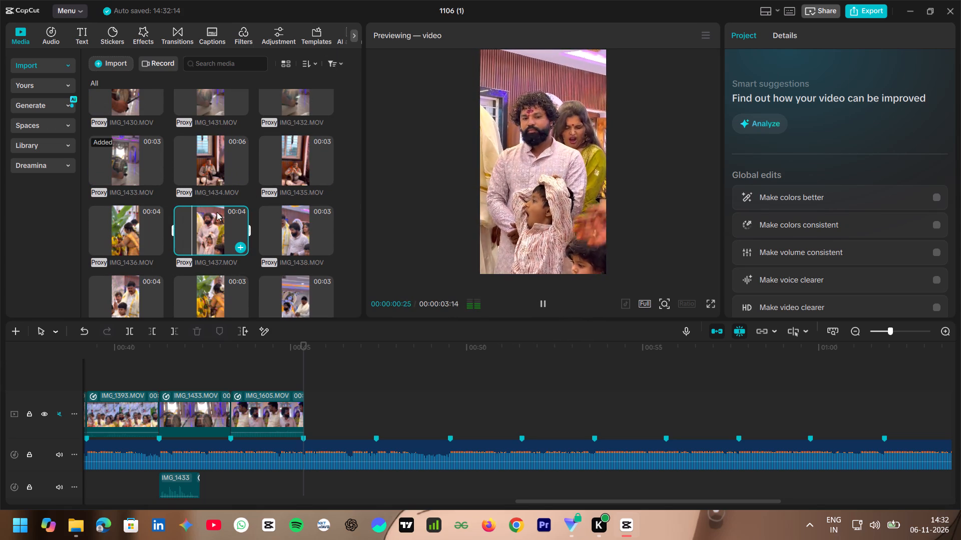
scroll(262, 197, "down", 2)
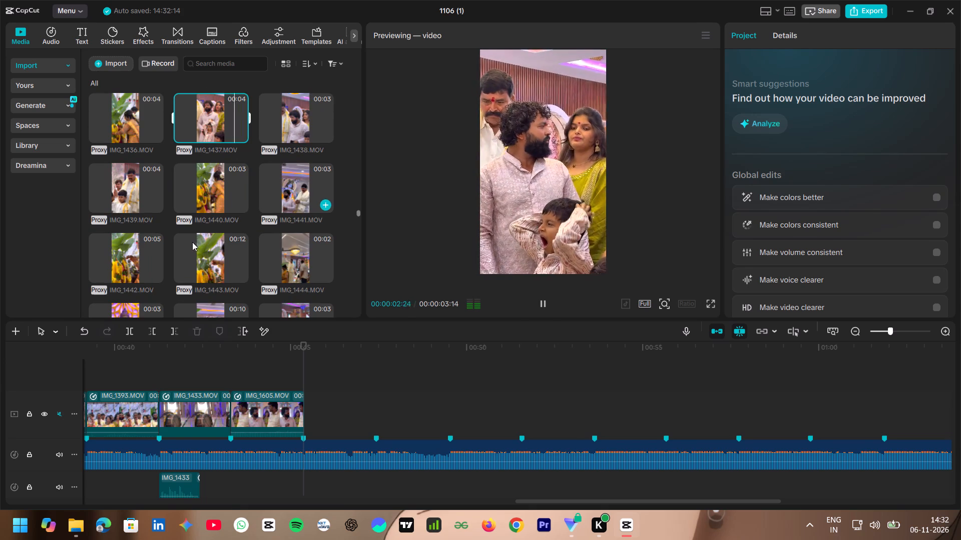
left_click(209, 198)
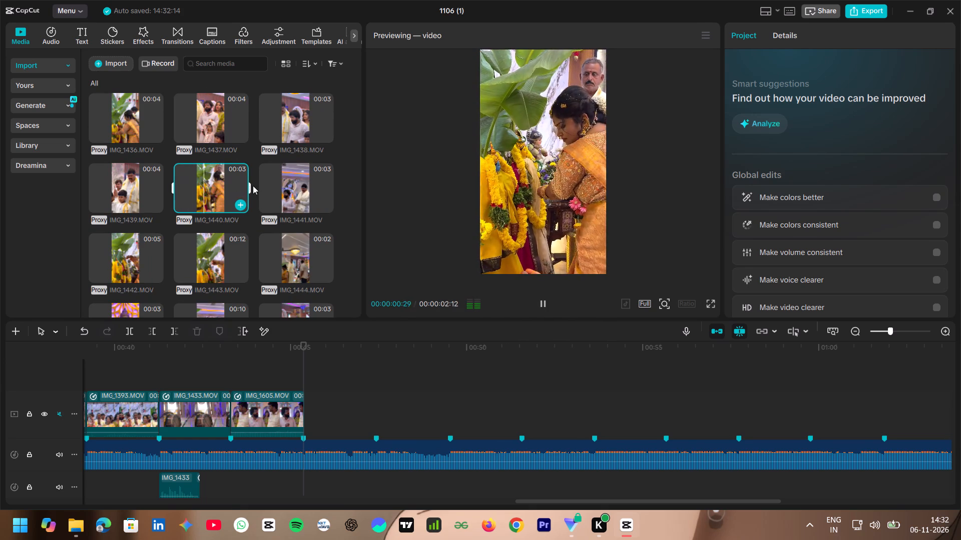
left_click(124, 255)
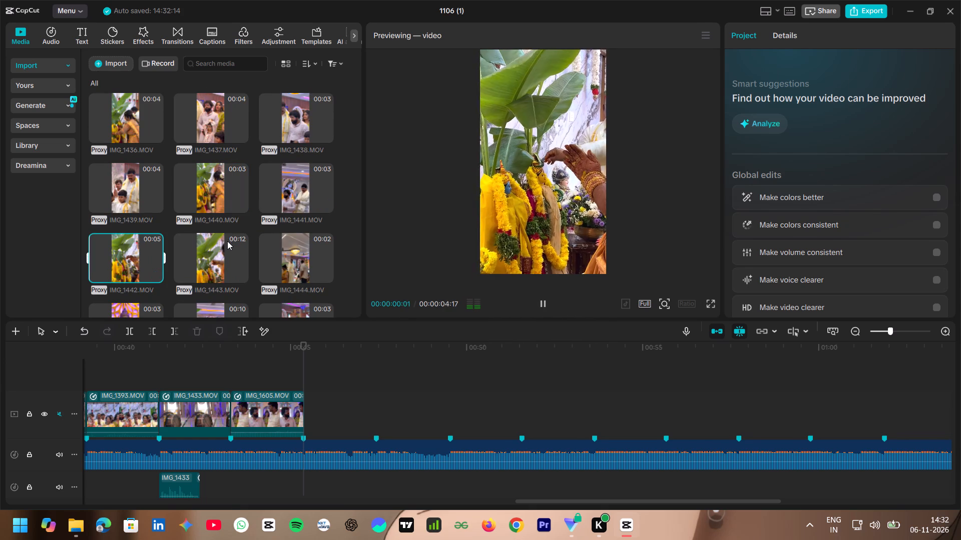
left_click(227, 241)
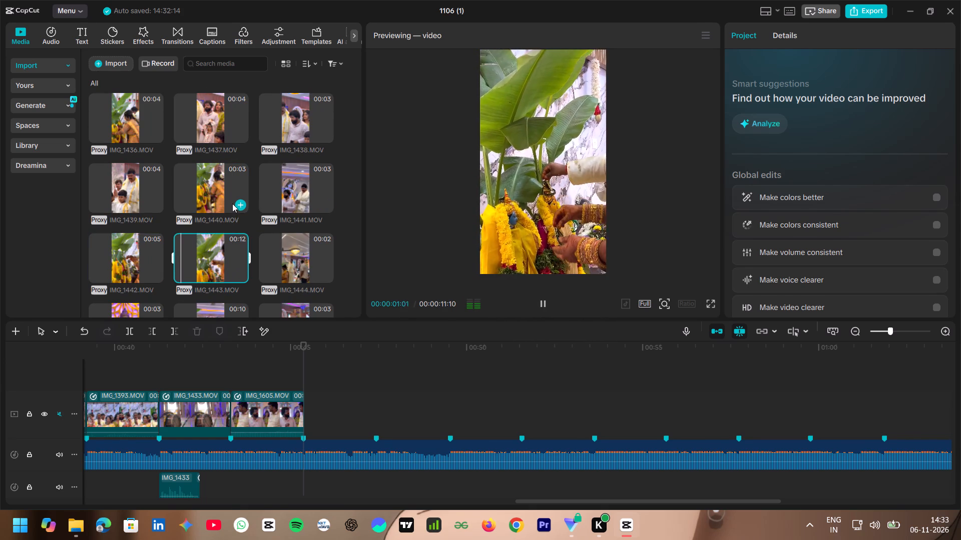
scroll(232, 203, "down", 2)
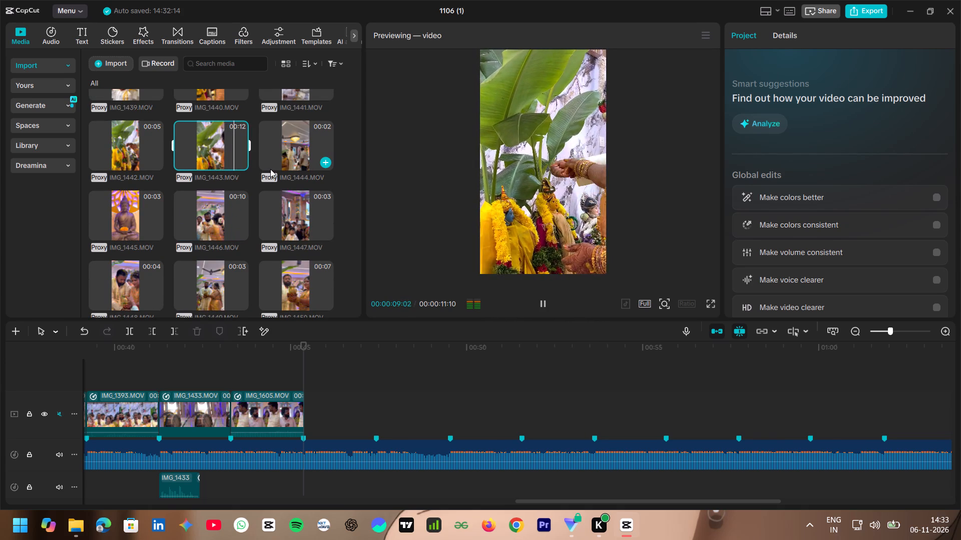
Preview IMG_1444 and compare the couple-with-golden-pot clips IMG_1448, IMG_1449 and IMG_1450 as next-shot candidates.
left_click(297, 151)
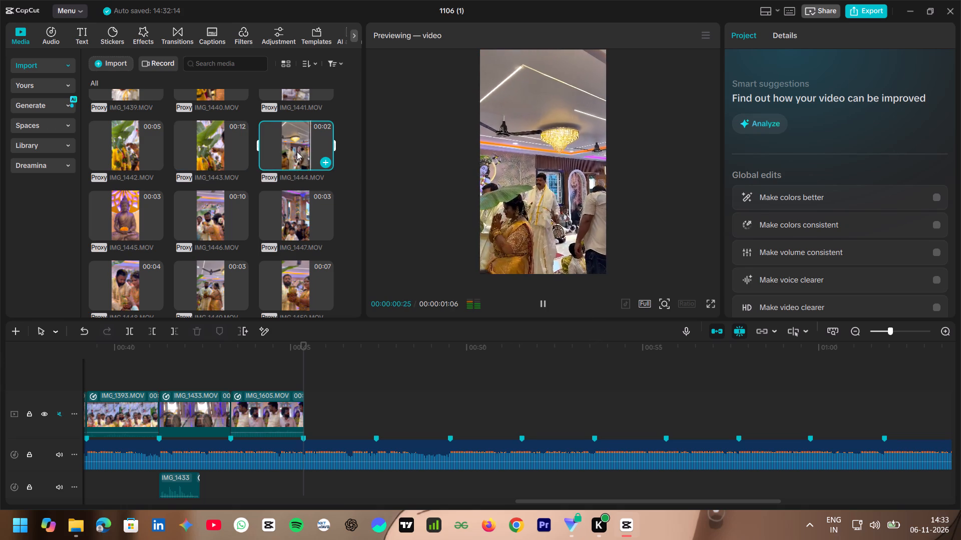
left_click(283, 277)
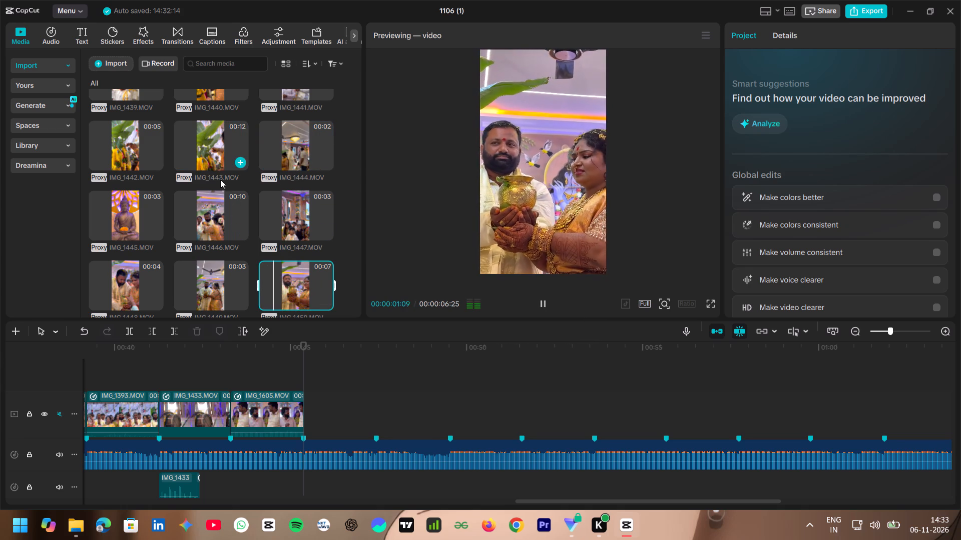
scroll(261, 221, "down", 2)
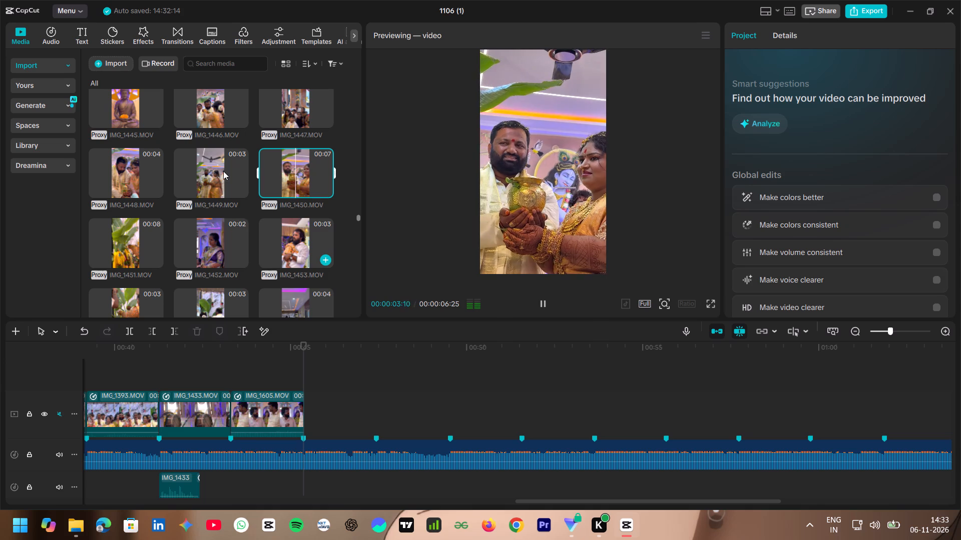
left_click(141, 167)
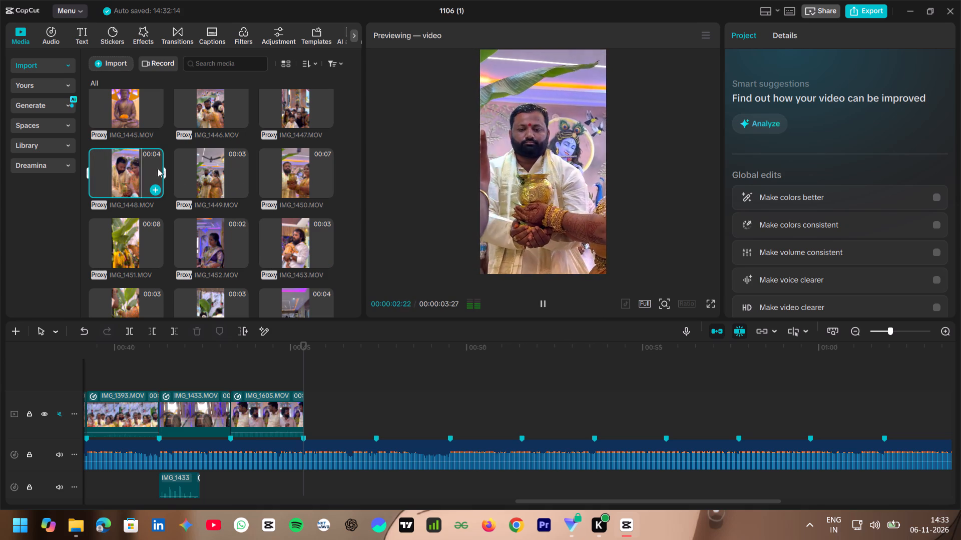
left_click(207, 164)
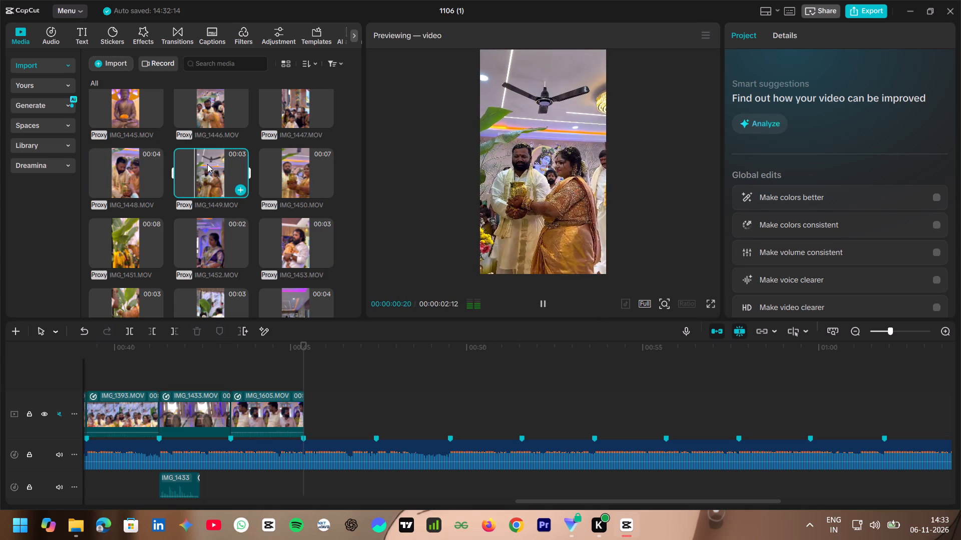
left_click(282, 171)
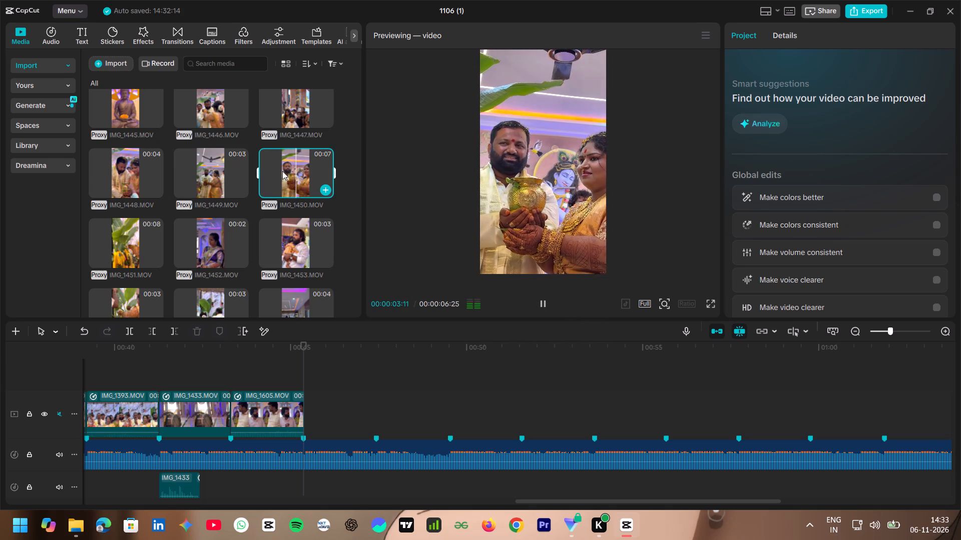
Add IMG_1450 to the main video track directly after IMG_1605.
left_click_drag(294, 176, 327, 396)
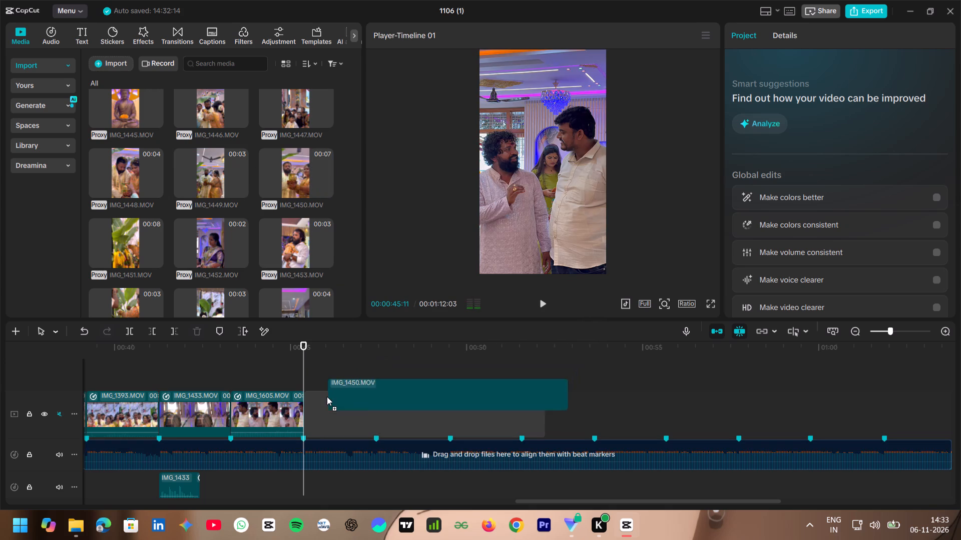
left_click_drag(327, 396, 323, 401)
Scrub through IMG_1450 and trim off its beginning, keeping the final 00:00:04:08 of the clip.
left_click(356, 362)
left_click(356, 362)
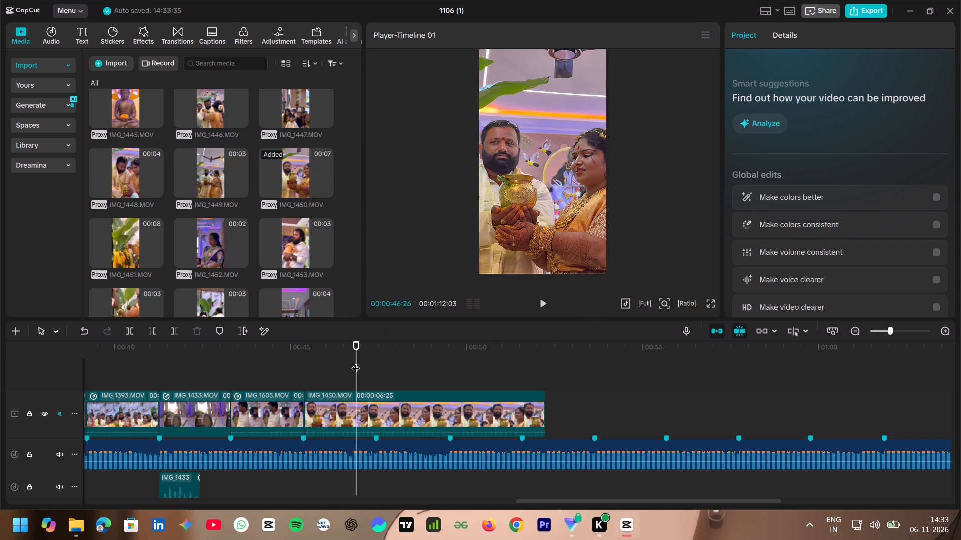
left_click_drag(356, 362, 392, 369)
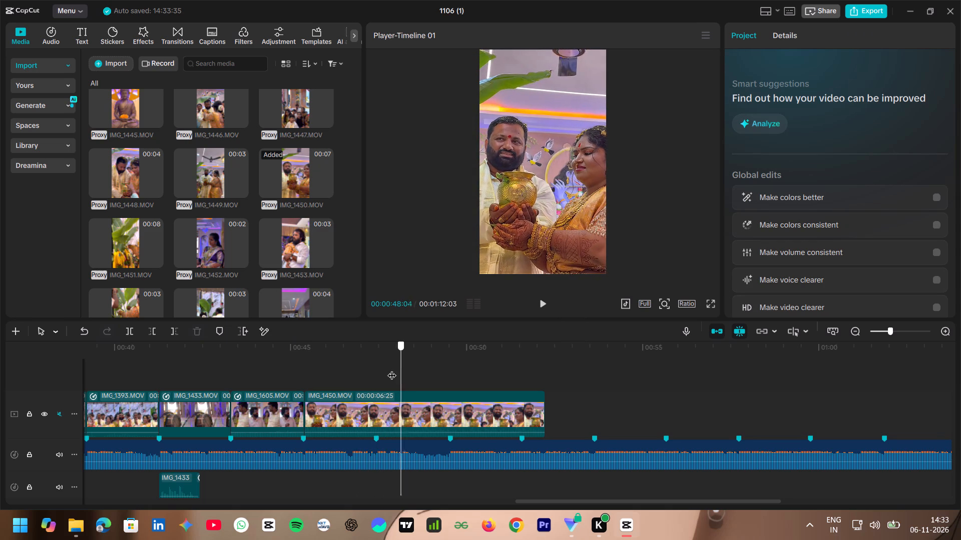
left_click_drag(392, 369, 387, 372)
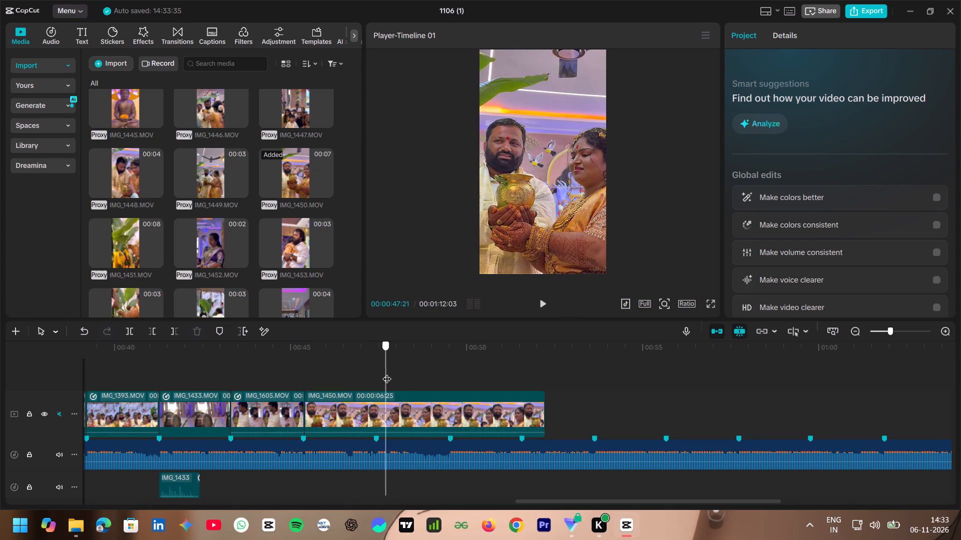
left_click_drag(387, 372, 395, 375)
left_click_drag(395, 375, 430, 377)
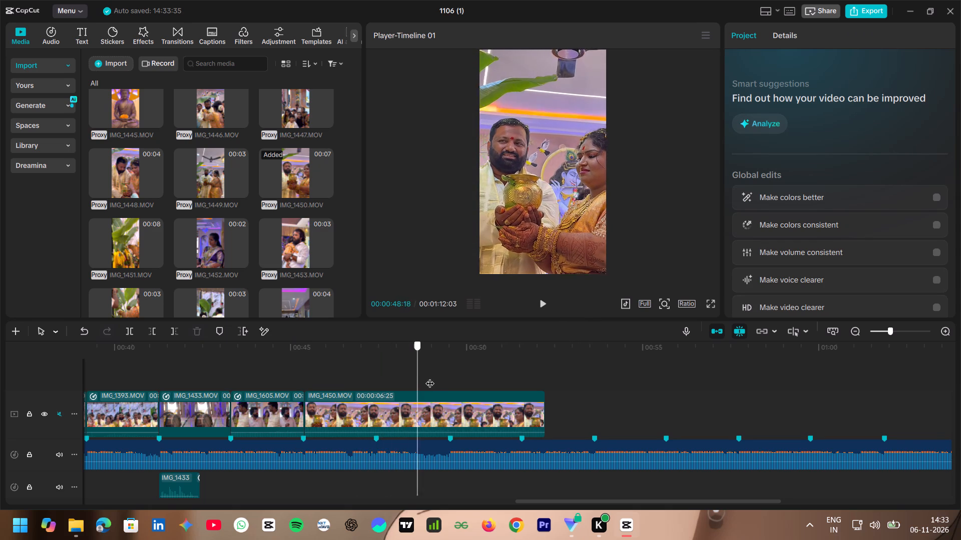
left_click_drag(430, 377, 515, 376)
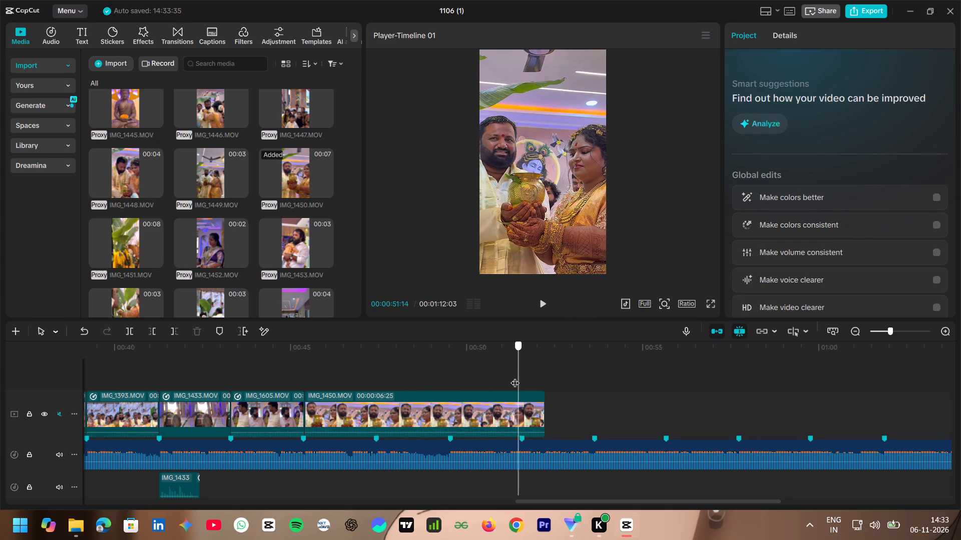
left_click_drag(515, 376, 419, 376)
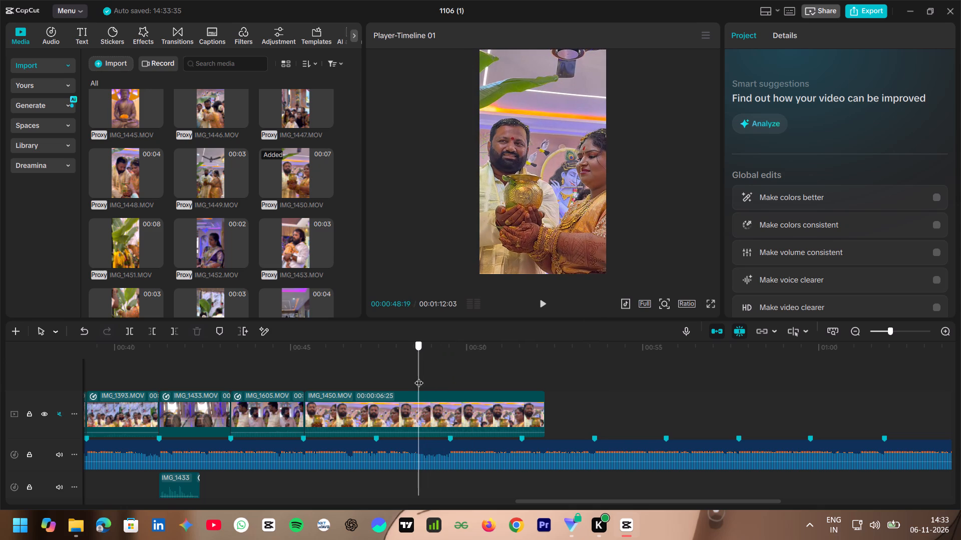
left_click_drag(419, 376, 391, 381)
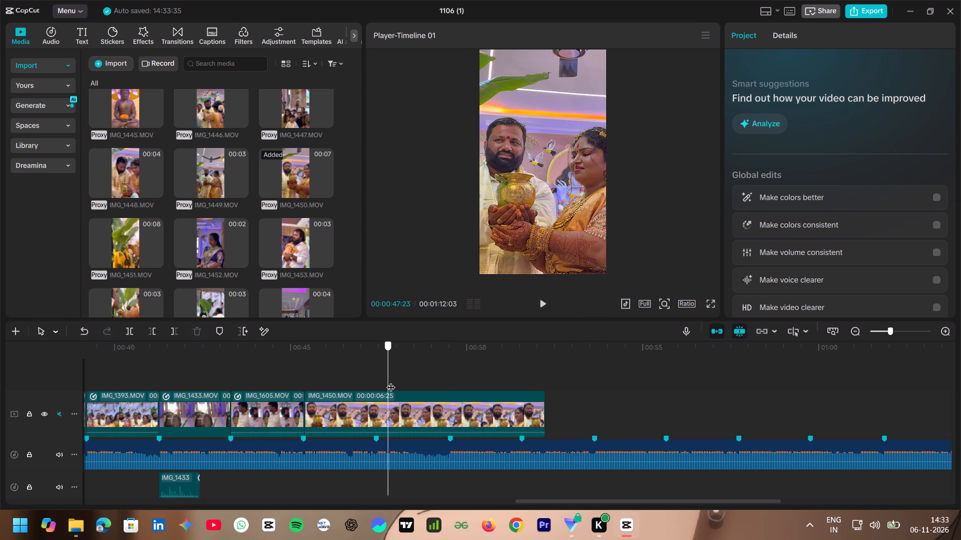
left_click_drag(391, 381, 395, 382)
key("q")
left_click(395, 422)
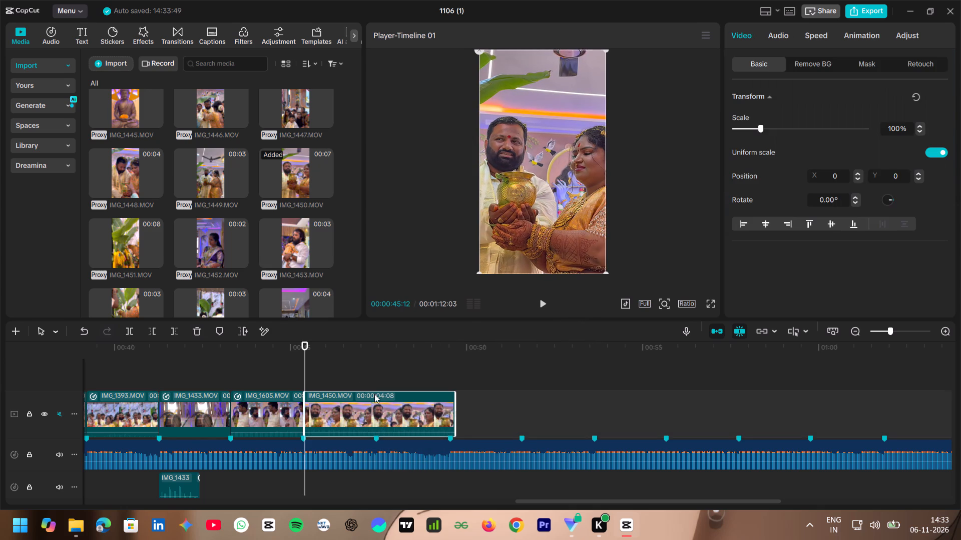
Trim away the end of IMG_1450 from 00:00:46:23 onward.
left_click_drag(307, 370, 363, 381)
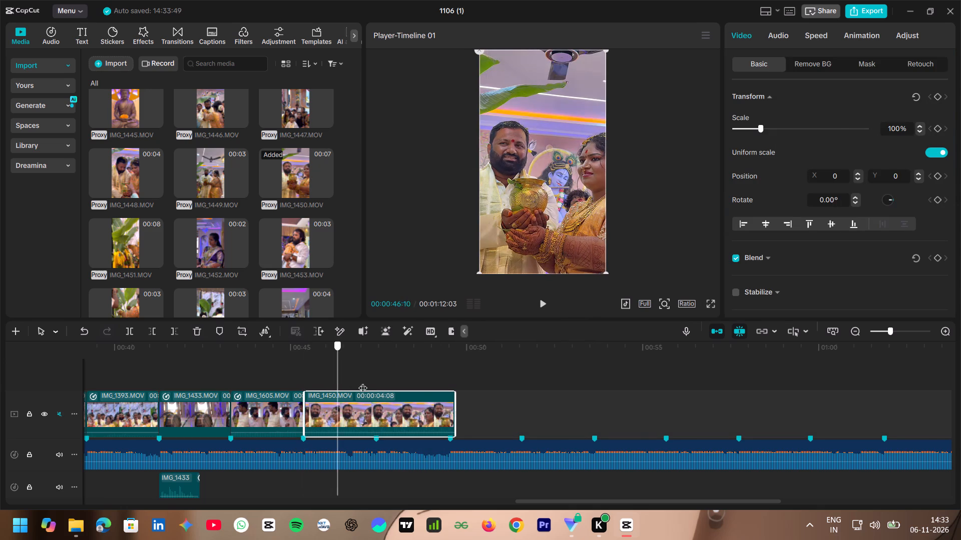
left_click_drag(363, 381, 357, 383)
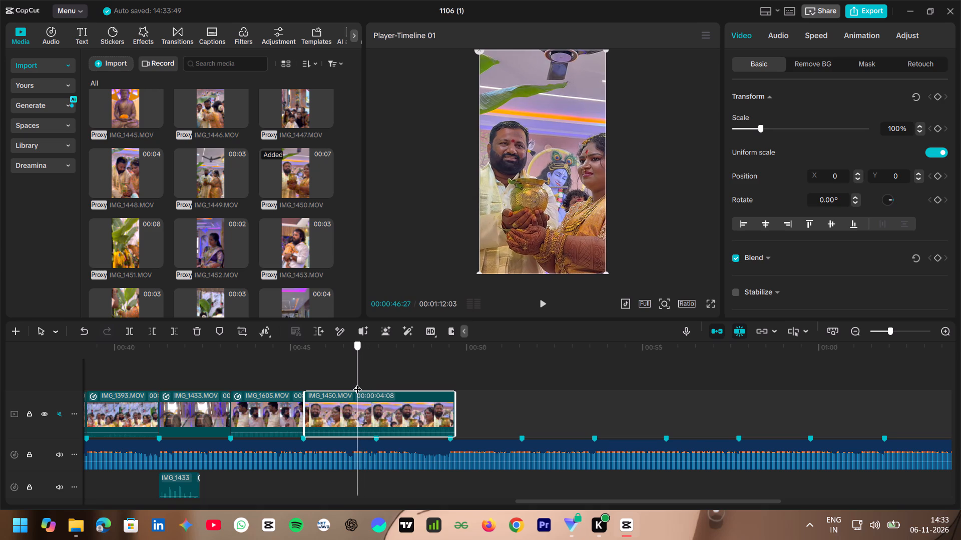
left_click_drag(357, 383, 353, 384)
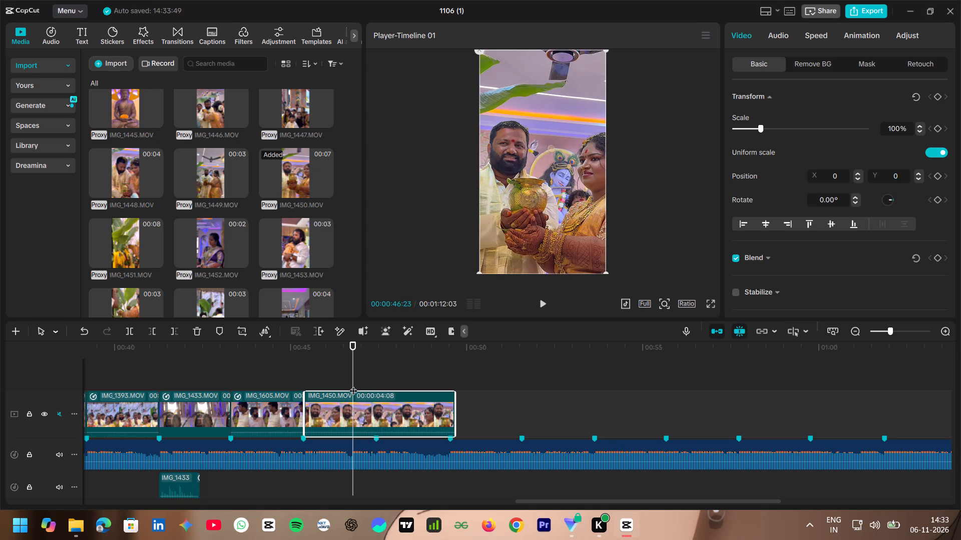
key("w")
left_click(353, 383)
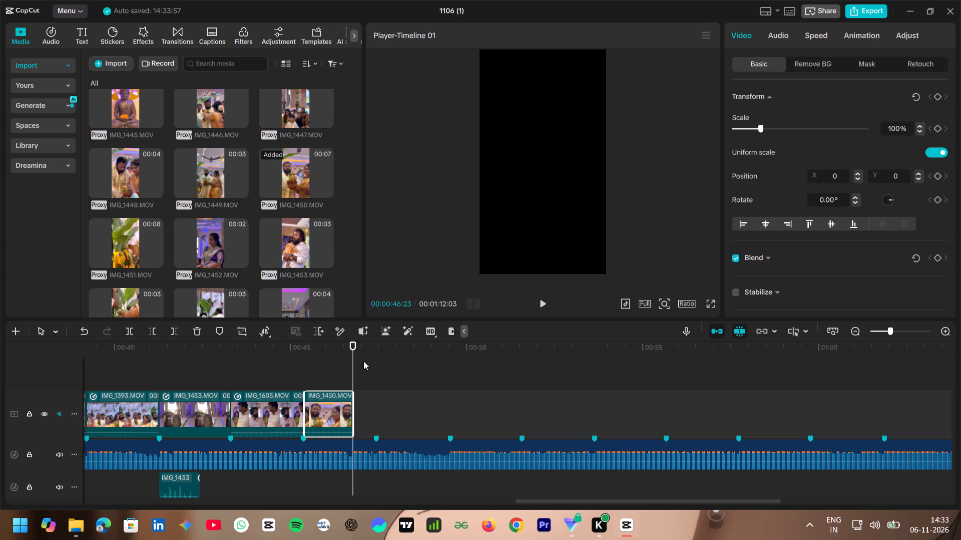
Apply a Custom speed curve to IMG_1450, remove its middle and third points, and lower the end point to 0.1x.
left_click(804, 38)
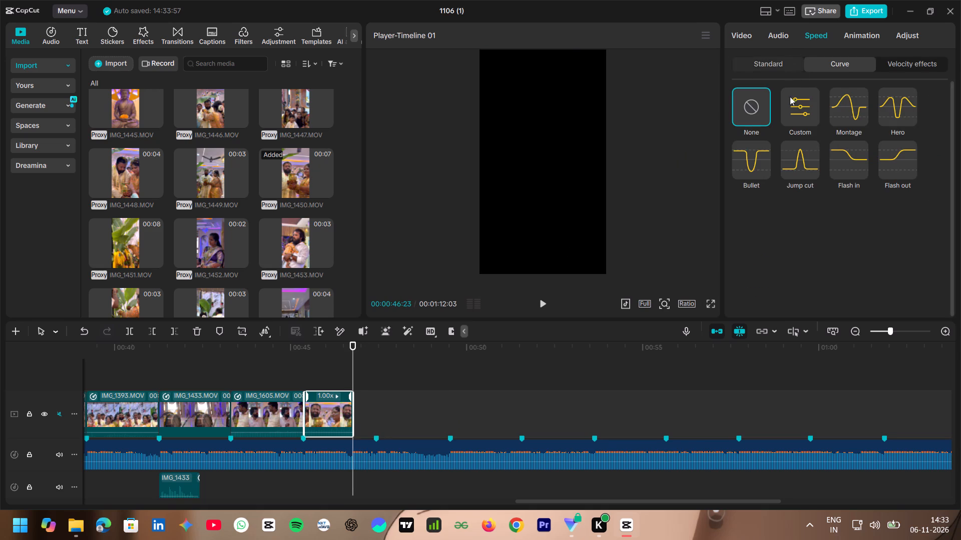
left_click(790, 101)
scroll(844, 233, "down", 3)
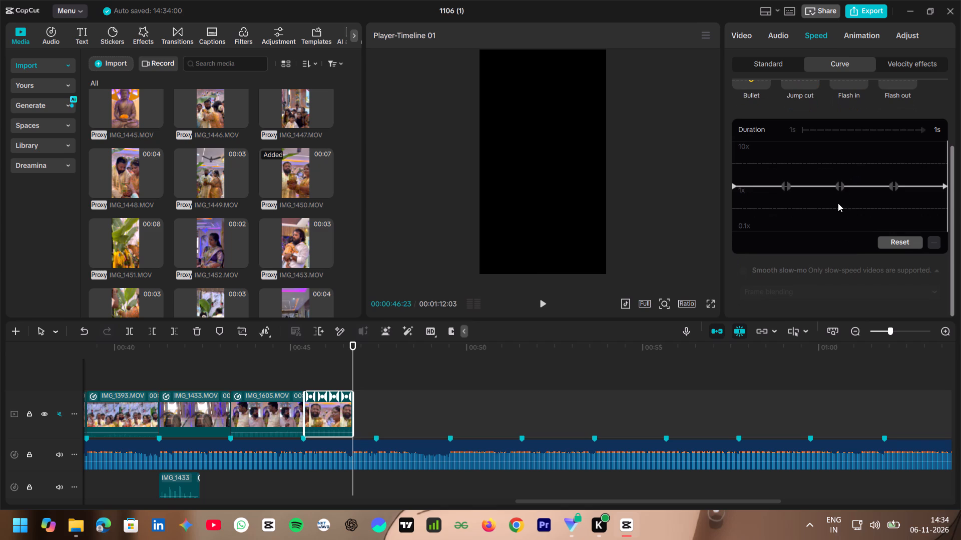
left_click(838, 203)
left_click(933, 244)
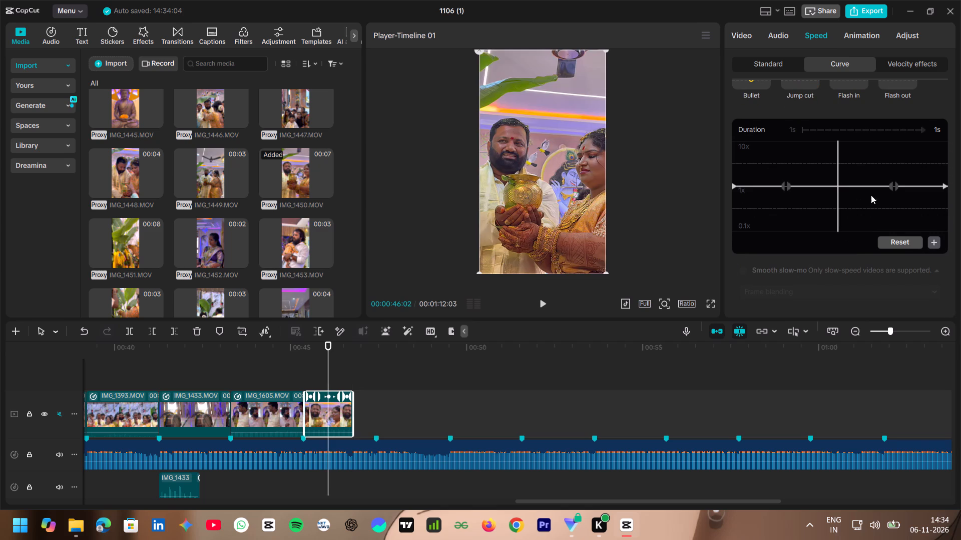
left_click(893, 187)
left_click(934, 239)
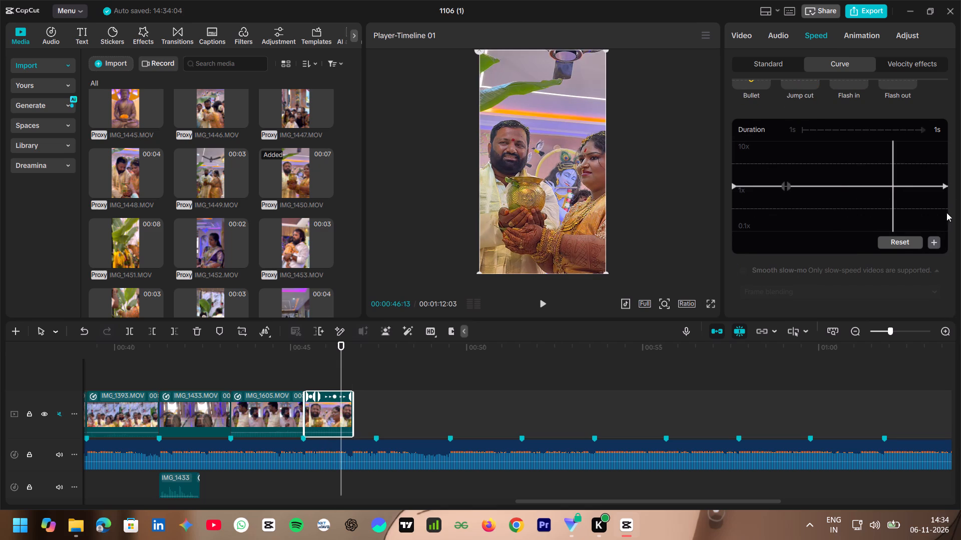
left_click_drag(944, 184, 928, 292)
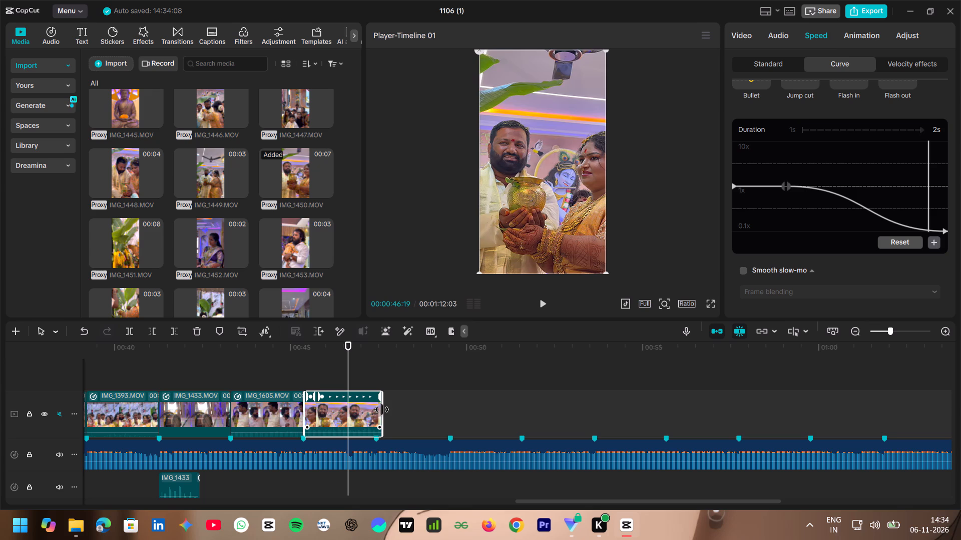
Shorten the end of the speed-ramped IMG_1450 clip to the next beat marker.
left_click_drag(382, 409, 373, 414)
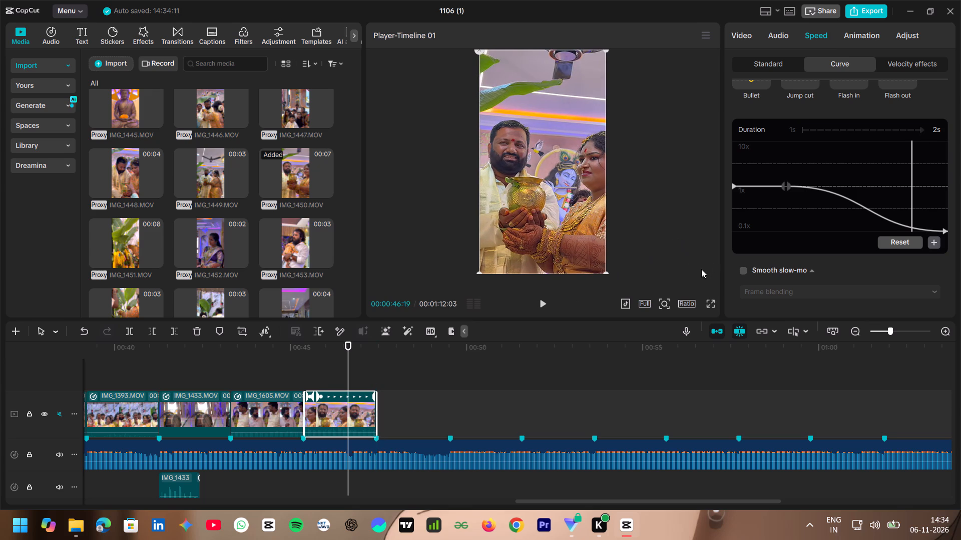
Enable smooth slow-mo with Optical flow on the speed-ramped IMG_1450 clip.
left_click(744, 268)
left_click(761, 292)
left_click(782, 346)
left_click(358, 367)
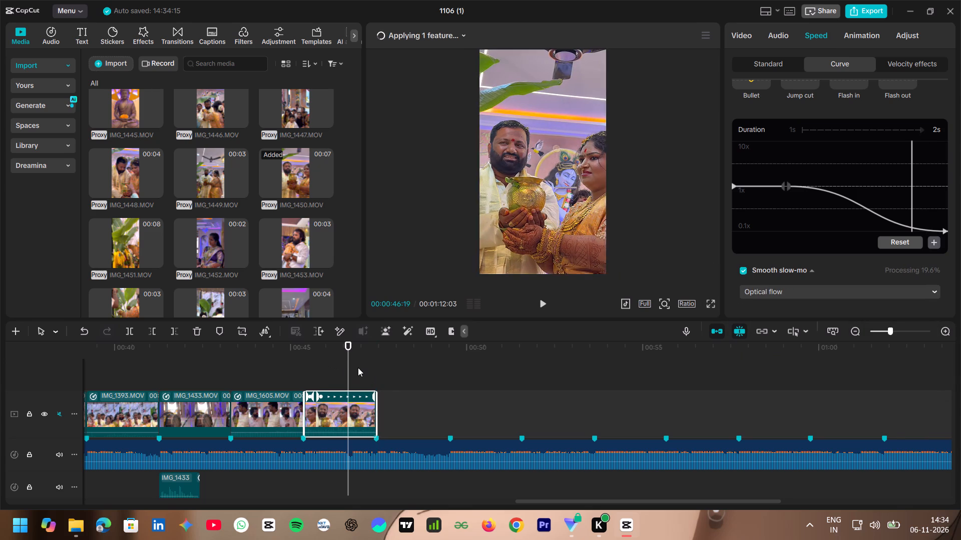
left_click_drag(359, 365, 380, 373)
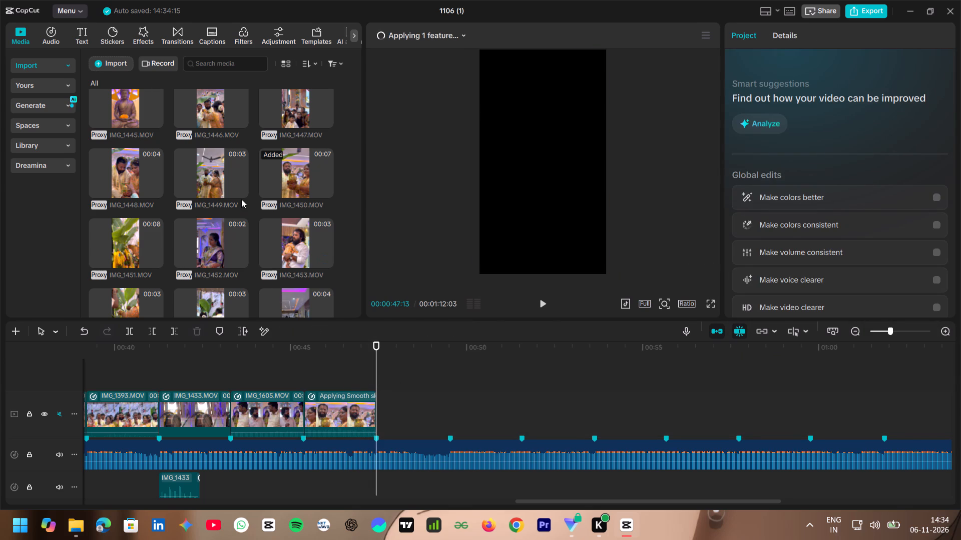
Preview IMG_1449, IMG_1451, IMG_1455, IMG_1454, IMG_1457 and IMG_1461 in the media library as candidates for the next clip.
left_click(214, 171)
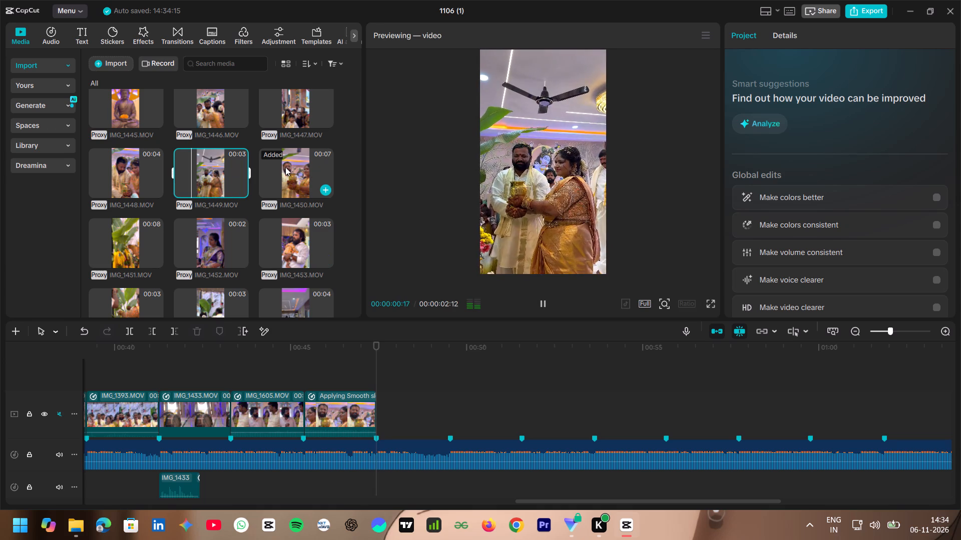
left_click(135, 249)
scroll(216, 229, "up", 1)
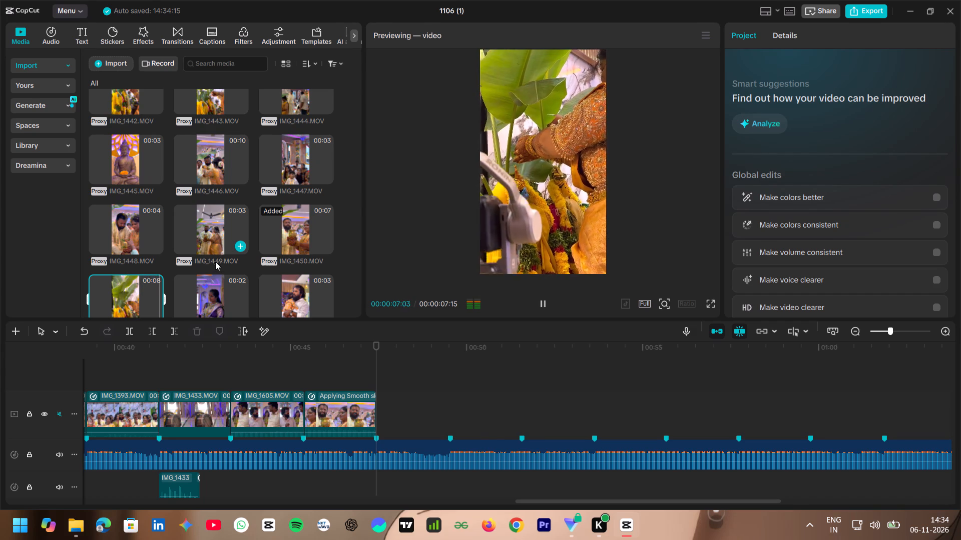
scroll(184, 199, "down", 2)
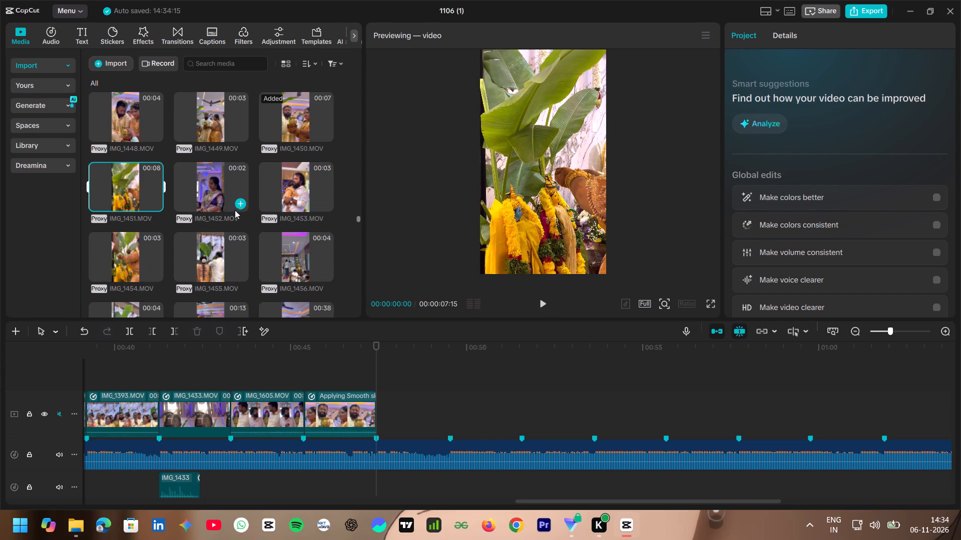
left_click(206, 255)
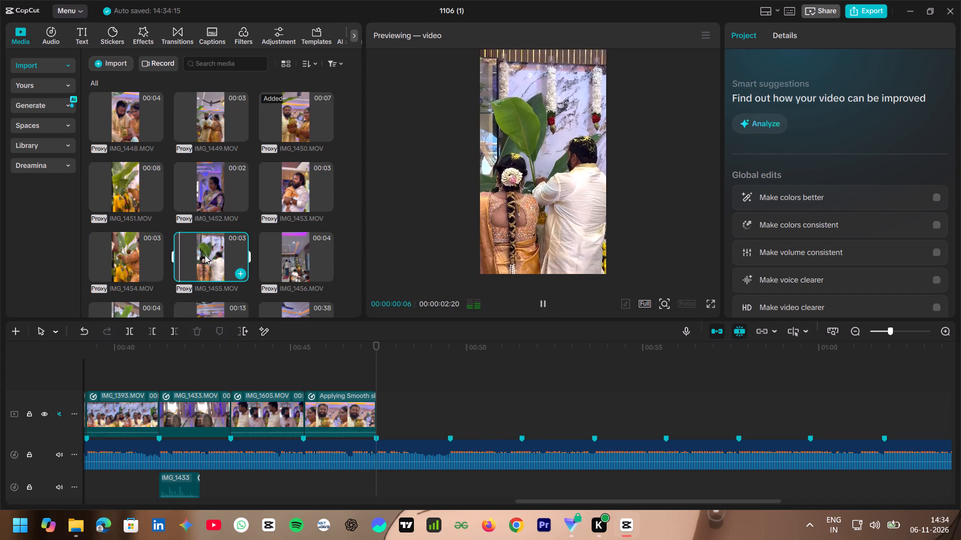
left_click(136, 258)
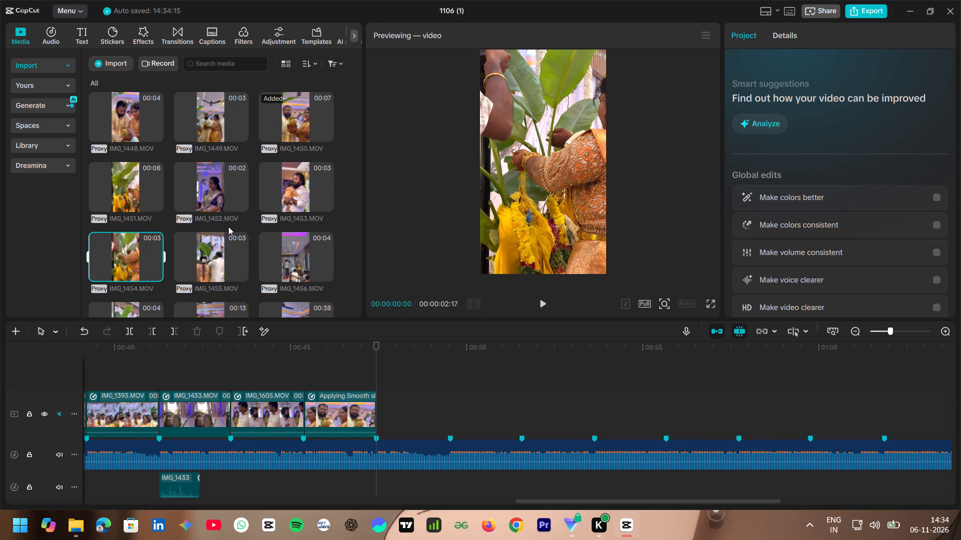
scroll(228, 226, "down", 2)
left_click(142, 217)
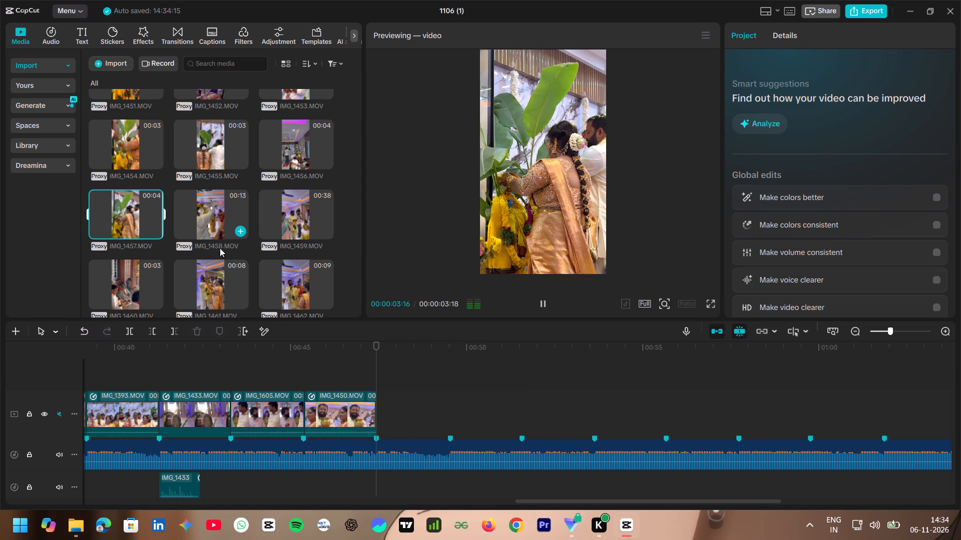
left_click(223, 266)
Examine the earlier banana-plant ritual clips IMG_1442, IMG_1443, IMG_1440 and IMG_1436 as candidates for the next shot.
scroll(223, 201, "up", 3)
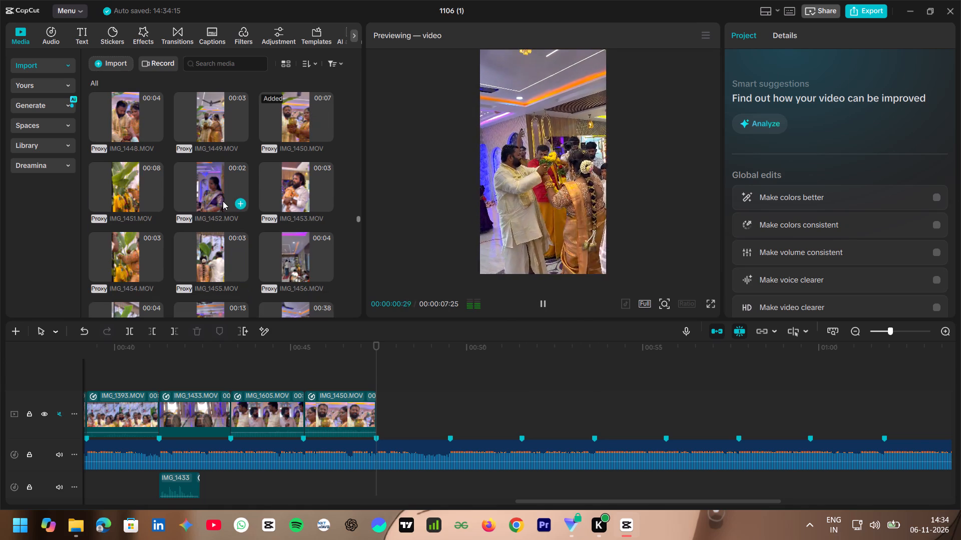
scroll(181, 199, "up", 3)
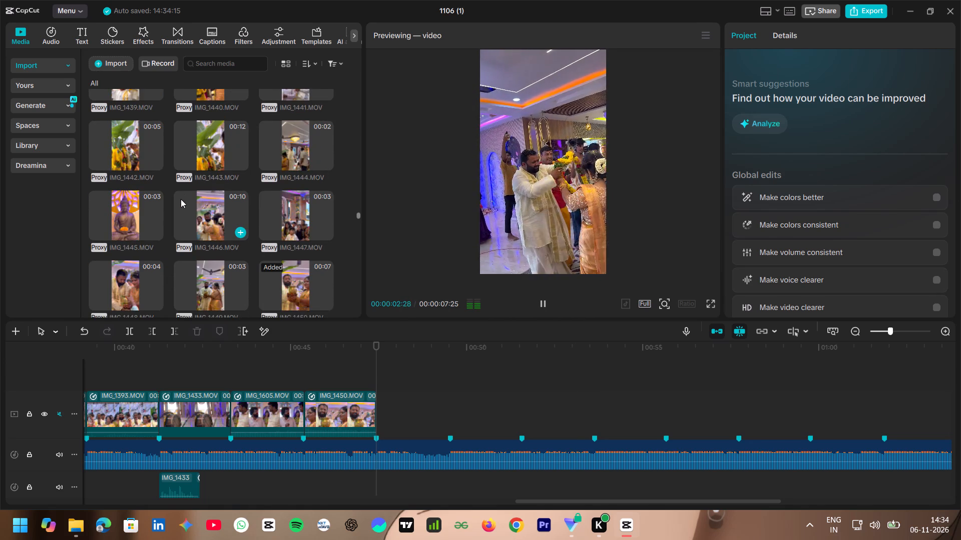
left_click(139, 205)
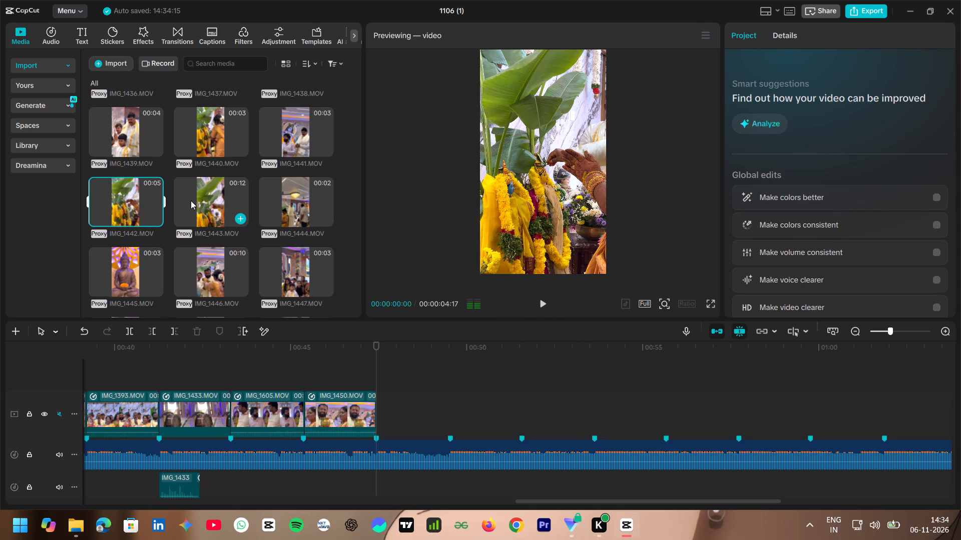
left_click(209, 195)
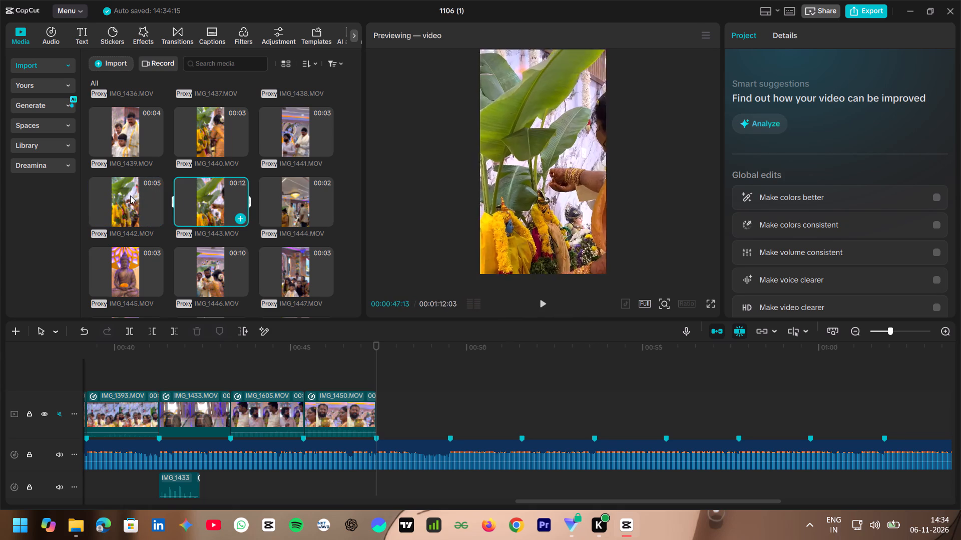
left_click(213, 127)
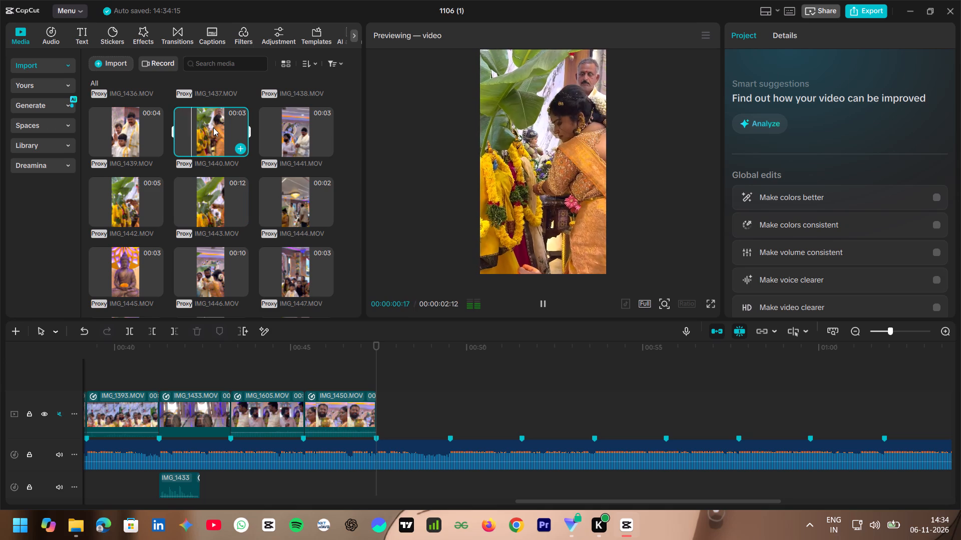
left_click(144, 192)
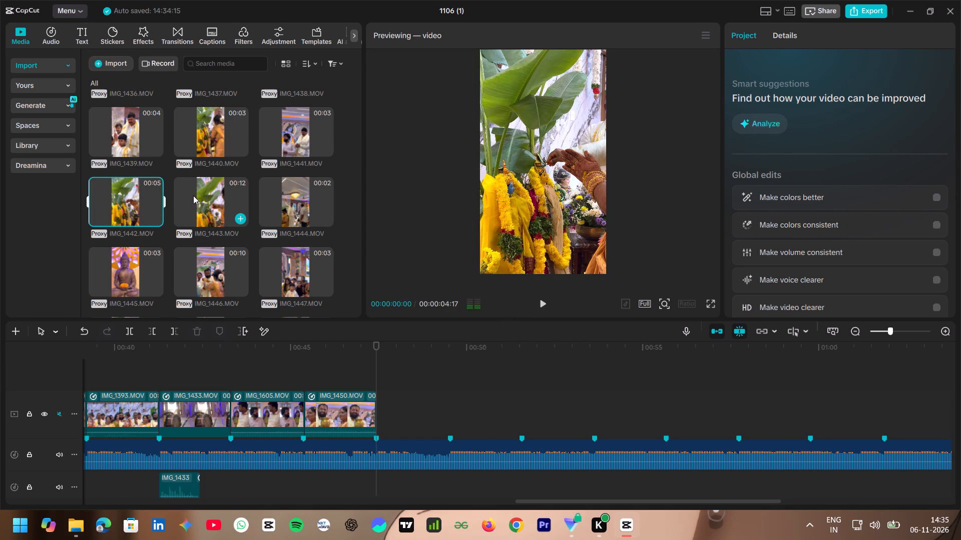
scroll(193, 195, "up", 2)
left_click(216, 241)
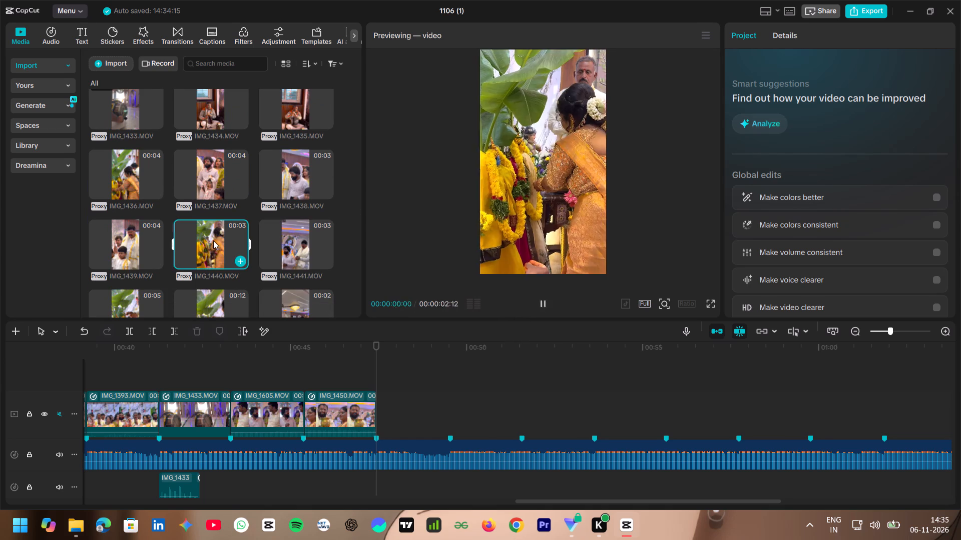
left_click(110, 192)
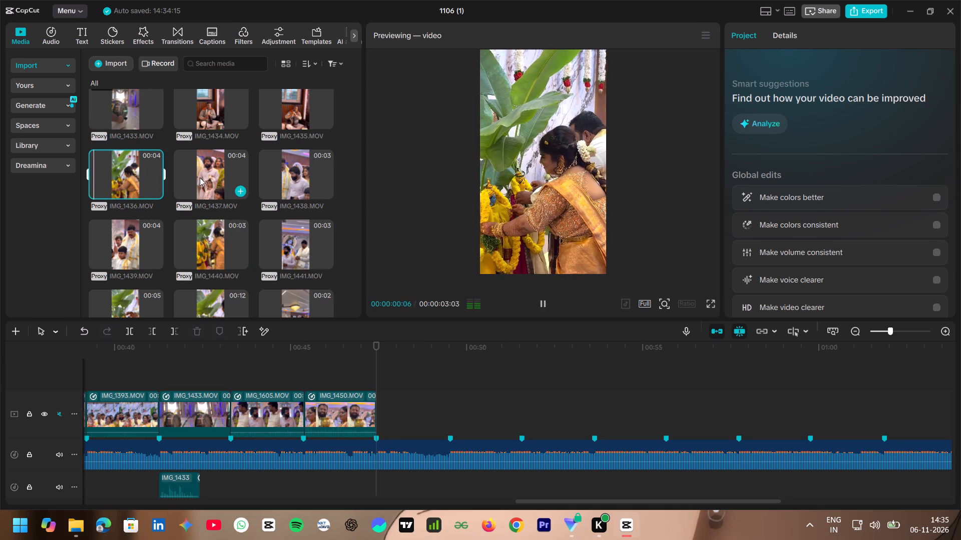
Preview the couple and ritual clips IMG_1423, IMG_1422 and IMG_1420, viewing IMG_1422 in full screen.
scroll(227, 185, "up", 3)
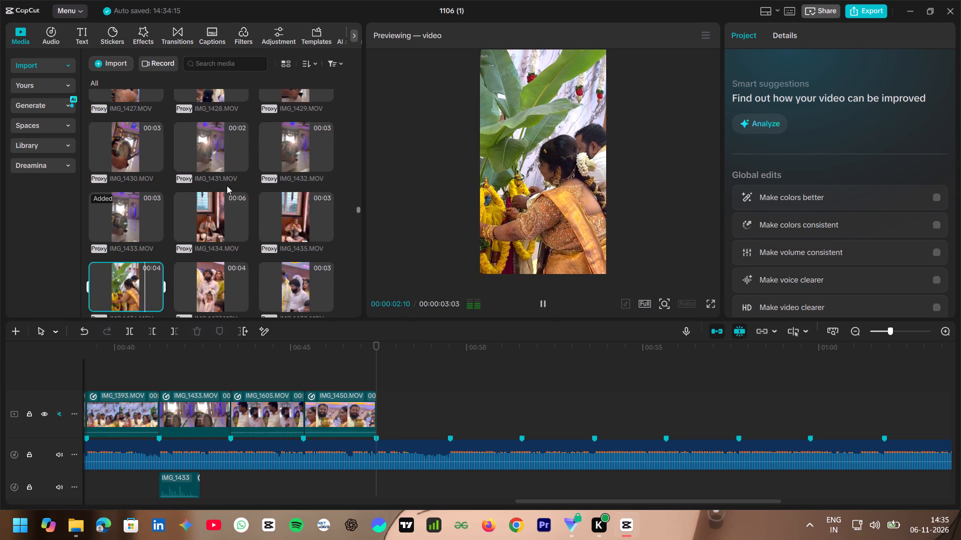
scroll(219, 230, "up", 1)
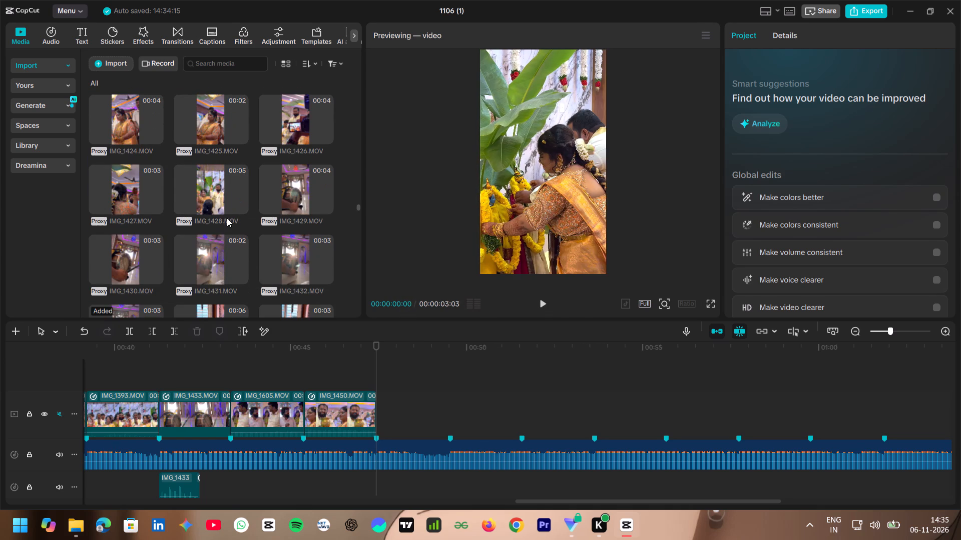
scroll(241, 203, "up", 3)
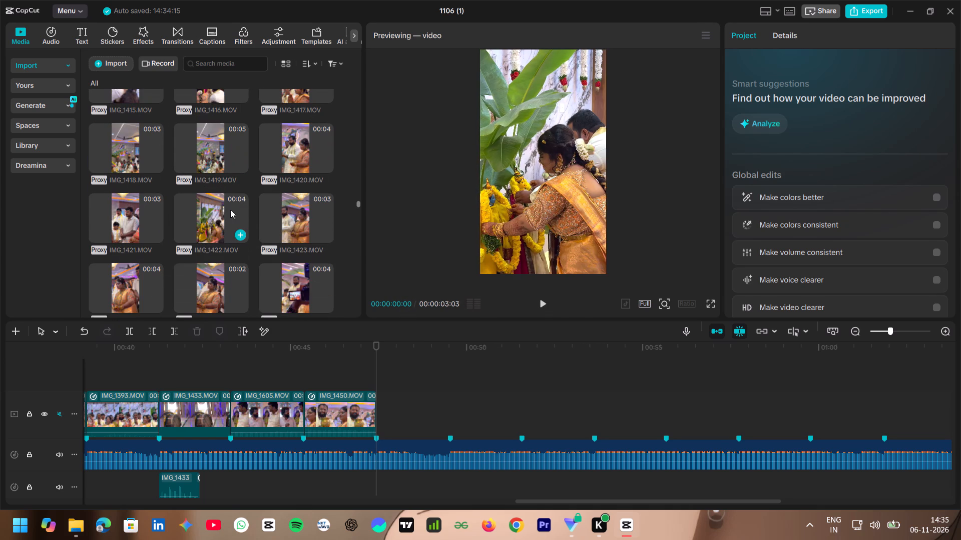
left_click(314, 212)
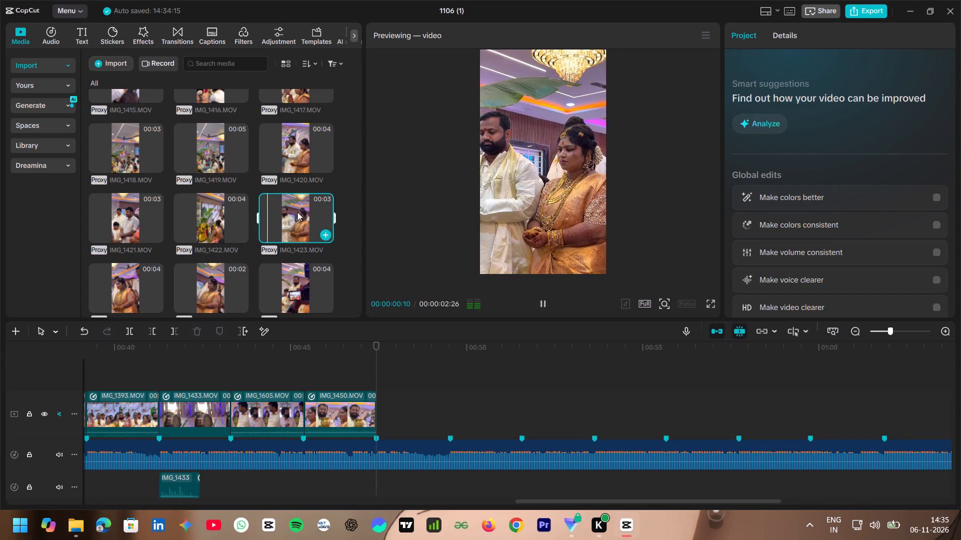
left_click(201, 224)
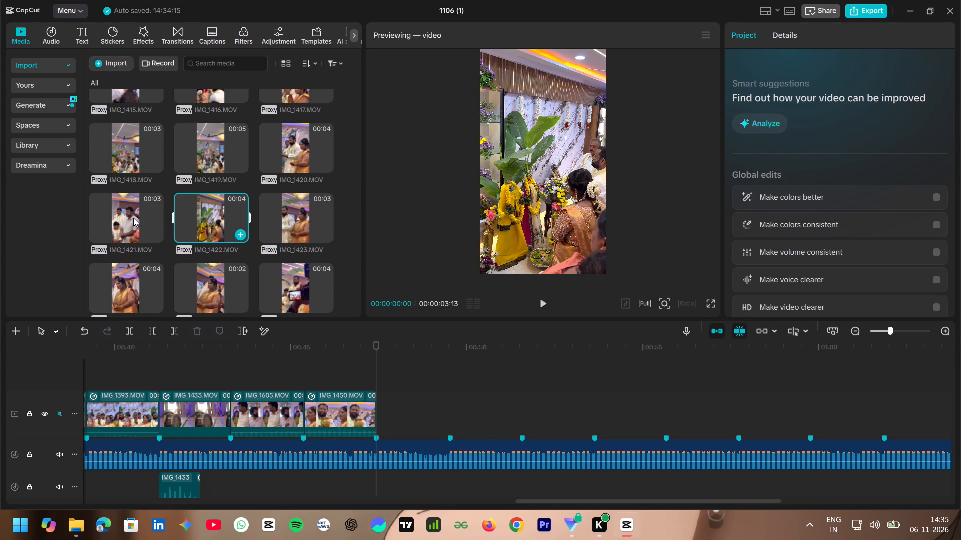
left_click(707, 305)
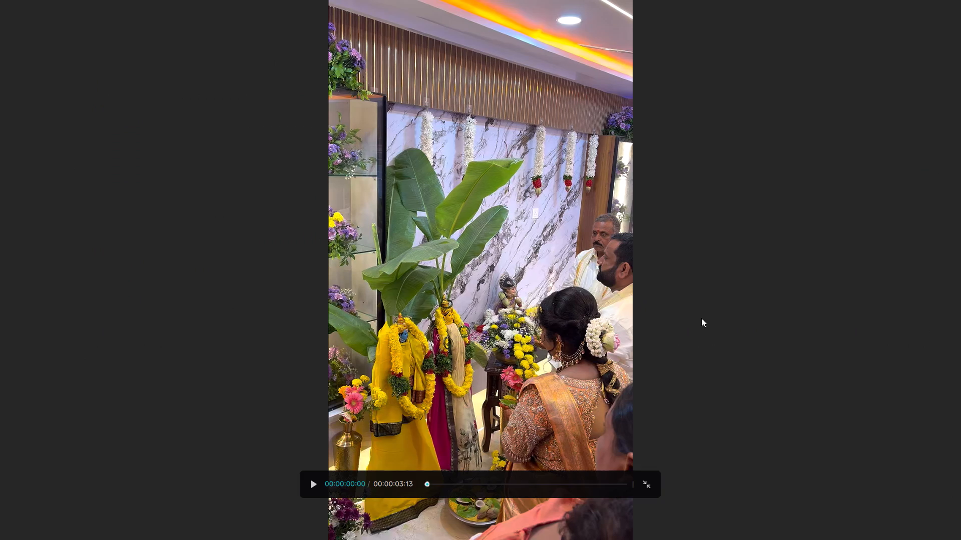
left_click(648, 485)
left_click(288, 155)
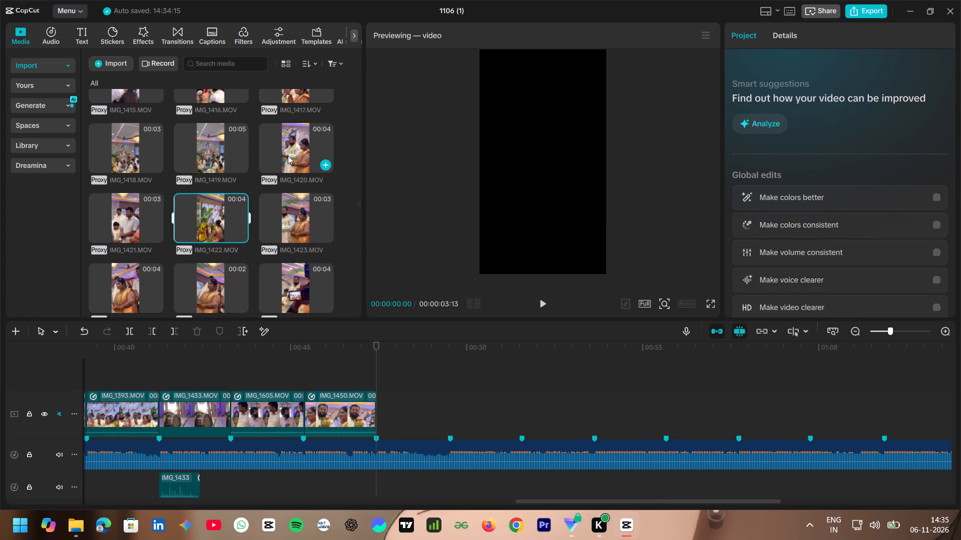
Add IMG_1422 to the main video track directly after IMG_1450.
left_click(223, 224)
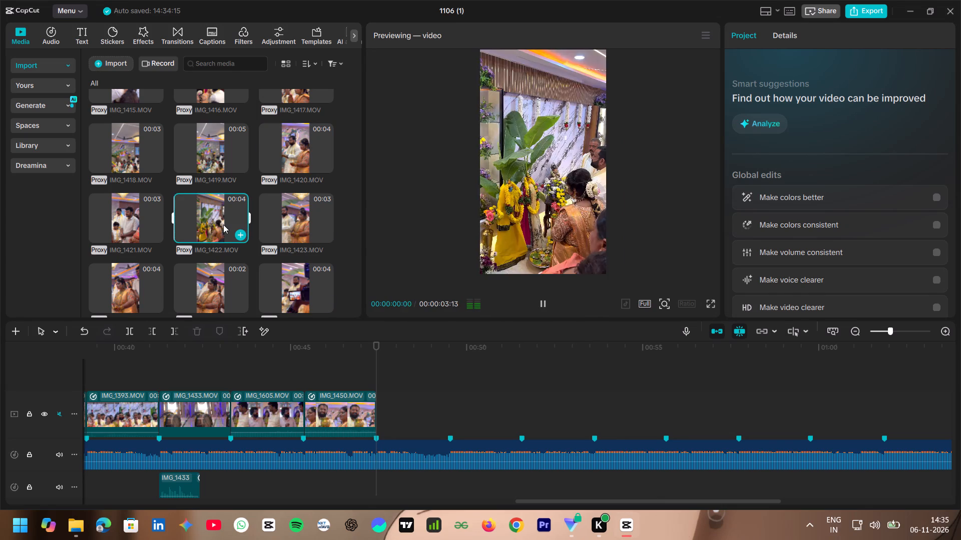
left_click_drag(223, 224, 401, 407)
Scrub through IMG_1422 and trim off its beginning up to 00:00:49:08.
left_click(406, 368)
left_click_drag(406, 368, 436, 372)
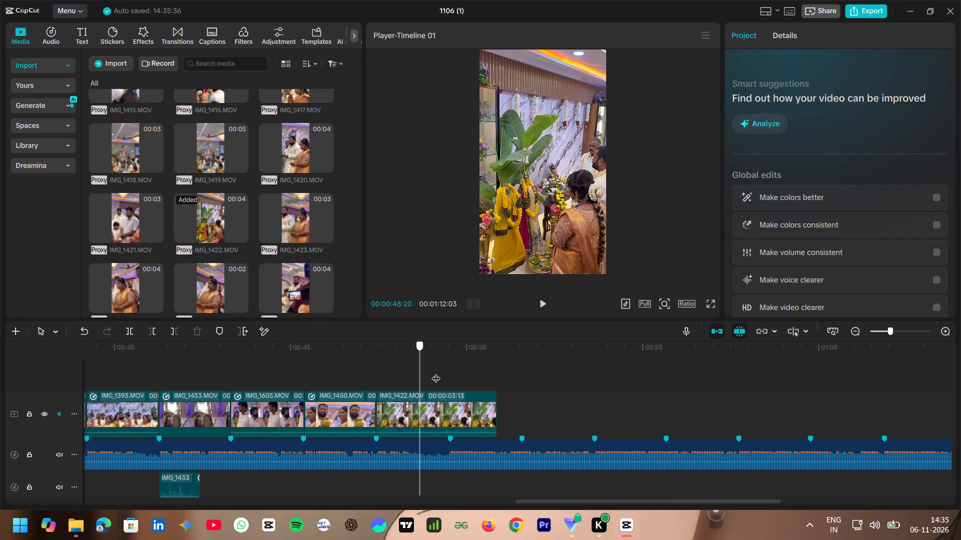
left_click_drag(436, 372, 464, 378)
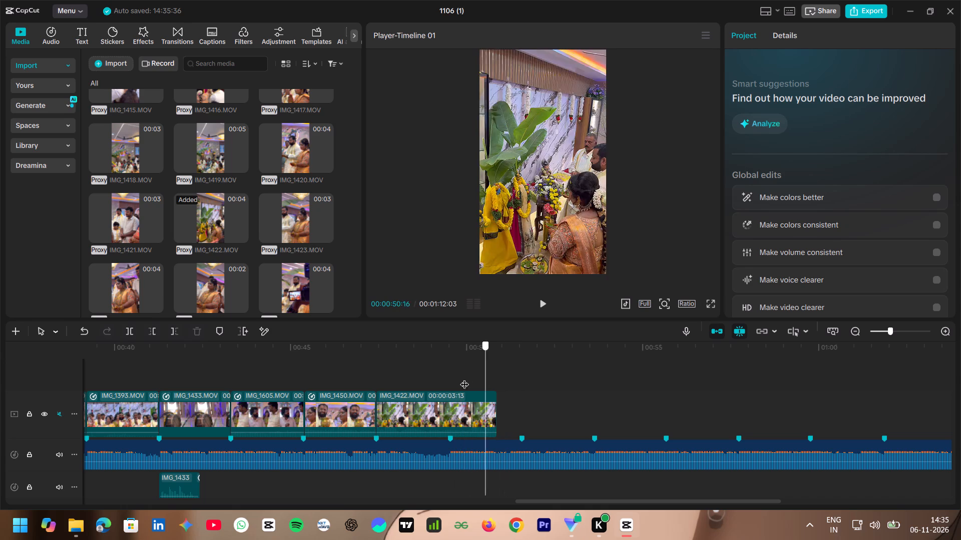
left_click_drag(464, 378, 423, 378)
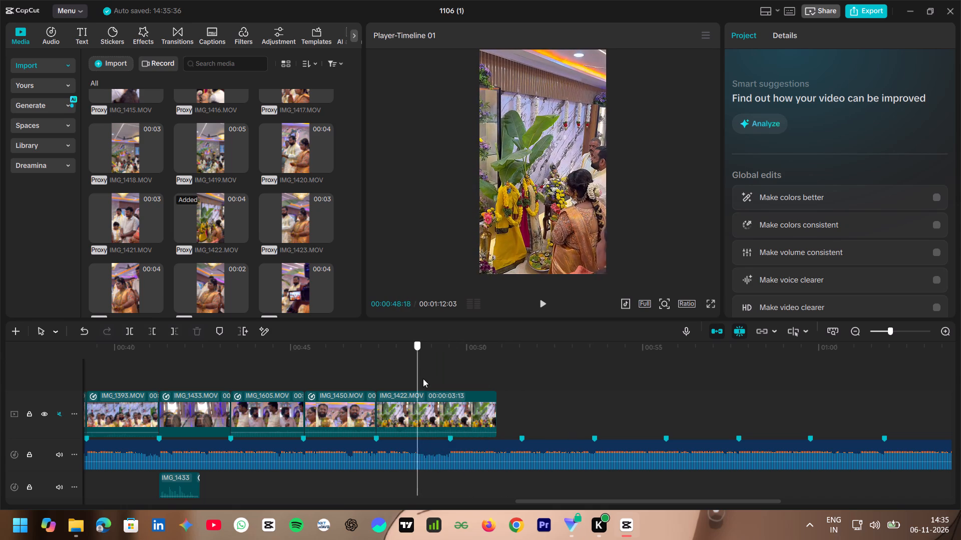
left_click_drag(423, 378, 440, 383)
left_click(443, 416)
key("q")
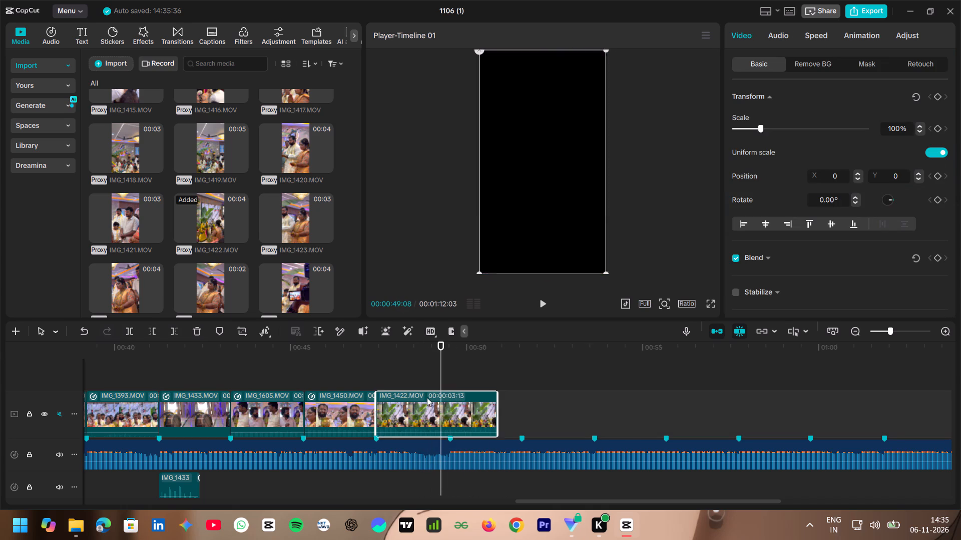
Trim away the end of IMG_1422 from 00:00:48:16 onward.
left_click_drag(374, 368, 434, 381)
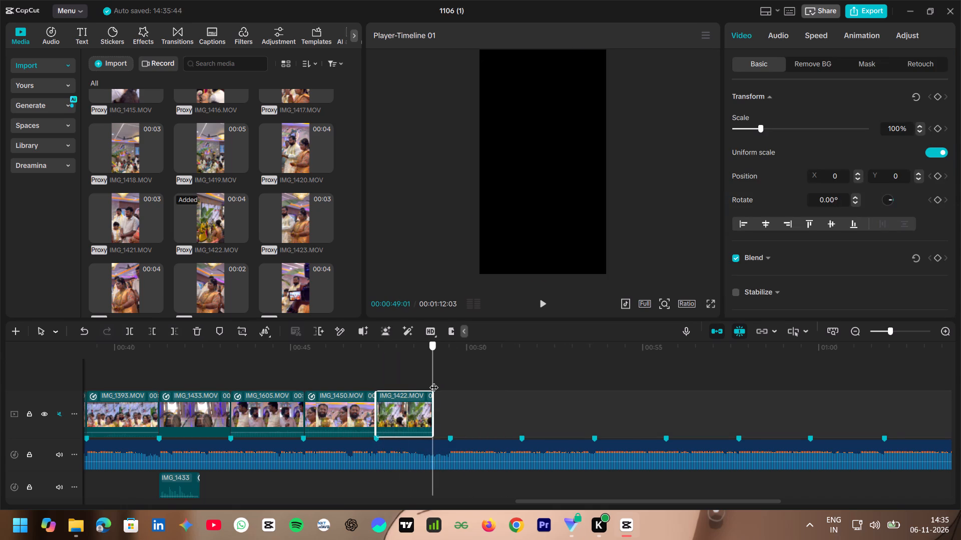
left_click_drag(434, 381, 414, 380)
key("w")
left_click_drag(412, 372, 406, 372)
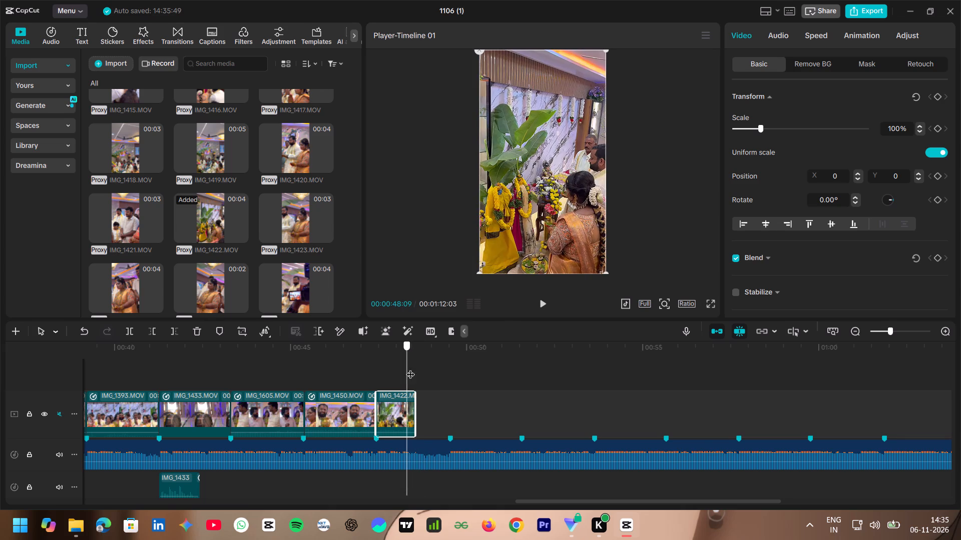
Apply a custom speed curve to IMG_1422, removing all its inner points and lowering the end point to 0.1x.
left_click(801, 34)
left_click(793, 98)
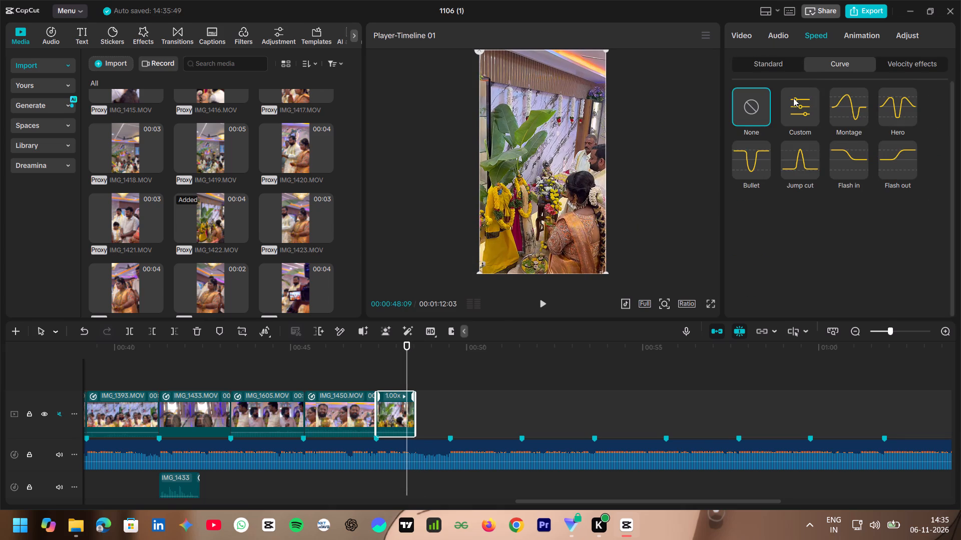
scroll(853, 267, "down", 3)
left_click(842, 192)
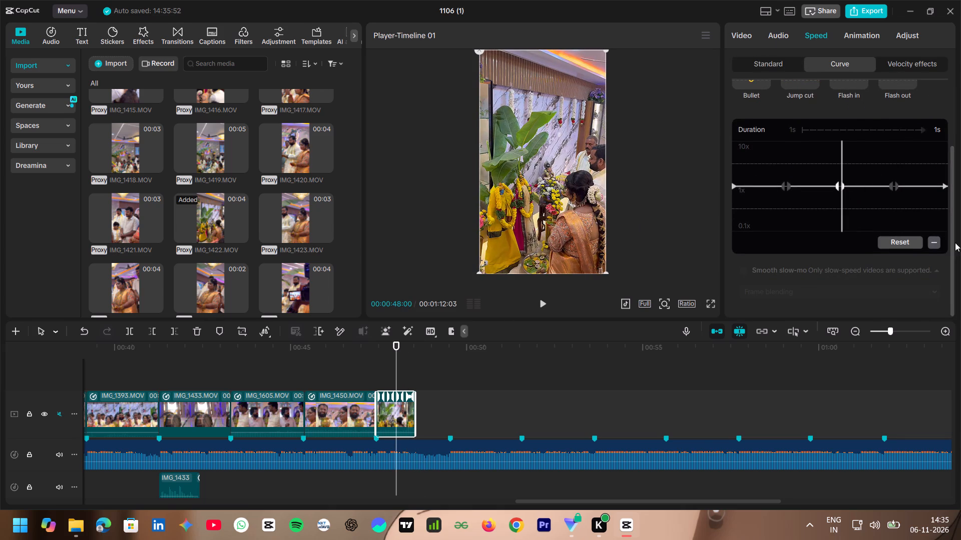
left_click(934, 243)
left_click(892, 190)
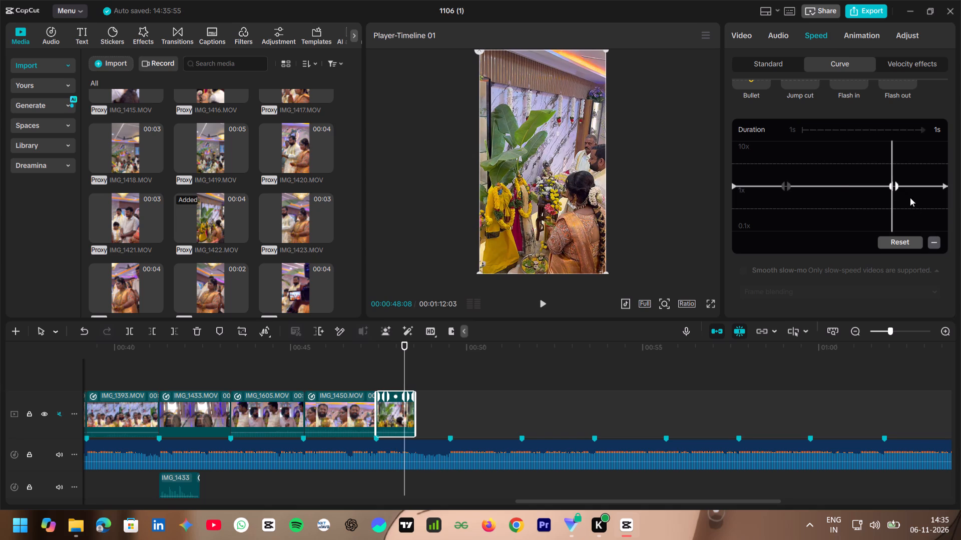
left_click(934, 238)
left_click_drag(943, 185, 943, 189)
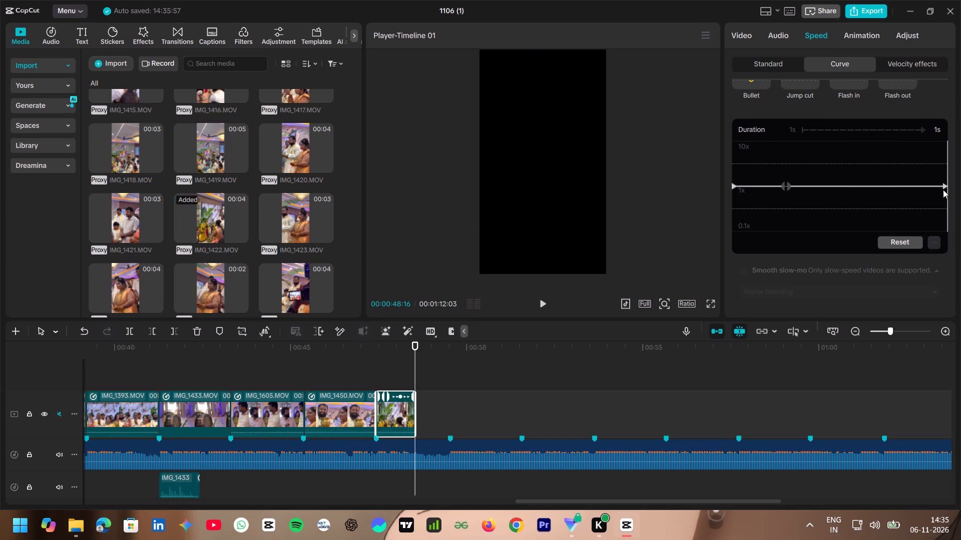
left_click_drag(943, 189, 931, 270)
scroll(800, 232, "down", 4)
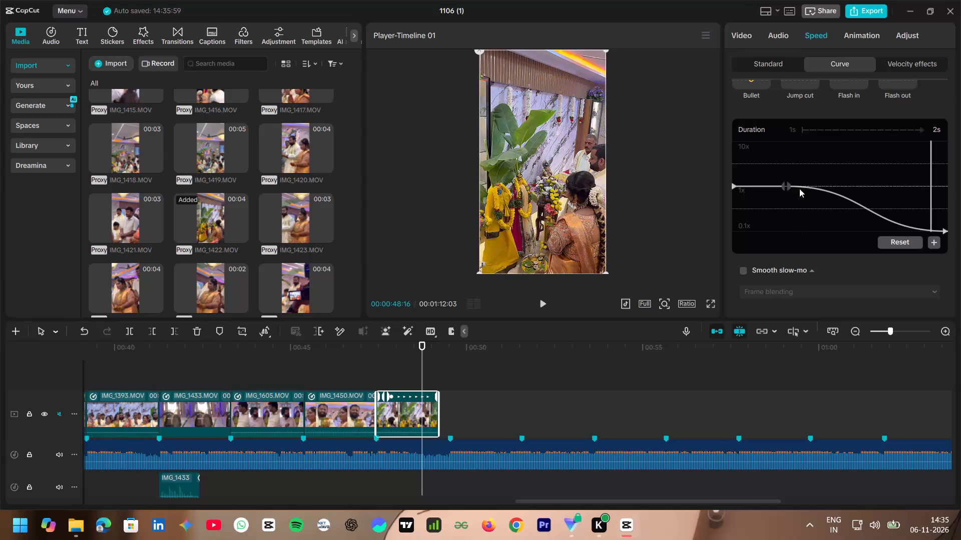
left_click(788, 192)
left_click(936, 242)
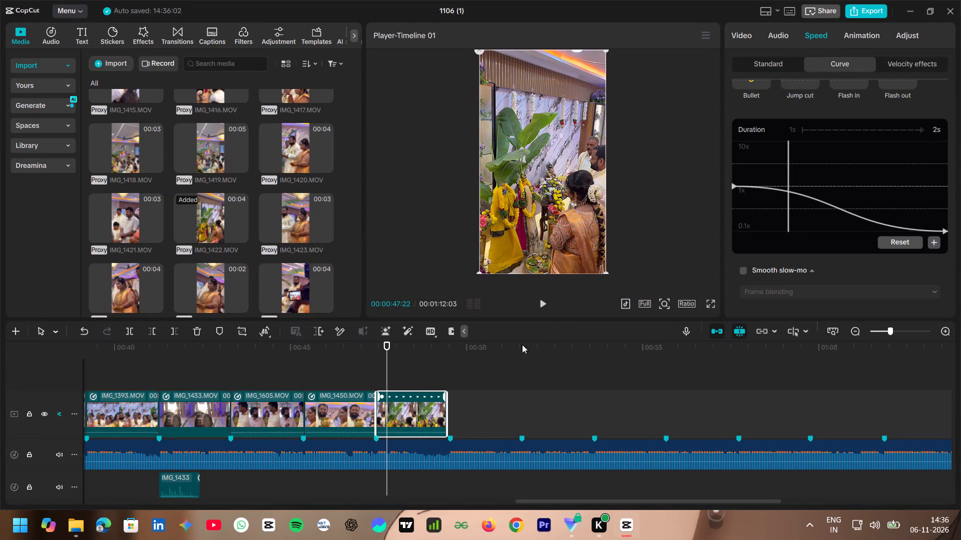
Stretch the end of IMG_1422 to the next beat marker.
left_click(441, 396)
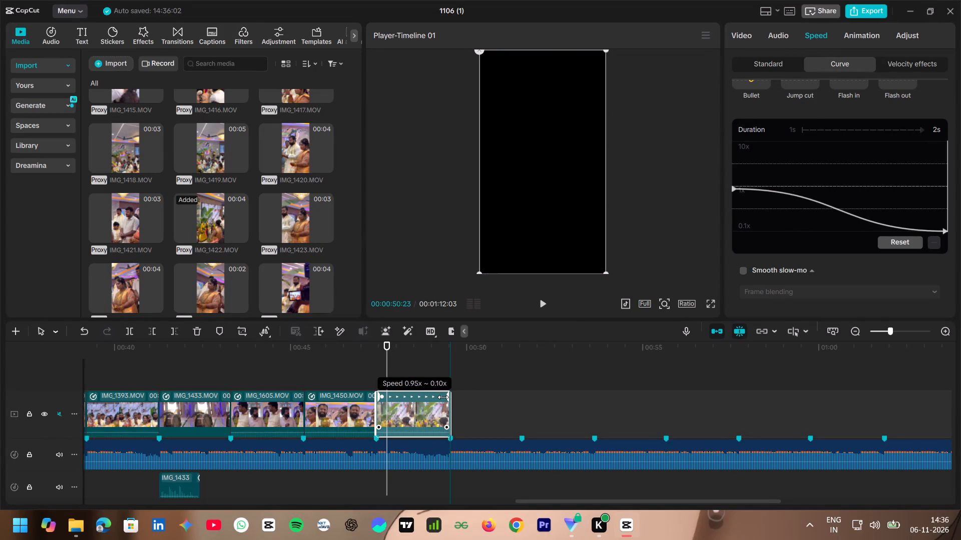
Enable smooth slow-mo on IMG_1422 with the Optical flow method.
left_click(741, 271)
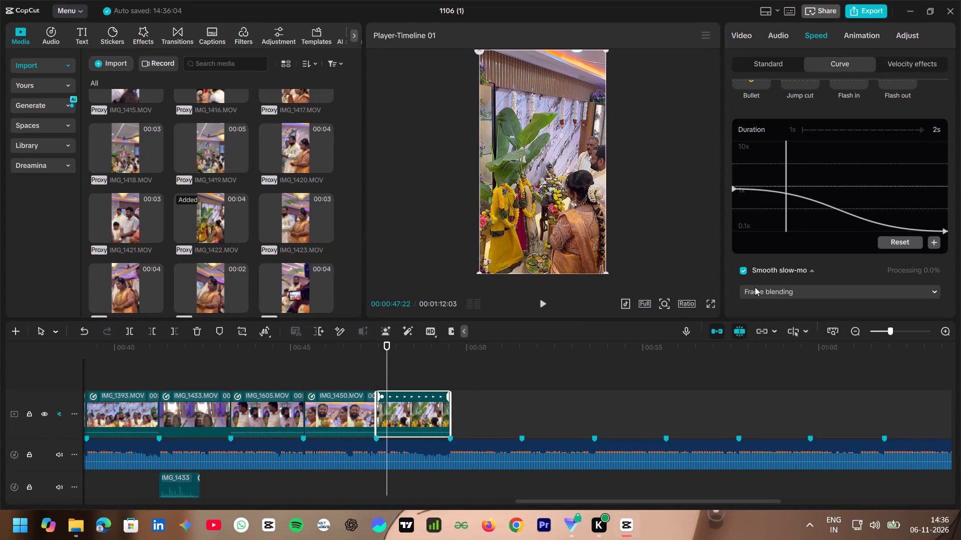
left_click(755, 289)
left_click(762, 342)
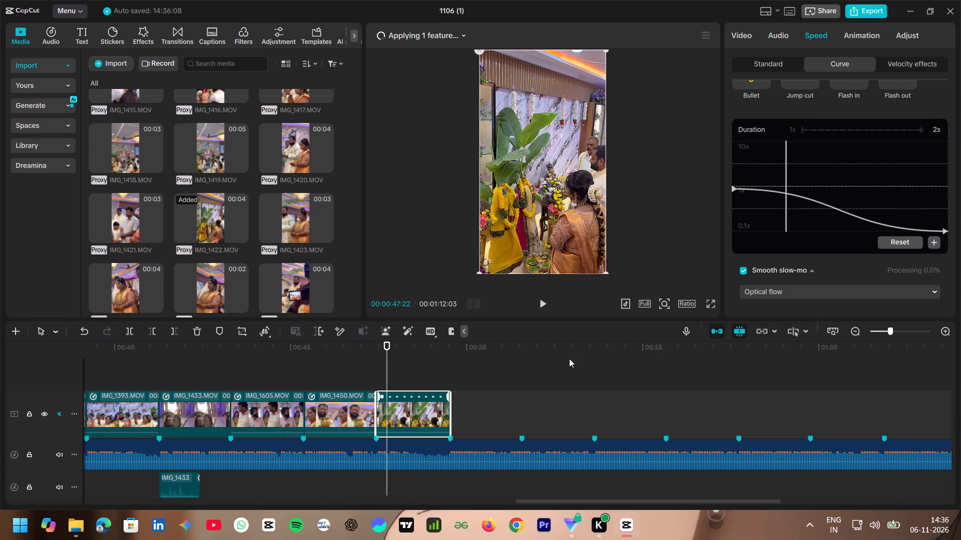
Preview IMG_1415 and IMG_1417, and add IMG_1417 to the main video track directly after IMG_1422.
left_click(444, 365)
left_click_drag(444, 365, 446, 375)
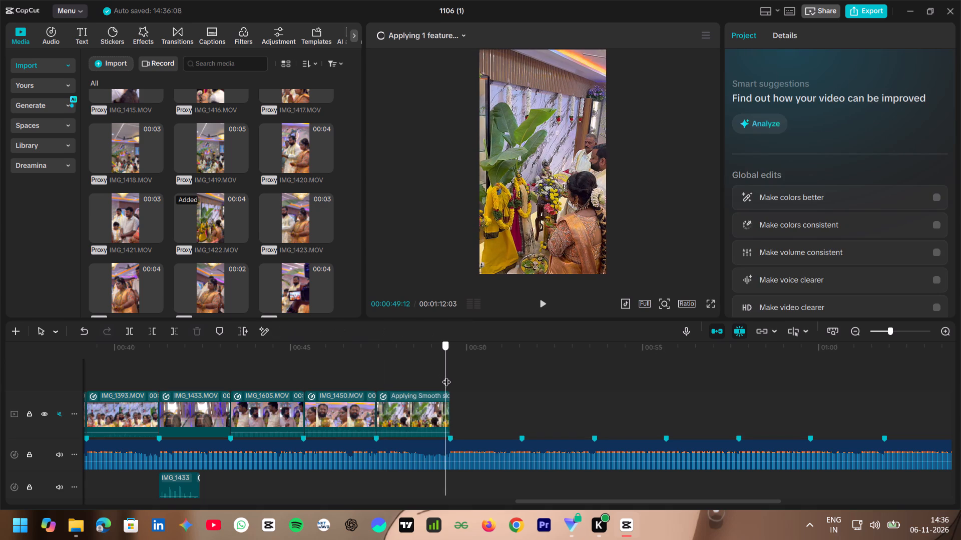
left_click_drag(446, 375, 448, 377)
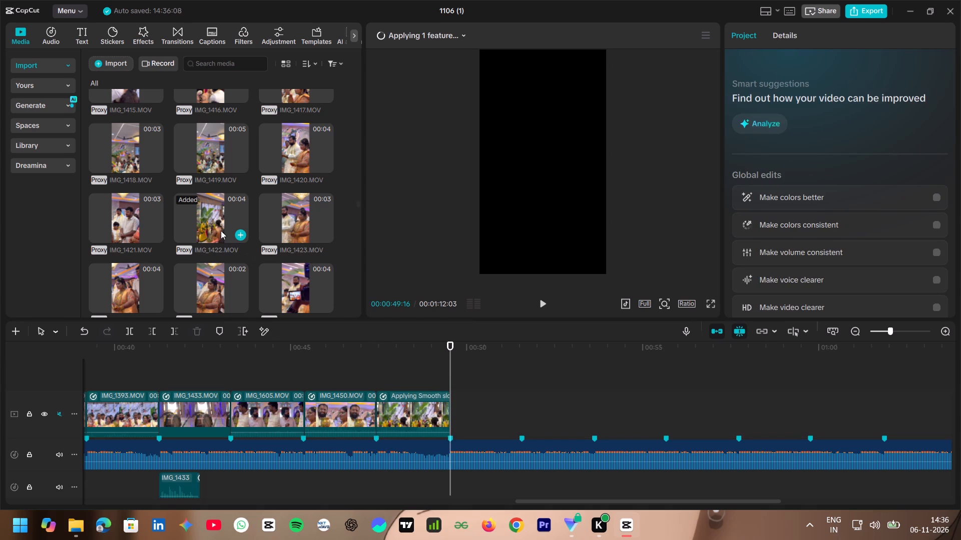
scroll(221, 230, "up", 2)
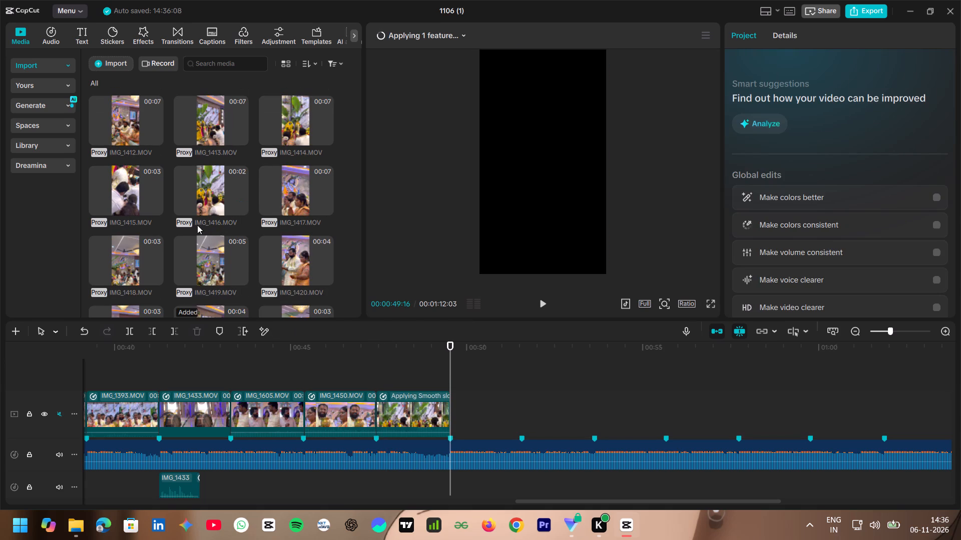
left_click(151, 192)
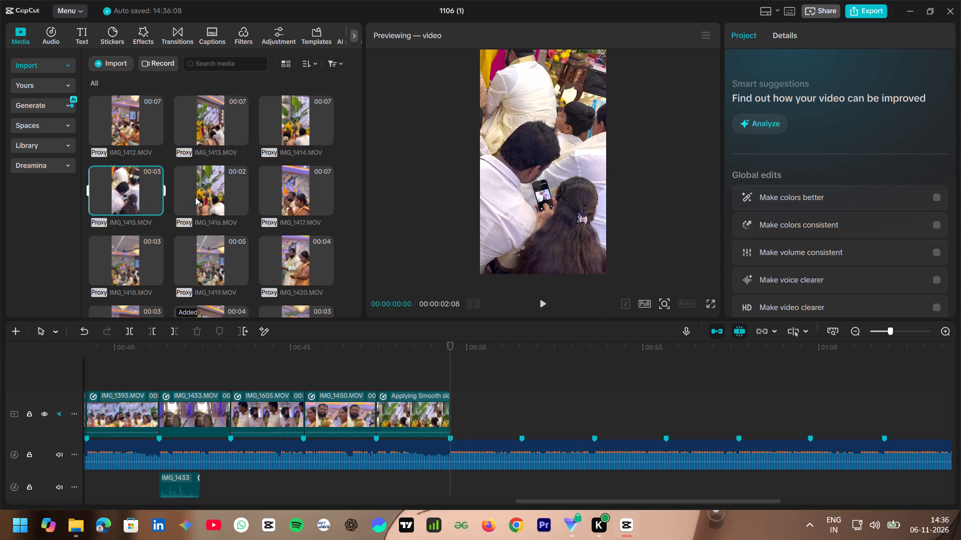
left_click(284, 195)
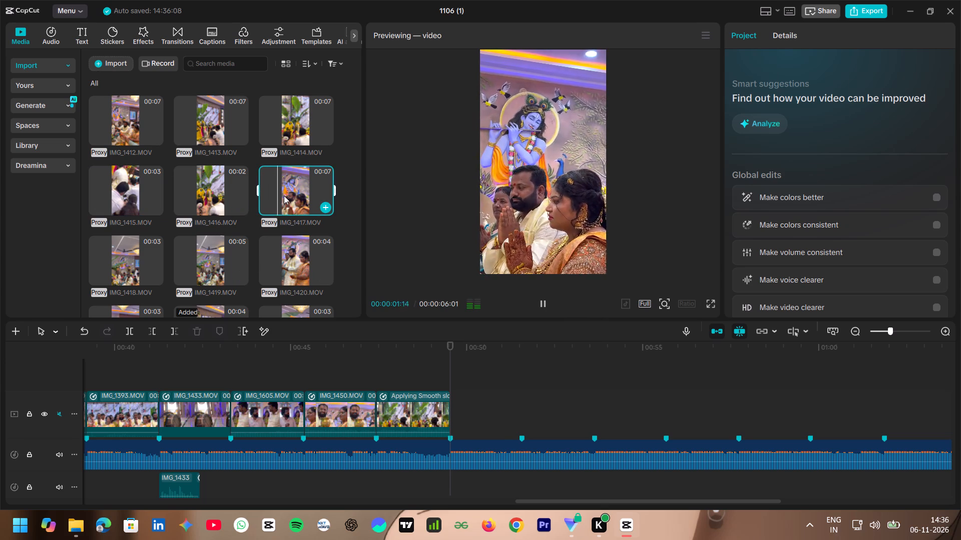
left_click_drag(294, 188, 466, 416)
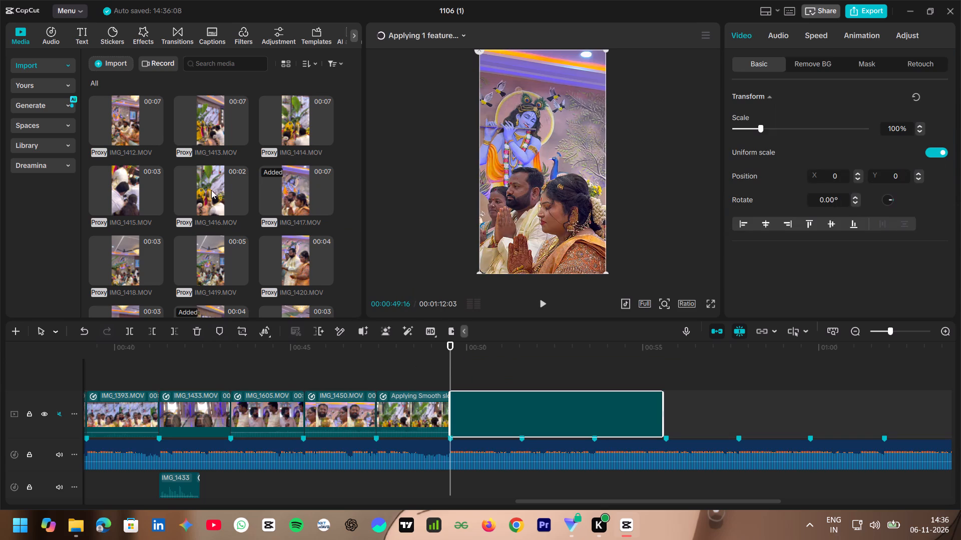
Preview the ritual clips IMG_1416 and IMG_1414 in the media library.
left_click(206, 188)
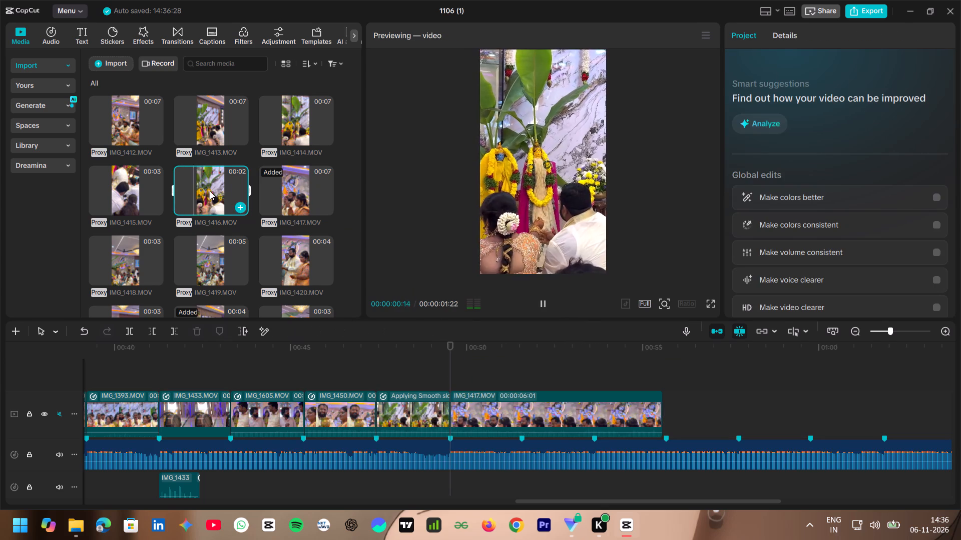
left_click(289, 128)
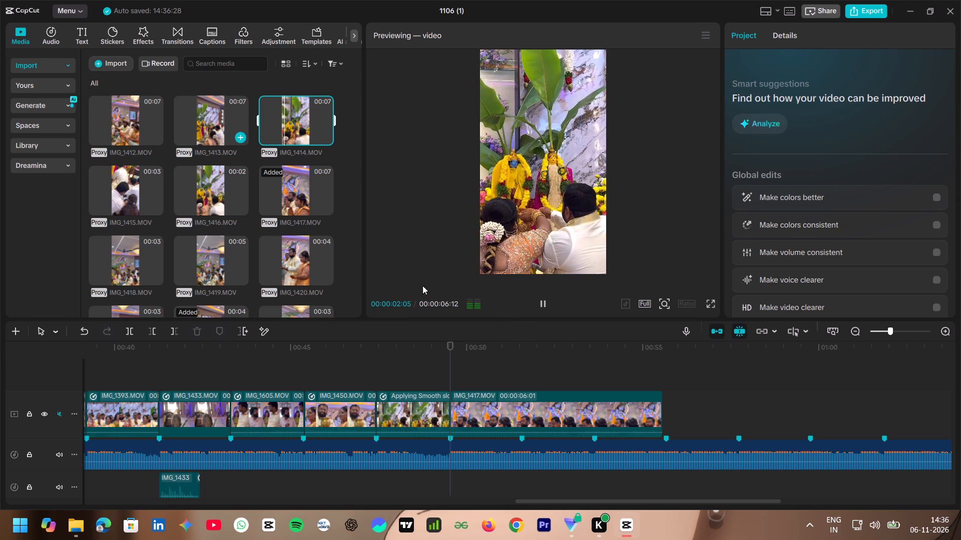
Scrub through IMG_1417 and trim off its beginning up to 00:00:51:12.
left_click(473, 359)
left_click(482, 370)
left_click_drag(482, 370, 538, 388)
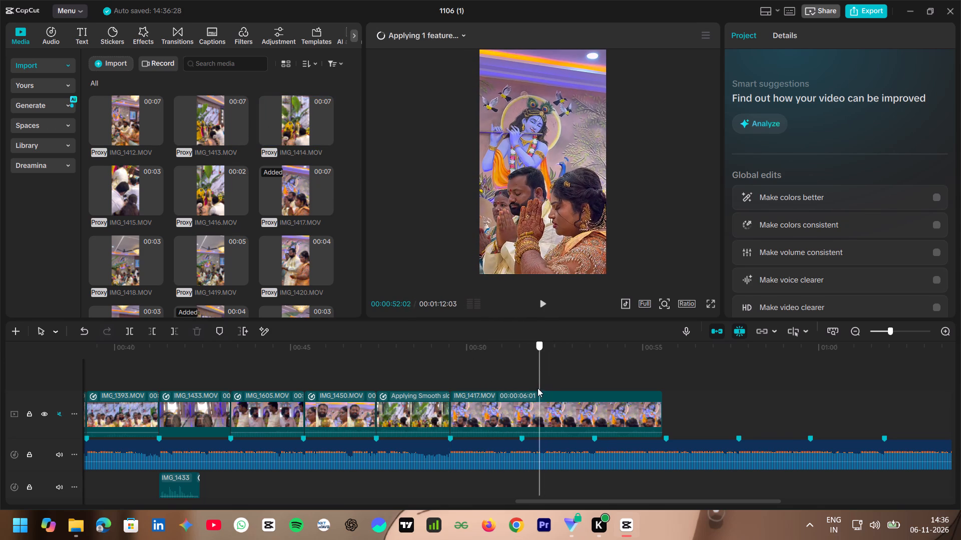
left_click_drag(538, 388, 533, 393)
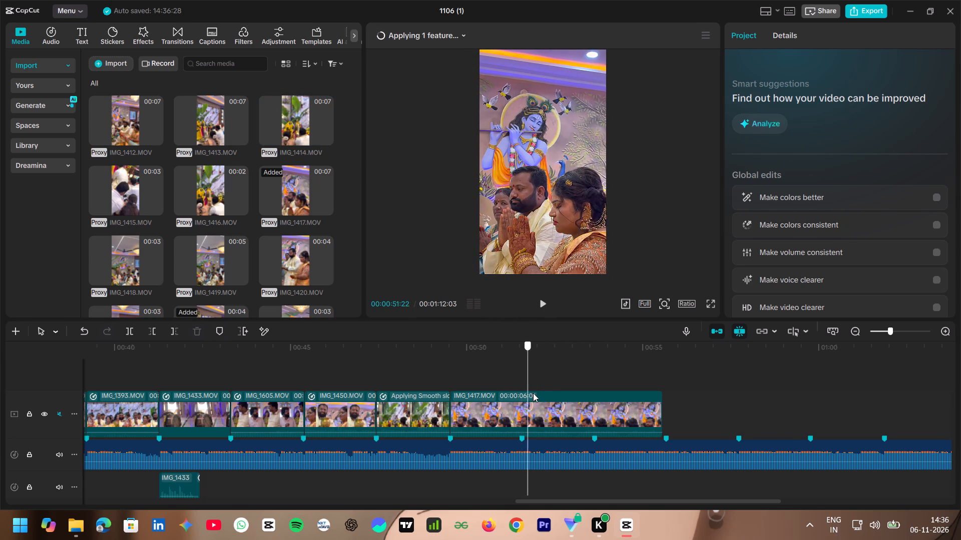
left_click_drag(533, 393, 500, 396)
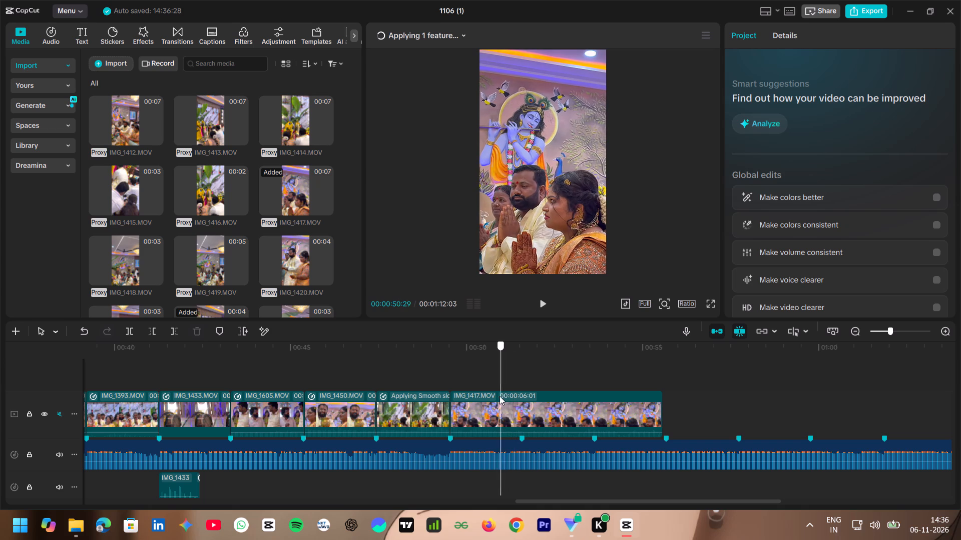
left_click_drag(500, 396, 516, 401)
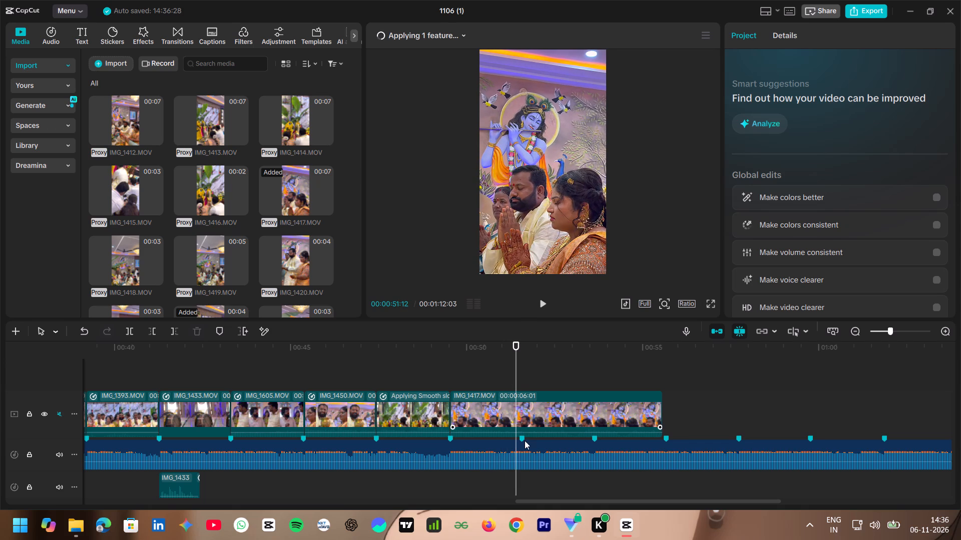
left_click(525, 423)
key("q")
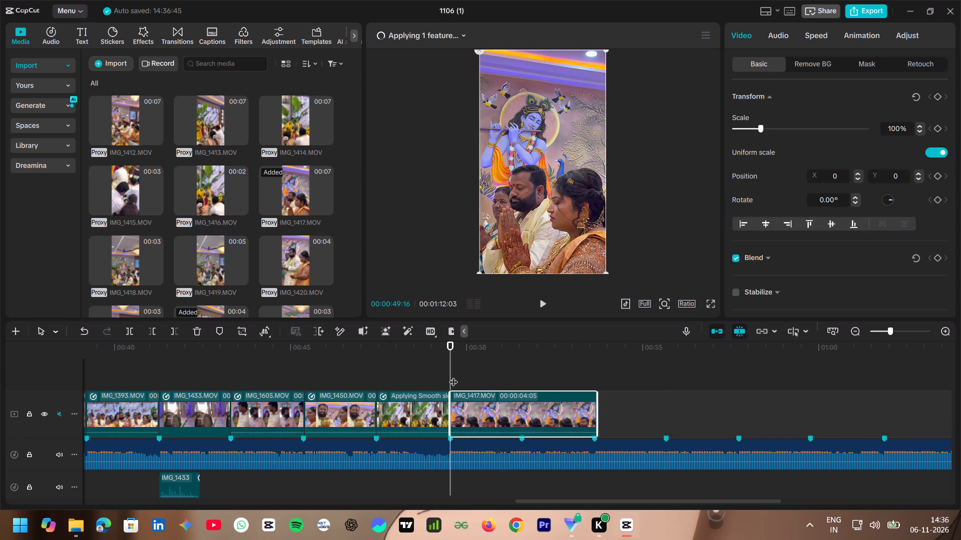
Trim away the end of IMG_1417 from 00:00:50:25 onward, where the couple hold their joined hands to their faces.
left_click_drag(453, 375, 501, 388)
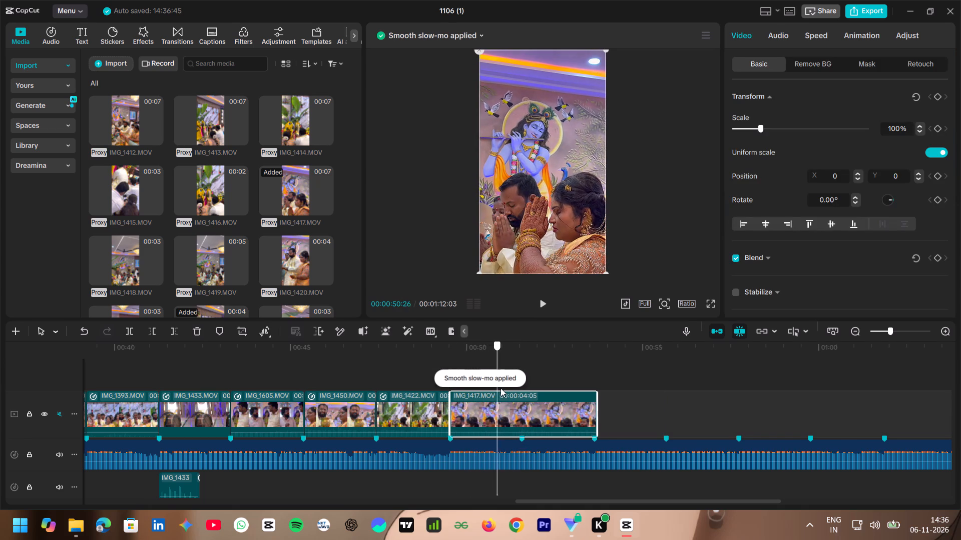
left_click_drag(501, 388, 500, 390)
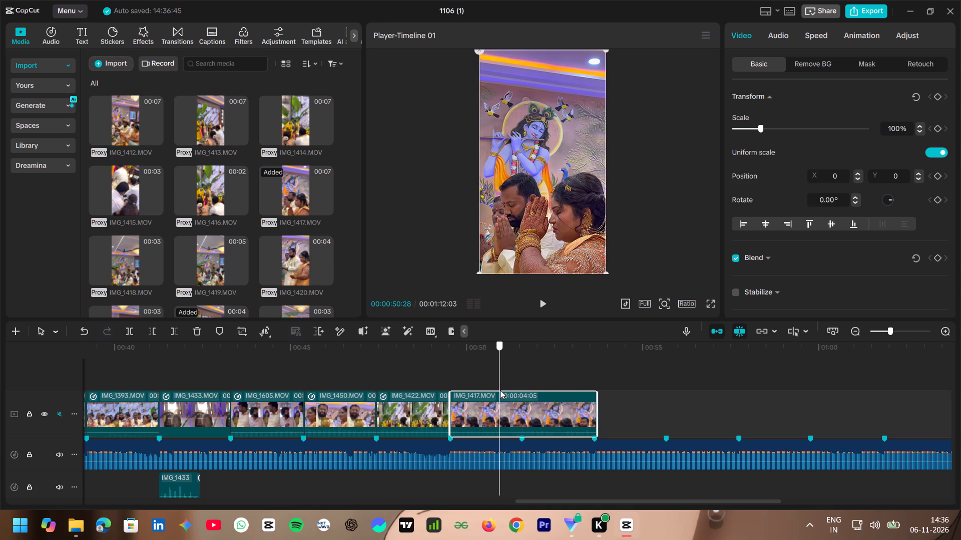
left_click_drag(500, 390, 498, 390)
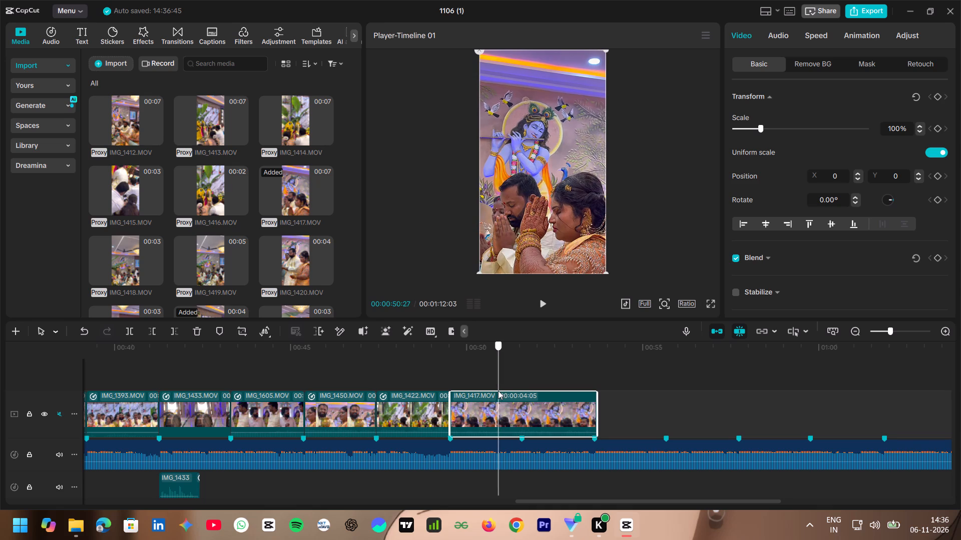
left_click_drag(498, 390, 496, 391)
key("w")
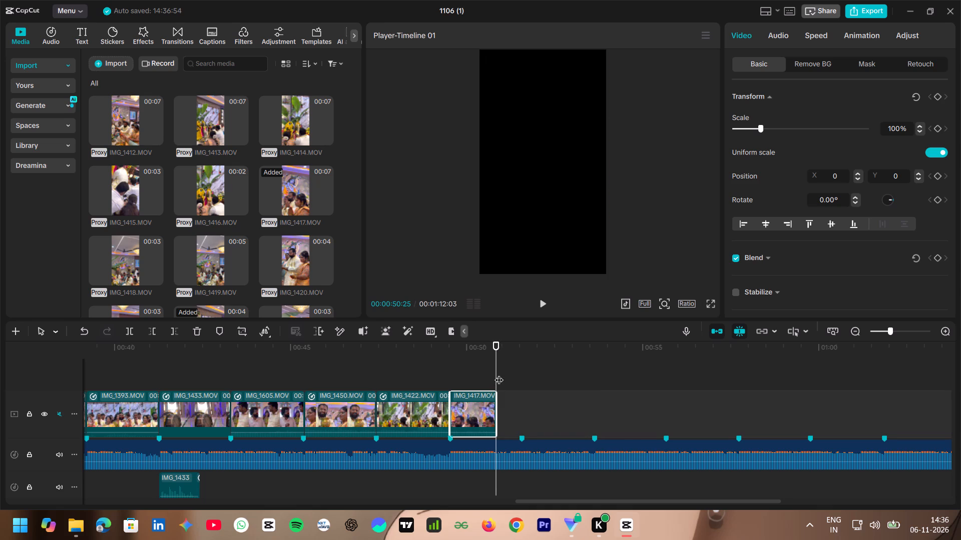
Apply a custom speed curve to IMG_1417, removing the second and third inner points and lowering the end point to 0.1x.
left_click_drag(499, 373, 488, 375)
left_click(810, 32)
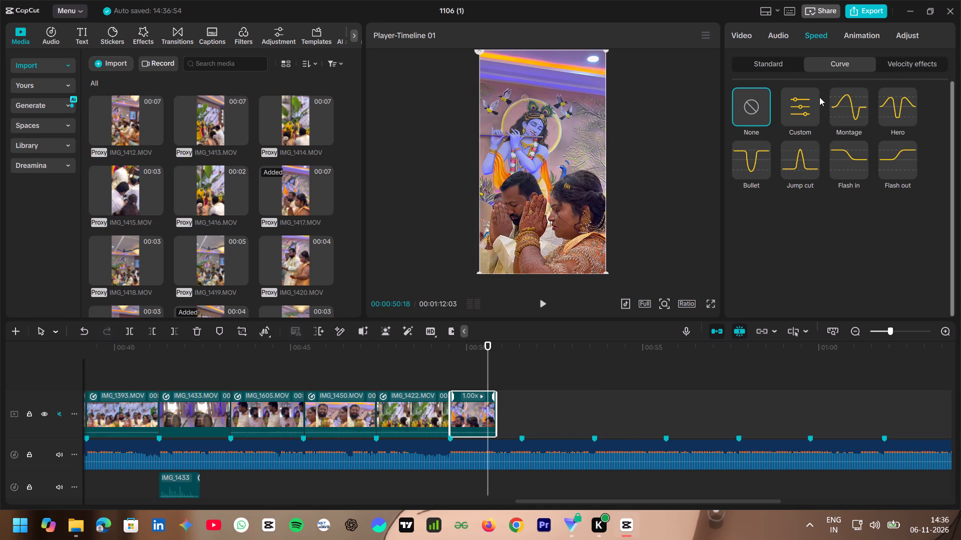
left_click(806, 103)
scroll(807, 231, "down", 2)
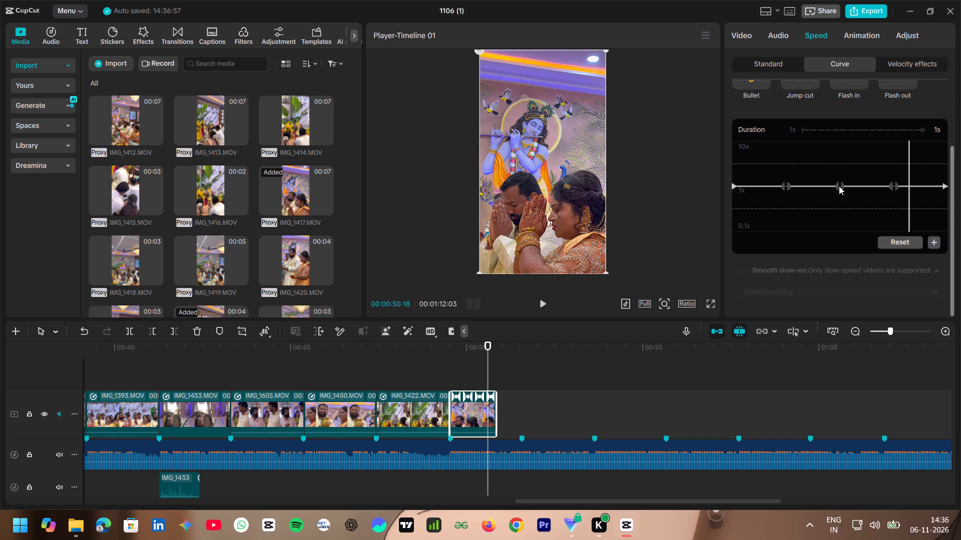
left_click(839, 186)
left_click(932, 240)
left_click(896, 192)
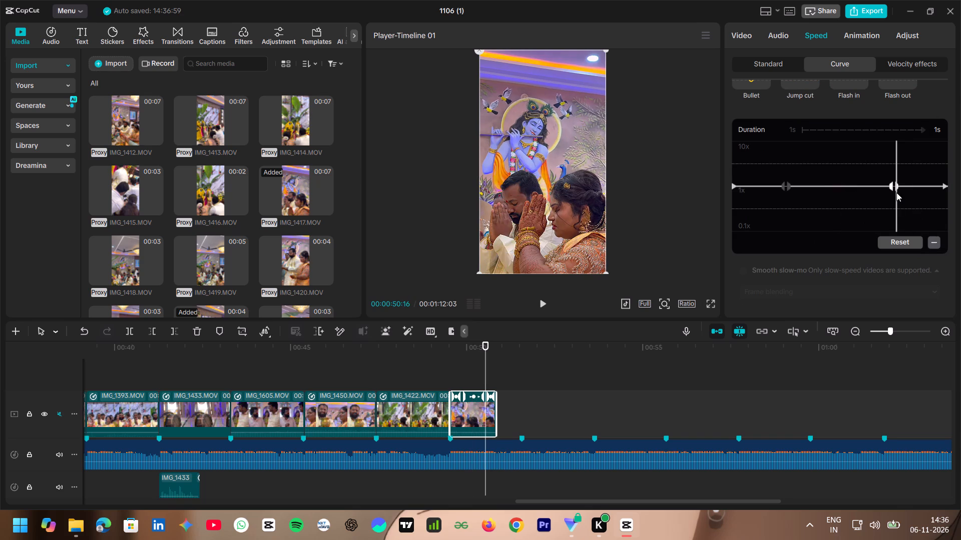
left_click(933, 243)
left_click_drag(945, 189, 946, 216)
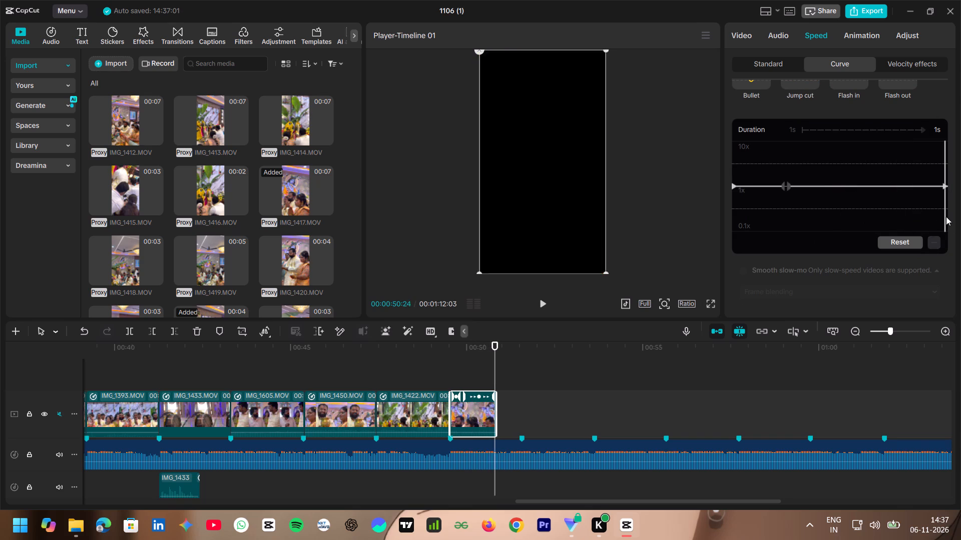
left_click_drag(946, 216, 947, 228)
left_click_drag(945, 184, 943, 229)
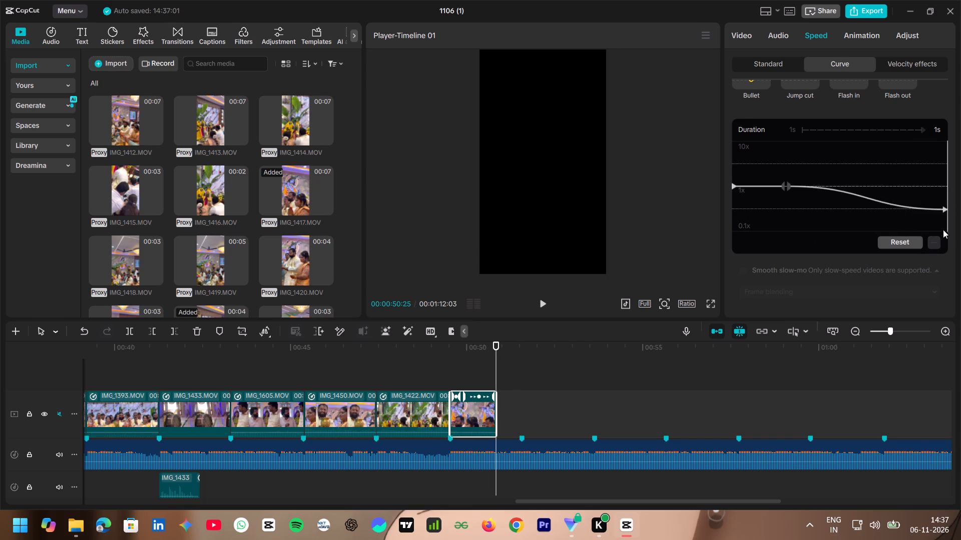
left_click_drag(943, 229, 939, 279)
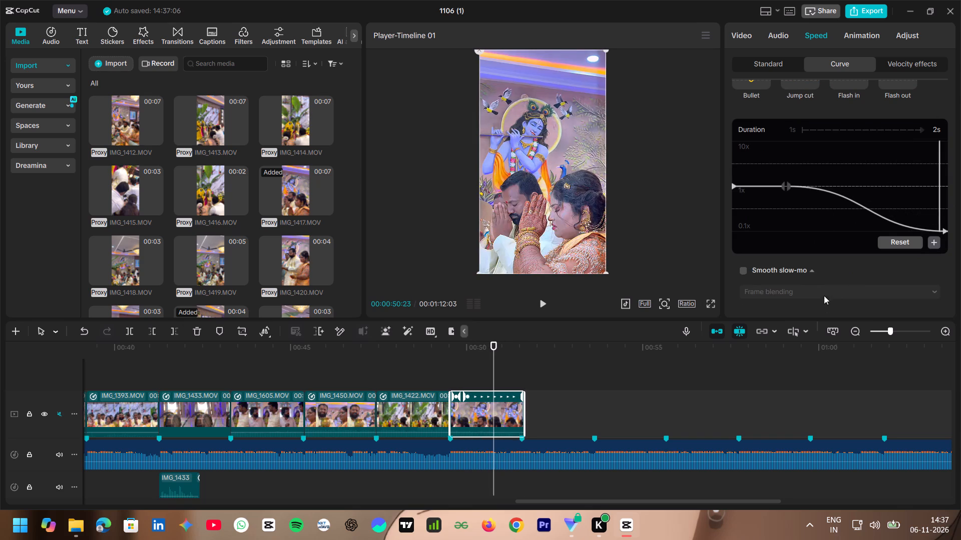
Enable smooth slow-mo on IMG_1417 with the Optical flow method.
left_click(747, 270)
left_click(756, 291)
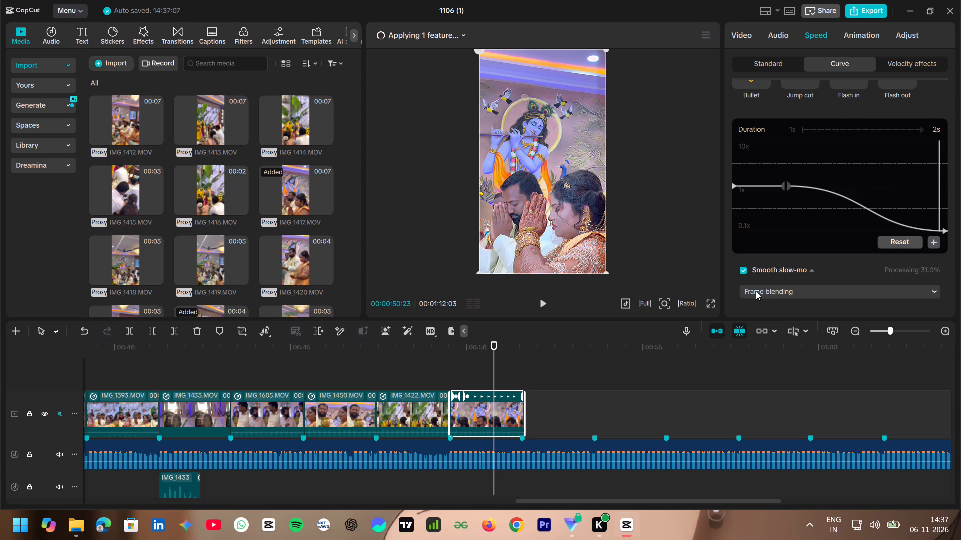
left_click(777, 340)
Trim the end of IMG_1417 to the beat marker at 00:00:51:17.
left_click(515, 375)
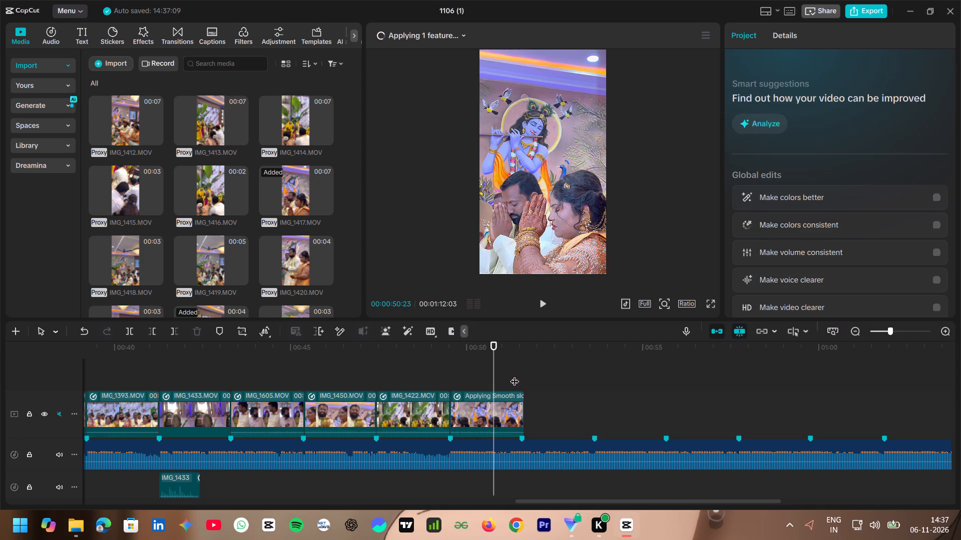
left_click_drag(515, 375, 520, 379)
left_click(517, 397)
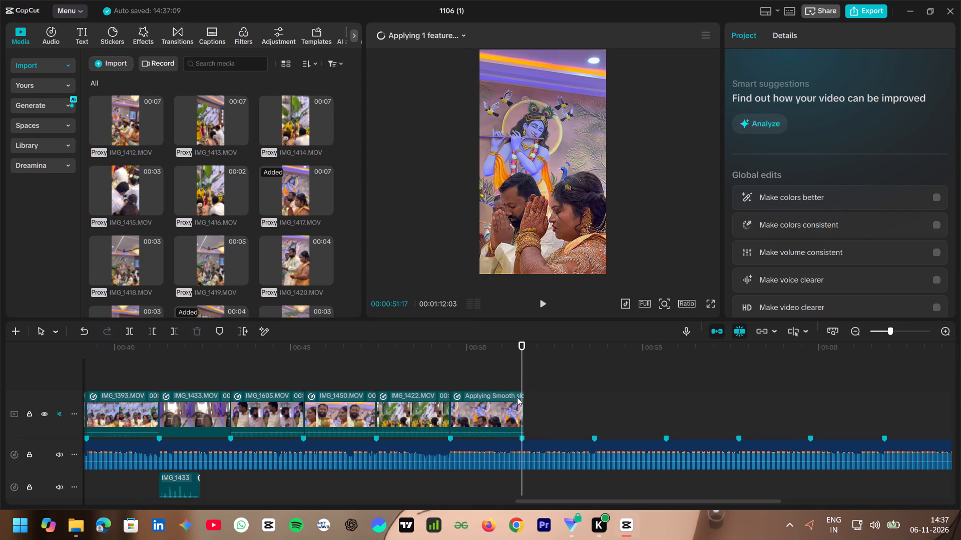
key("w")
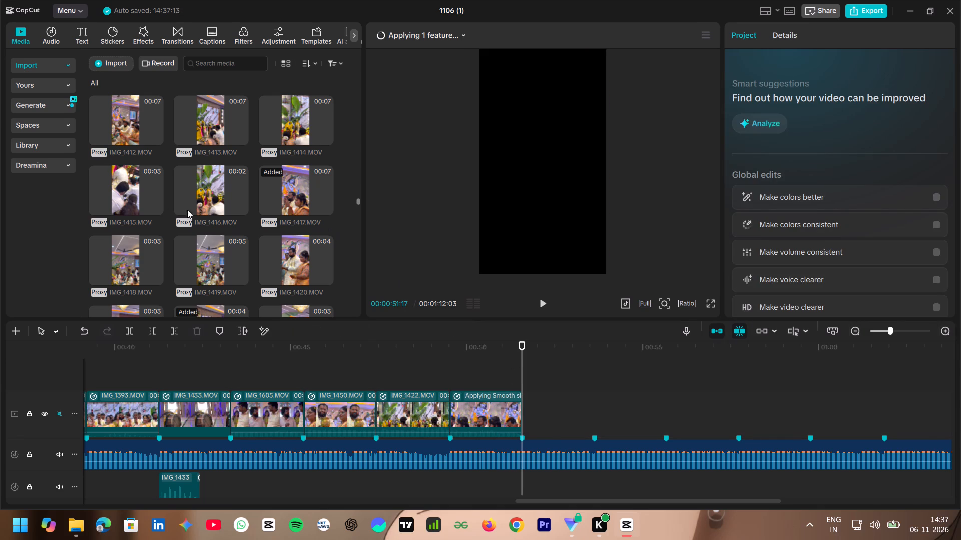
Preview IMG_1416, IMG_1417, IMG_1413 and IMG_1414, and add IMG_1414 to the main track directly after IMG_1417.
left_click(208, 193)
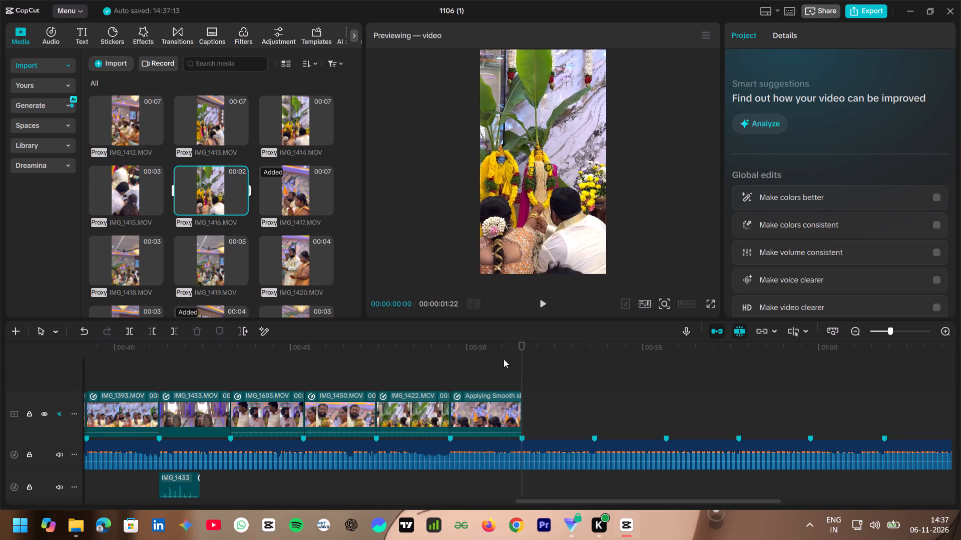
left_click(284, 194)
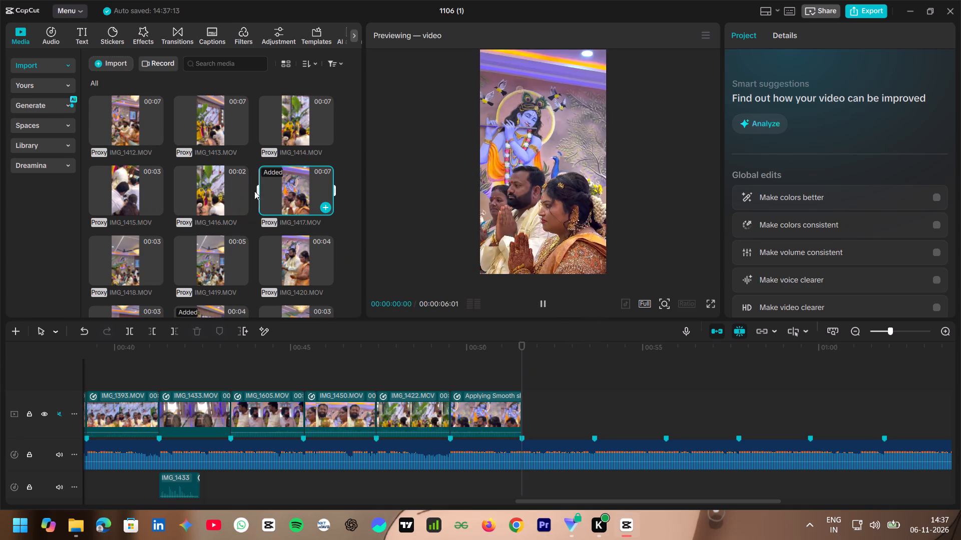
left_click(281, 113)
left_click(230, 123)
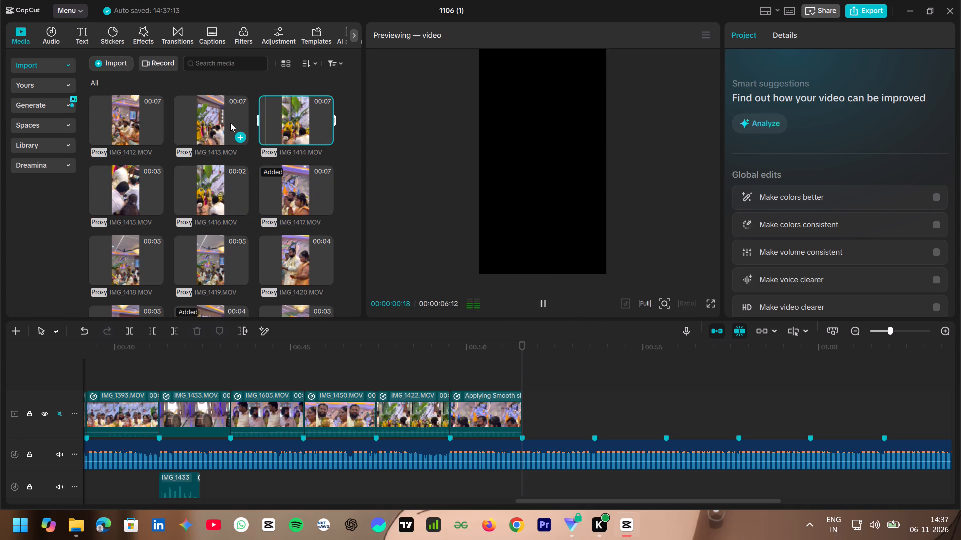
left_click(276, 115)
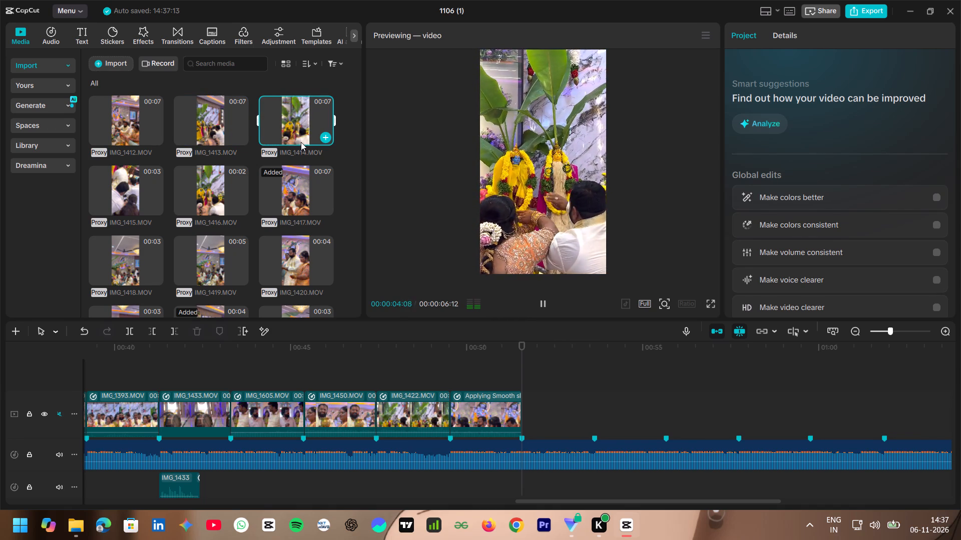
left_click_drag(304, 120, 547, 407)
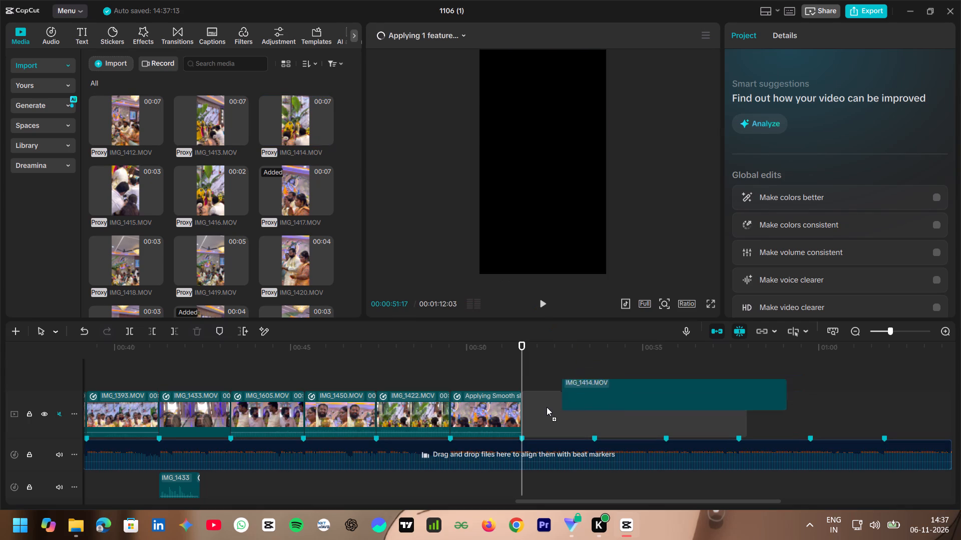
left_click_drag(547, 407, 542, 409)
Scrub through IMG_1414 and trim off its beginning in three successive cuts, keeping about the last two seconds.
left_click(624, 369)
left_click_drag(624, 368, 636, 370)
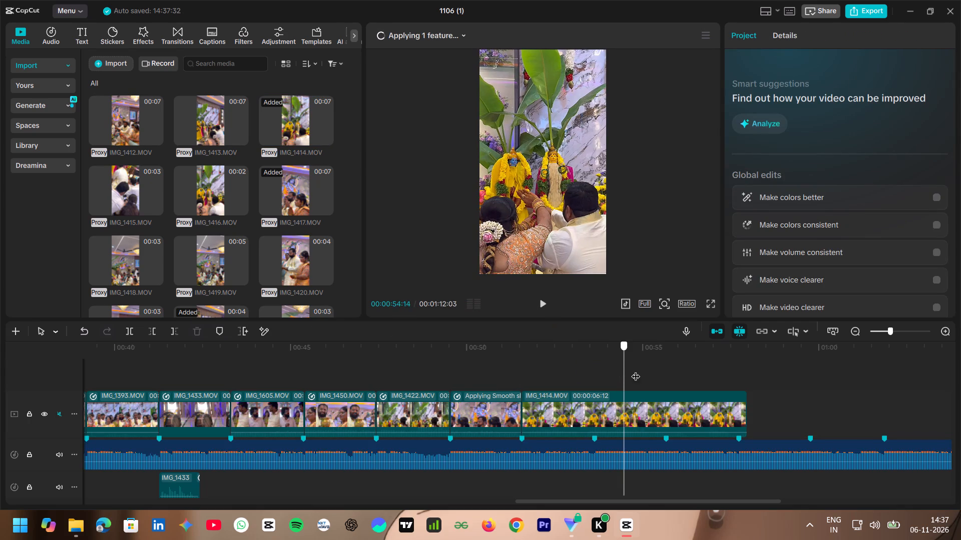
left_click_drag(636, 370, 614, 371)
left_click(619, 403)
key("q")
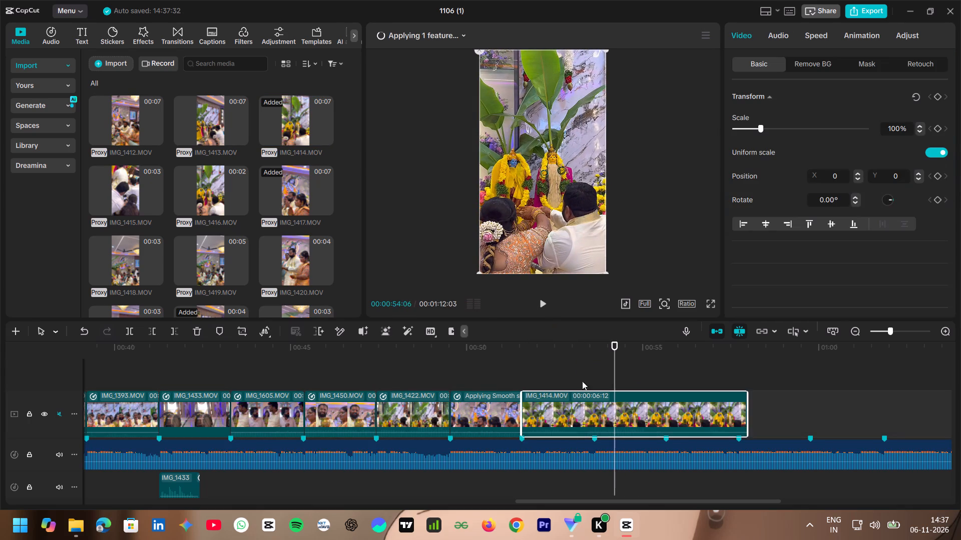
left_click_drag(523, 364, 579, 372)
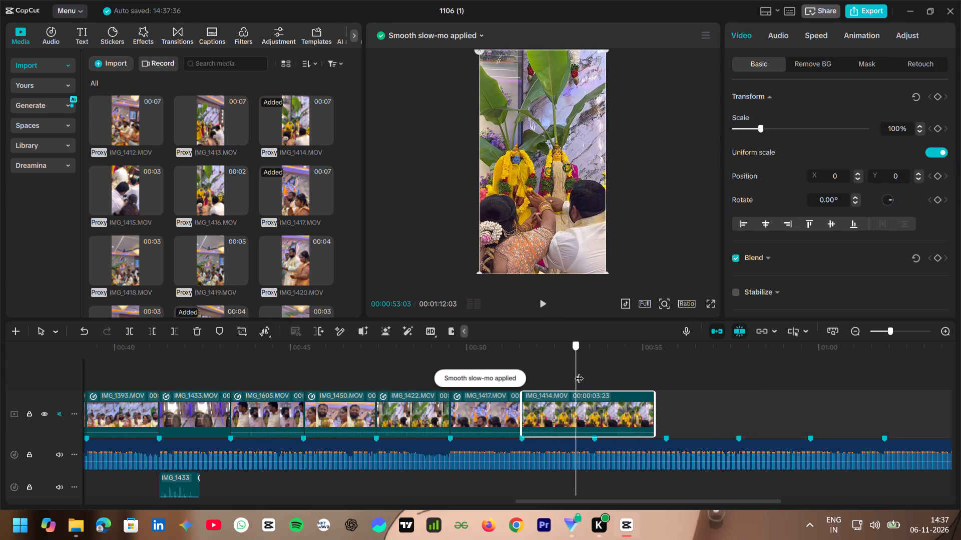
left_click_drag(579, 372, 555, 375)
key("q")
left_click_drag(522, 365, 533, 367)
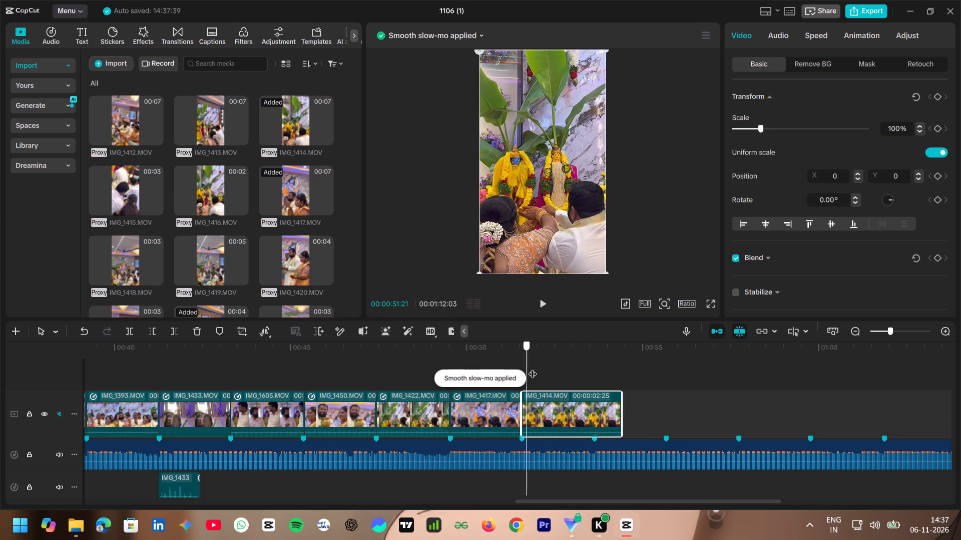
left_click_drag(533, 367, 541, 373)
key("q")
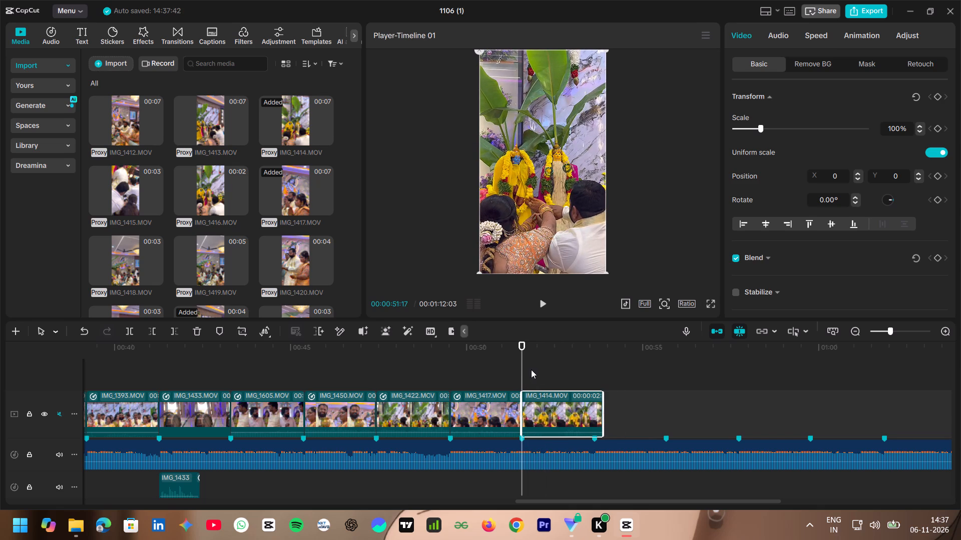
Trim away the end of IMG_1414 from 00:00:52:25 onward, where the couple reach toward the garlanded deities.
left_click_drag(524, 366, 554, 371)
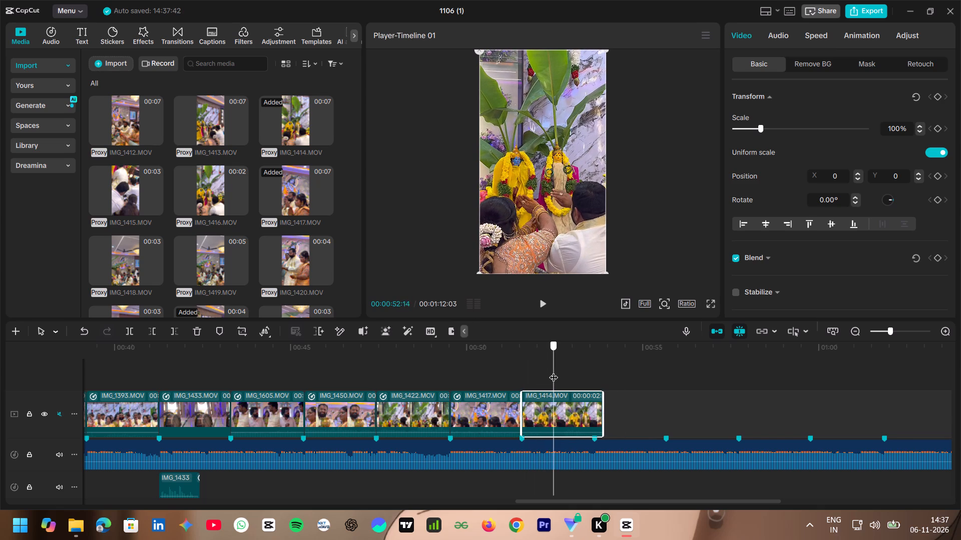
left_click_drag(554, 371, 567, 374)
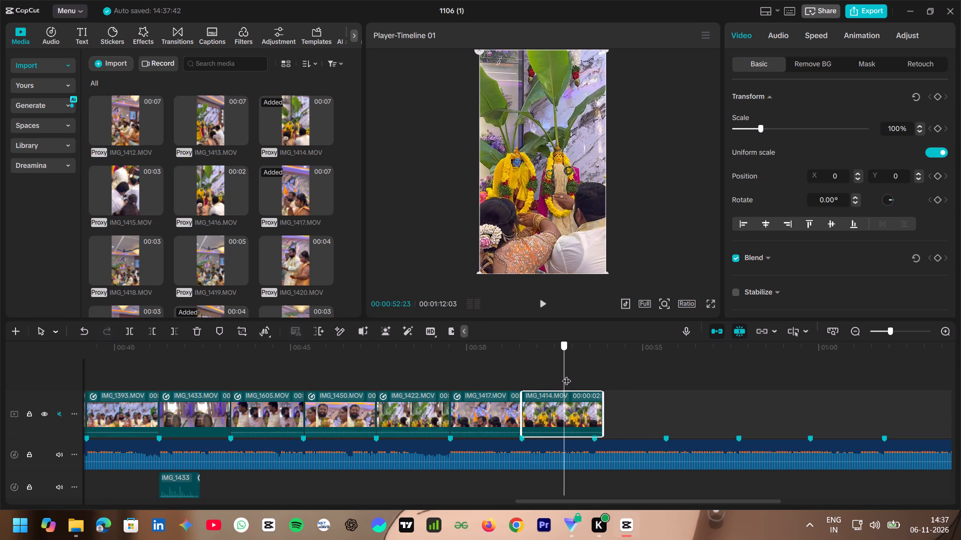
left_click_drag(567, 374, 569, 375)
left_click(569, 375)
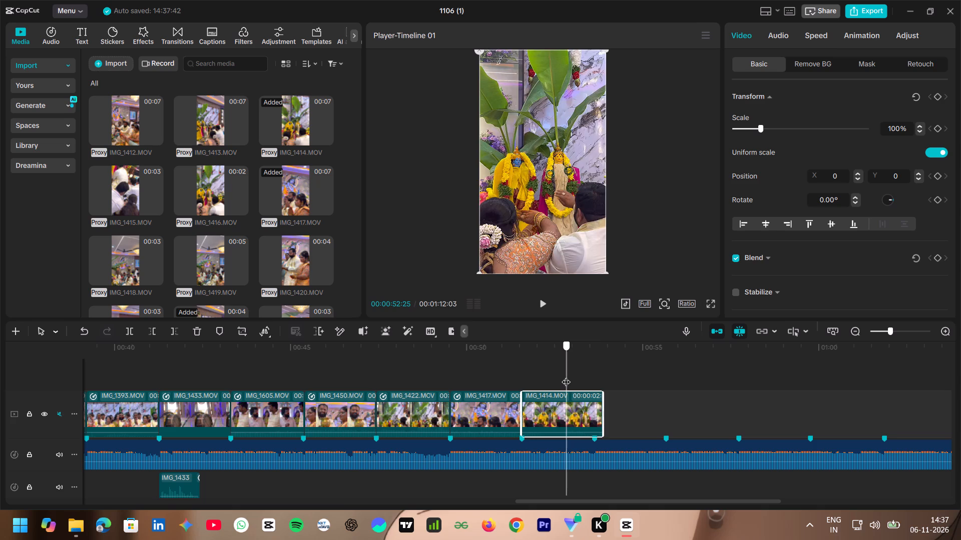
key("w")
Apply a custom speed curve to IMG_1414, removing the second and third inner points and lowering the end point to 0.1x.
left_click_drag(564, 372, 553, 372)
left_click(803, 41)
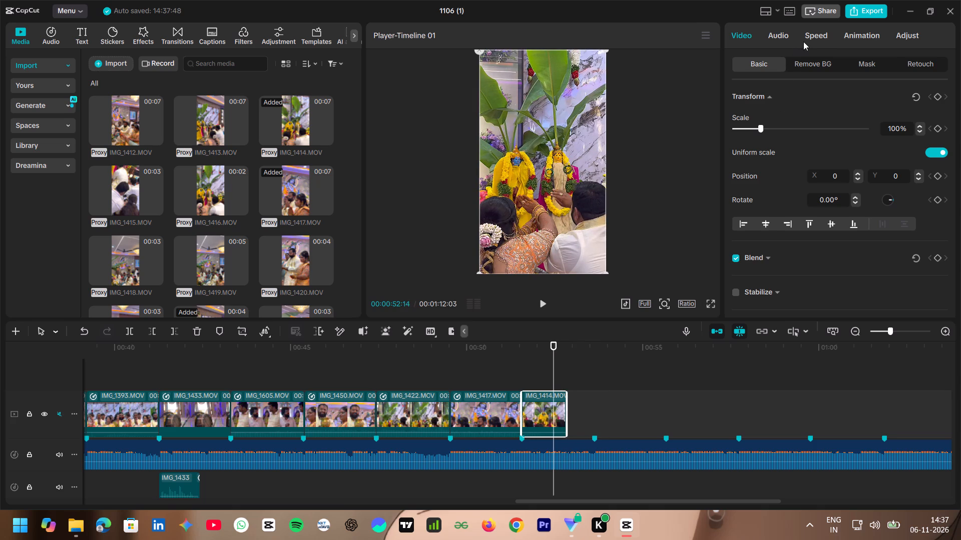
left_click(791, 108)
scroll(827, 256, "down", 3)
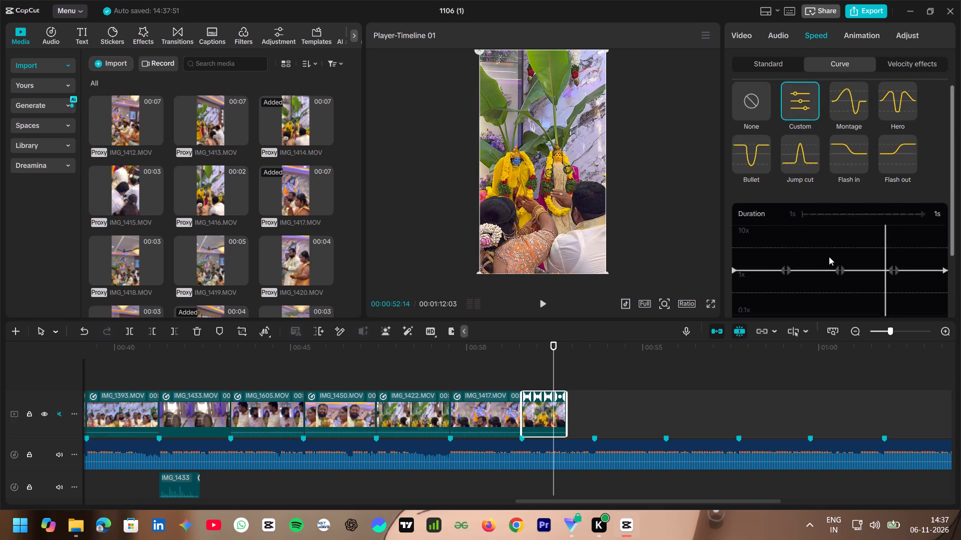
left_click(841, 190)
left_click(932, 242)
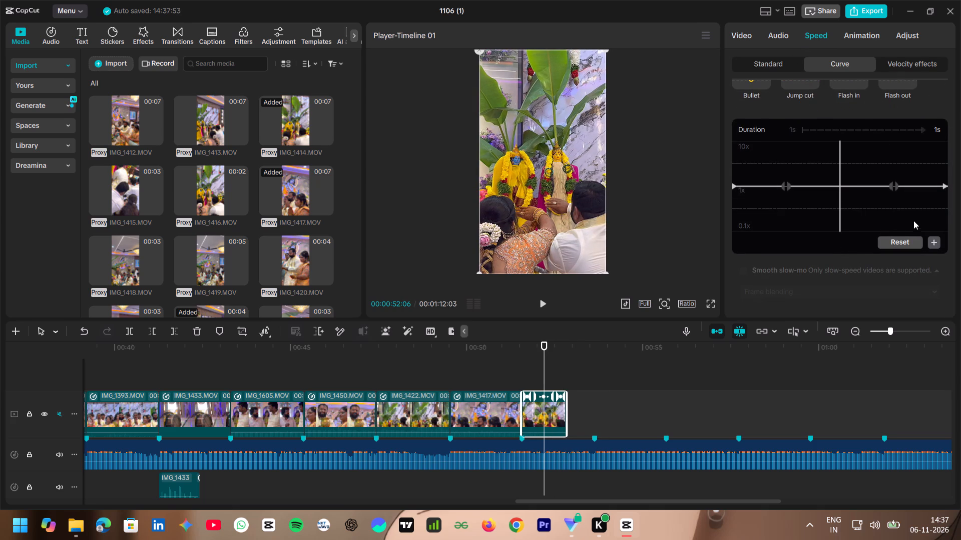
left_click(898, 193)
left_click_drag(892, 187, 896, 192)
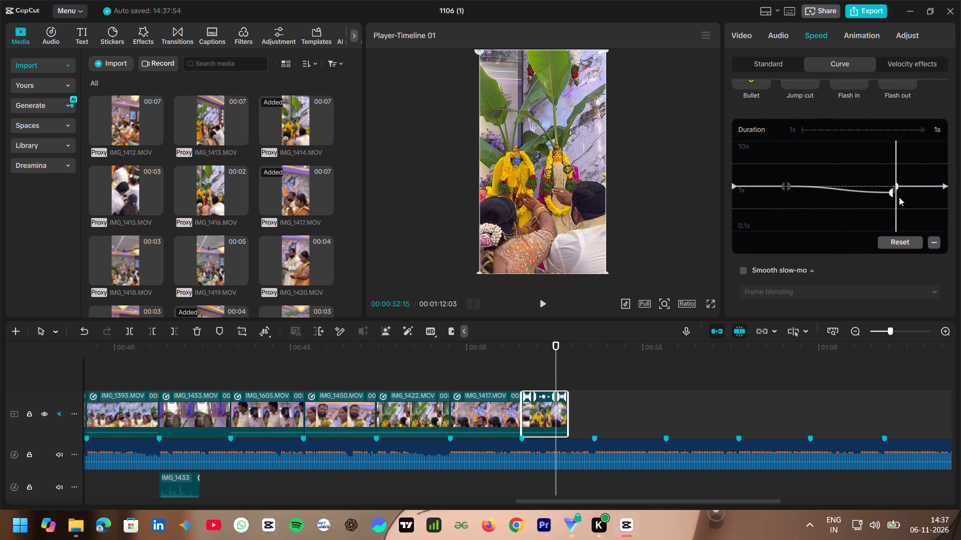
left_click(892, 190)
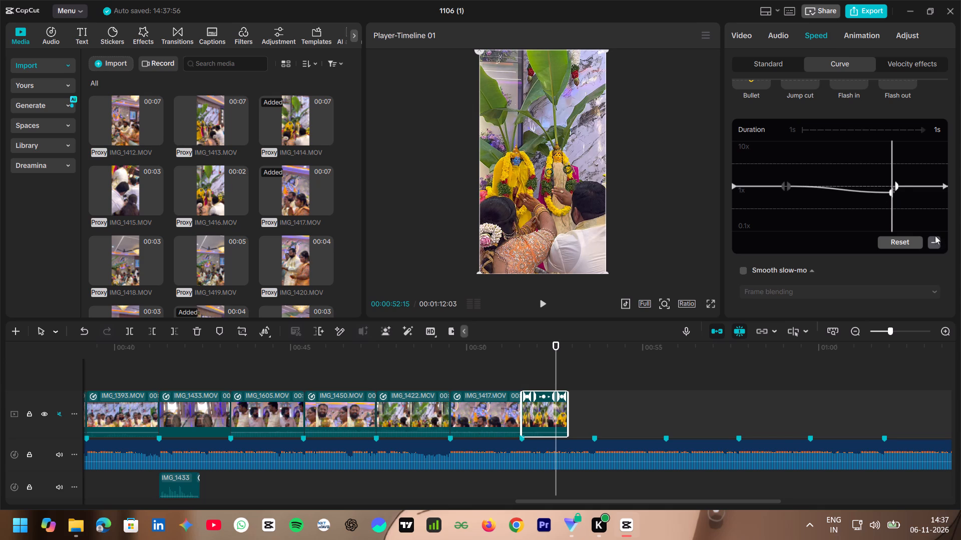
left_click(934, 235)
left_click(893, 195)
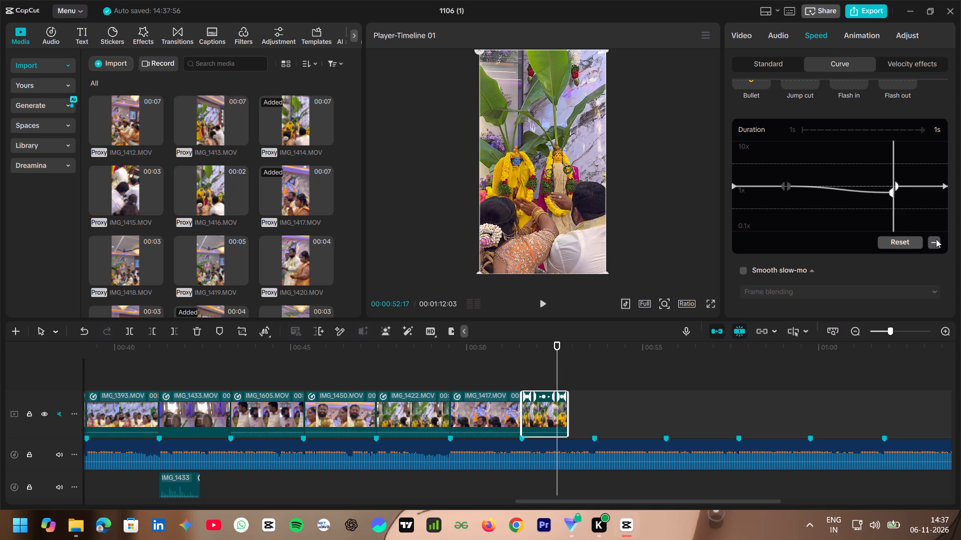
left_click(936, 241)
left_click_drag(944, 185, 930, 285)
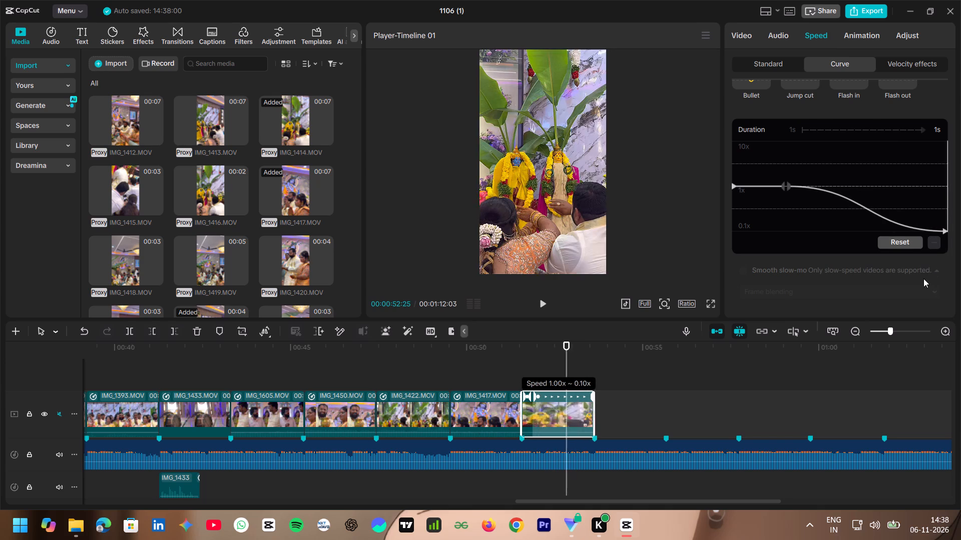
Enable smooth slow-mo on IMG_1414 with the Optical flow method.
left_click(745, 268)
left_click(762, 289)
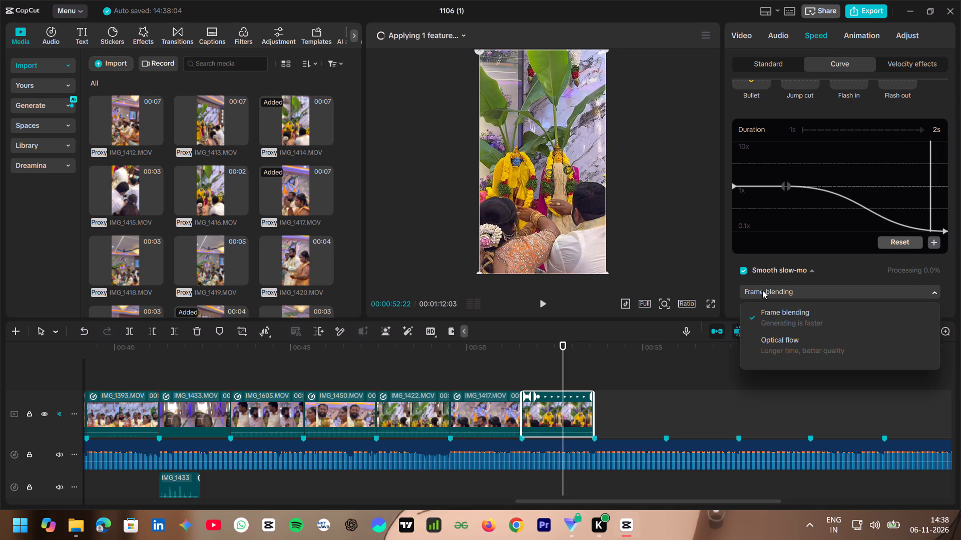
left_click(778, 338)
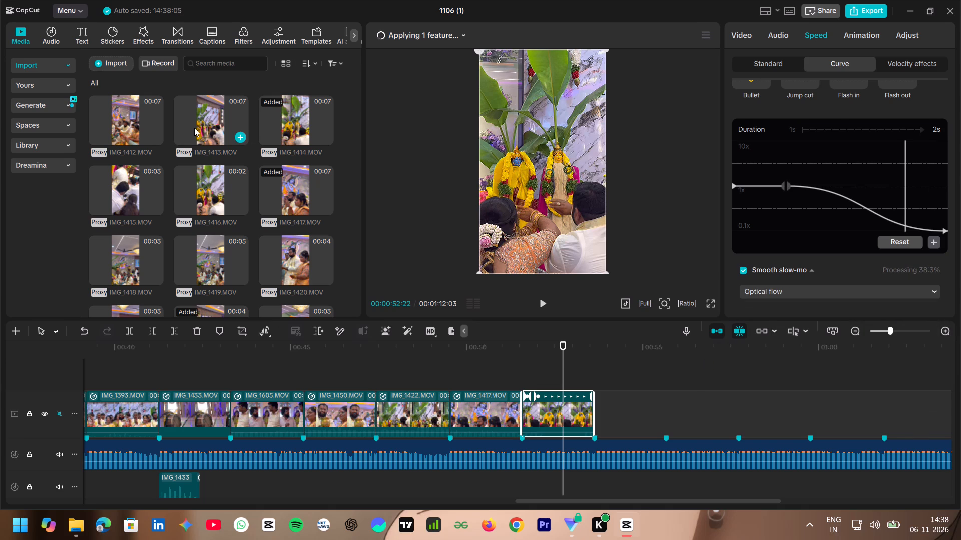
Check the end of IMG_1414 against the beat marker at 00:00:53:19.
left_click(580, 382)
scroll(580, 382, "down", 1, "ctrl")
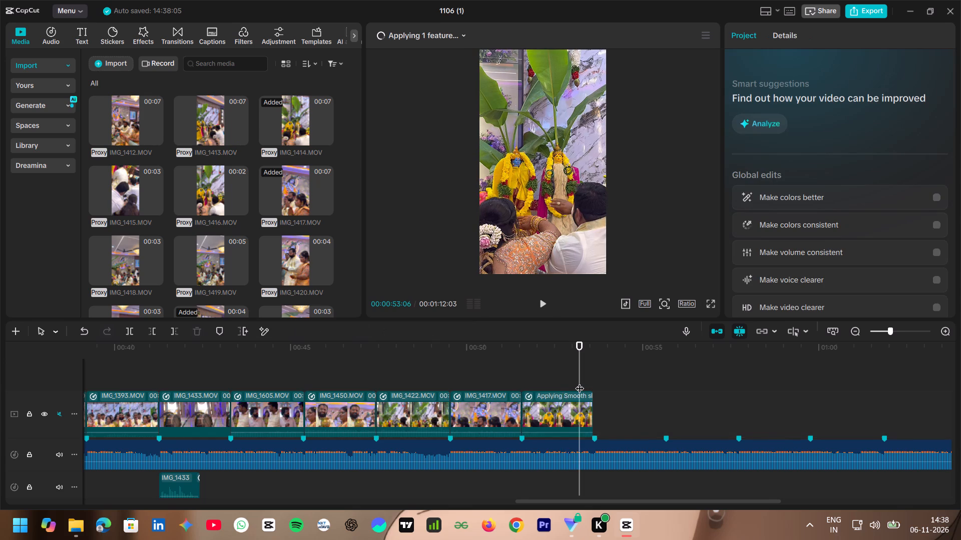
scroll(580, 382, "down", 3, "ctrl")
scroll(580, 382, "left", 1)
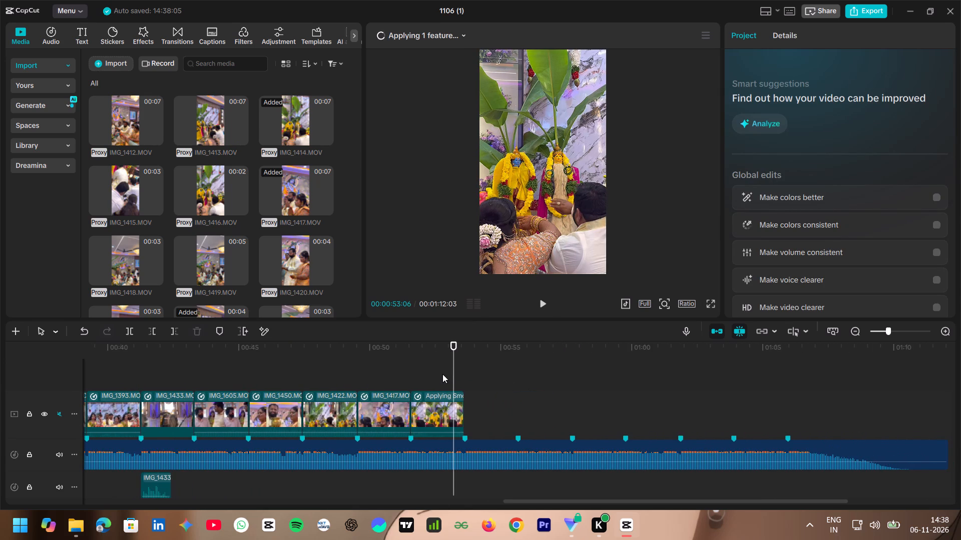
left_click_drag(453, 369, 465, 375)
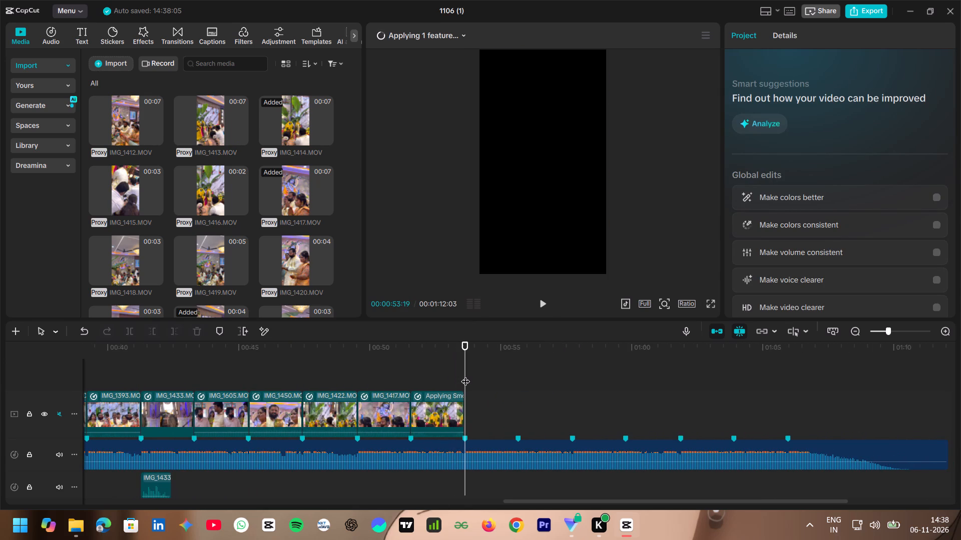
left_click(449, 398)
left_click(442, 409)
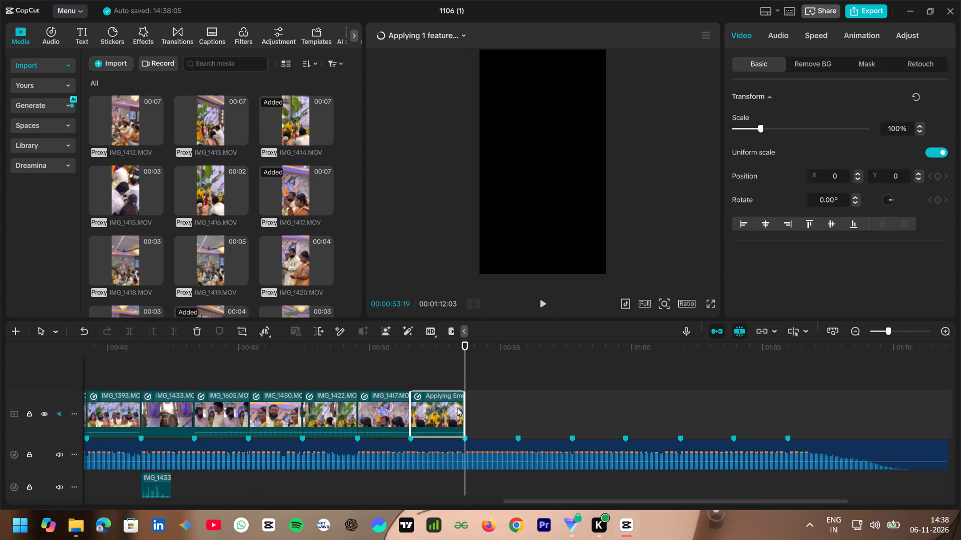
left_click(475, 372)
left_click_drag(475, 372, 466, 375)
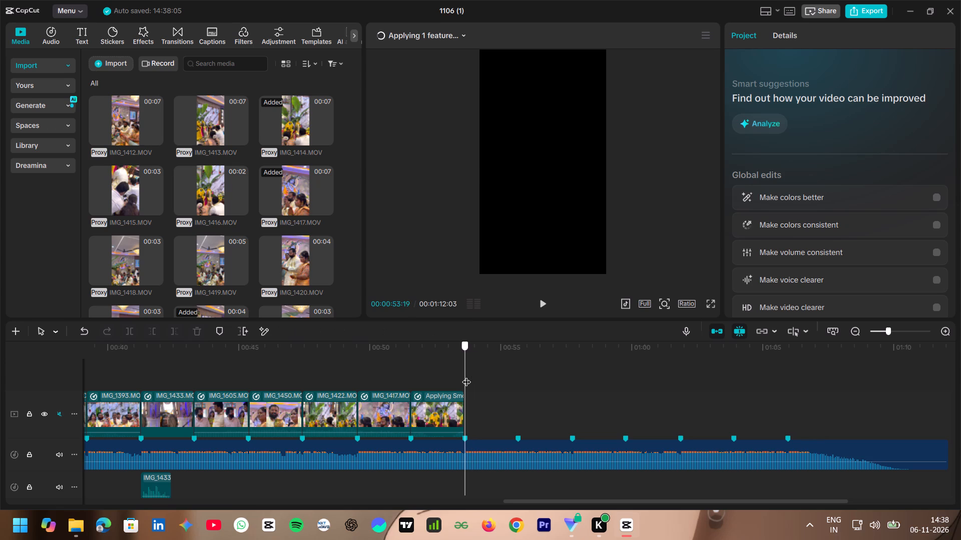
left_click_drag(466, 375, 465, 377)
Browse the imported clips from IMG_1412 through IMG_1534 for footage to follow IMG_1414, concentrating on the range around IMG_1478 to IMG_1504.
scroll(234, 189, "down", 6)
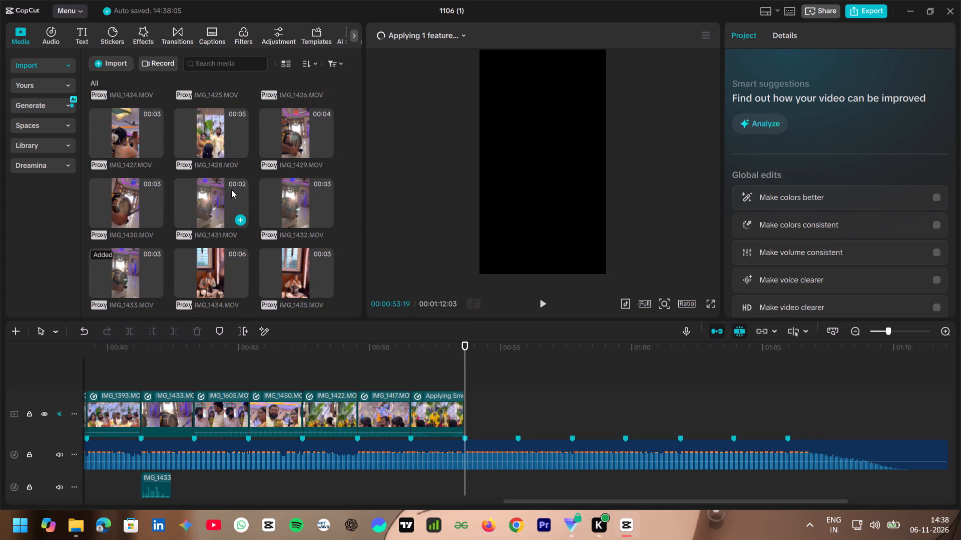
scroll(231, 189, "down", 4)
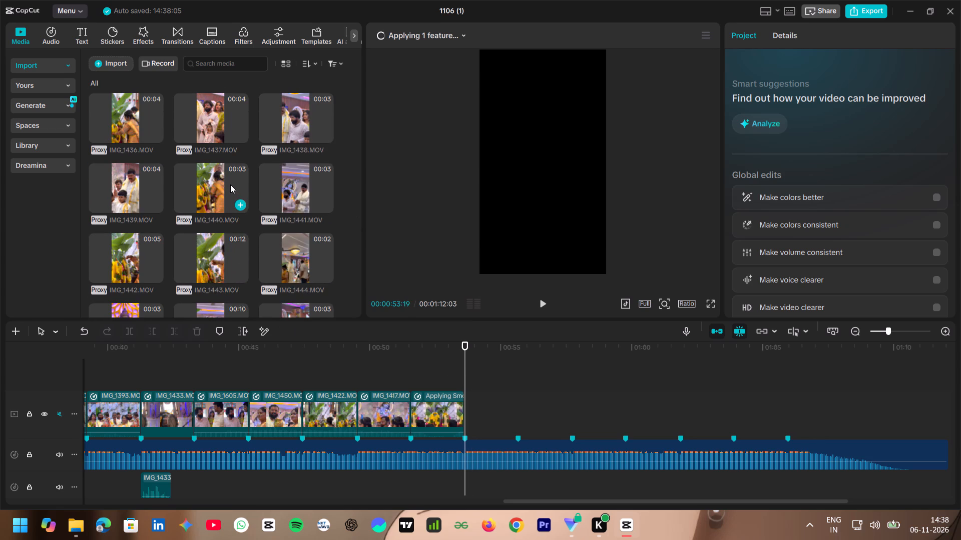
scroll(230, 184, "down", 4)
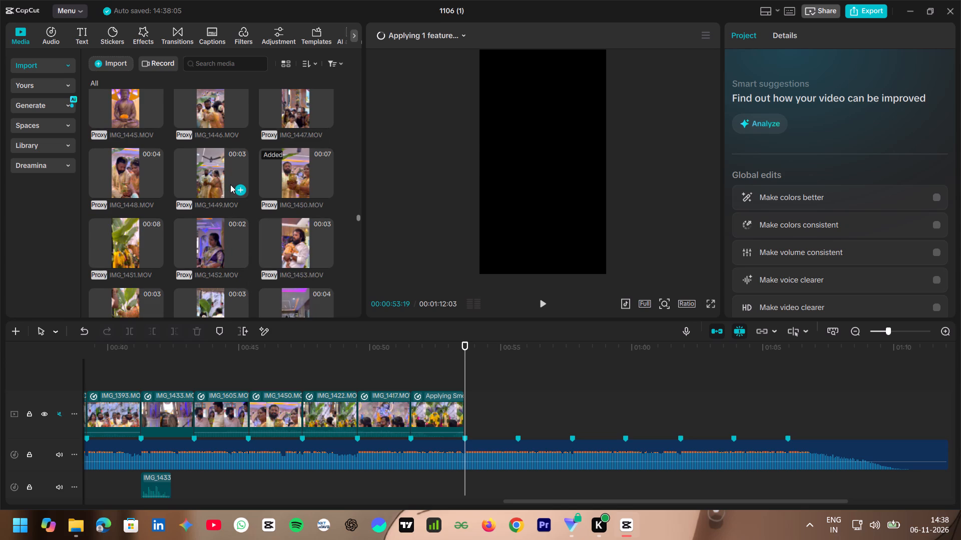
scroll(230, 184, "down", 3)
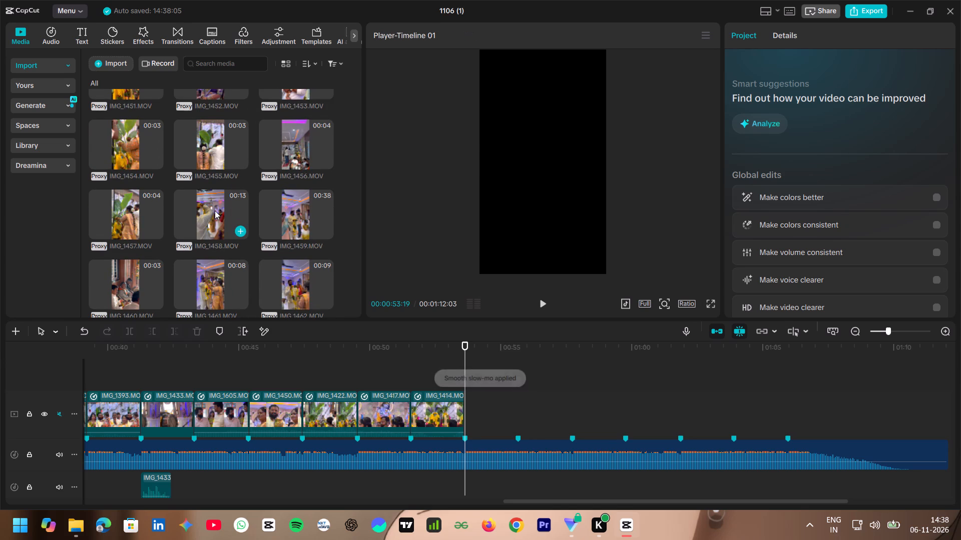
scroll(215, 210, "down", 5)
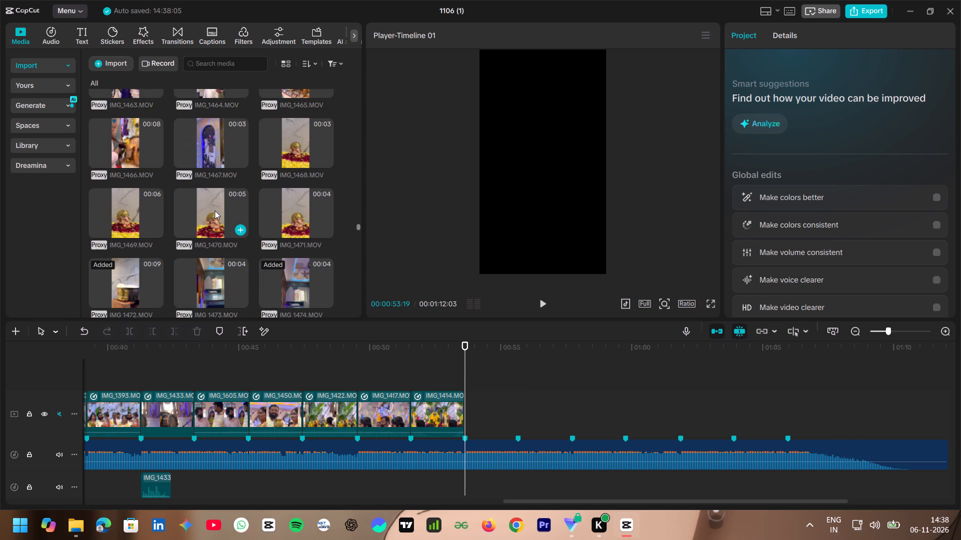
scroll(215, 210, "down", 12)
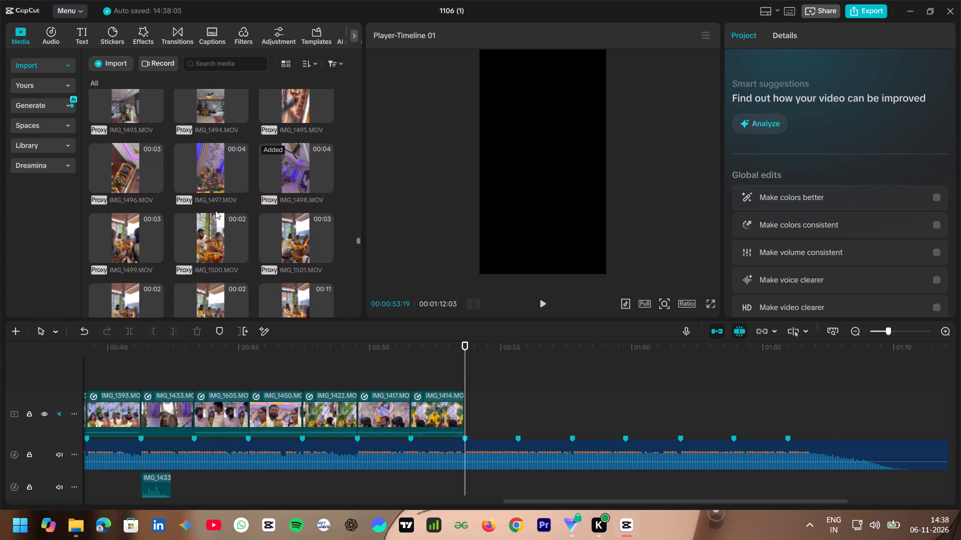
scroll(215, 210, "down", 6)
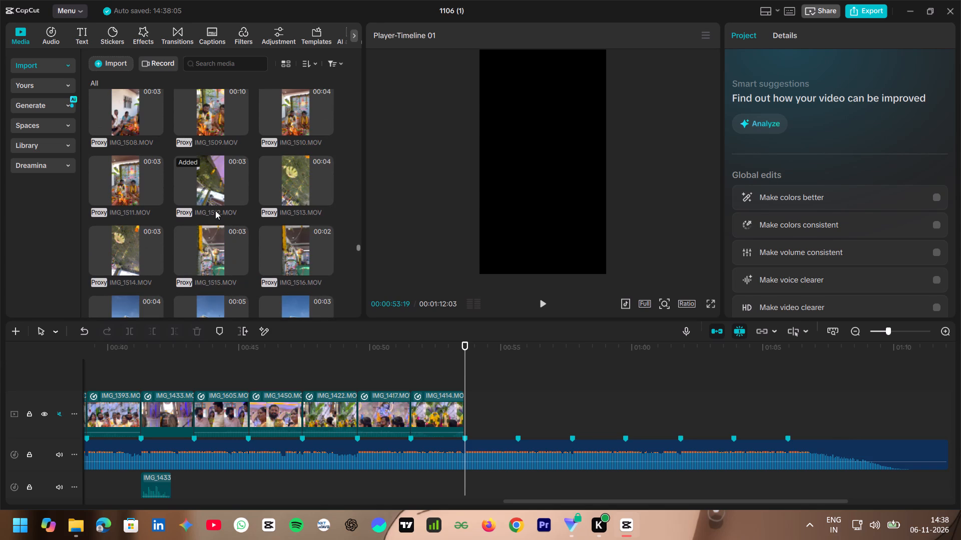
scroll(215, 210, "down", 7)
scroll(215, 210, "up", 1)
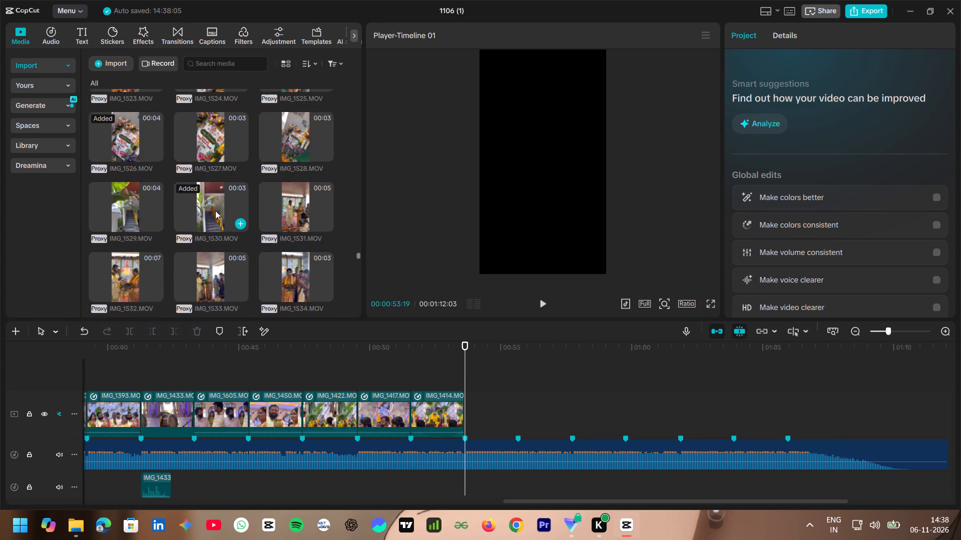
scroll(215, 210, "up", 13)
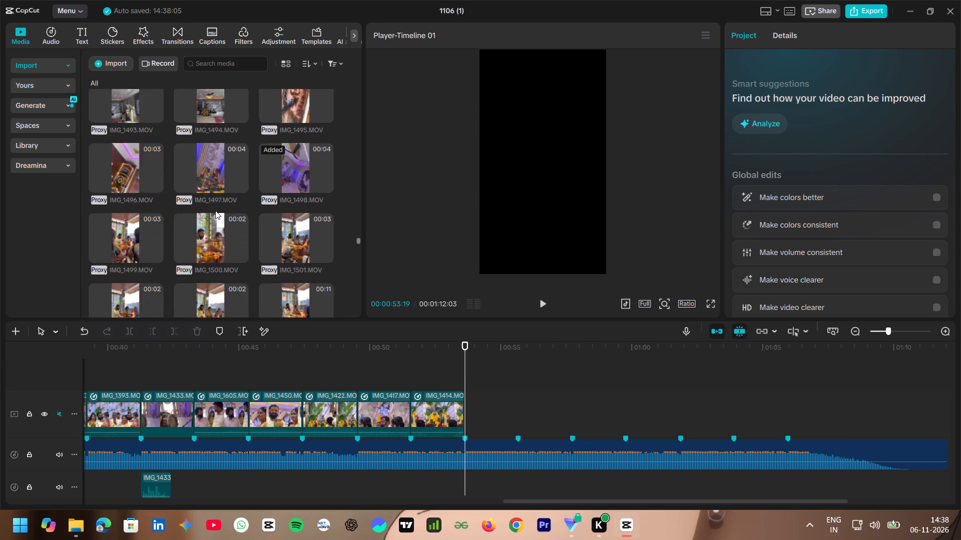
scroll(215, 210, "up", 1)
scroll(217, 208, "down", 3)
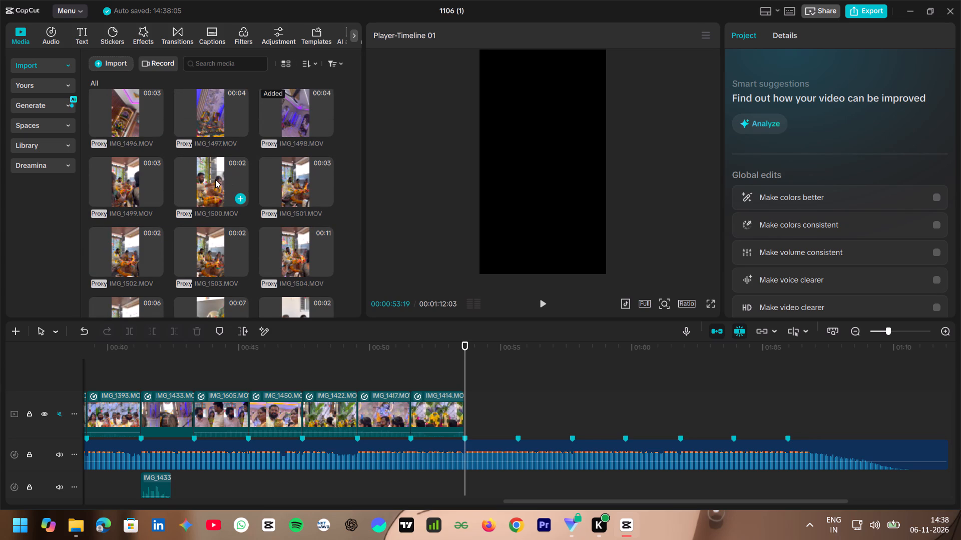
scroll(214, 179, "up", 6)
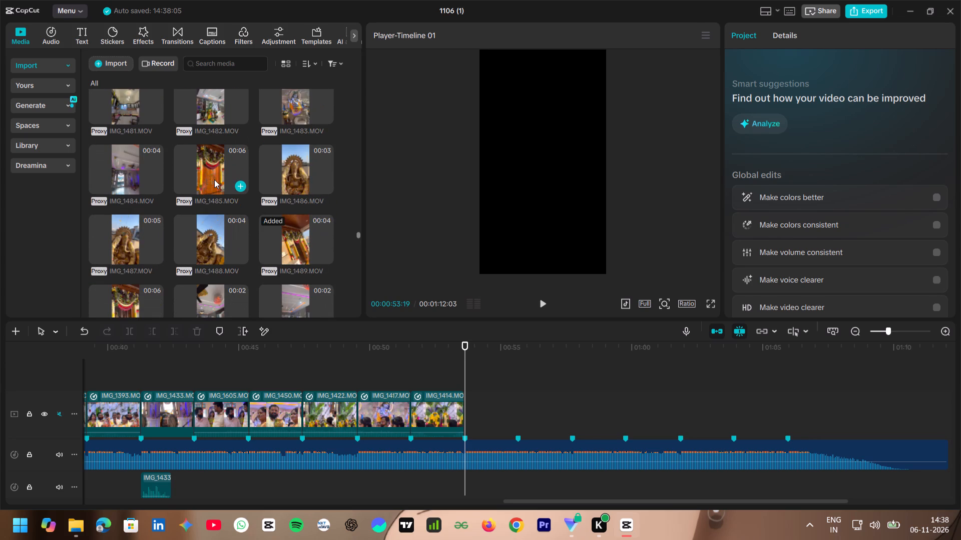
scroll(214, 179, "up", 1)
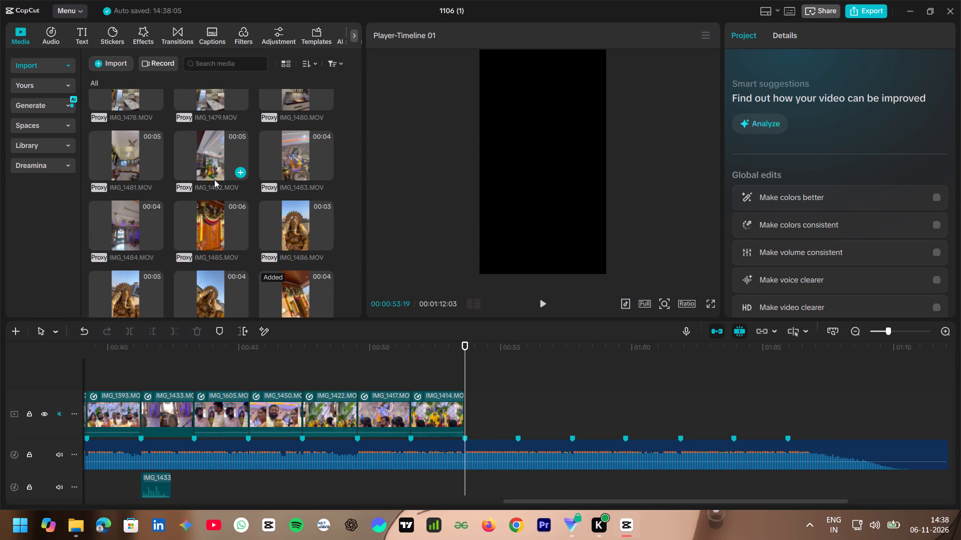
scroll(214, 179, "down", 4)
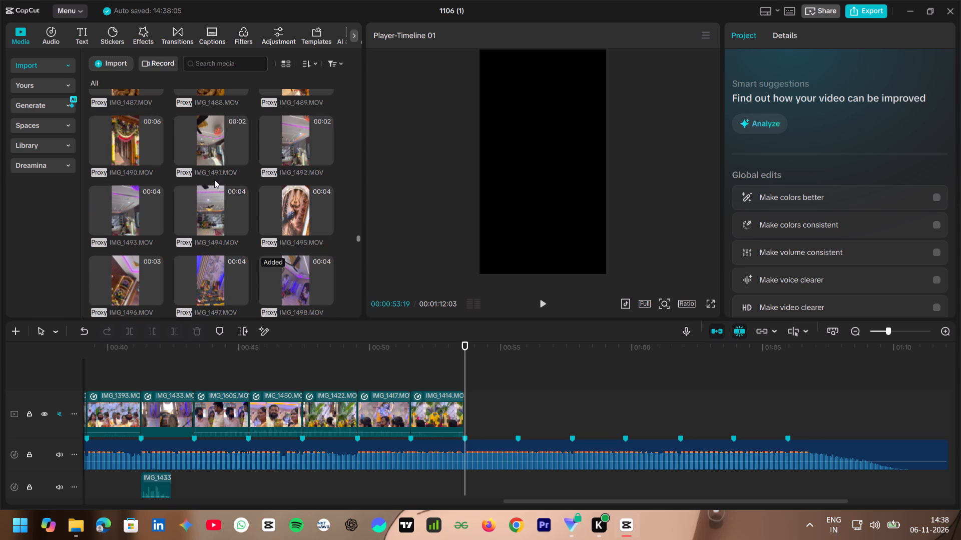
scroll(221, 193, "up", 1)
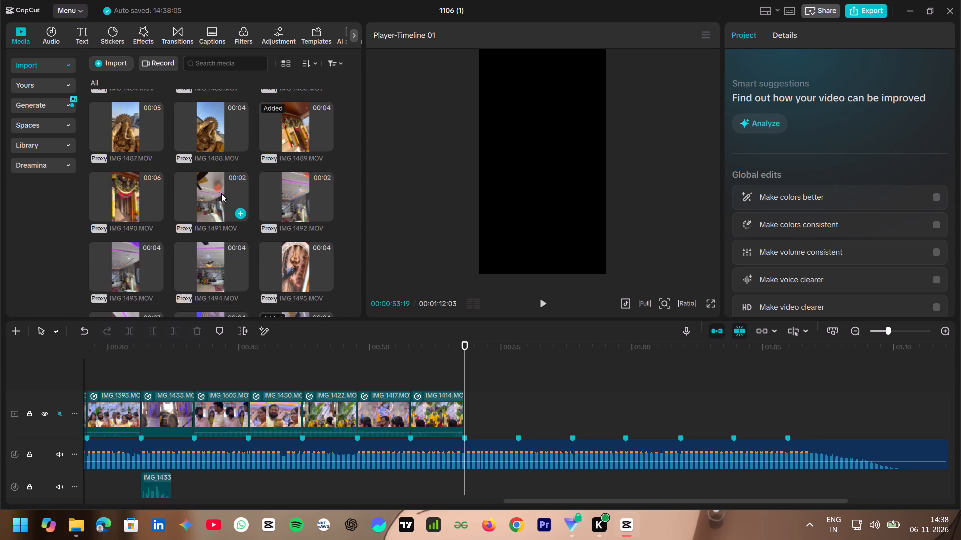
scroll(221, 193, "up", 6)
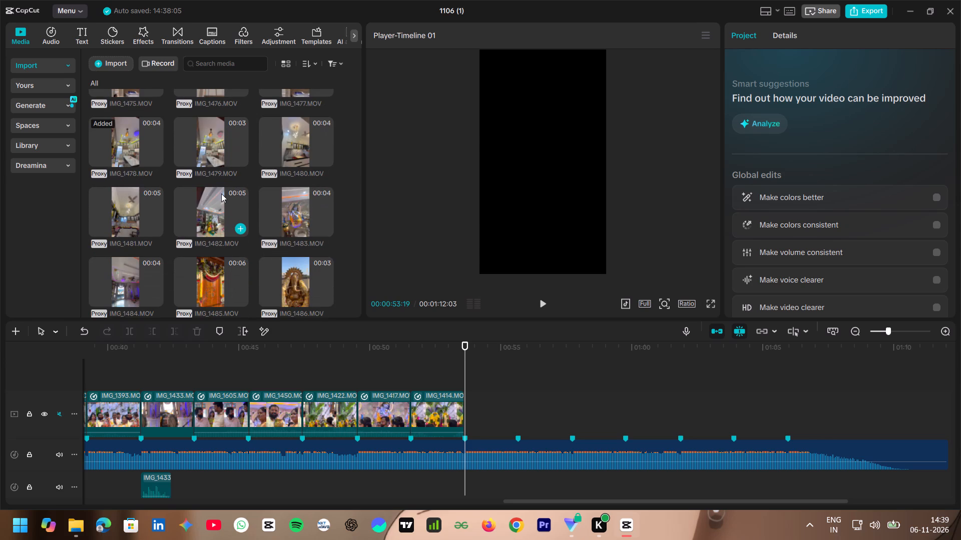
scroll(221, 193, "up", 1)
scroll(221, 193, "down", 8)
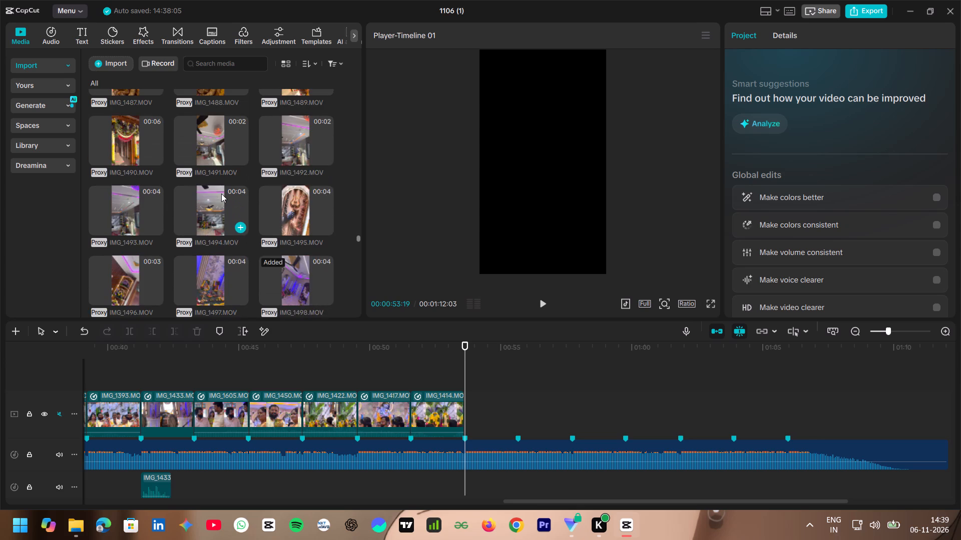
scroll(221, 193, "down", 3)
Preview the decorated puja-room clips IMG_1497 and IMG_1498 and the fire-ritual clips IMG_1499 and IMG_1500 as candidates.
left_click(212, 178)
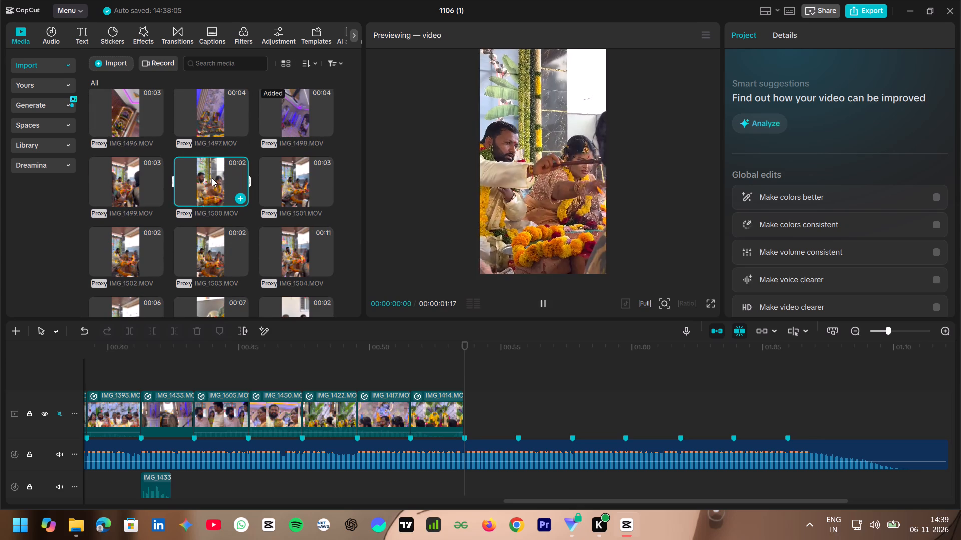
left_click(219, 106)
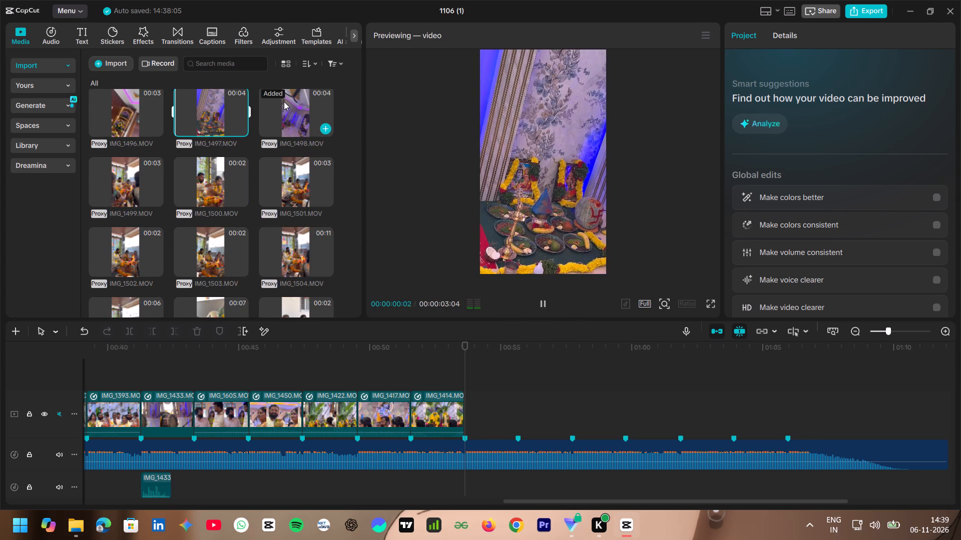
left_click(284, 101)
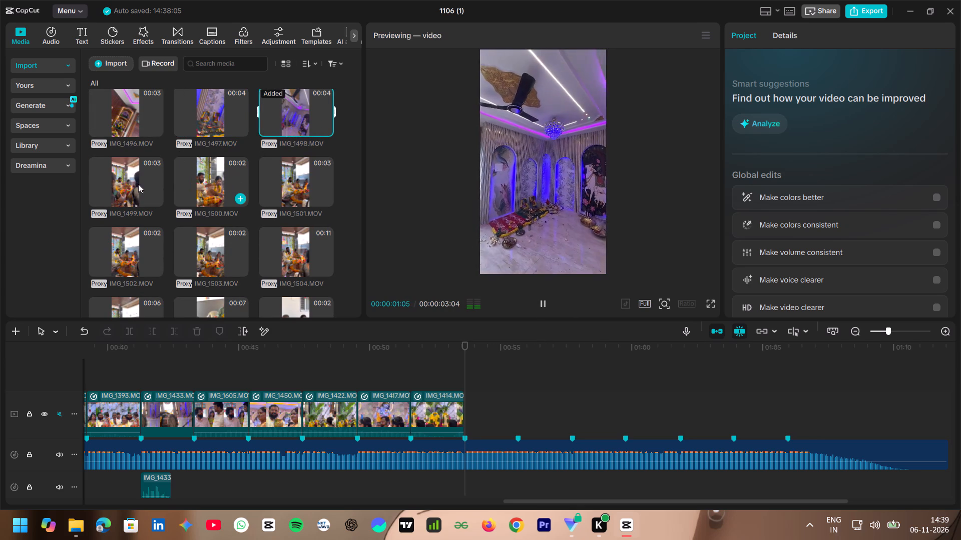
left_click(134, 185)
left_click(222, 177)
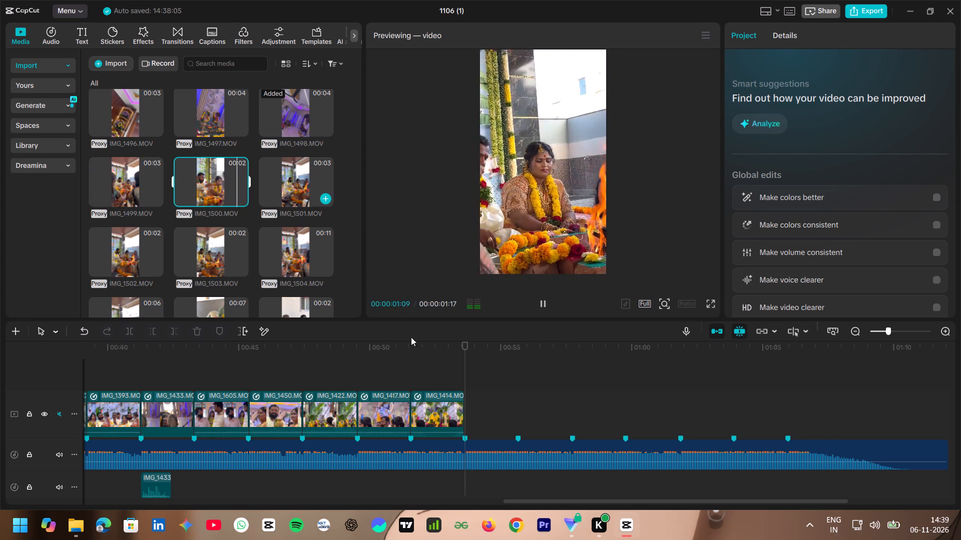
Review the last frames of IMG_1414 on the timeline and return the playhead to its end at 00:00:53:19.
left_click(448, 375)
left_click_drag(447, 368, 451, 368)
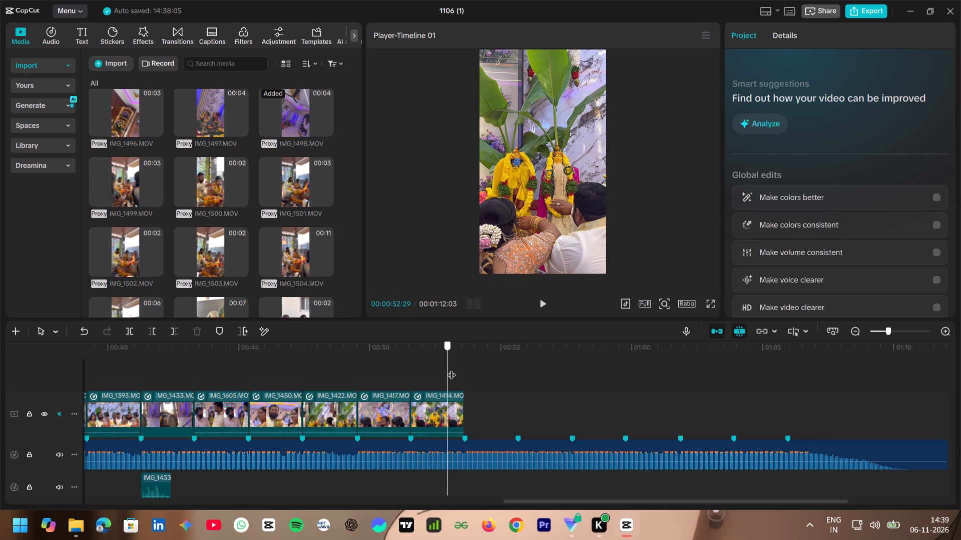
left_click_drag(451, 368, 466, 369)
Preview the fire-ritual clips from IMG_1501 through IMG_1510 and the one after it as candidates to follow IMG_1414.
left_click(298, 180)
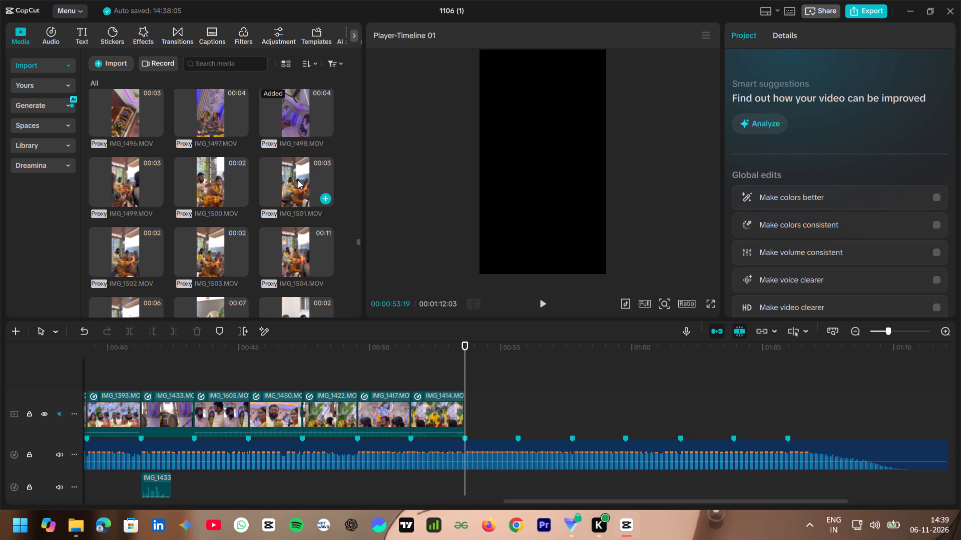
scroll(241, 188, "down", 2)
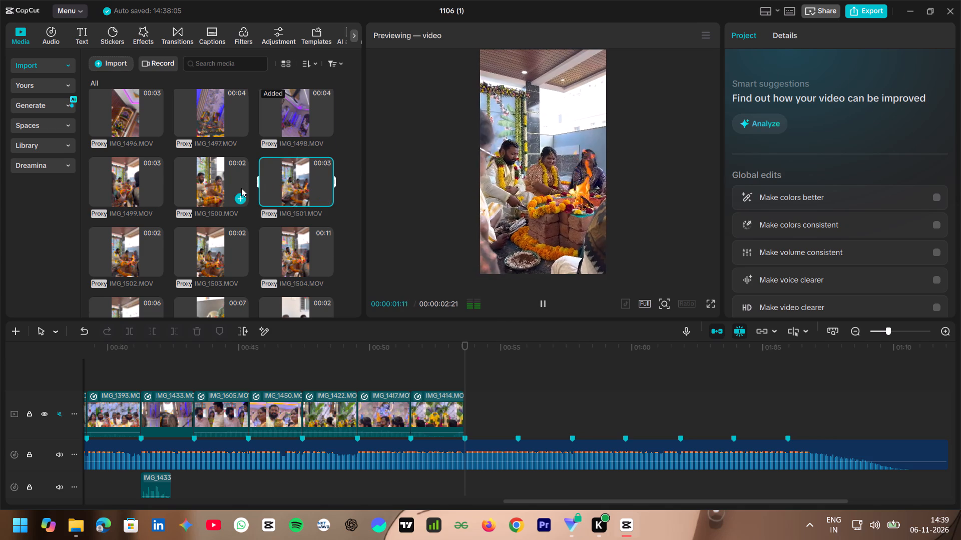
left_click(214, 207)
left_click(206, 126)
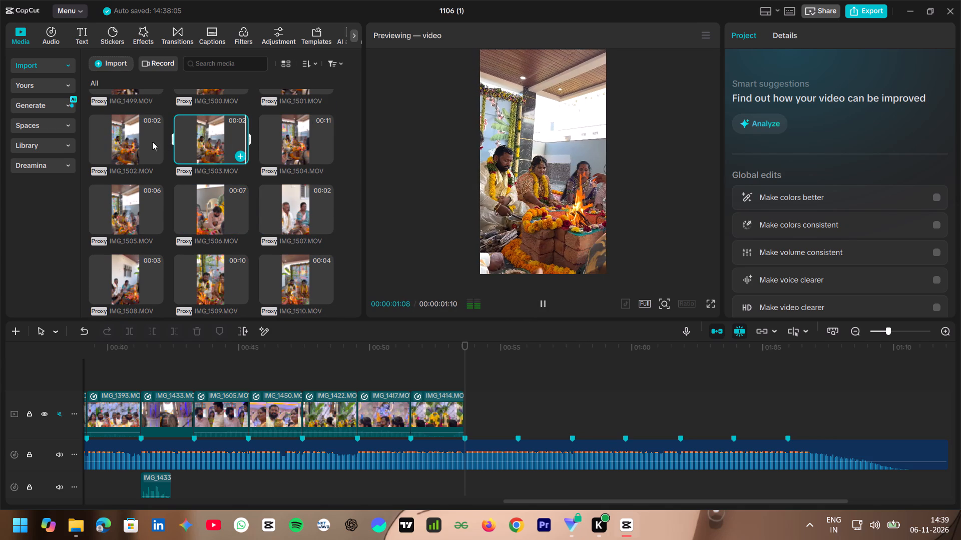
left_click(304, 136)
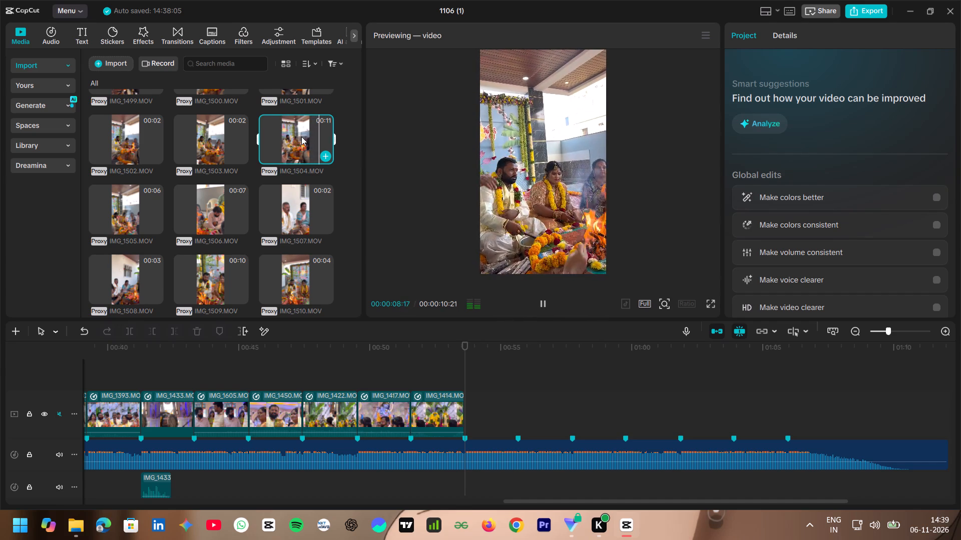
left_click(149, 197)
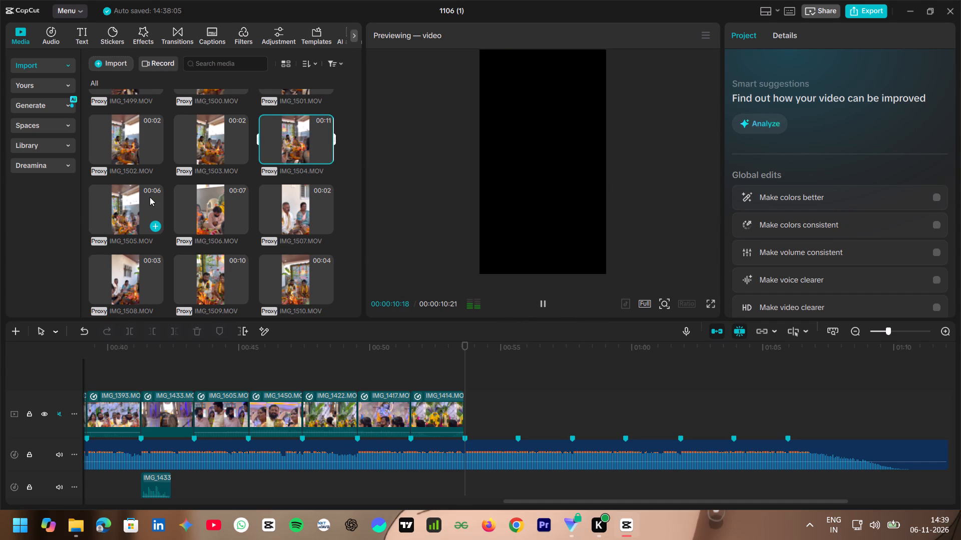
left_click(206, 204)
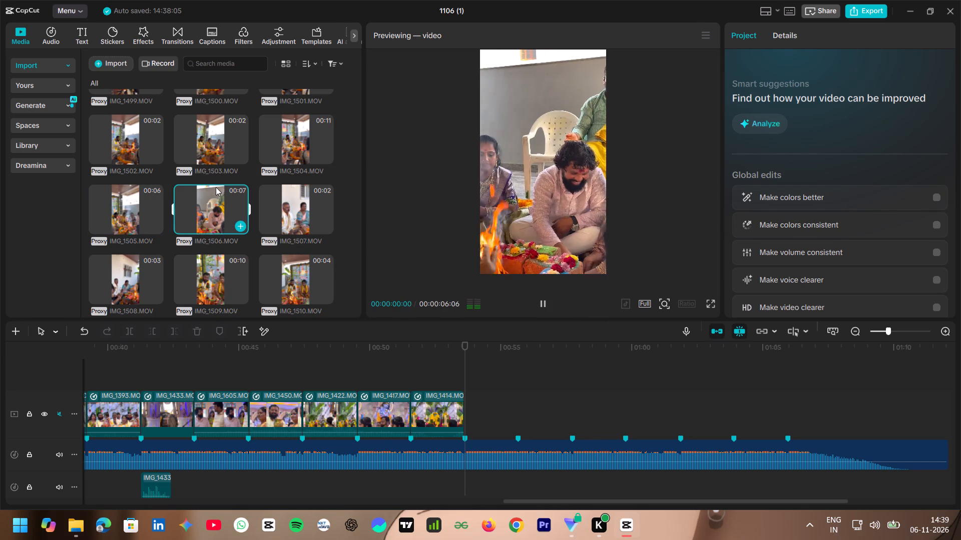
scroll(216, 187, "down", 1)
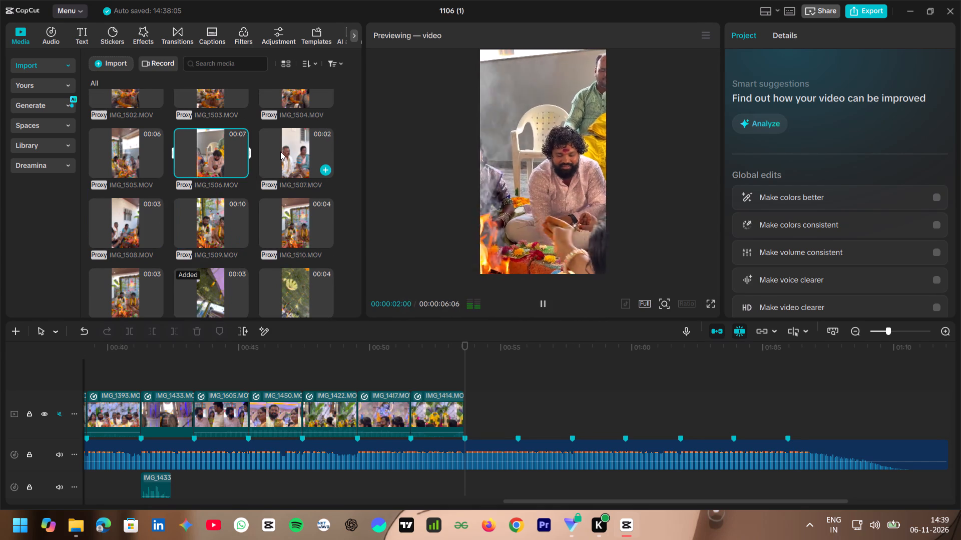
left_click(280, 151)
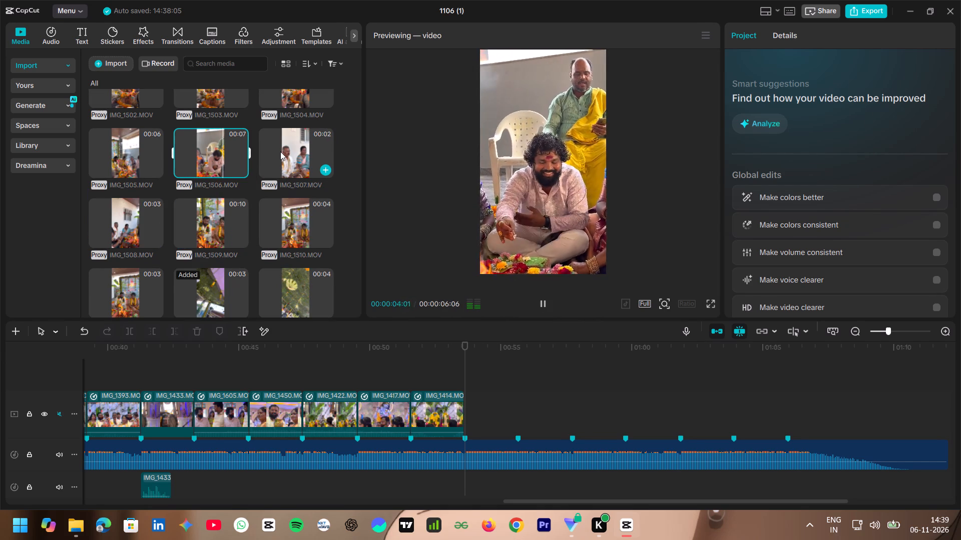
left_click(143, 214)
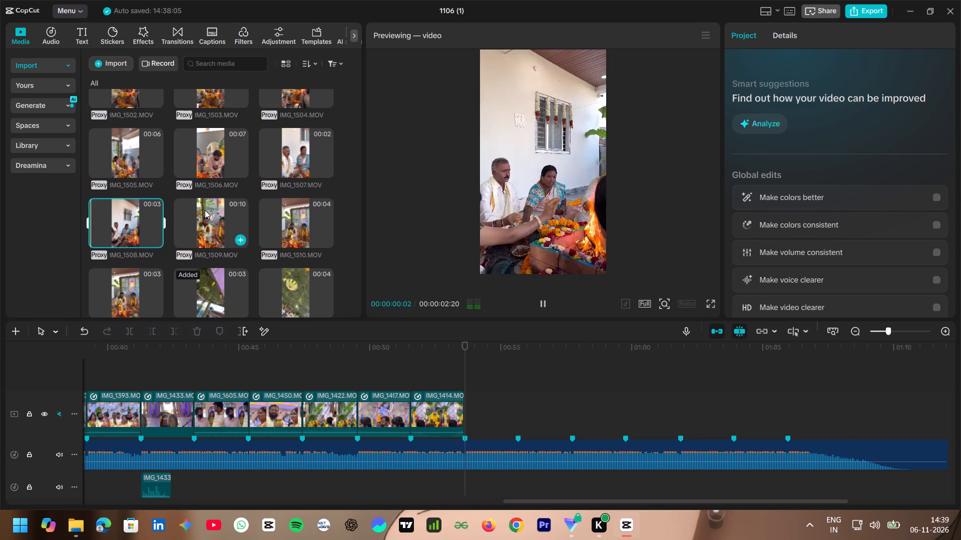
left_click(205, 210)
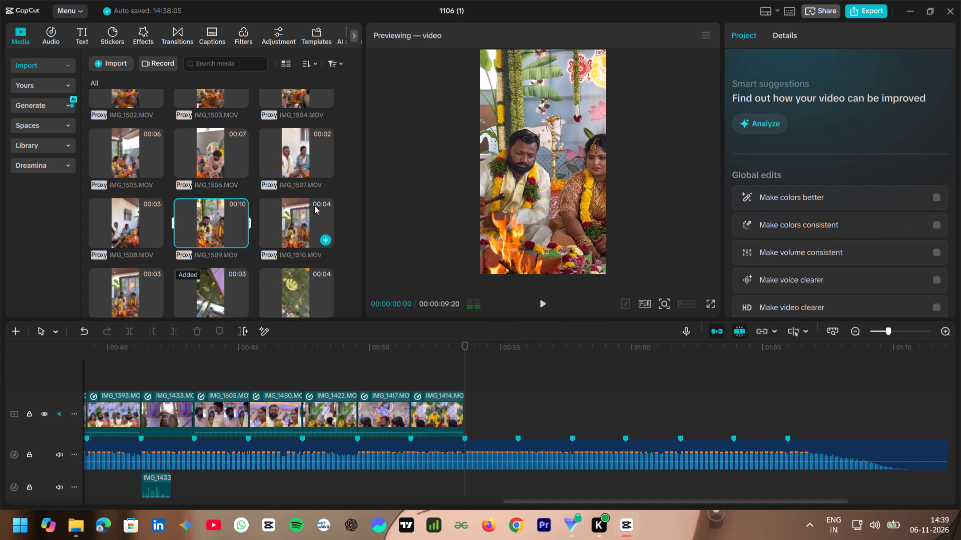
left_click(299, 210)
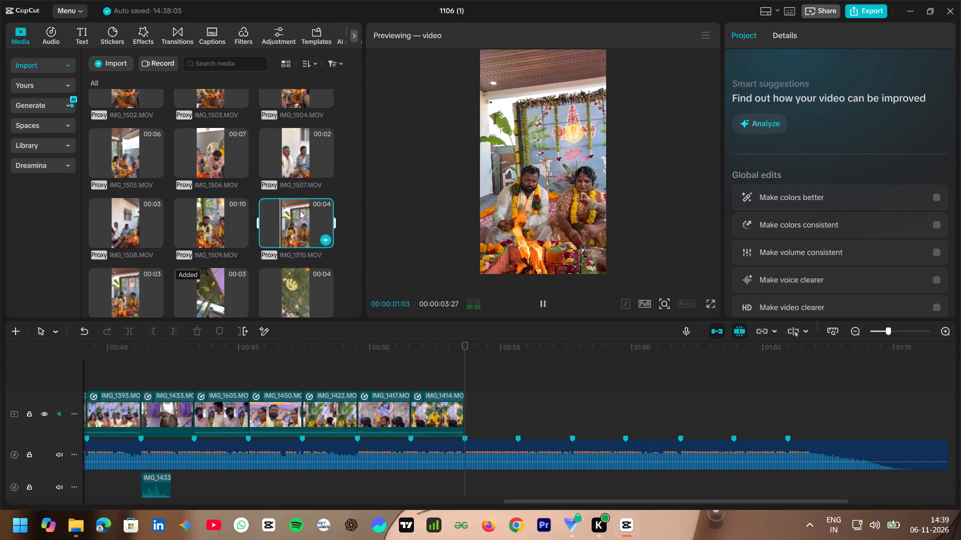
left_click(138, 287)
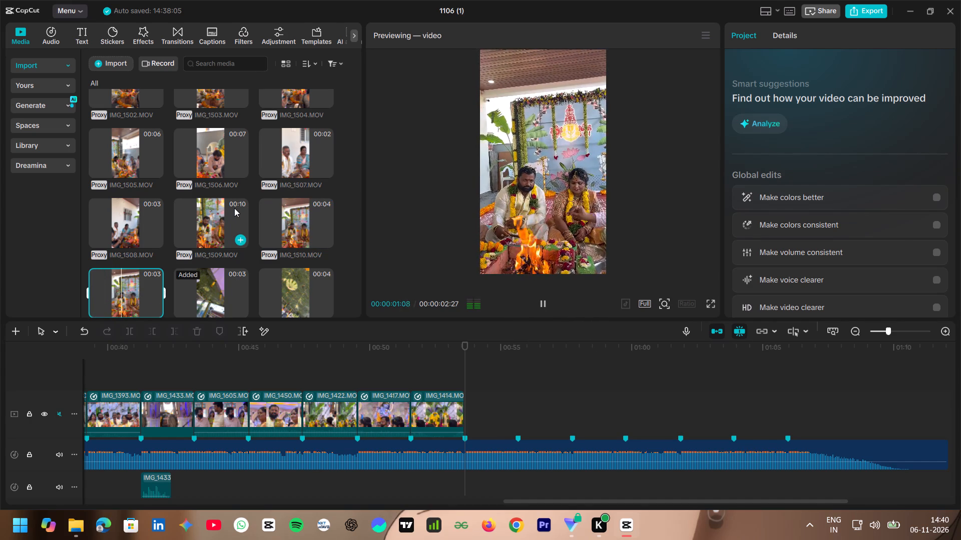
Preview the fire-ritual clips IMG_1503 and IMG_1504 again to compare them.
scroll(217, 211, "up", 1)
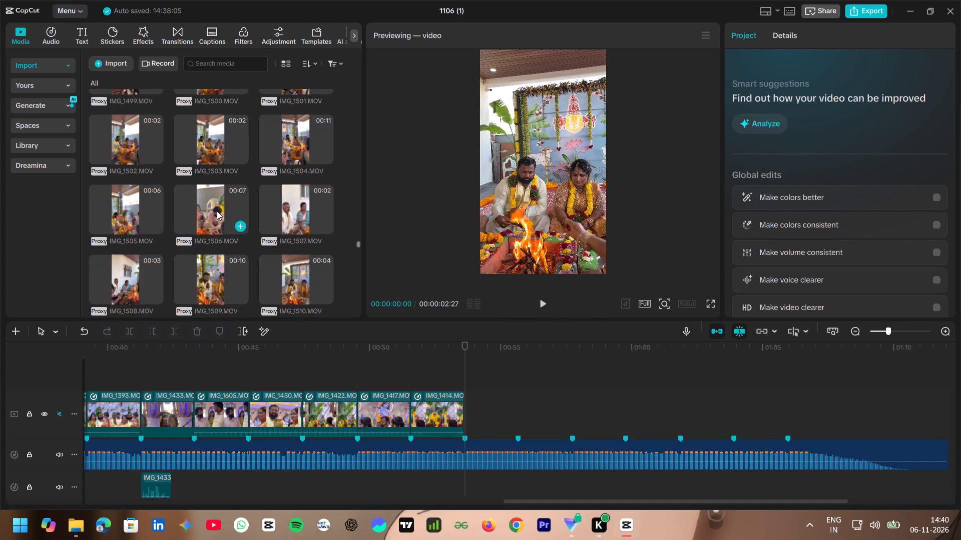
left_click(222, 159)
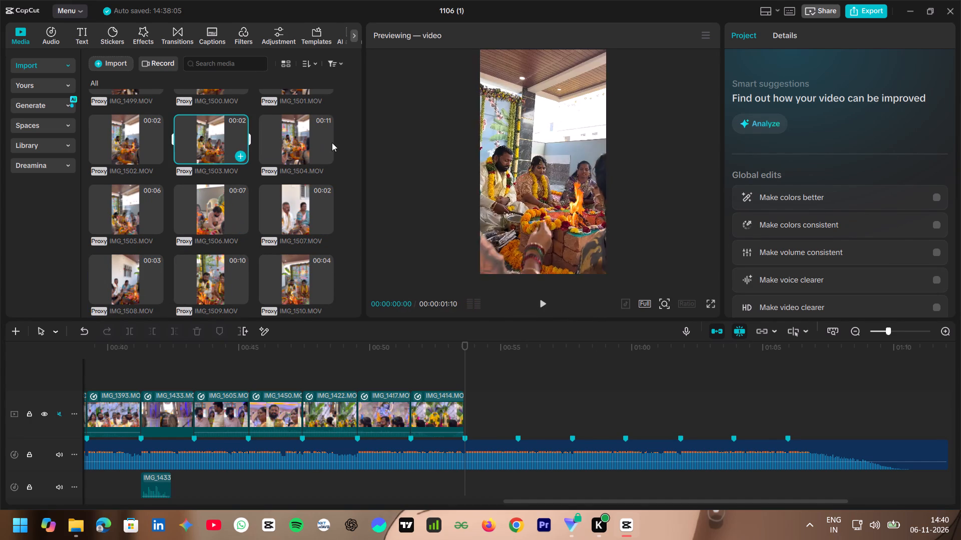
left_click(320, 146)
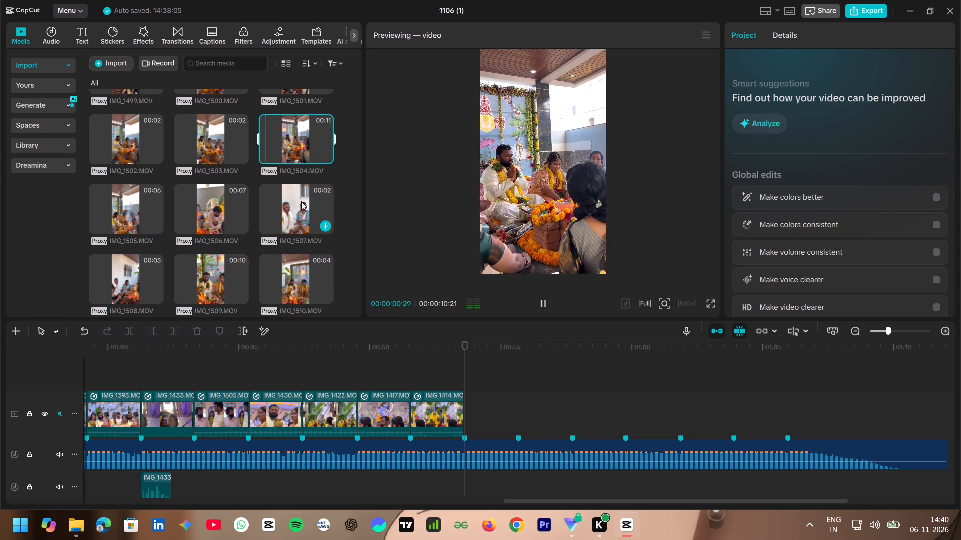
Add IMG_1504 to the main video track directly after IMG_1414.
scroll(294, 216, "up", 1)
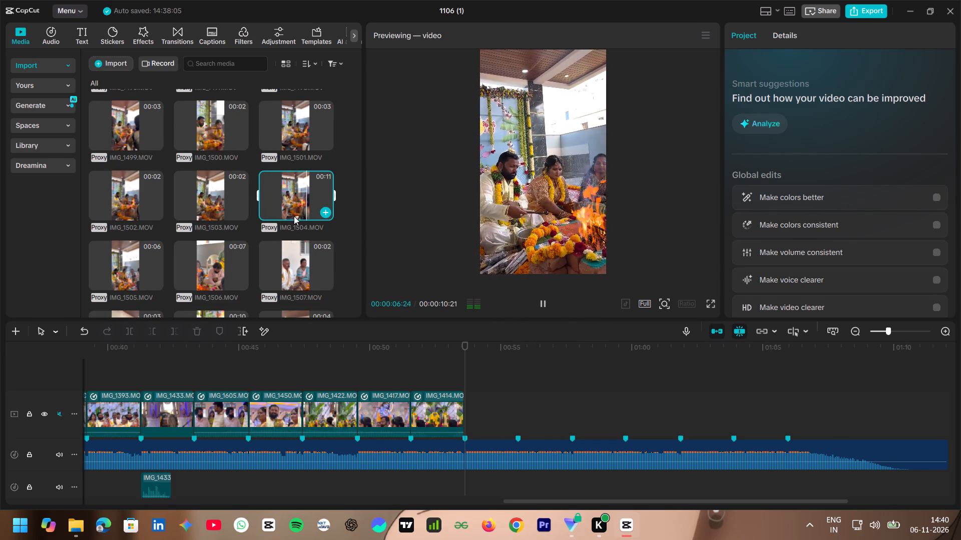
left_click_drag(308, 189, 460, 347)
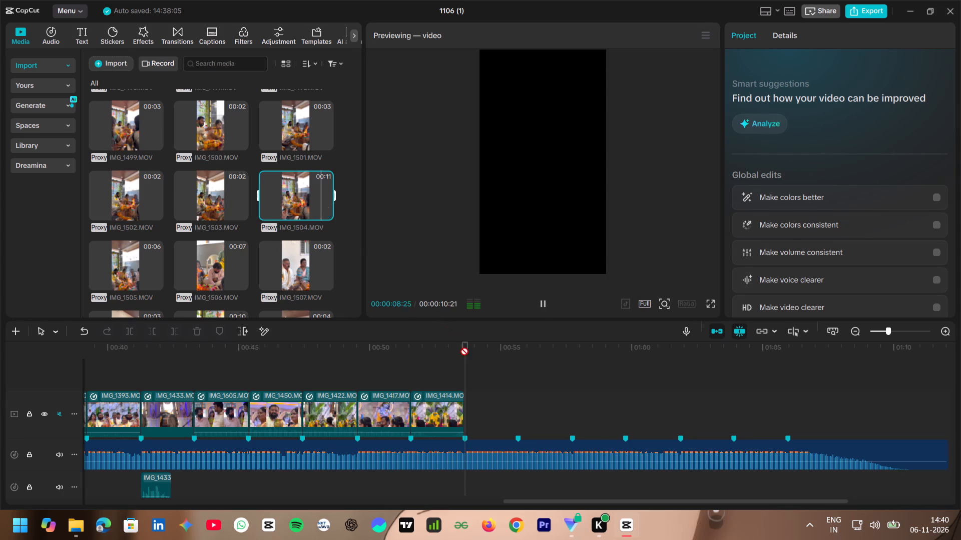
left_click_drag(460, 347, 479, 412)
Trim the start of IMG_1504 by cutting away everything before 00:01:00:17, where the offering into the fire is under way.
left_click(609, 360)
left_click_drag(609, 361, 612, 362)
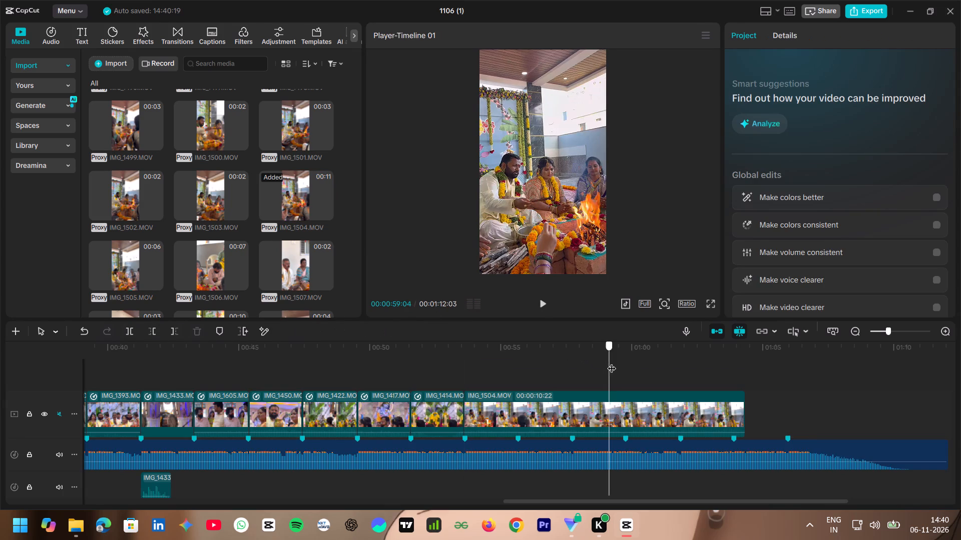
left_click_drag(612, 362, 657, 367)
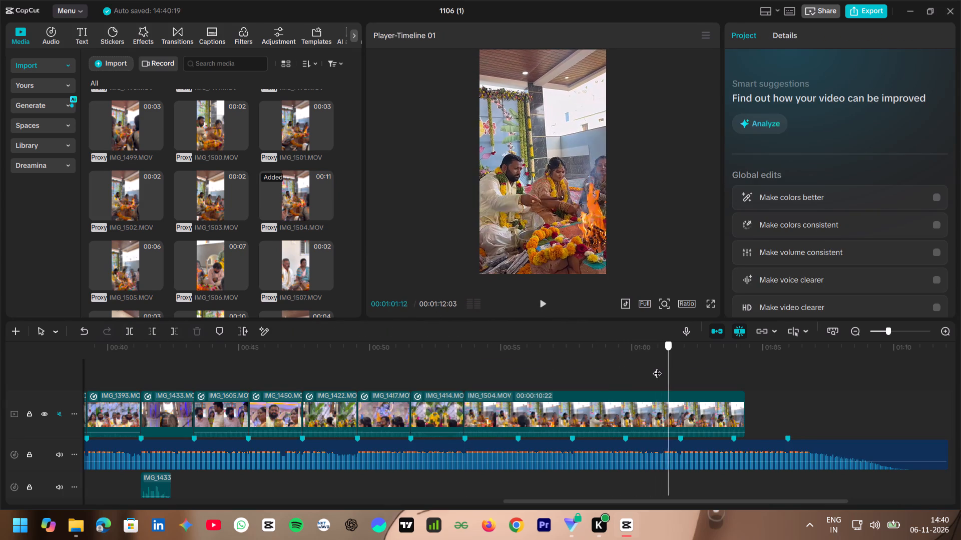
left_click_drag(657, 367, 646, 371)
left_click(642, 409)
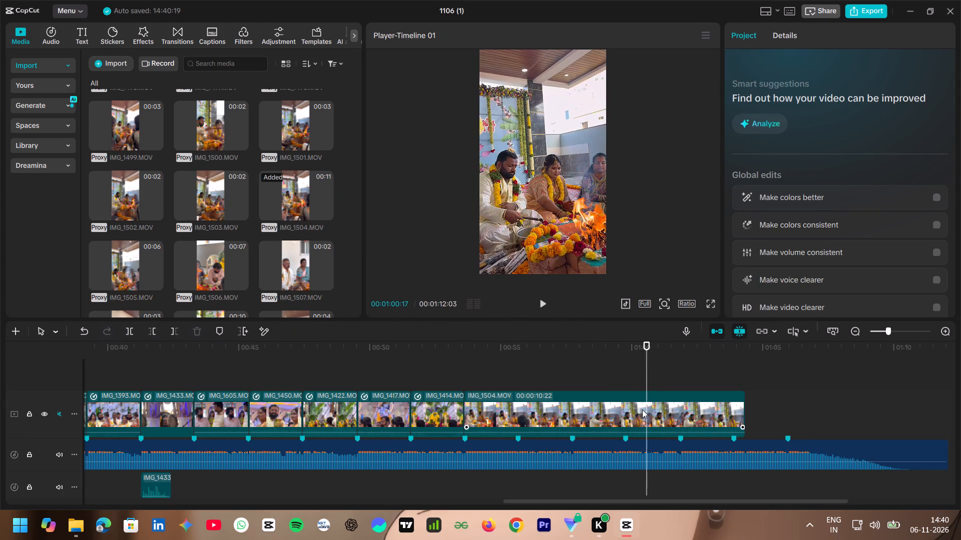
key("q")
Trim the end of IMG_1504 by cutting away everything after about 00:00:54:29.
left_click_drag(466, 365, 499, 365)
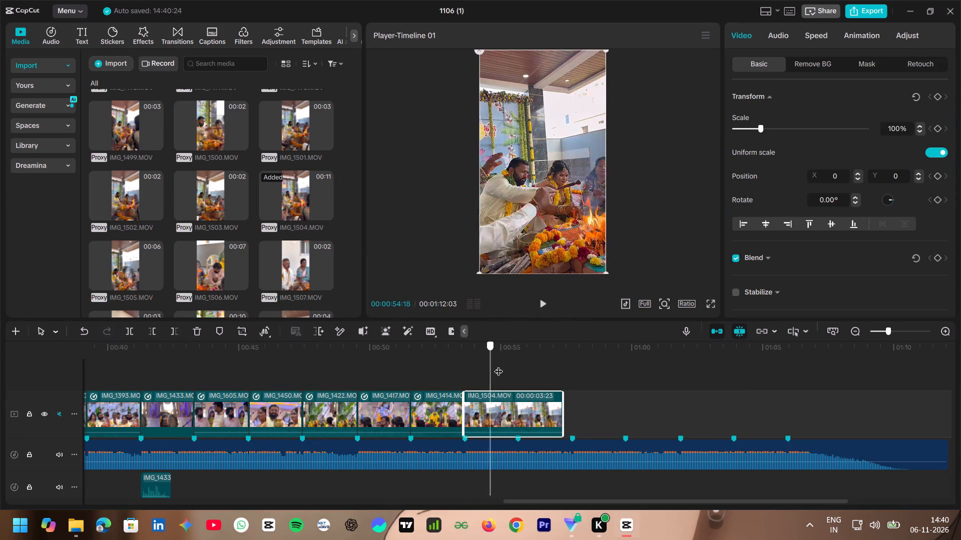
left_click_drag(499, 365, 508, 367)
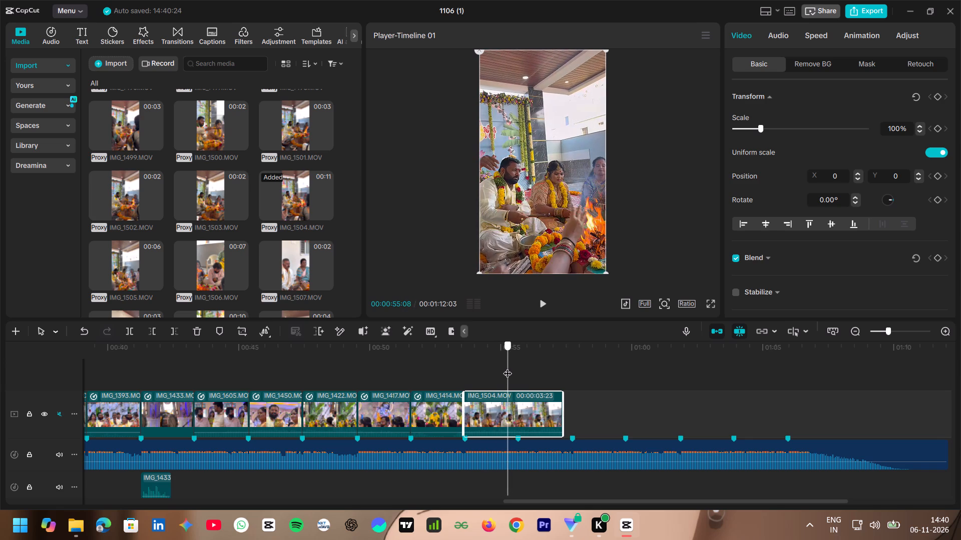
left_click_drag(508, 367, 504, 368)
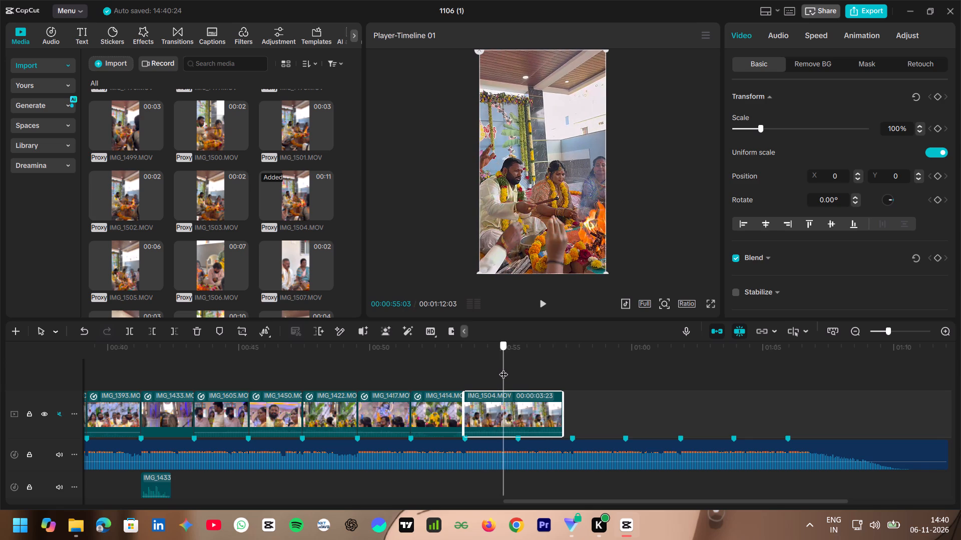
left_click_drag(504, 368, 503, 370)
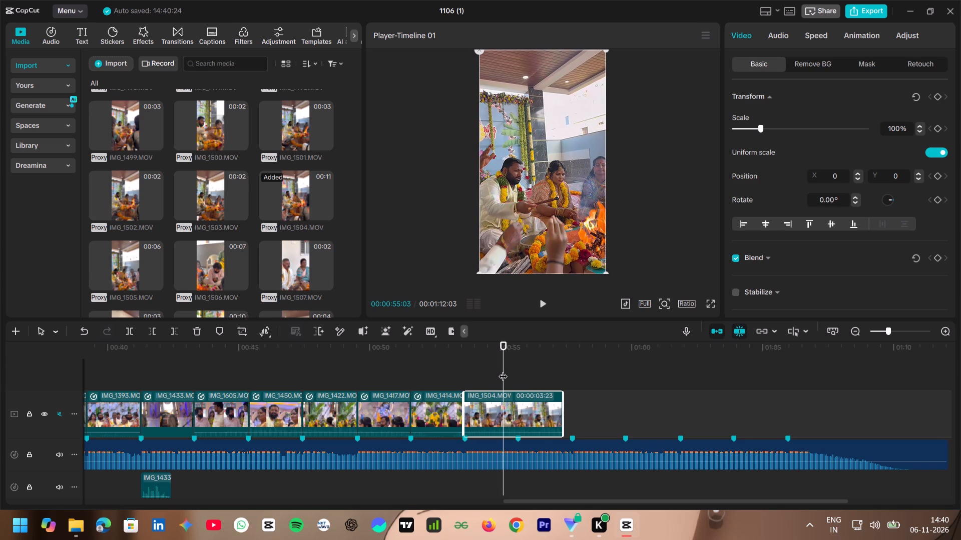
left_click(503, 370)
key("w")
Apply a custom speed curve to IMG_1504, deleting its second and third inner points and lowering the end point to 0.1x.
left_click_drag(497, 370, 492, 370)
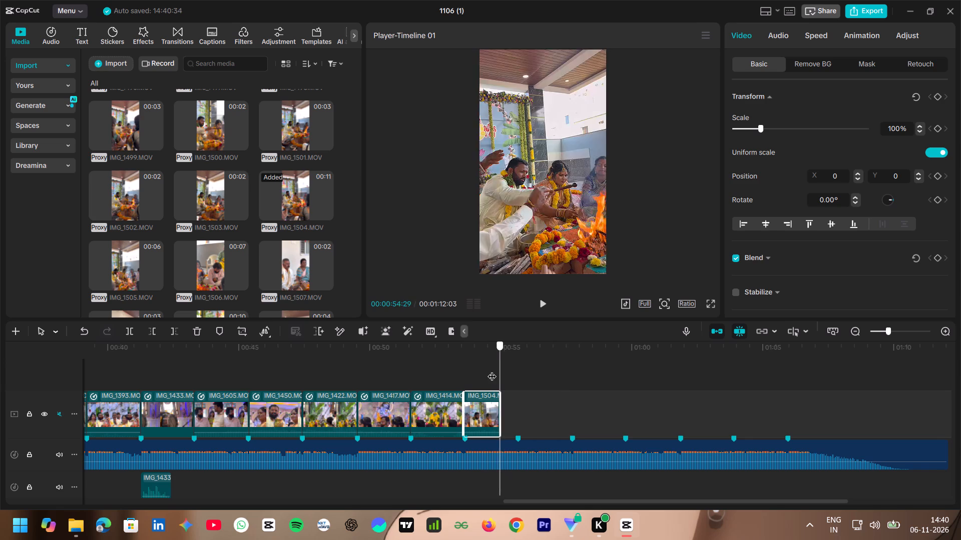
left_click_drag(492, 370, 487, 371)
left_click(799, 38)
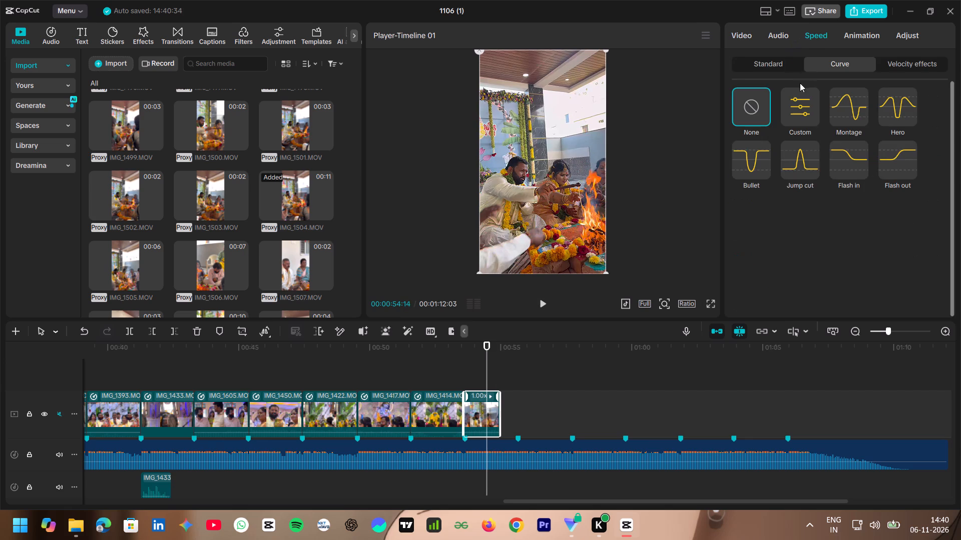
left_click(771, 114)
left_click(800, 115)
scroll(826, 221, "down", 1)
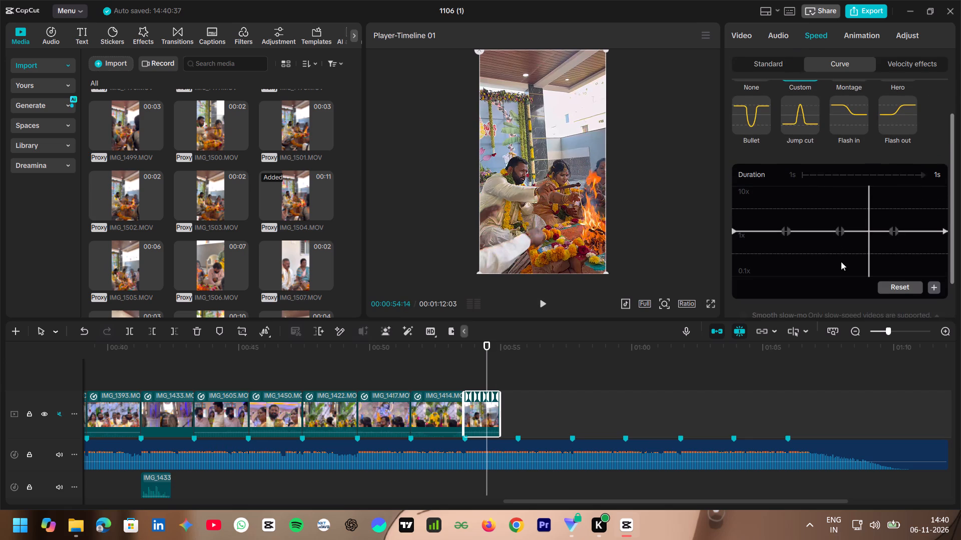
left_click(841, 240)
left_click(925, 290)
left_click(929, 288)
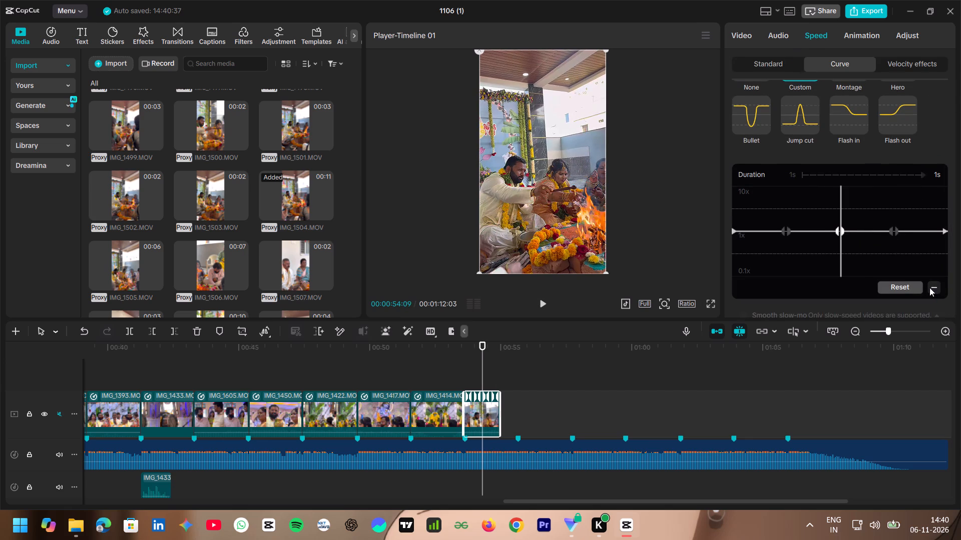
left_click(891, 234)
left_click(932, 288)
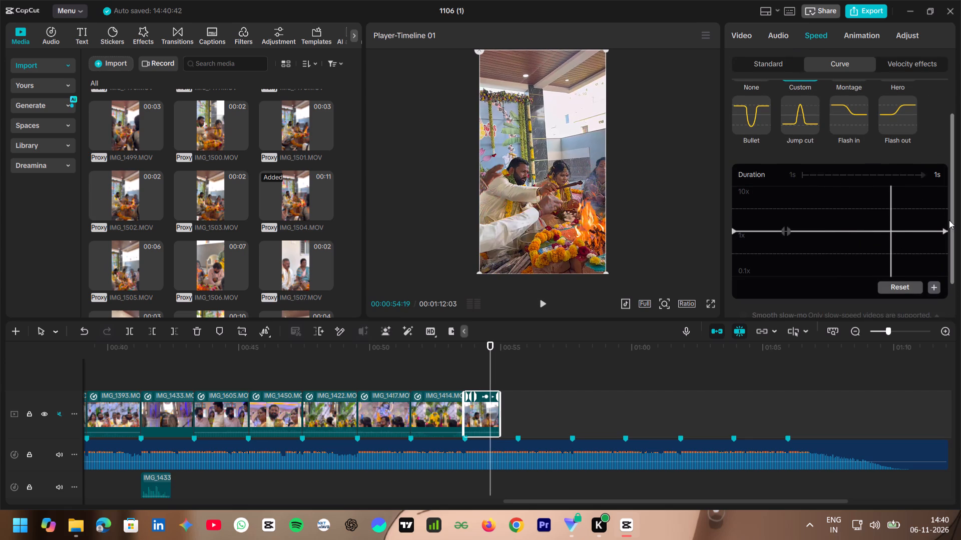
left_click_drag(946, 233, 935, 344)
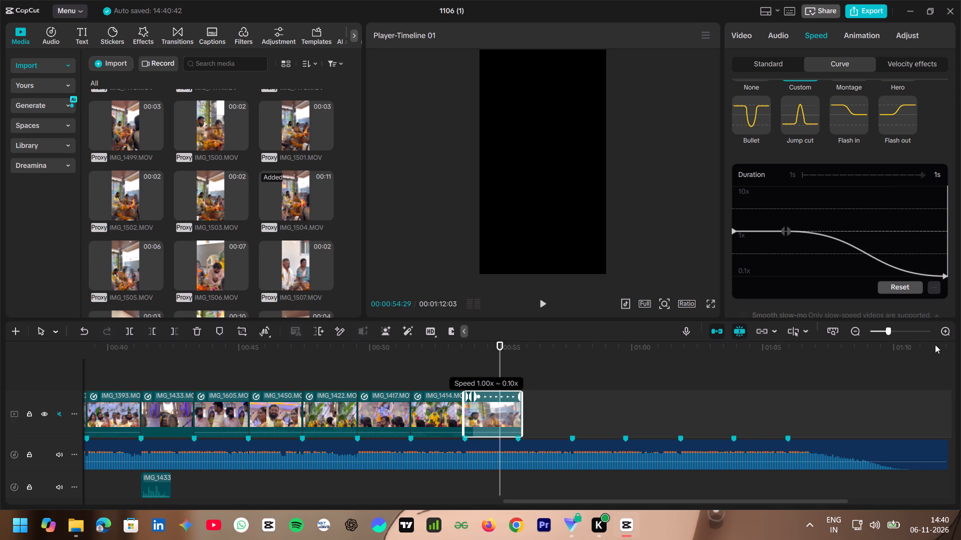
left_click_drag(935, 344, 934, 353)
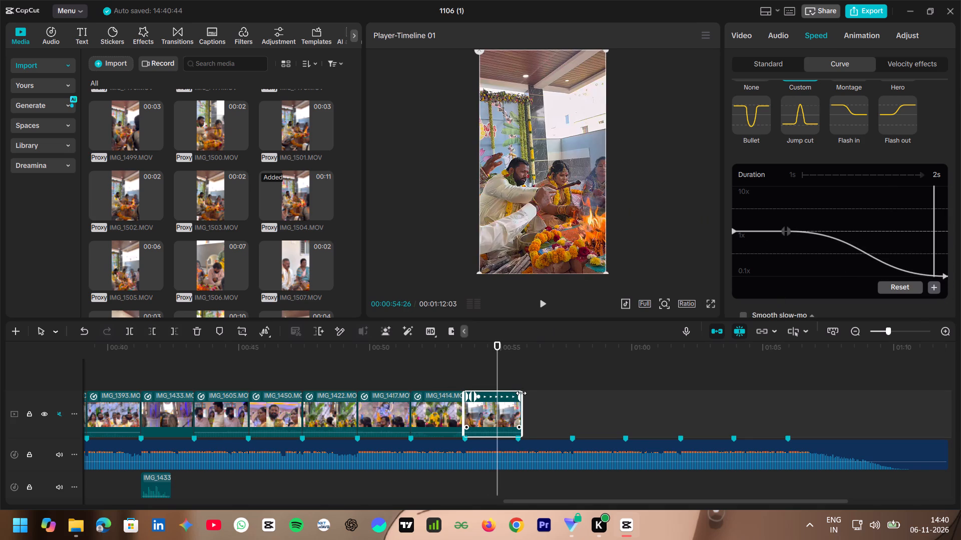
Shorten the end of the speed-ramped IMG_1504 to the next beat marker.
left_click_drag(521, 393, 519, 397)
Enable Smooth slow-mo on IMG_1504 with the Optical flow method.
scroll(783, 223, "down", 4)
left_click(741, 271)
left_click(759, 290)
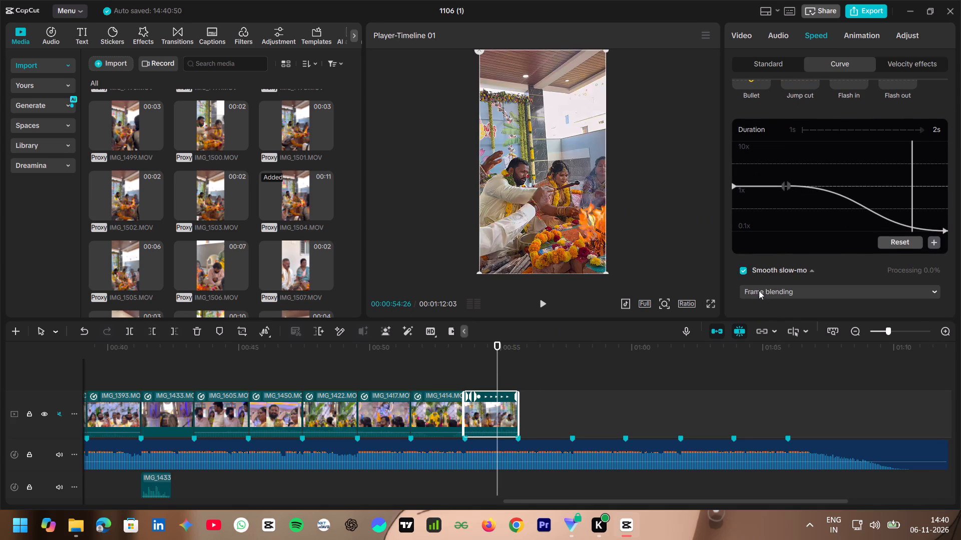
left_click(771, 329)
left_click(758, 291)
left_click(770, 345)
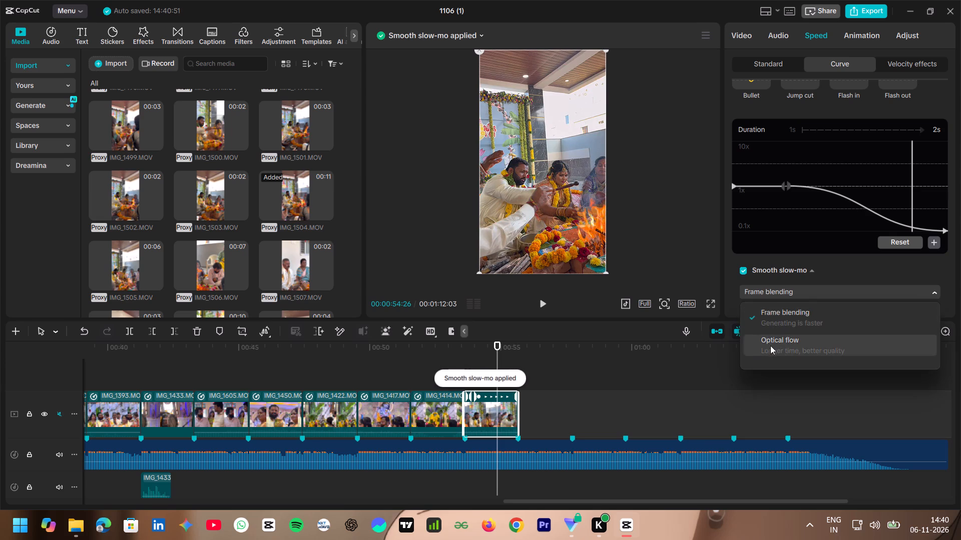
Park the playhead at the end of IMG_1504 and preview library clips IMG_1506, IMG_1507, IMG_1508, IMG_1524 and IMG_1523 as candidates to follow it.
left_click(537, 360)
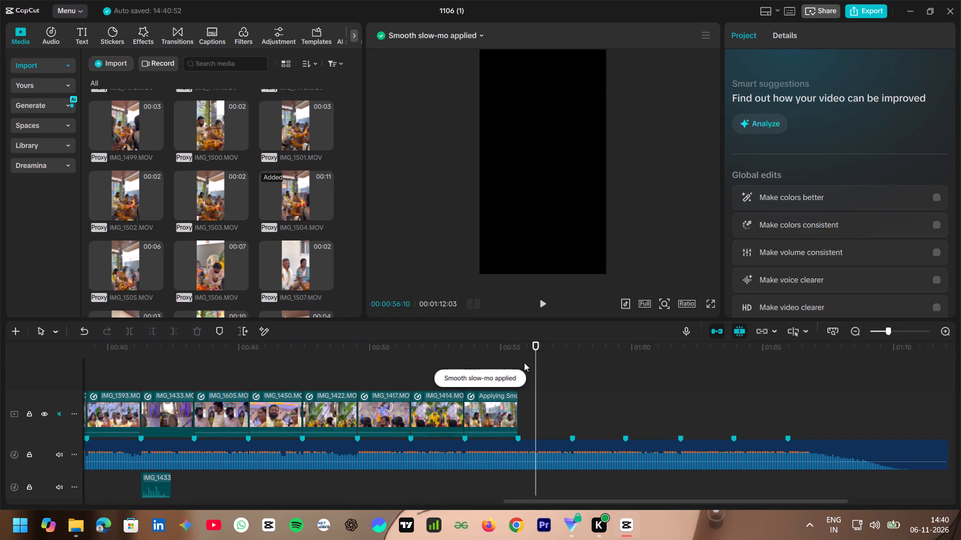
left_click_drag(537, 362, 525, 370)
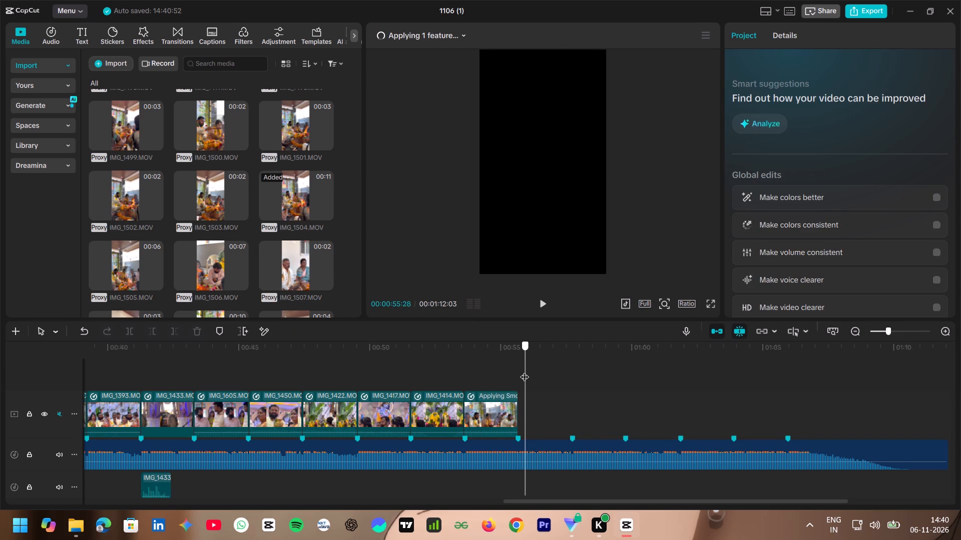
left_click_drag(525, 370, 519, 381)
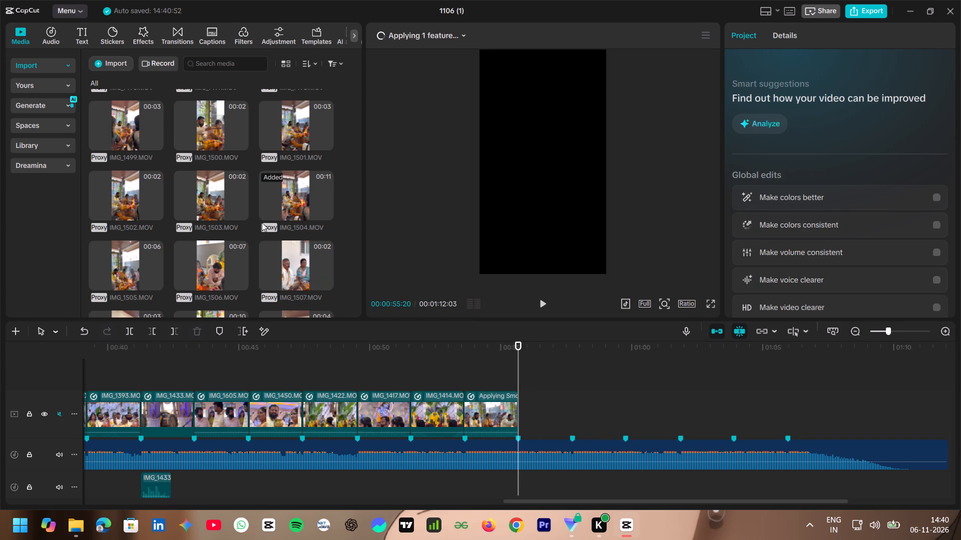
scroll(262, 222, "down", 1)
left_click(219, 220)
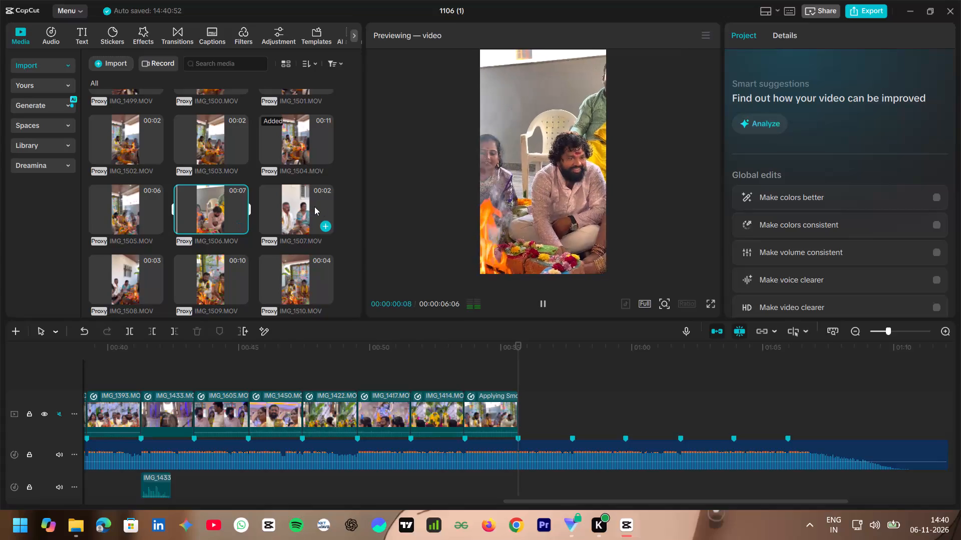
left_click(305, 211)
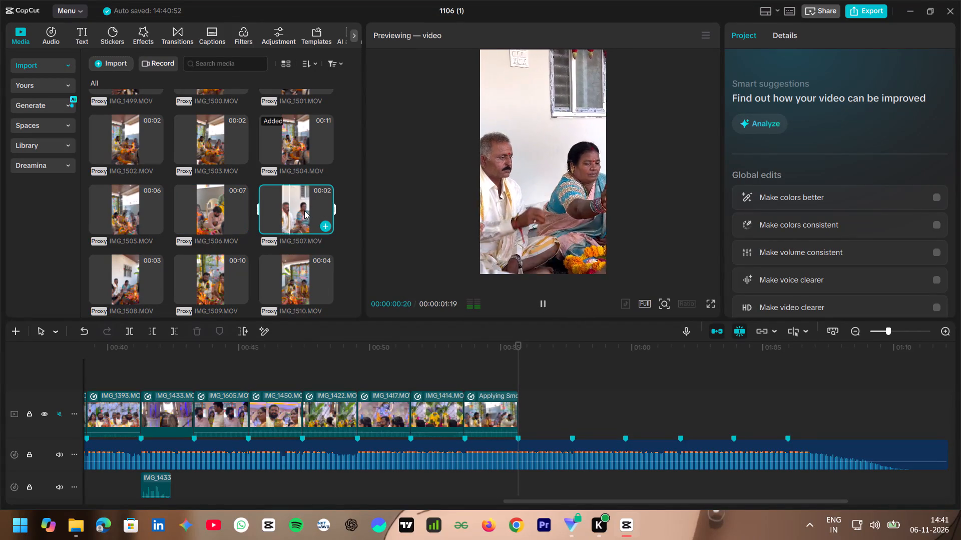
scroll(229, 208, "down", 2)
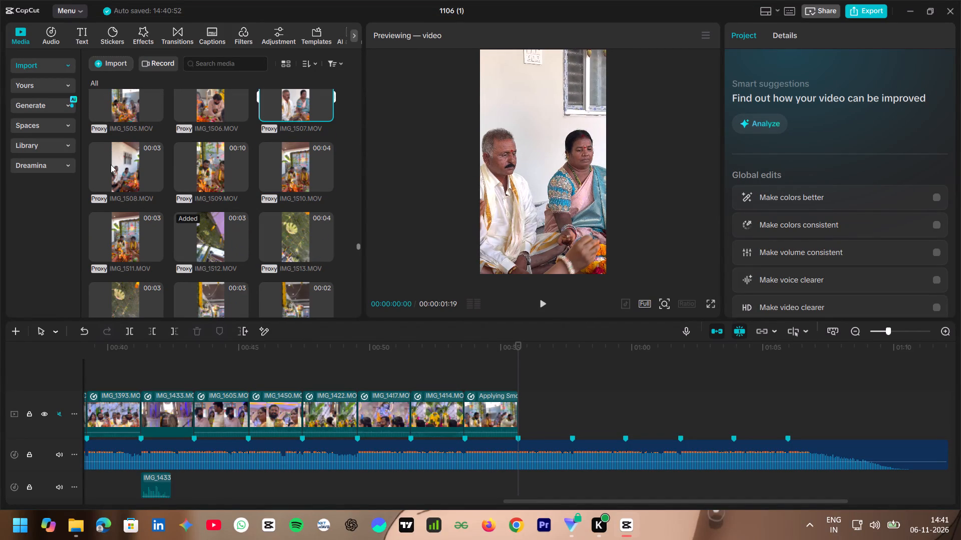
left_click(111, 164)
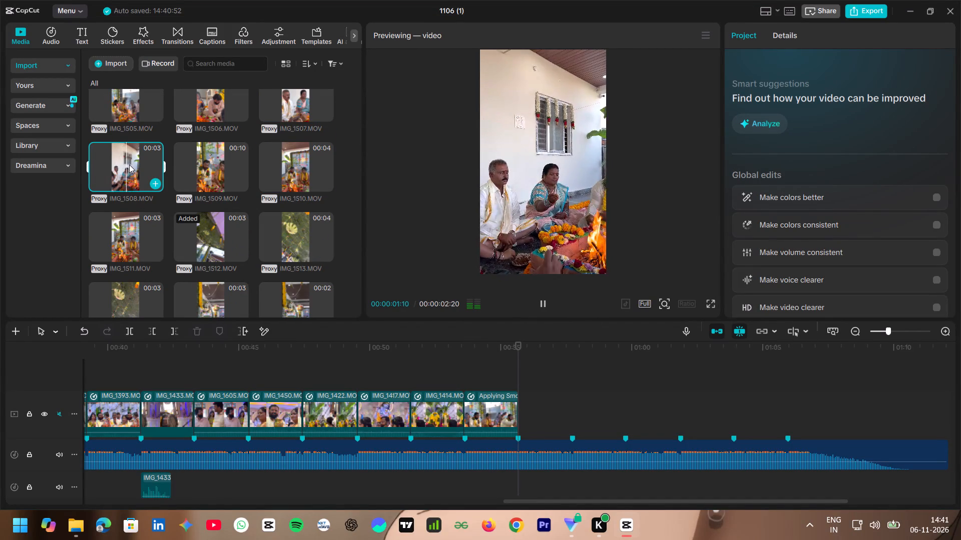
scroll(229, 202, "down", 1)
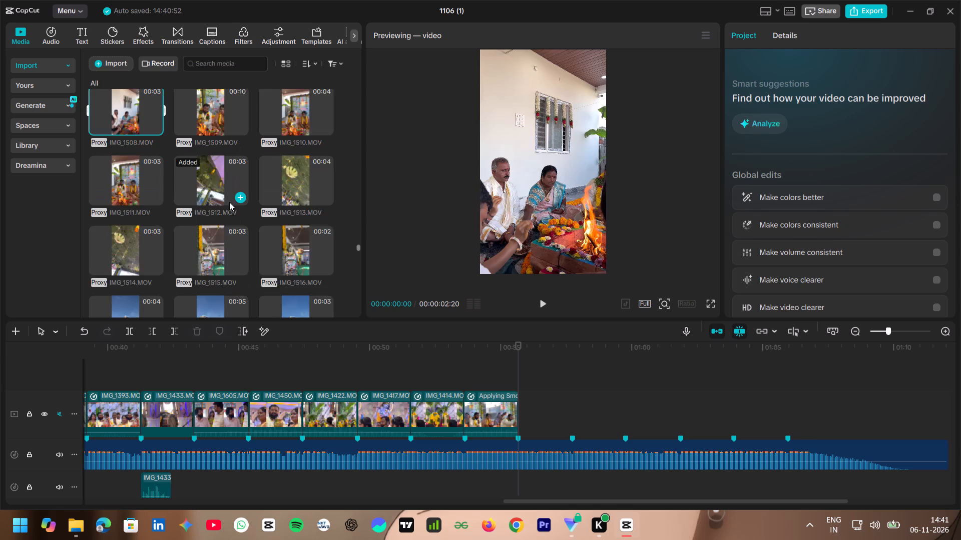
scroll(229, 202, "down", 4)
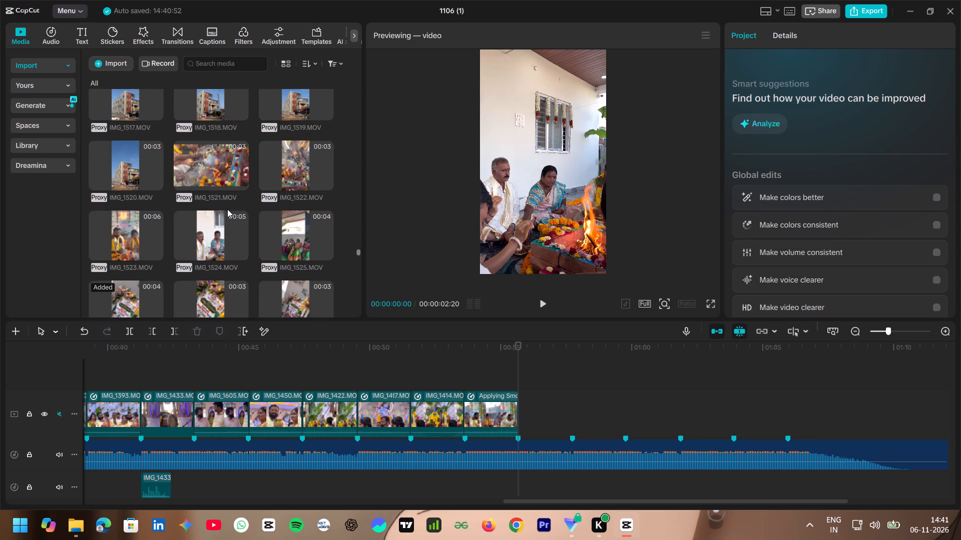
left_click(226, 217)
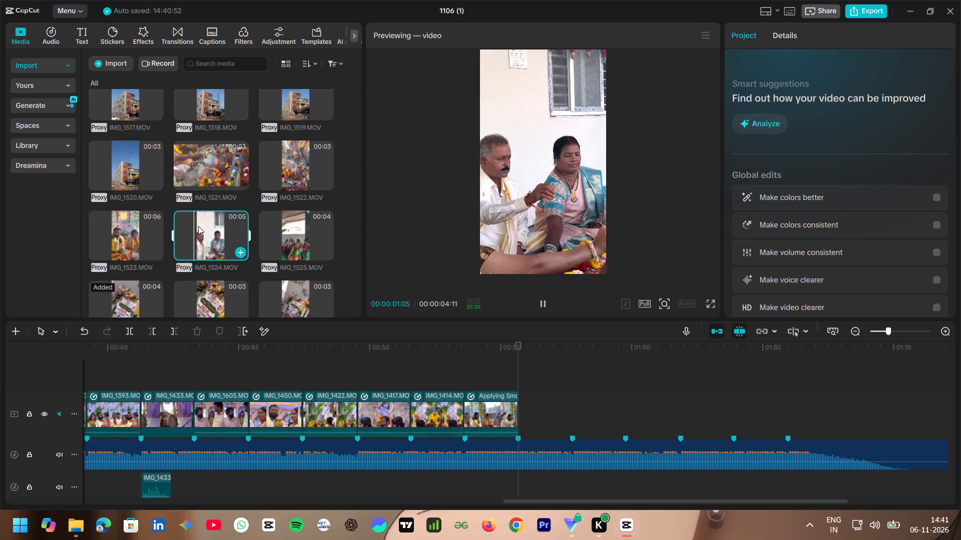
left_click(133, 239)
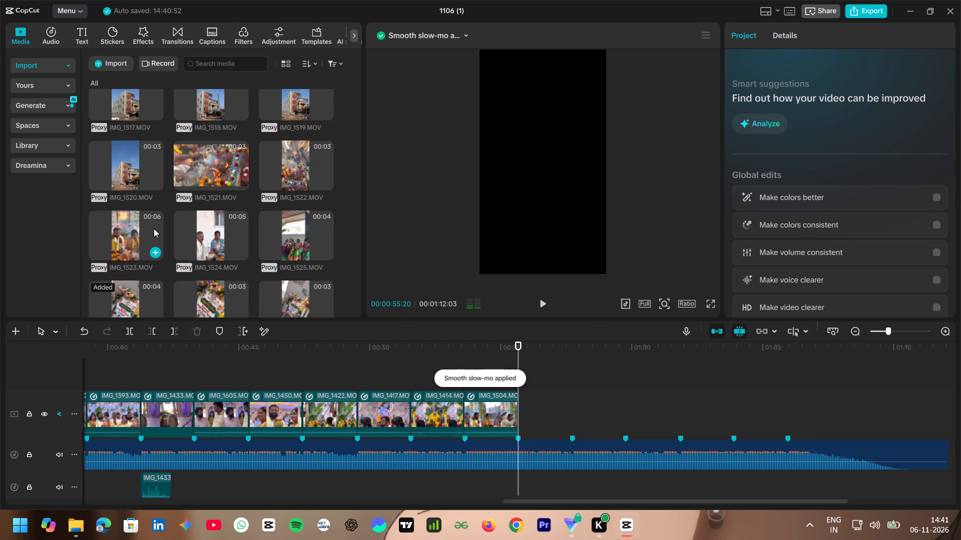
left_click(147, 226)
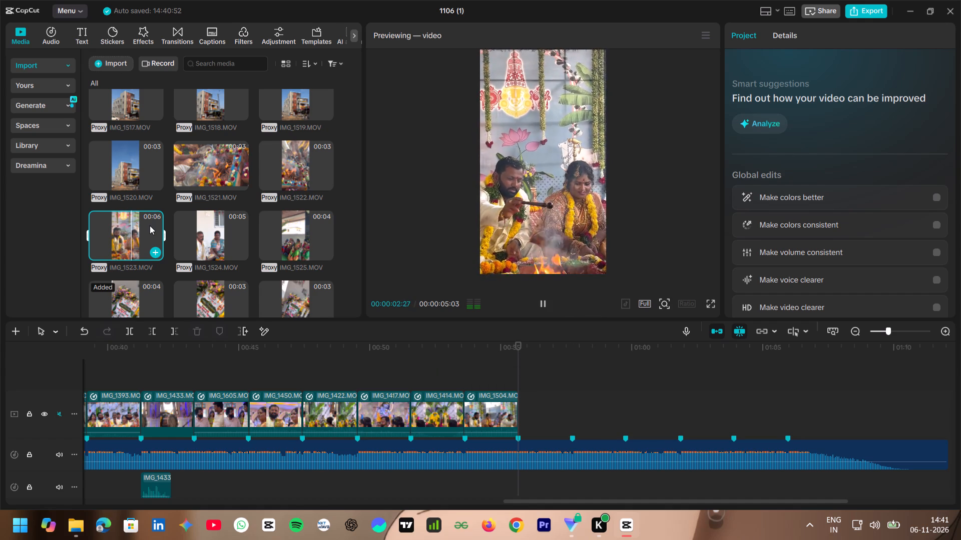
Play back the speed-ramped IMG_1504 on the timeline from its start to its end to review the slow-motion effect.
left_click(492, 403)
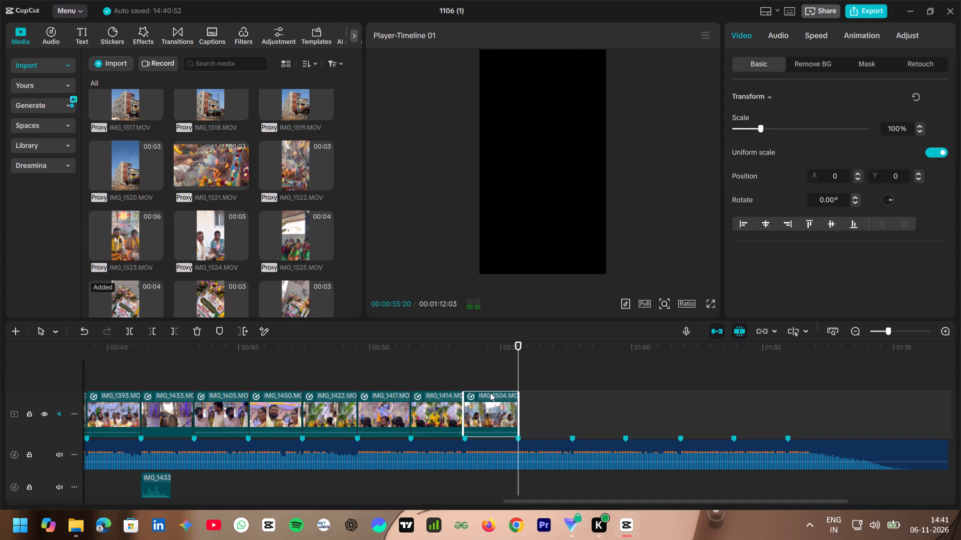
left_click(486, 370)
left_click(462, 365)
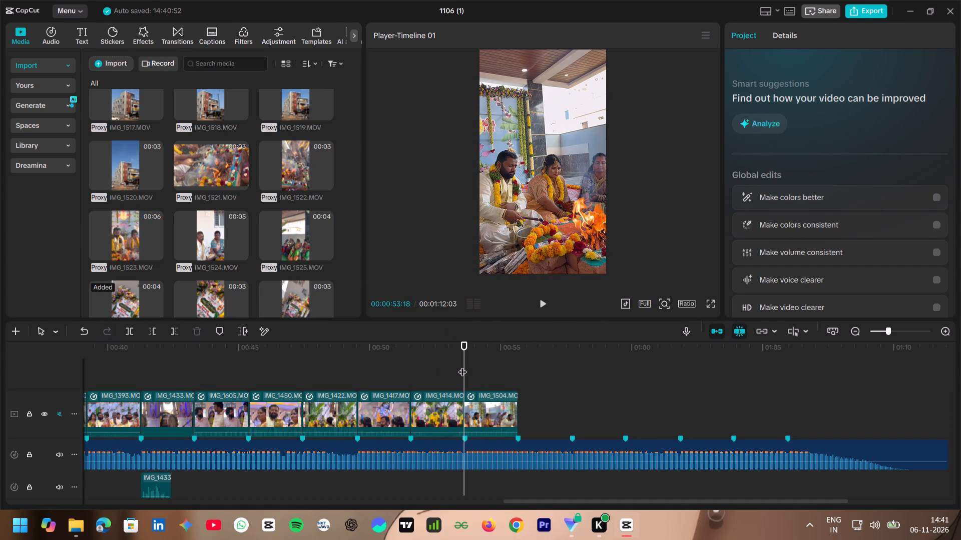
key("space")
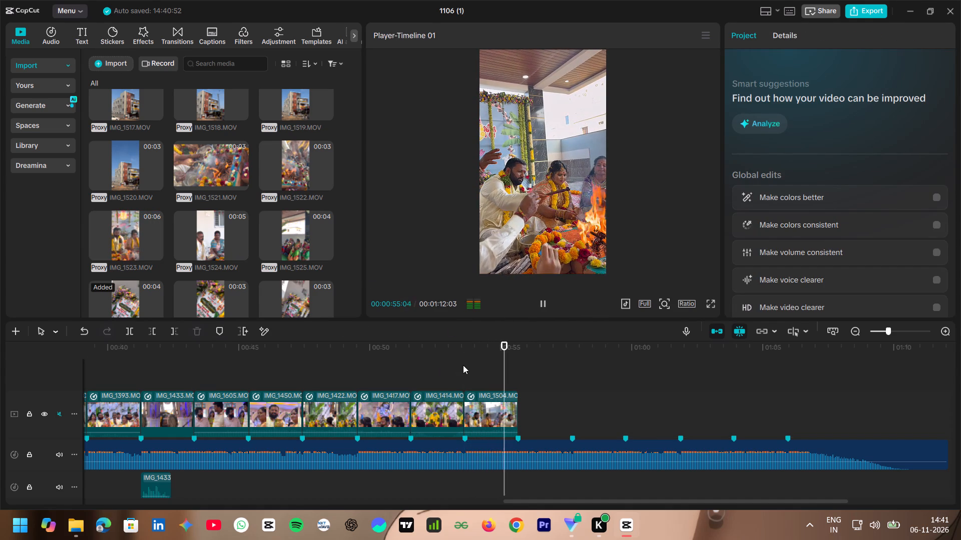
key("space")
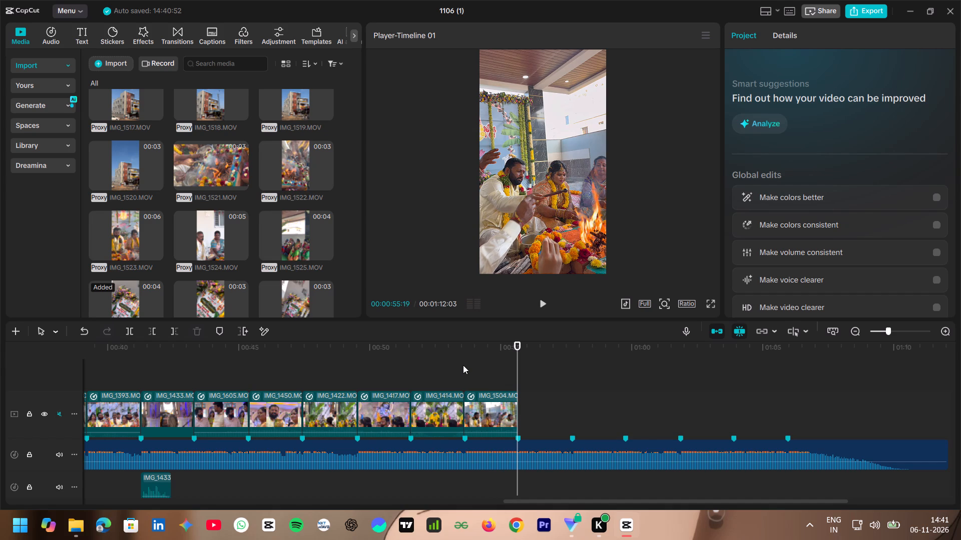
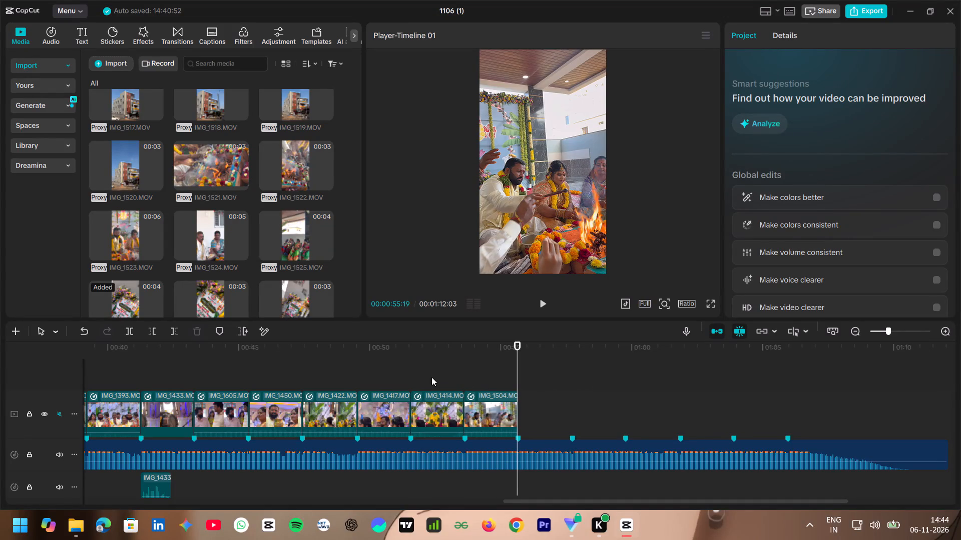
Play back the end of the timeline again to review the speed-ramped IMG_1504 clip.
left_click(431, 376)
key("space")
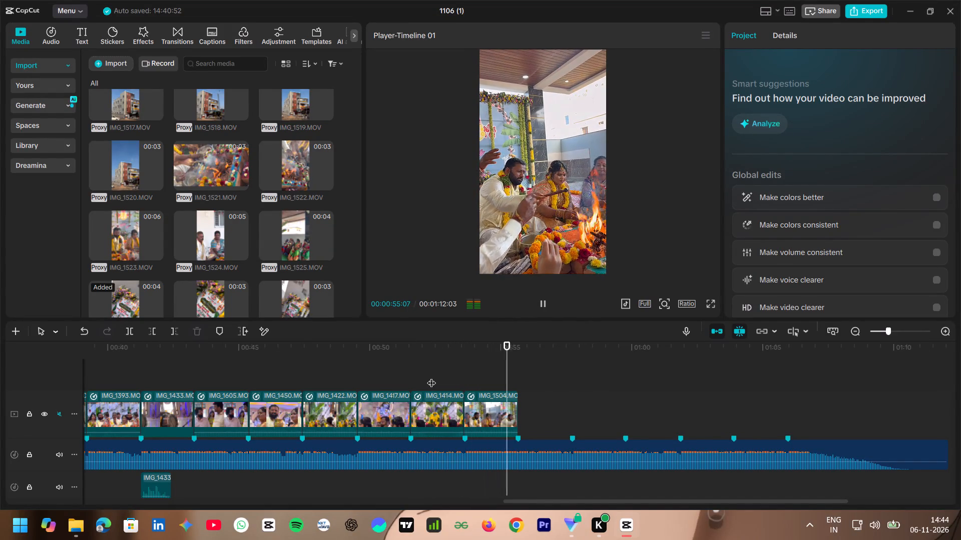
key("space")
left_click(466, 375)
key("space")
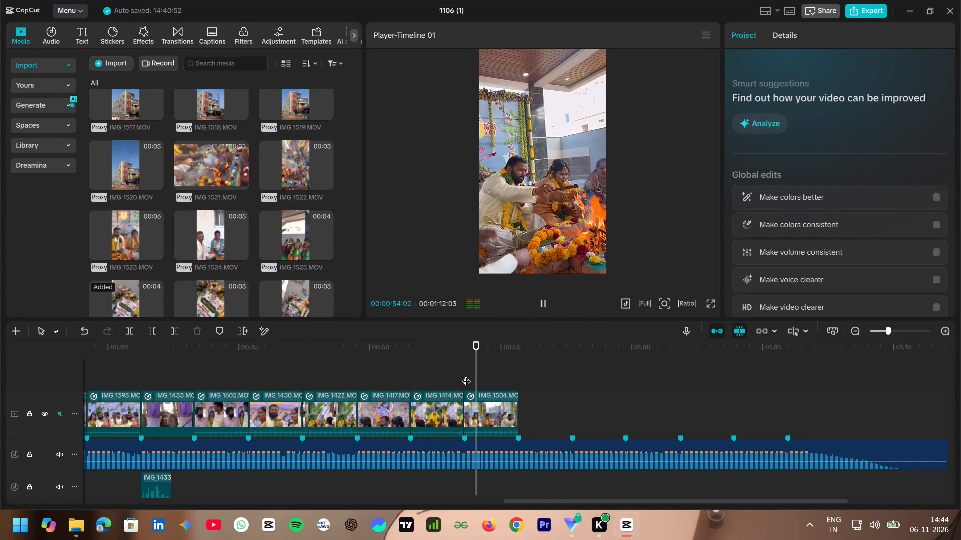
key("space")
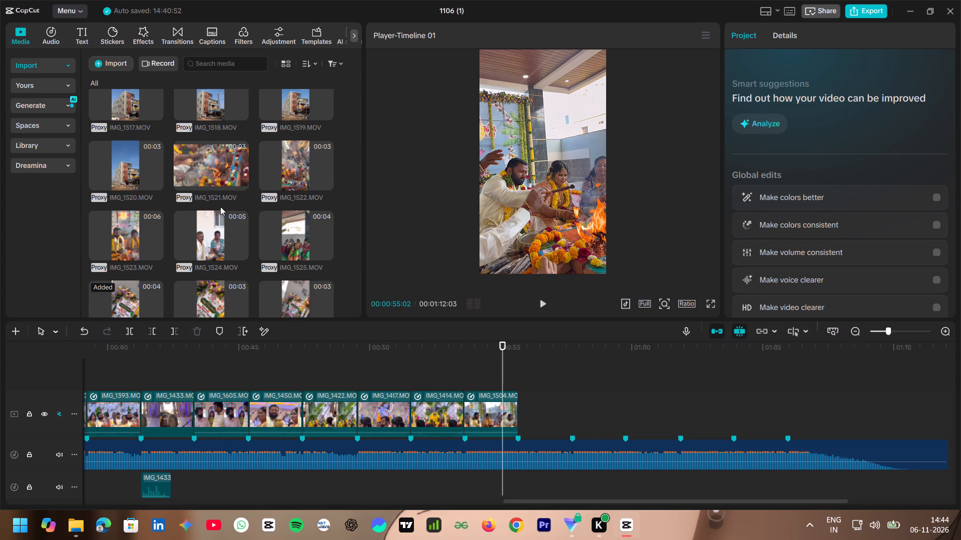
Replace IMG_1504 with IMG_1523, keeping the original video effect and using a later section where the couple makes the fire offering.
left_click(126, 244)
left_click_drag(130, 239, 266, 292)
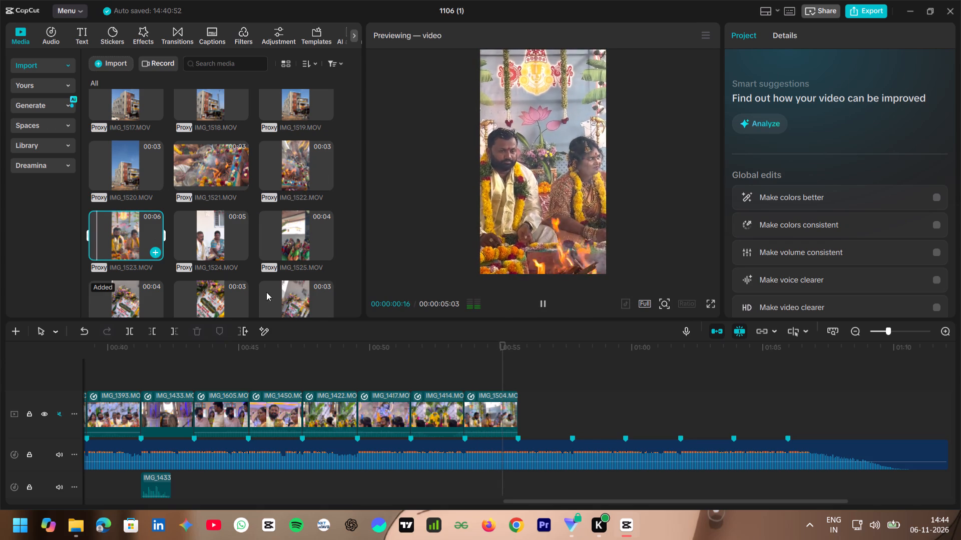
left_click_drag(266, 292, 480, 406)
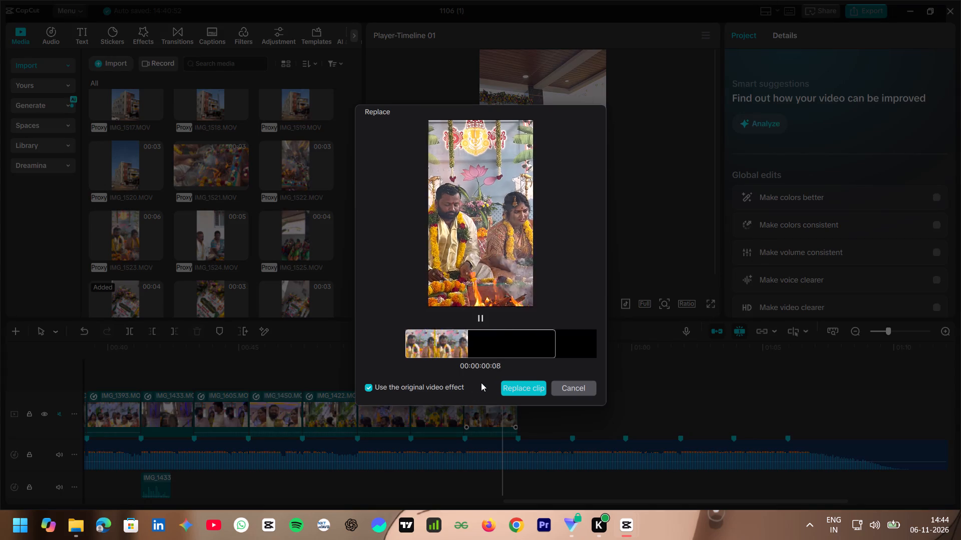
left_click_drag(515, 344, 210, 370)
left_click_drag(492, 349, 549, 350)
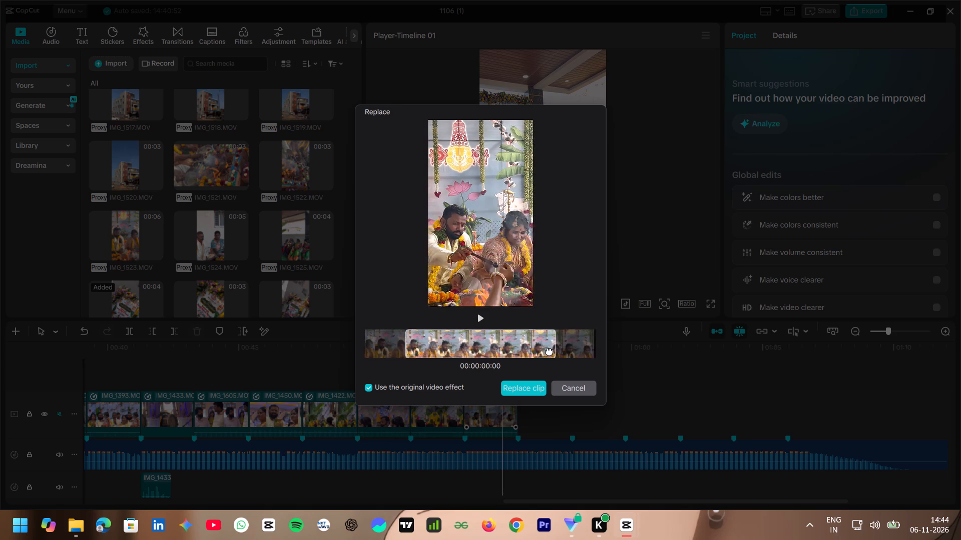
left_click_drag(549, 350, 552, 350)
left_click_drag(544, 344, 544, 344)
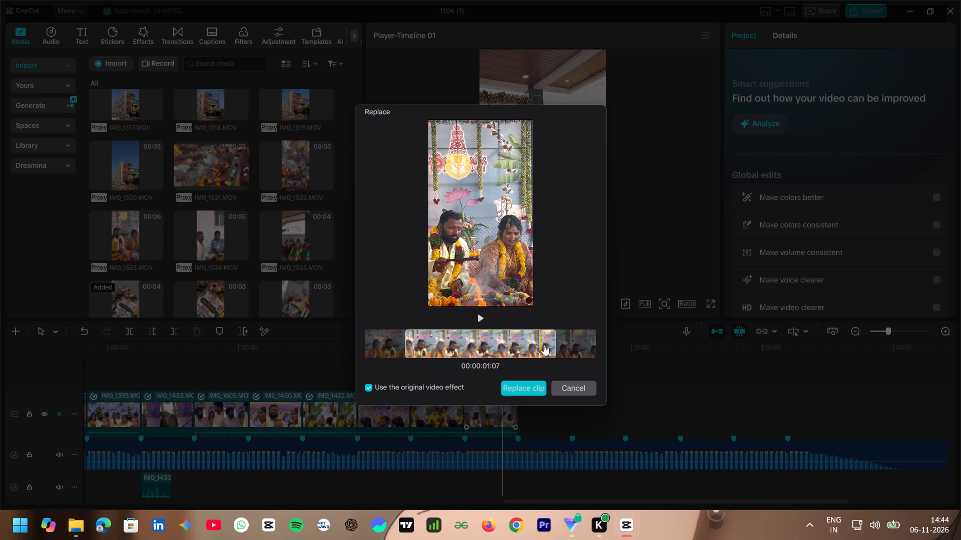
left_click_drag(544, 344, 558, 347)
left_click_drag(519, 353, 539, 354)
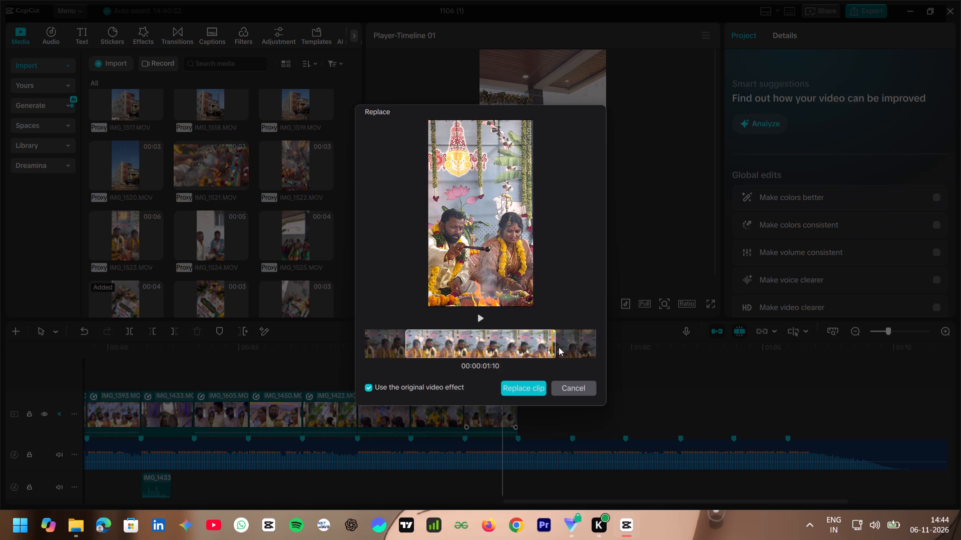
left_click_drag(534, 344, 548, 347)
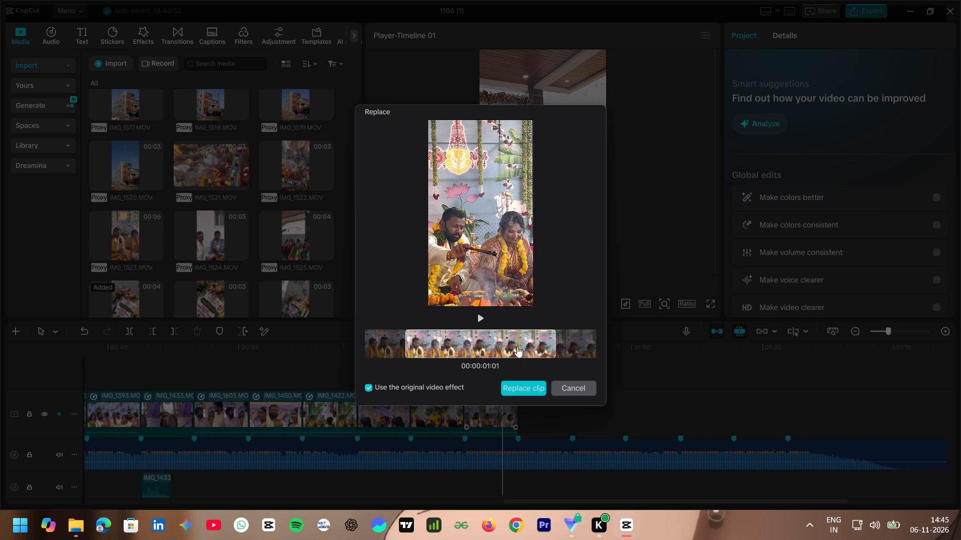
left_click_drag(529, 346, 493, 350)
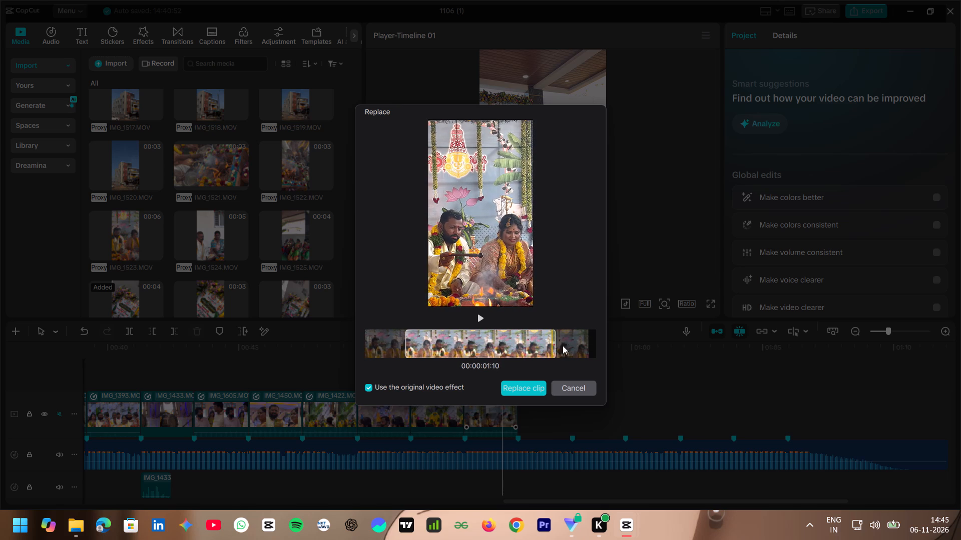
left_click_drag(542, 346, 550, 348)
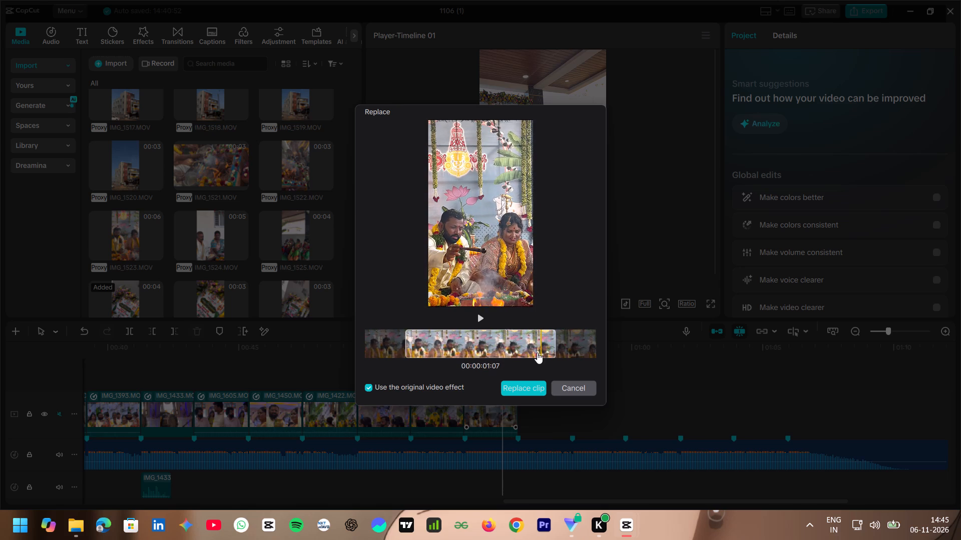
left_click_drag(531, 348, 537, 349)
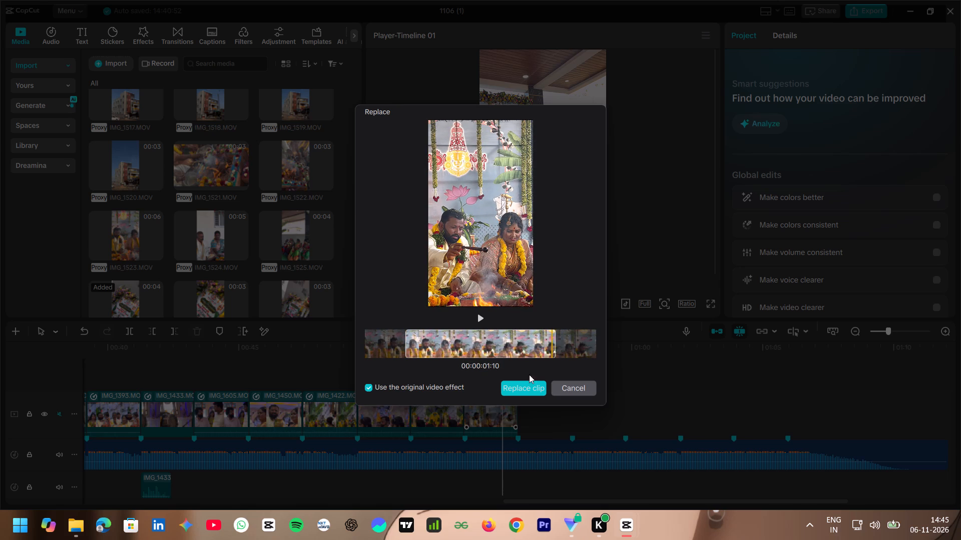
left_click(520, 387)
left_click(449, 301)
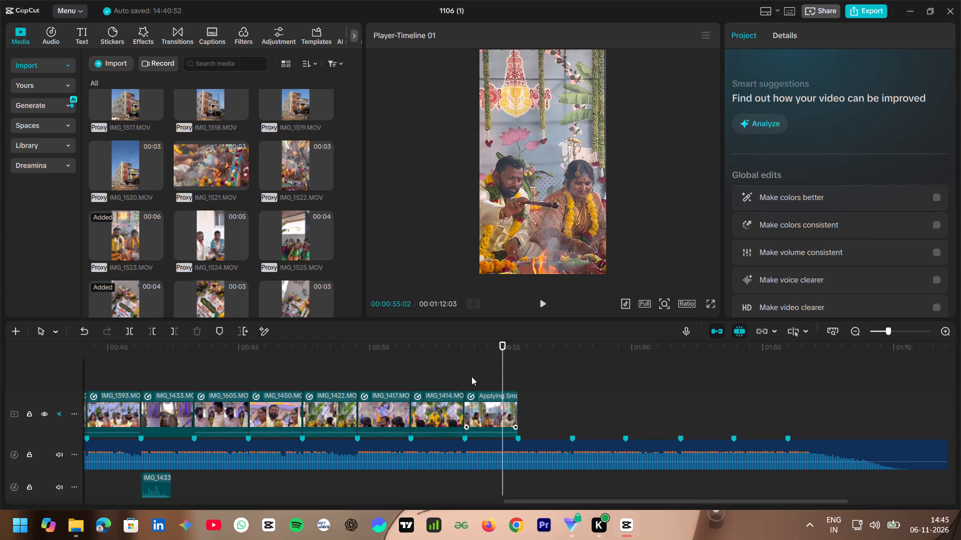
Play back the replaced clip IMG_1523 on the timeline.
left_click(478, 367)
key("space")
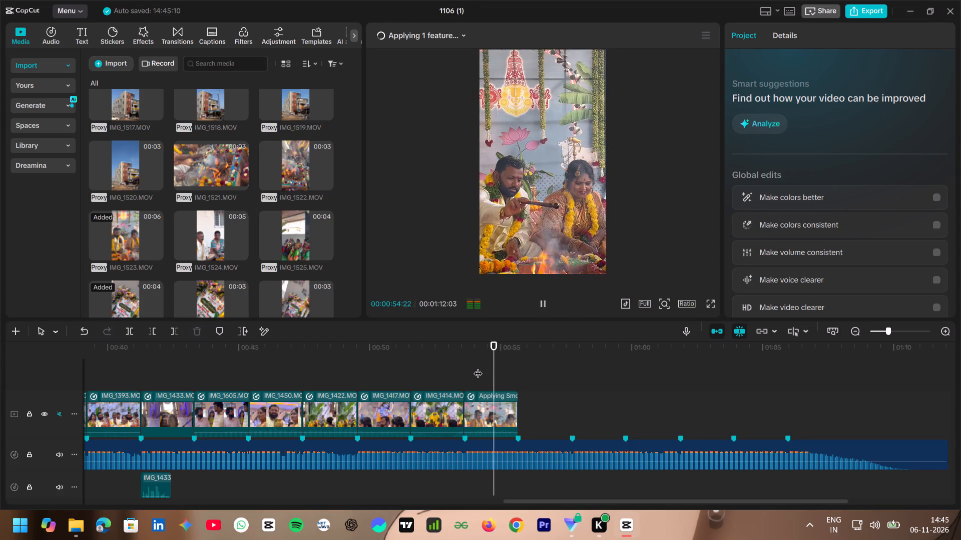
key("space")
Park the playhead at the end of IMG_1523 and preview library clips IMG_1524, IMG_1508 and IMG_1507 as candidates to follow it.
left_click(509, 365)
left_click_drag(509, 365, 514, 370)
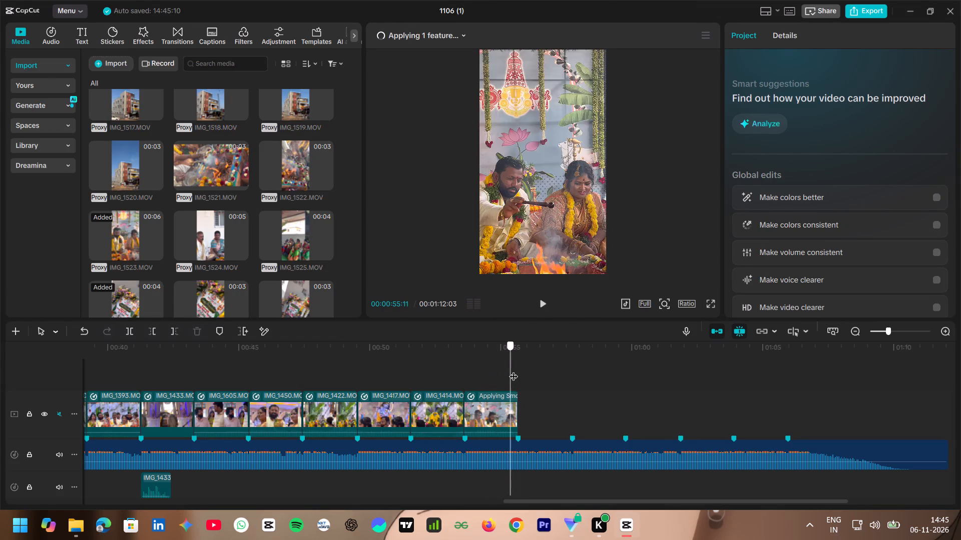
left_click_drag(514, 370, 517, 374)
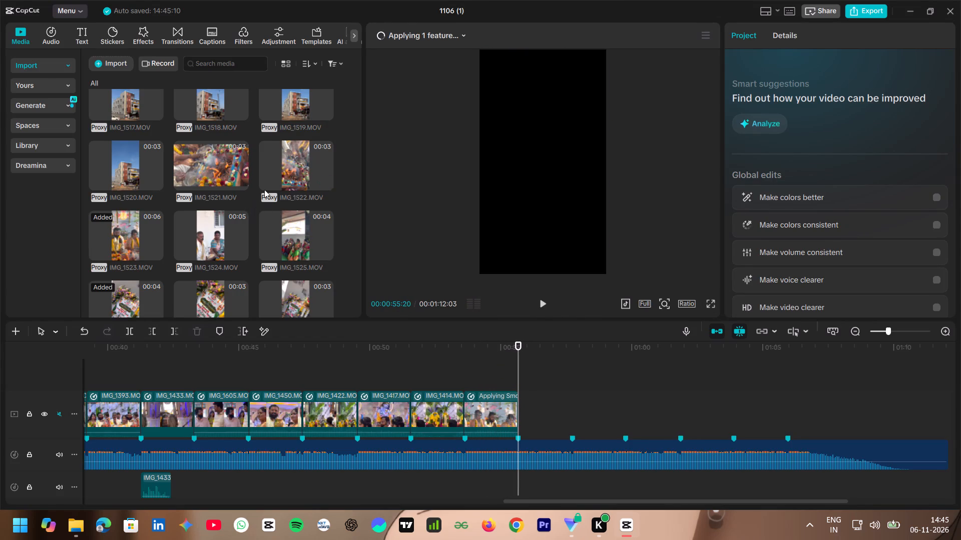
scroll(206, 193, "down", 1)
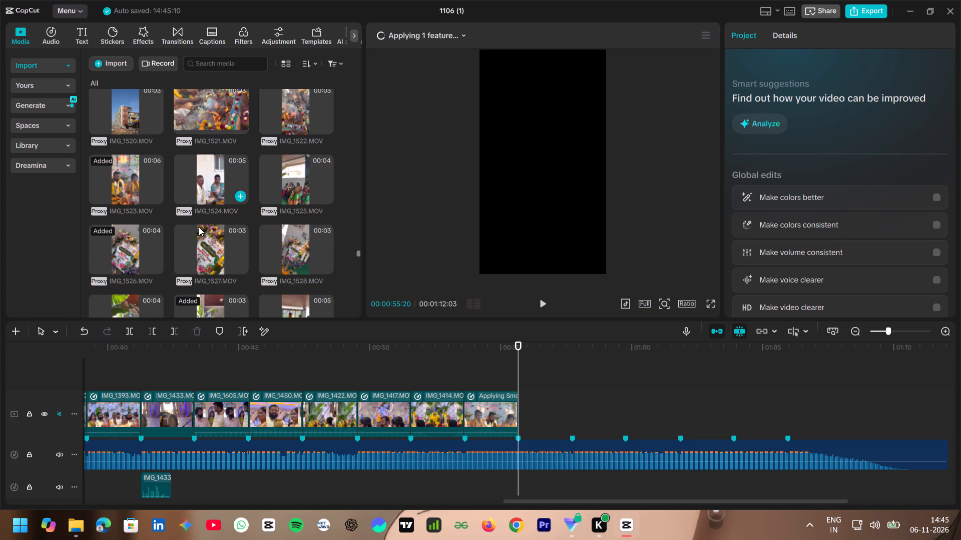
scroll(199, 227, "down", 1)
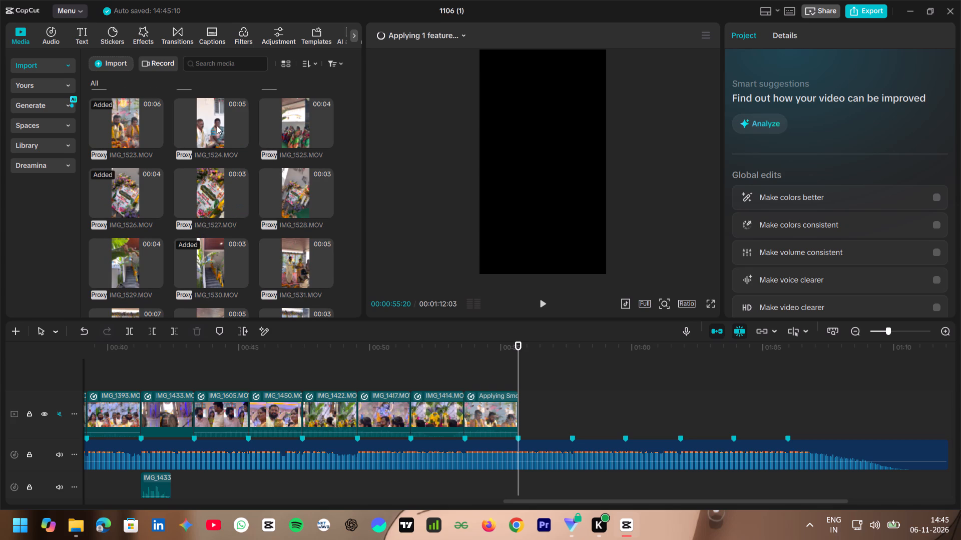
left_click(217, 123)
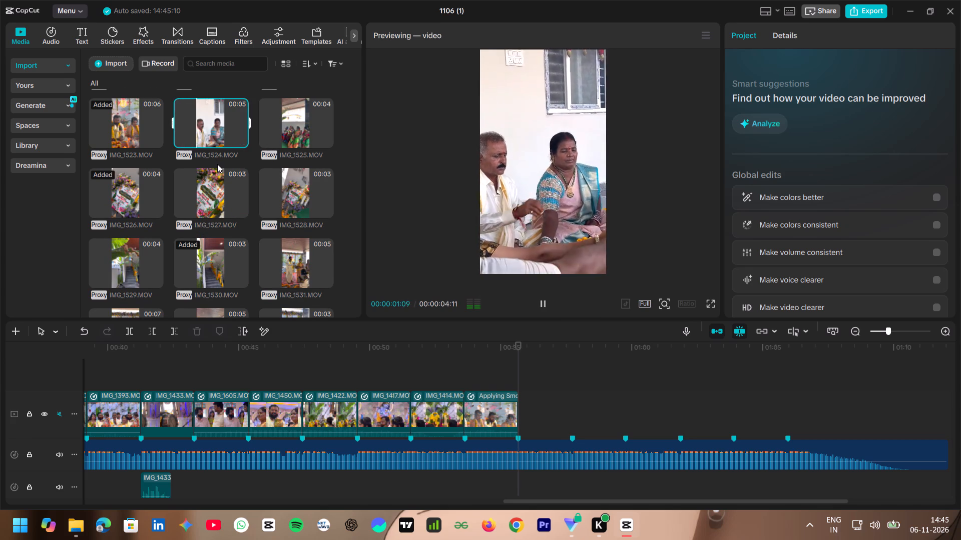
scroll(217, 171, "up", 1)
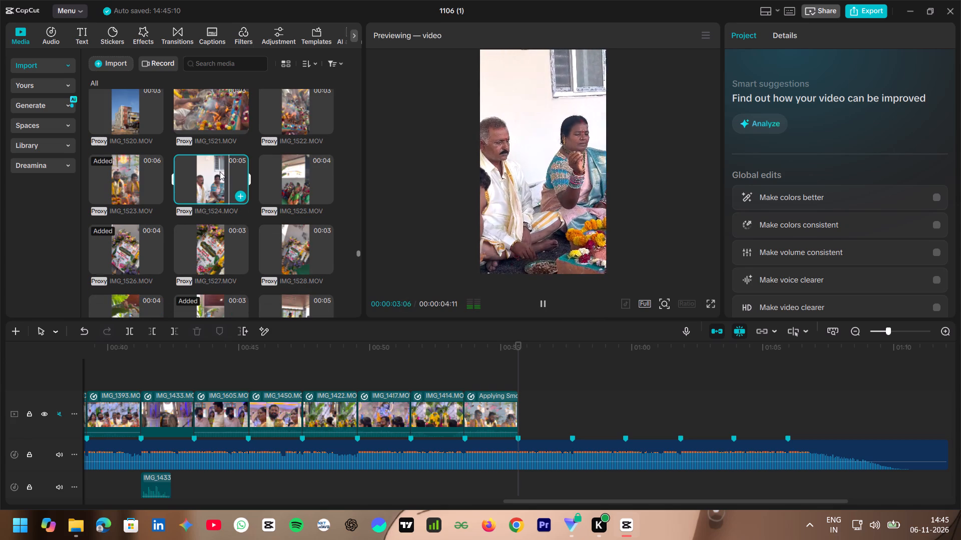
scroll(211, 187, "up", 5)
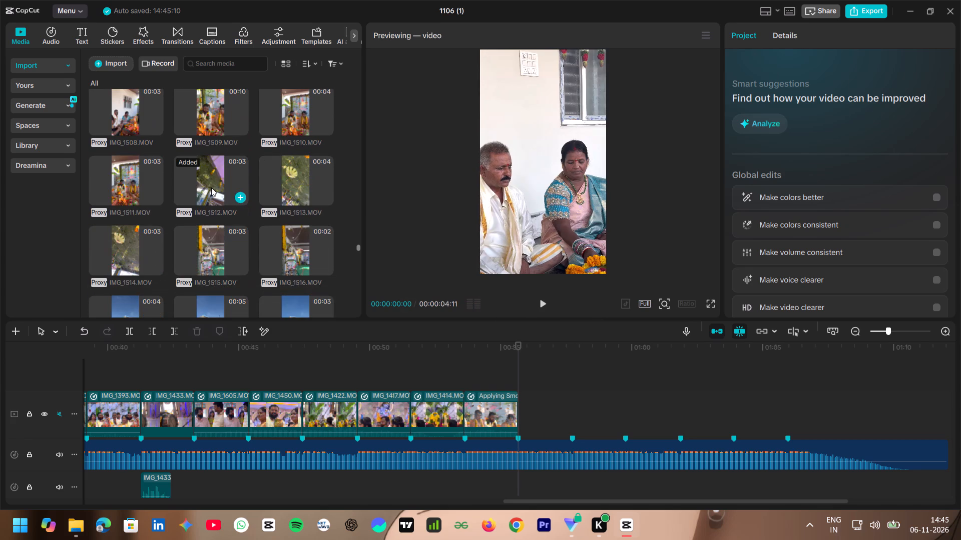
scroll(212, 187, "up", 1)
left_click(133, 168)
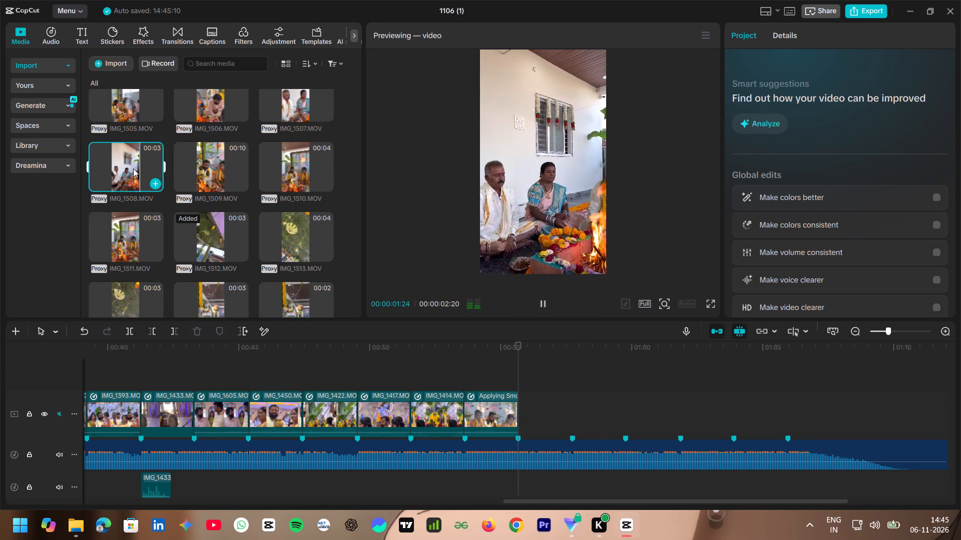
left_click(302, 101)
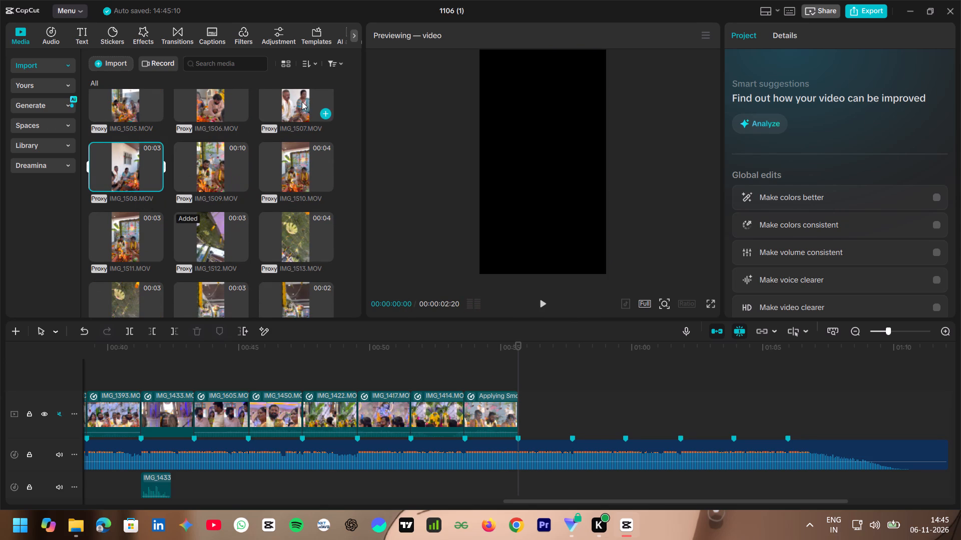
Add IMG_1508 to the main track directly after IMG_1523.
left_click(144, 157)
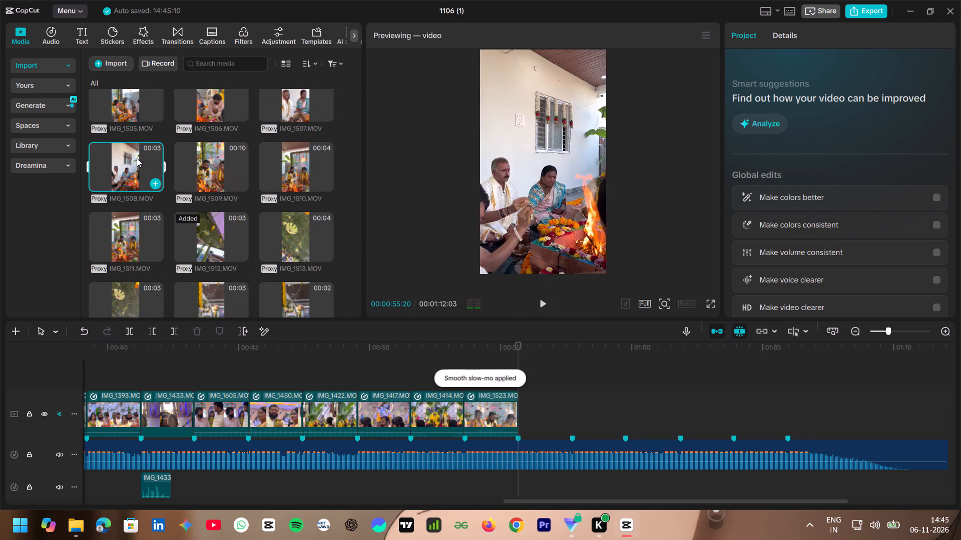
left_click_drag(137, 158, 537, 417)
Find where the offering gesture starts in IMG_1508 and trim away everything before 00:00:56:13.
left_click(525, 362)
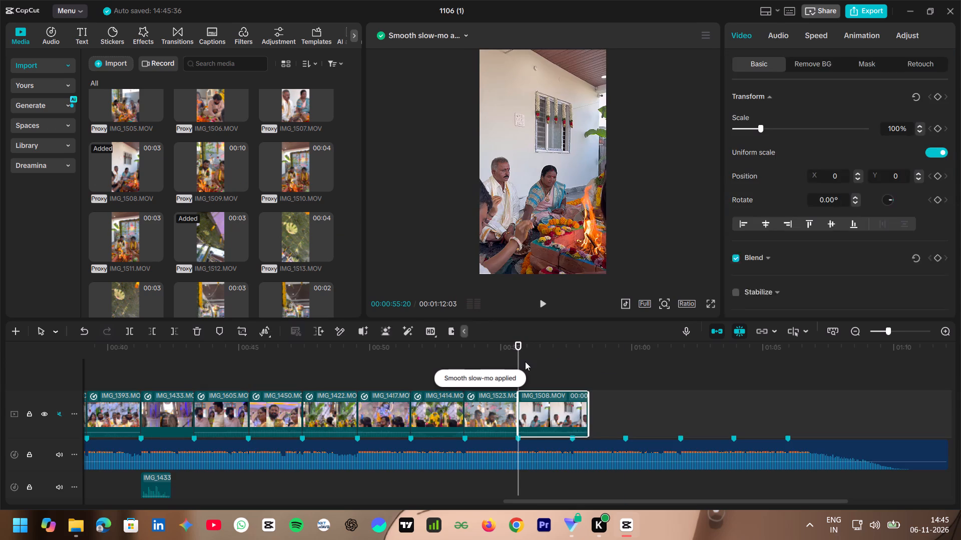
left_click_drag(525, 361, 536, 378)
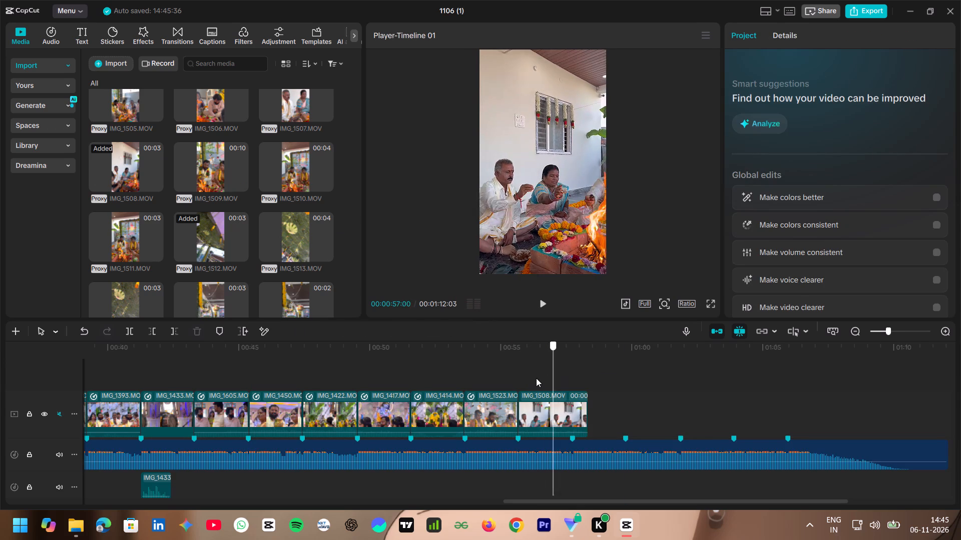
left_click_drag(536, 378, 539, 387)
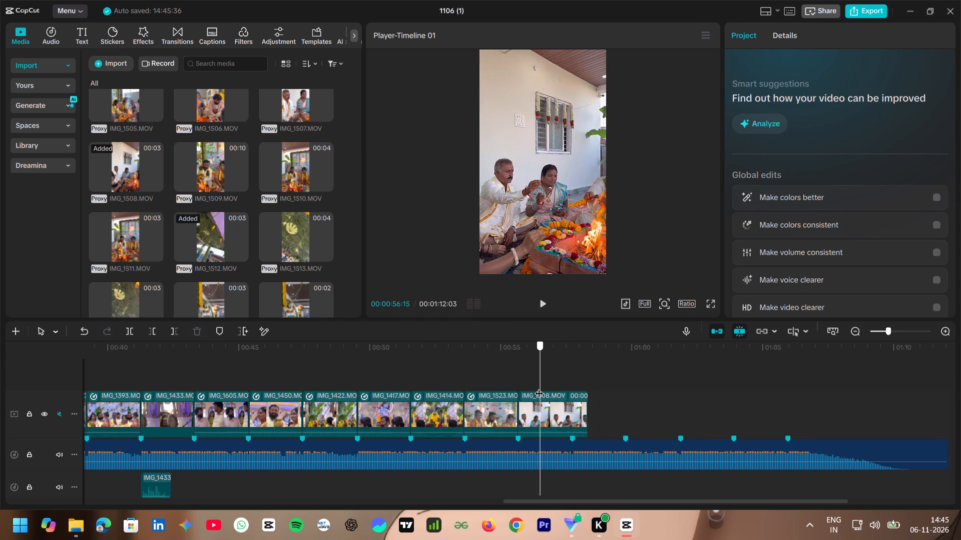
left_click_drag(539, 387, 538, 388)
left_click_drag(538, 388, 529, 393)
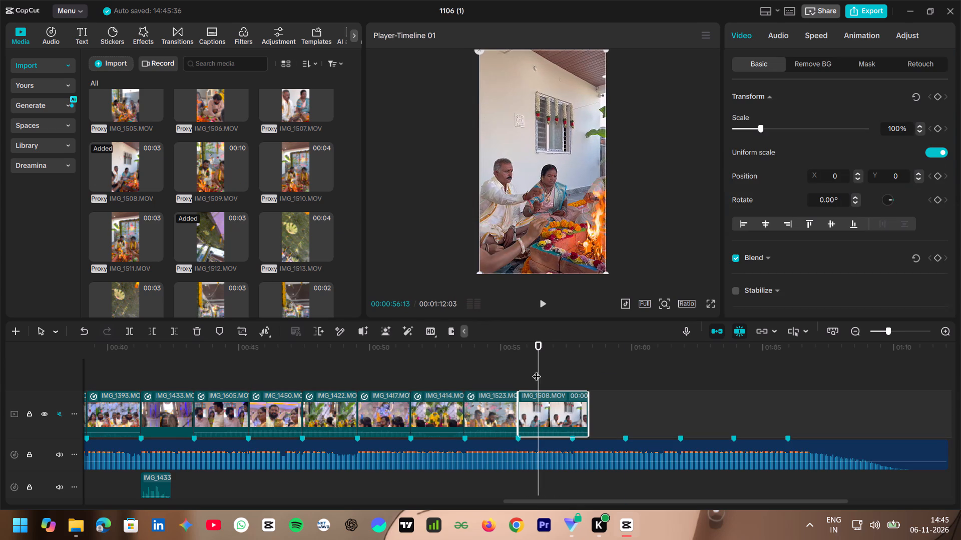
left_click(537, 370)
key("q")
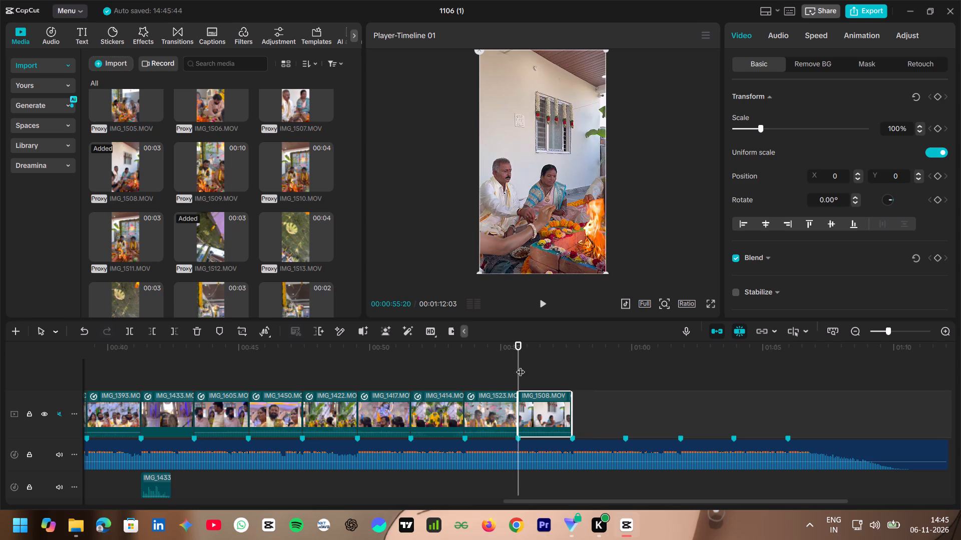
Trim the end of IMG_1508 at 00:00:56:14, keeping only the short offering gesture.
left_click_drag(521, 365, 530, 375)
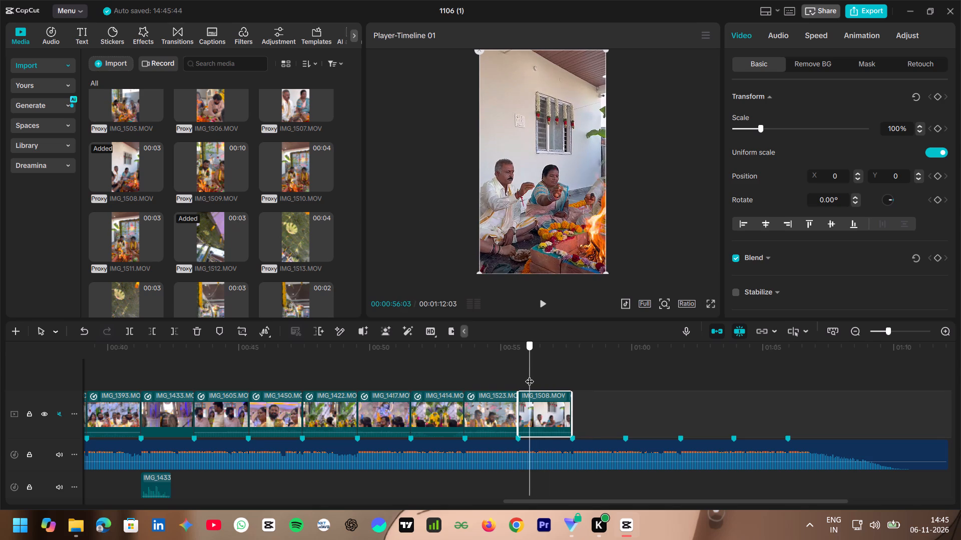
left_click_drag(530, 375, 537, 378)
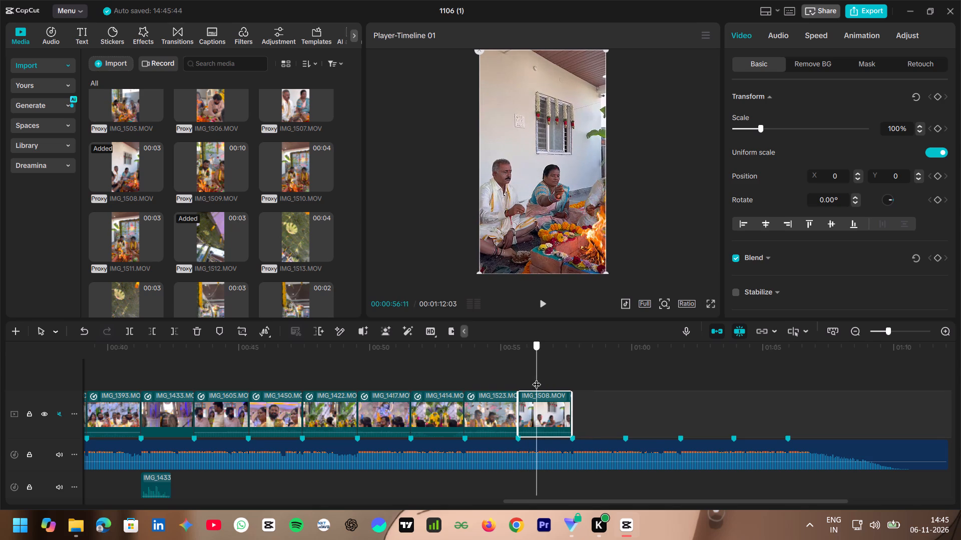
left_click_drag(537, 378, 539, 379)
key("w")
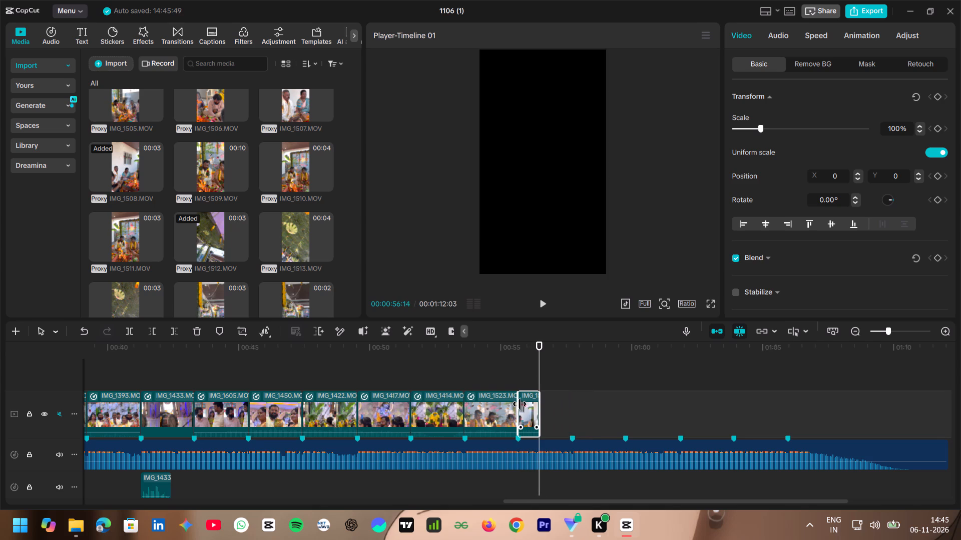
Extend the start of IMG_1508 to restore a little earlier footage, and scrub through the result back to 00:00:56:14.
left_click_drag(519, 404, 509, 411)
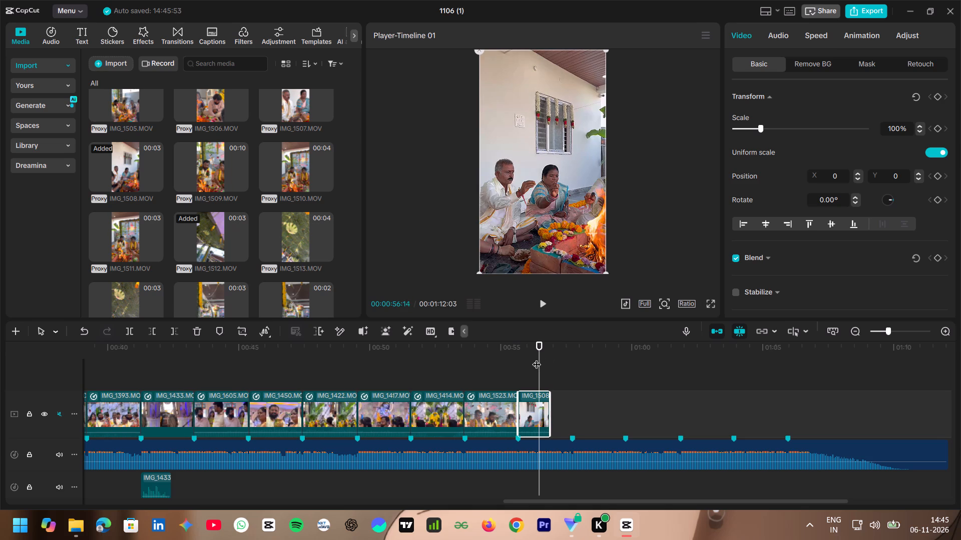
left_click_drag(537, 358, 545, 369)
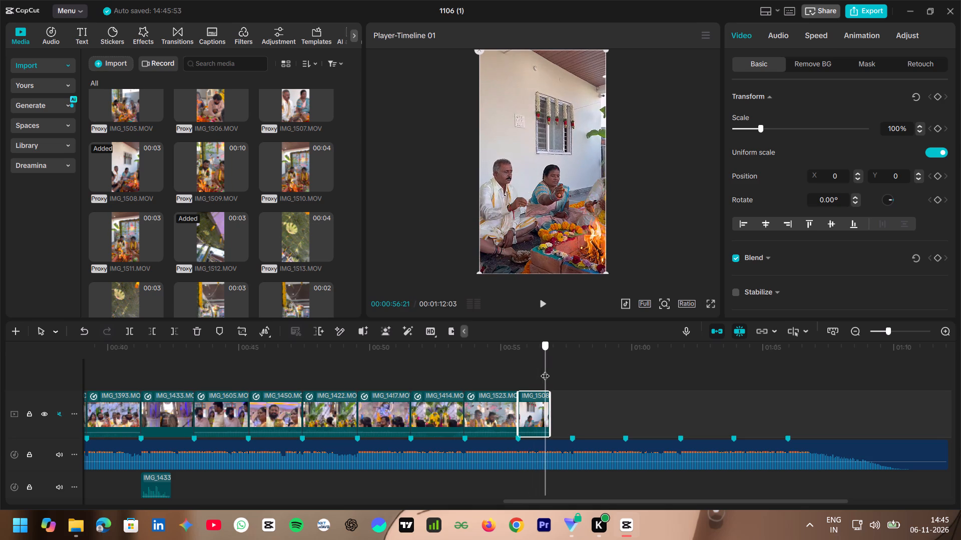
left_click_drag(545, 369, 539, 376)
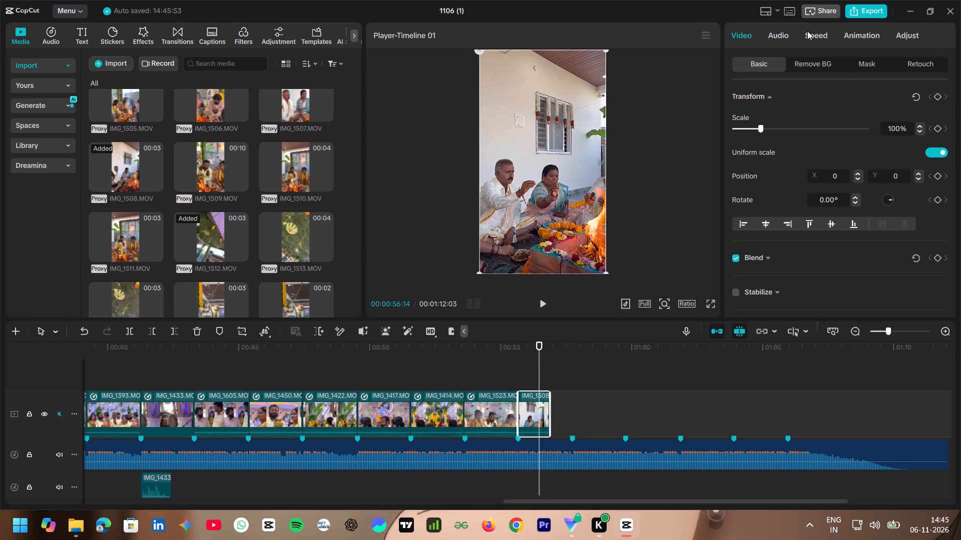
Apply a custom speed curve to IMG_1508, removing its three middle points and ramping from 1x down to 0.1x at the end.
left_click(806, 36)
left_click(808, 104)
scroll(848, 231, "down", 4)
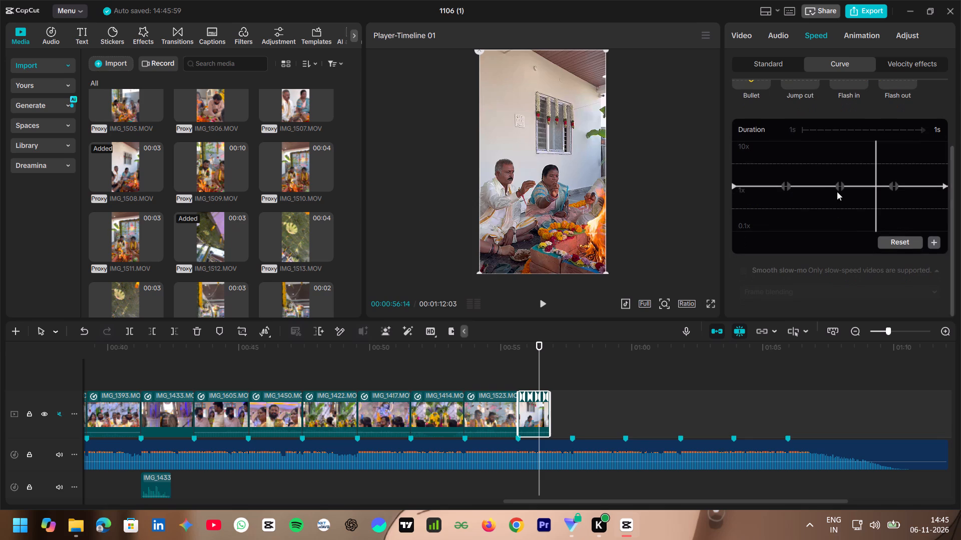
left_click(837, 191)
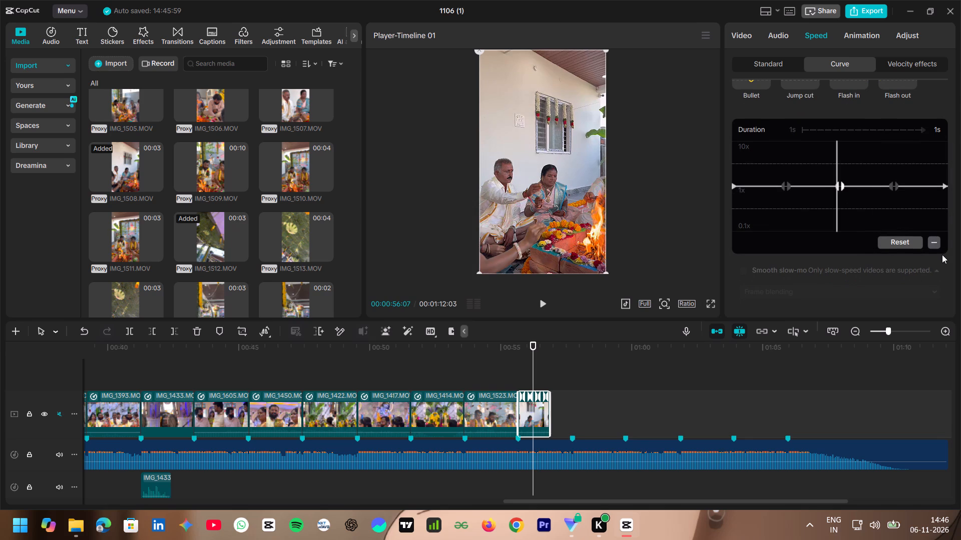
left_click(935, 243)
left_click(892, 192)
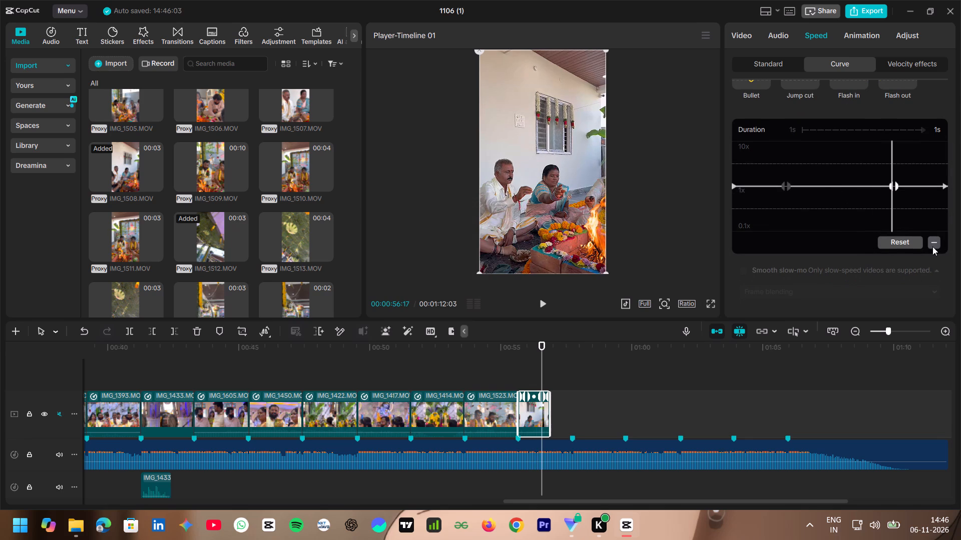
left_click(935, 243)
left_click_drag(944, 183, 929, 307)
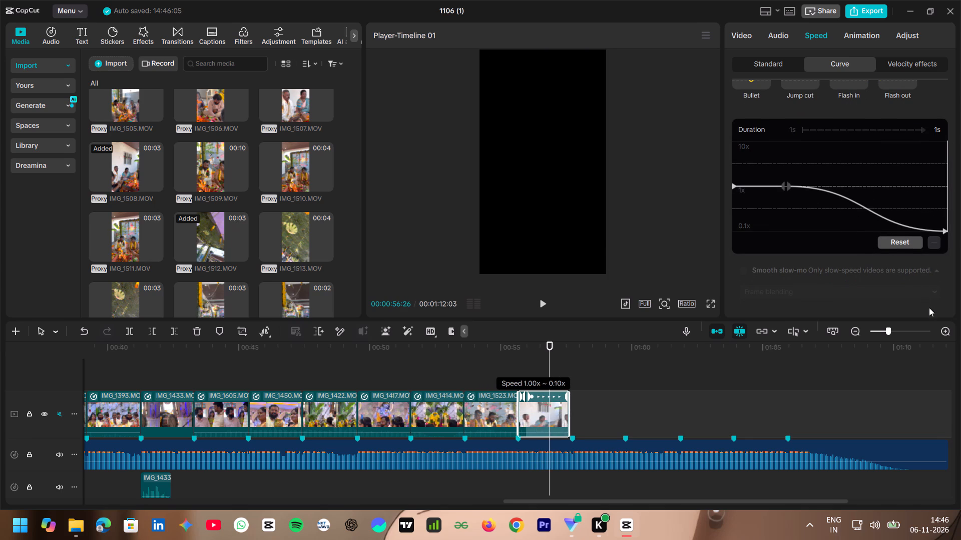
left_click_drag(929, 307, 930, 309)
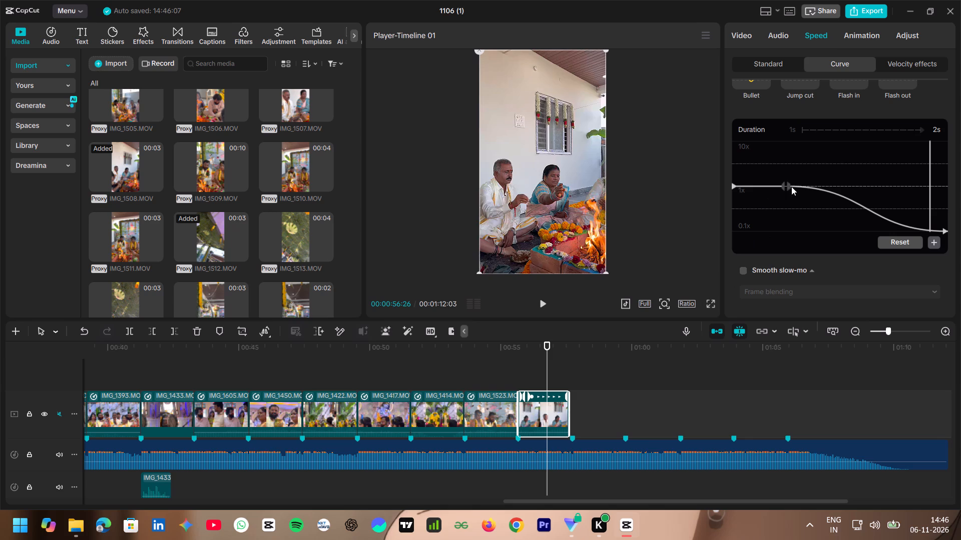
left_click(788, 191)
left_click(934, 241)
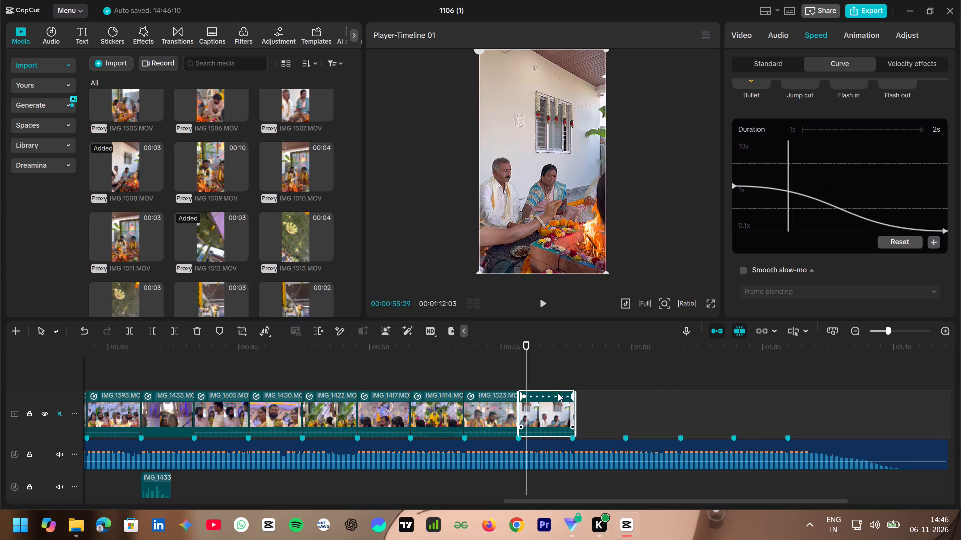
Trim the end of the slowed IMG_1508 clip to line up with the next beat marker on the music track.
left_click_drag(575, 403, 570, 410)
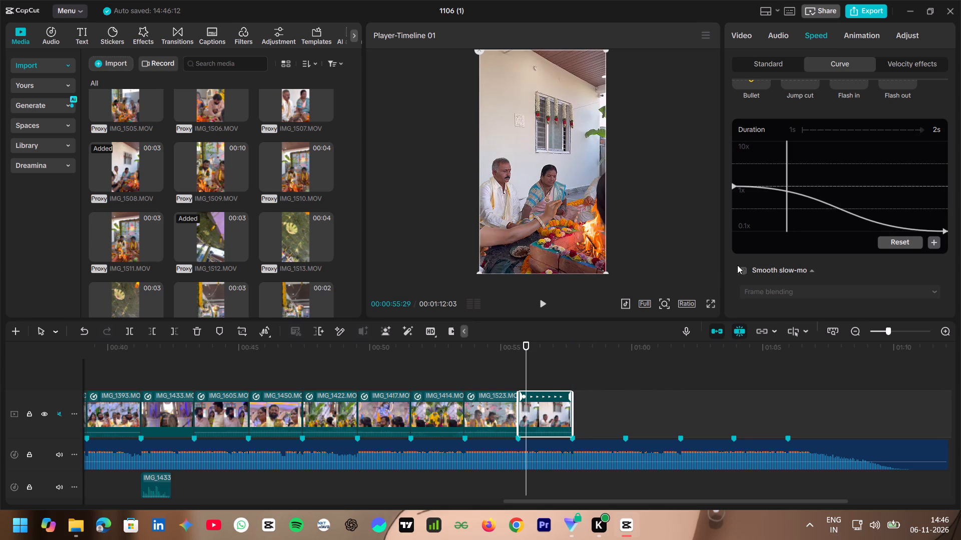
Enable smooth slow-mo on IMG_1508 using the Optical flow method.
left_click(741, 269)
left_click(764, 297)
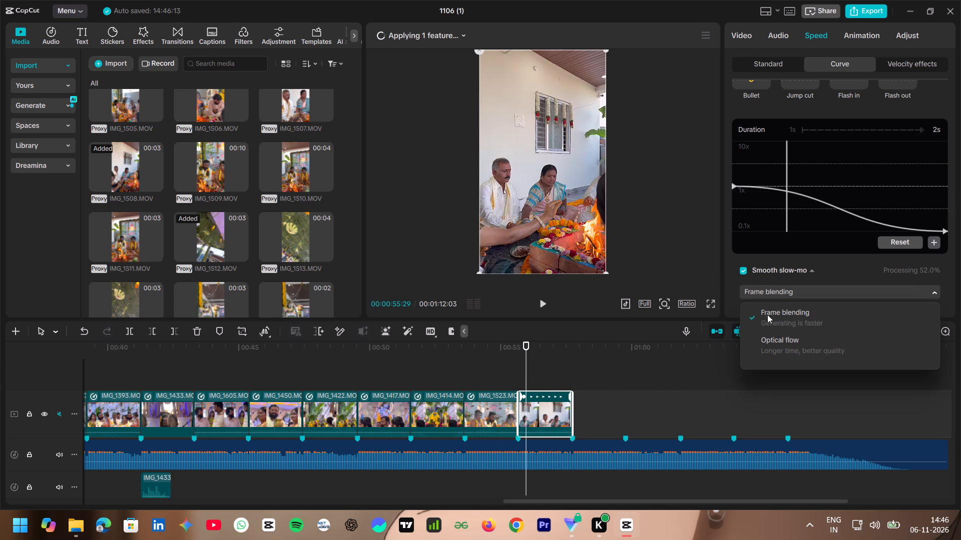
left_click(770, 338)
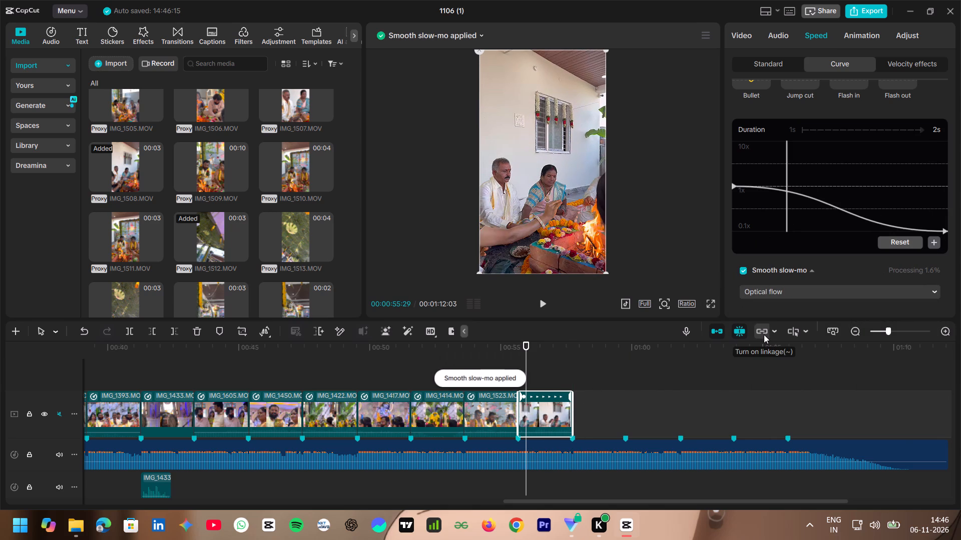
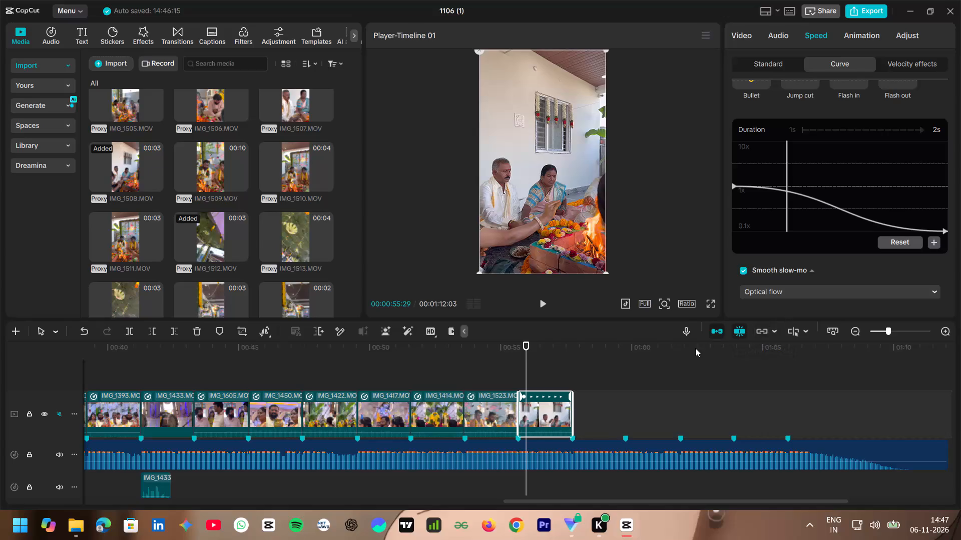
Play back the slowed IMG_1508 clip to check it, and park the playhead at its end at 00:00:57:22.
left_click(560, 355)
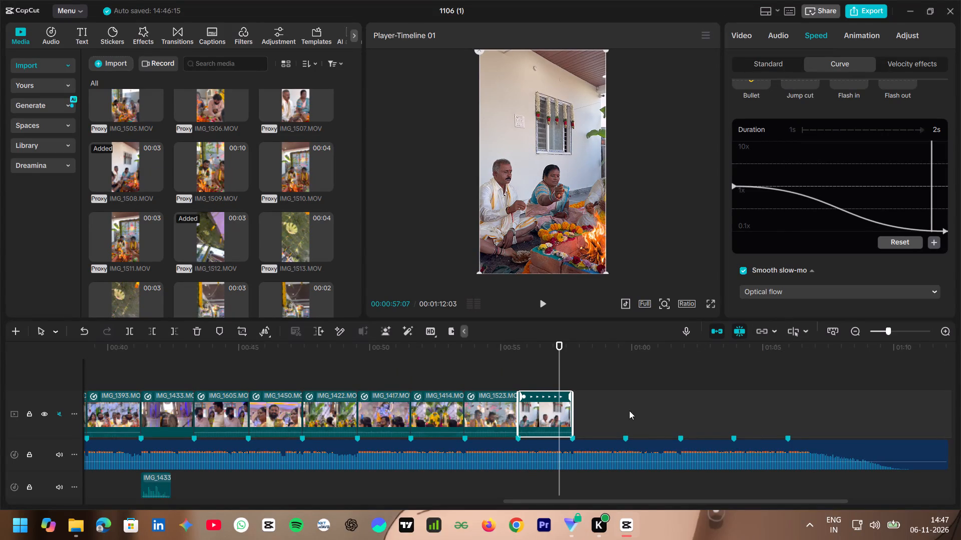
left_click(602, 388)
left_click(526, 369)
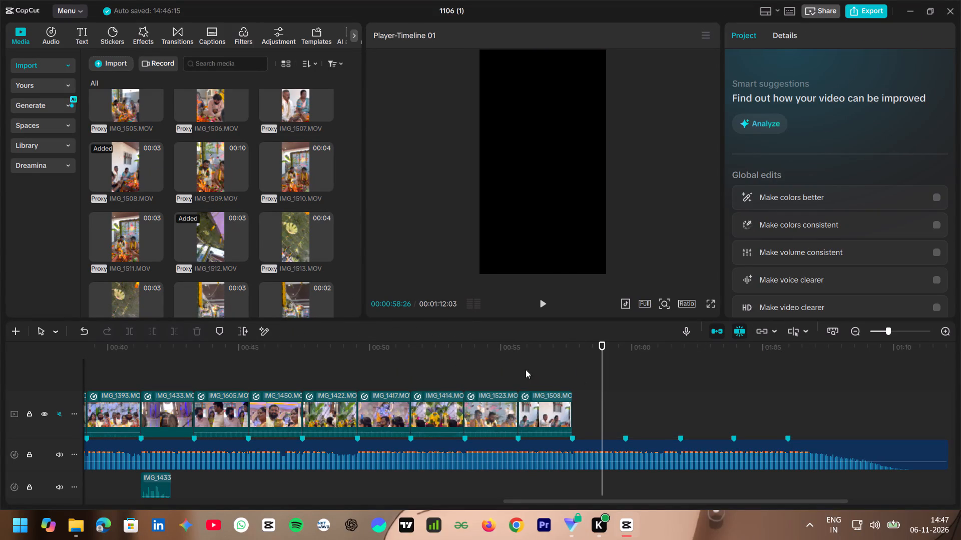
key("space")
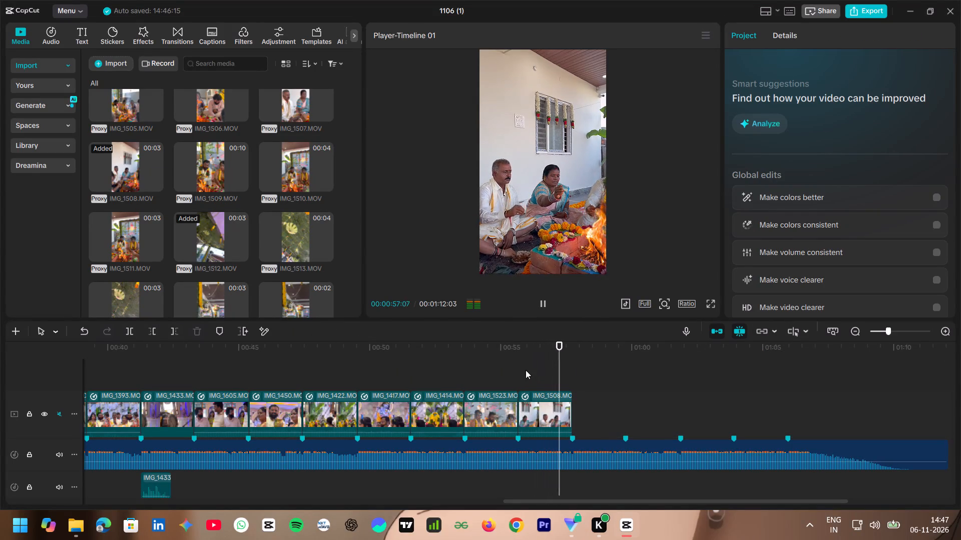
key("space")
left_click(565, 373)
left_click_drag(565, 373, 578, 379)
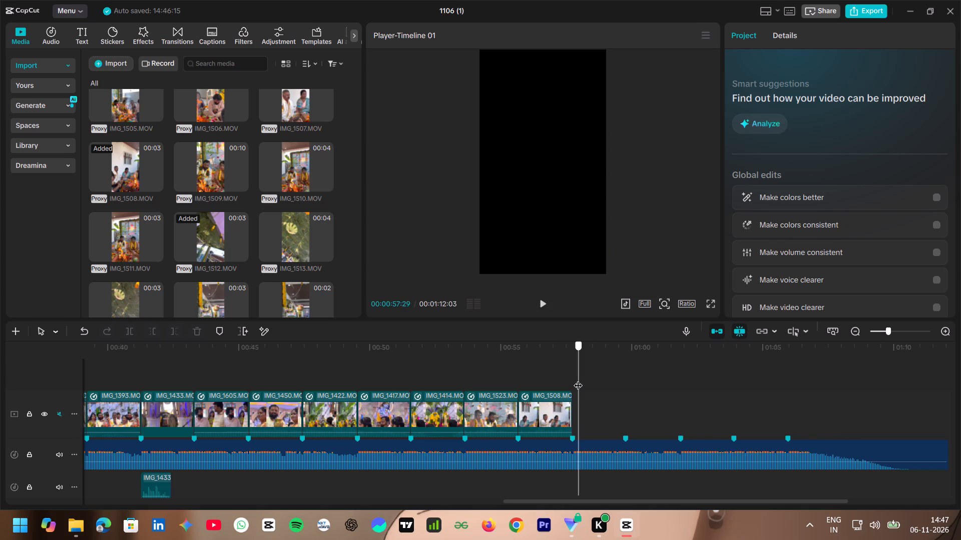
left_click_drag(578, 379, 574, 375)
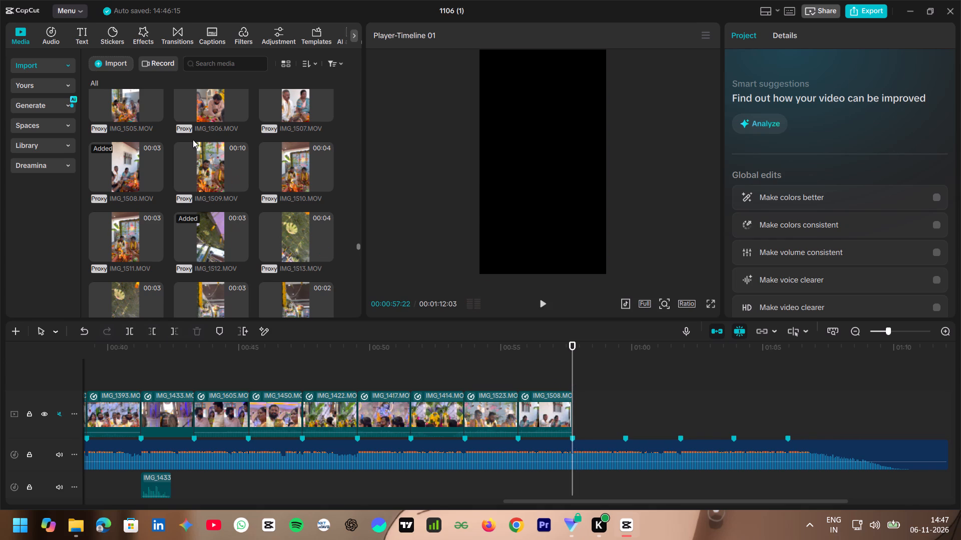
Browse the media library for the next ceremony shot, previewing IMG_1534, IMG_1536, IMG_1535, IMG_1532, IMG_1542 and IMG_1539.
scroll(193, 139, "down", 7)
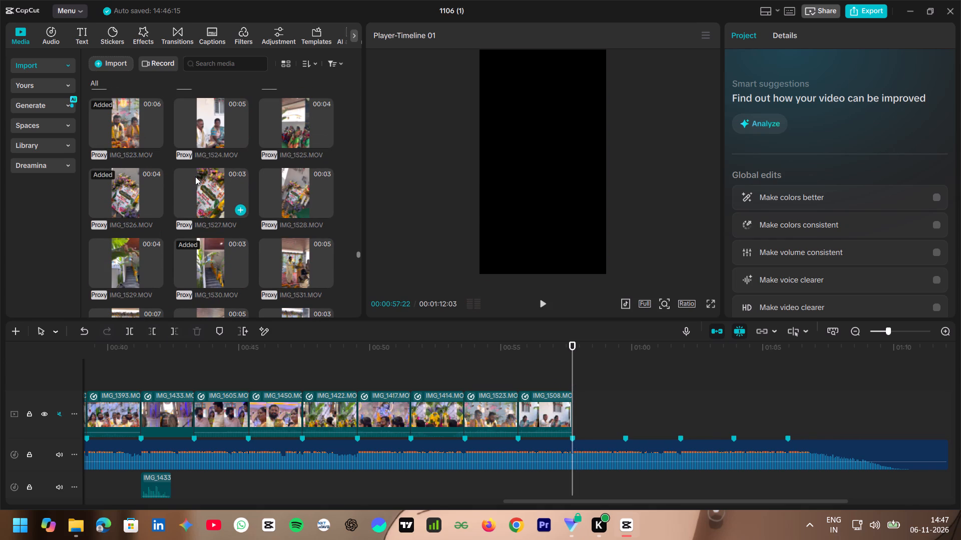
scroll(195, 175, "down", 4)
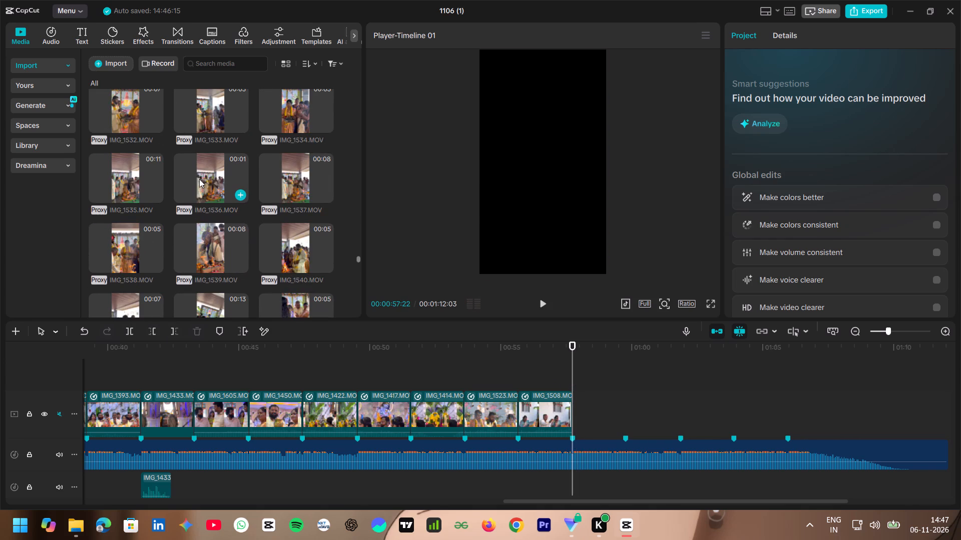
scroll(199, 179, "up", 2)
scroll(199, 179, "down", 1)
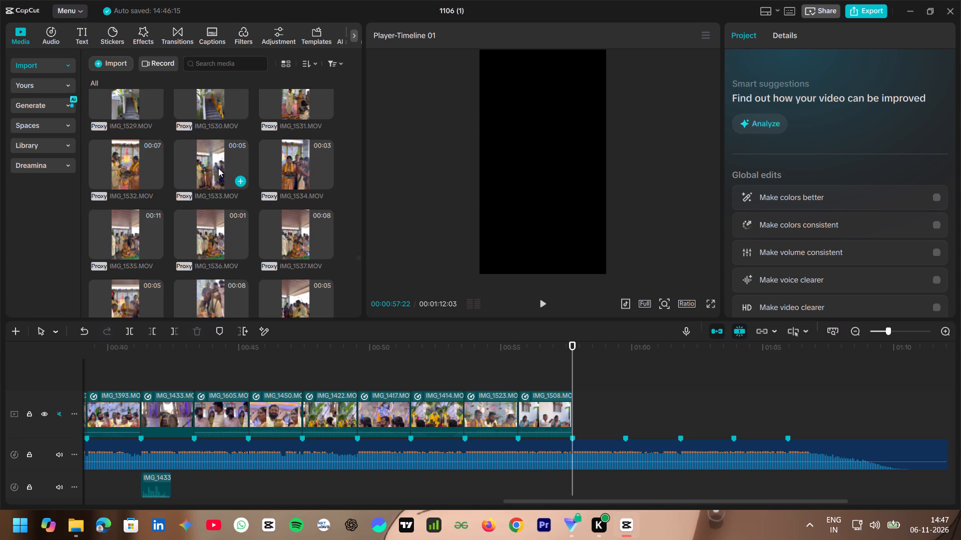
left_click(286, 164)
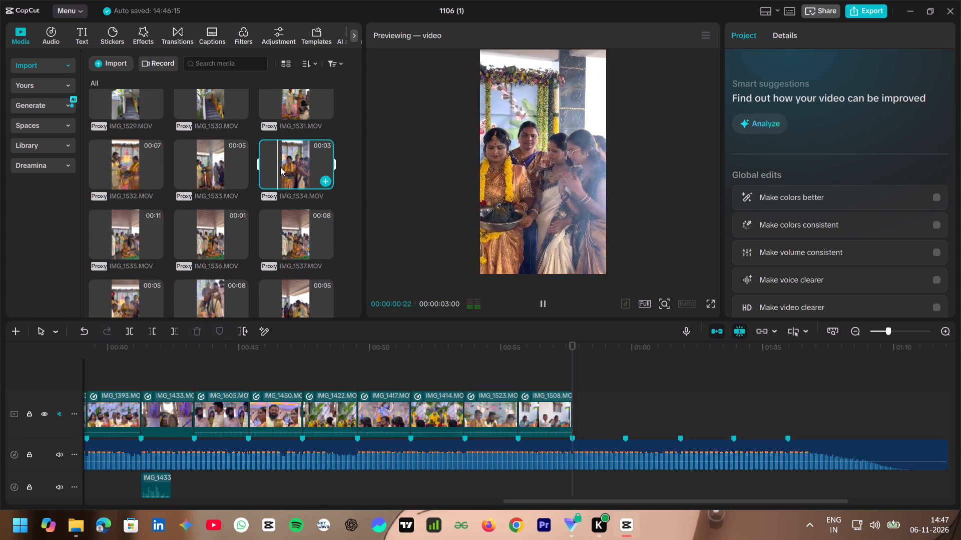
left_click(205, 245)
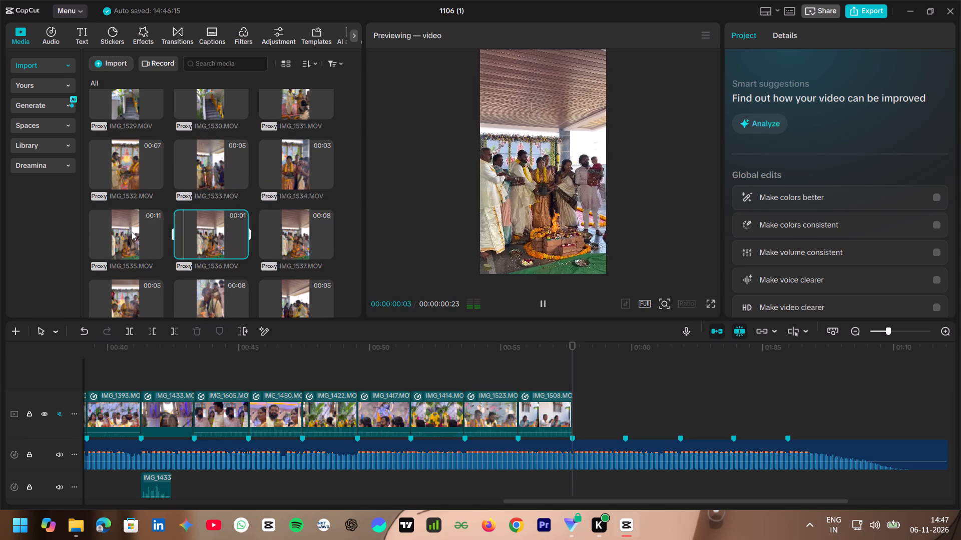
left_click(132, 231)
left_click(132, 164)
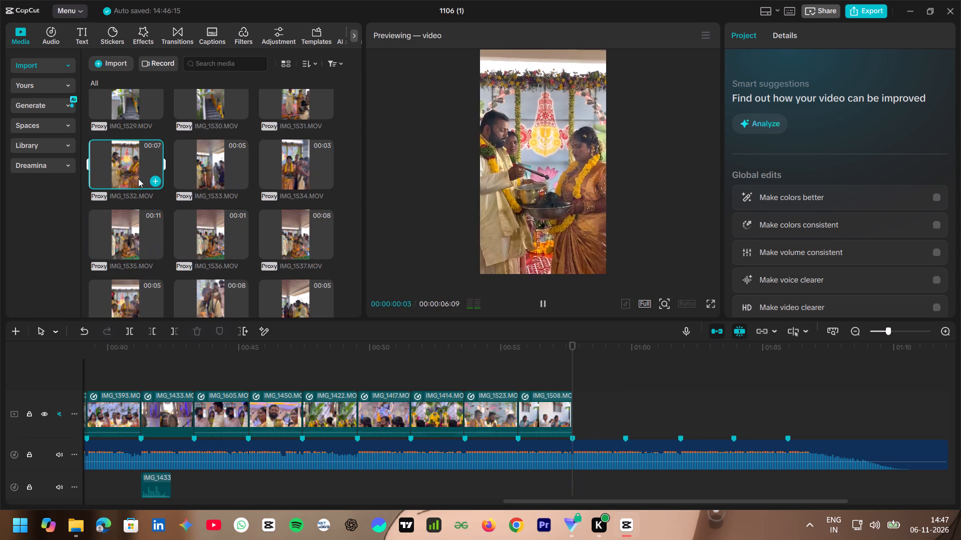
left_click(217, 234)
scroll(214, 228, "down", 1)
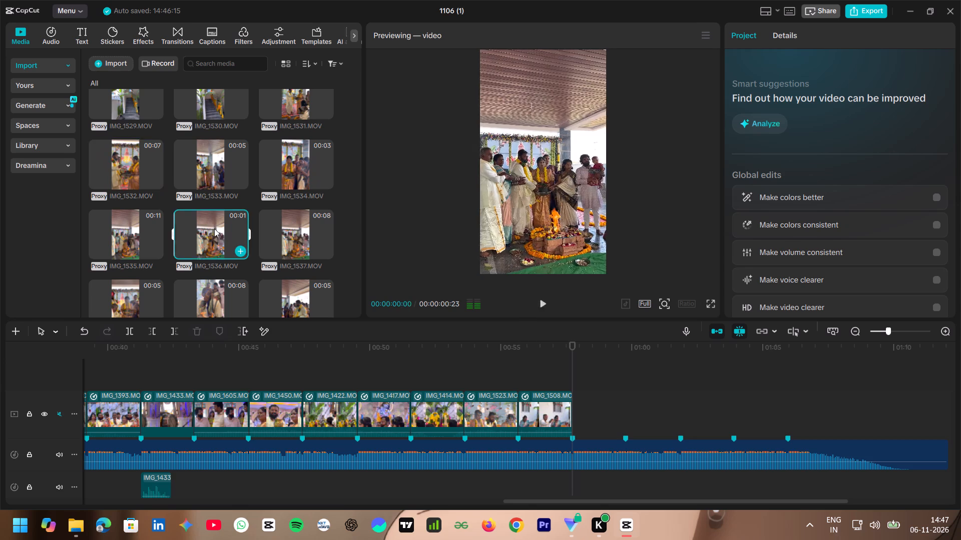
scroll(214, 228, "down", 1)
left_click(209, 254)
left_click(219, 197)
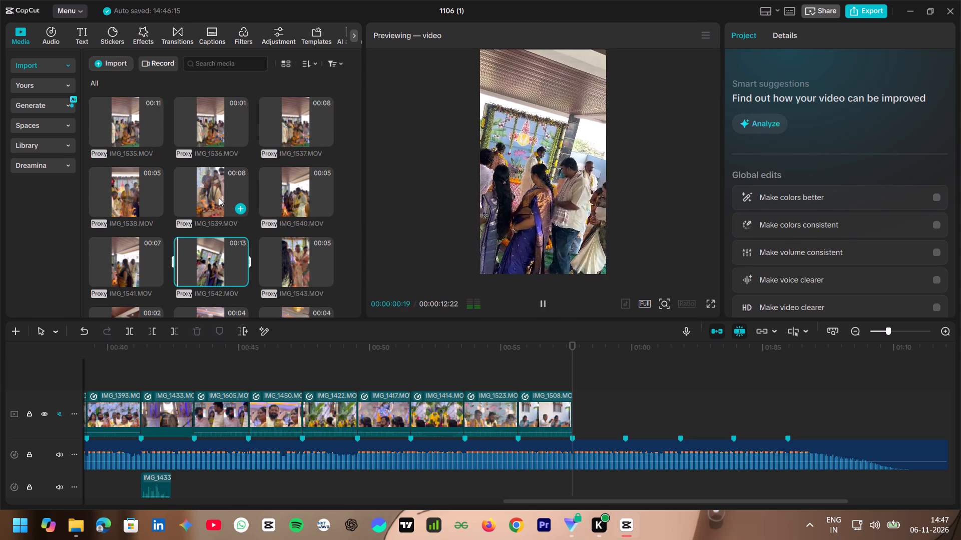
left_click(138, 187)
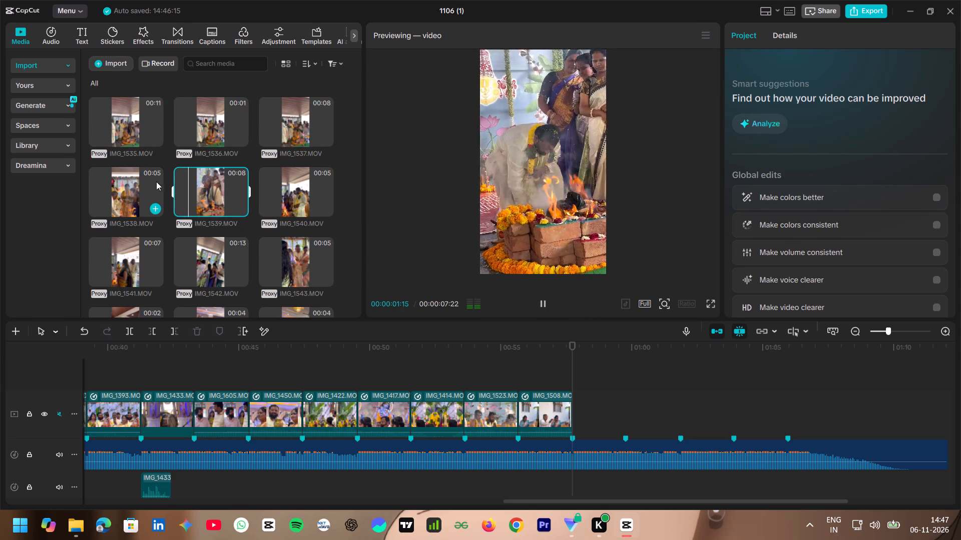
scroll(247, 206, "up", 1)
Preview IMG_1537 and add it to the main video track directly after IMG_1508.
left_click(294, 181)
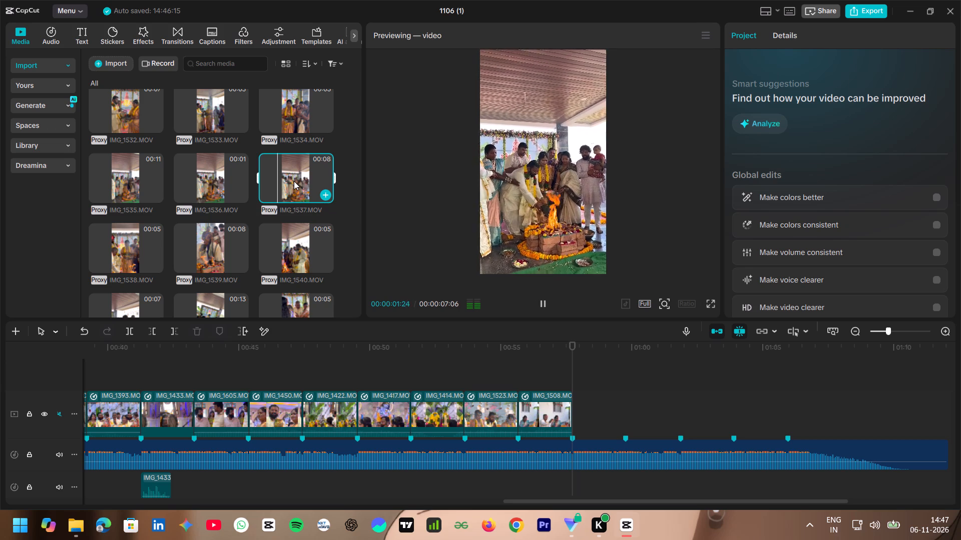
left_click_drag(295, 178, 417, 247)
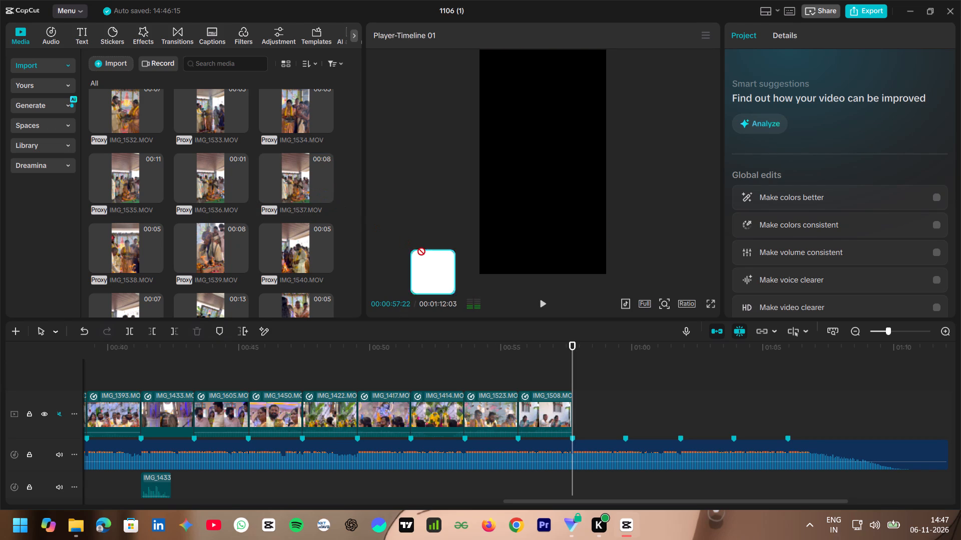
left_click_drag(417, 247, 583, 405)
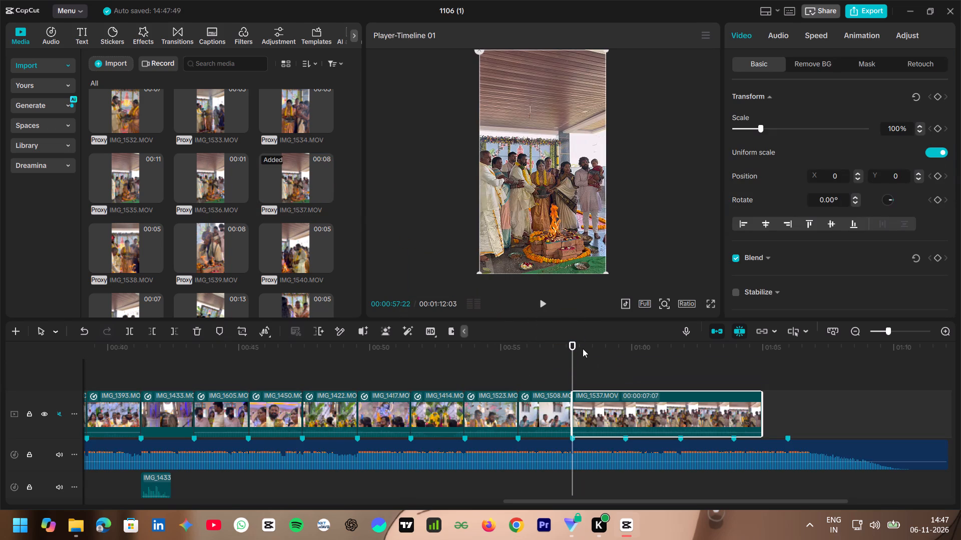
Trim about 1.3 seconds off the start of IMG_1537 so it opens on later footage.
left_click_drag(576, 367, 607, 375)
key("q")
Find the moment of the offering into the fire in IMG_1537 and trim the clip's end to 00:00:58:27.
left_click_drag(575, 367, 578, 367)
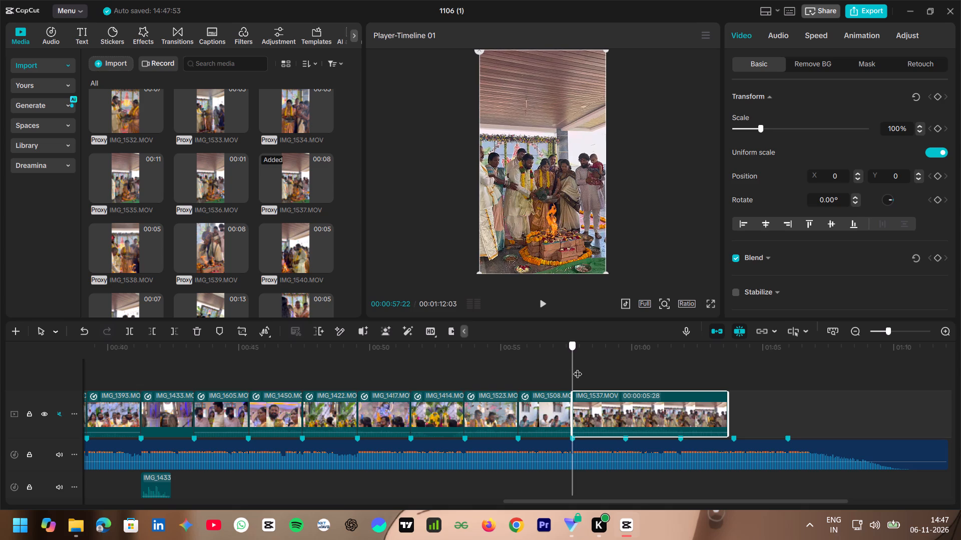
left_click_drag(578, 367, 605, 377)
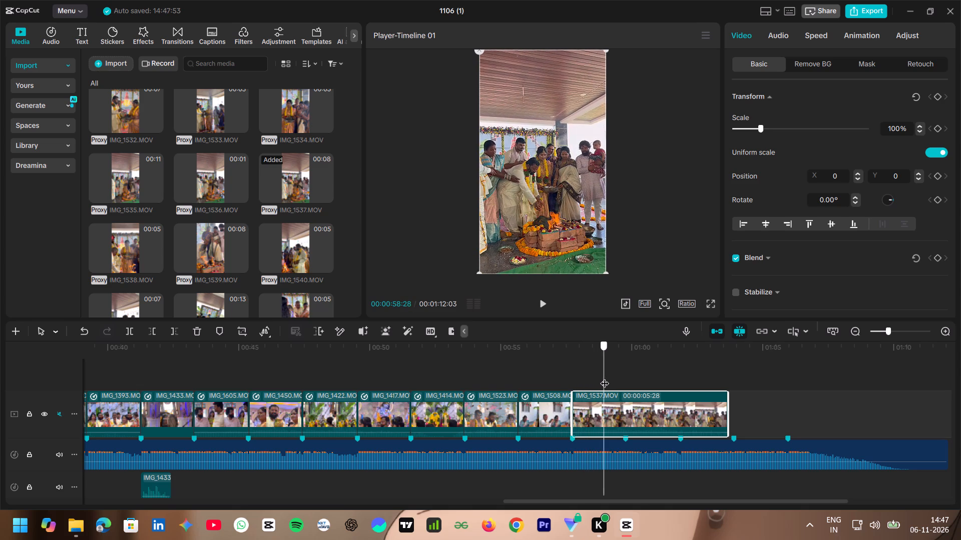
left_click_drag(605, 377, 601, 380)
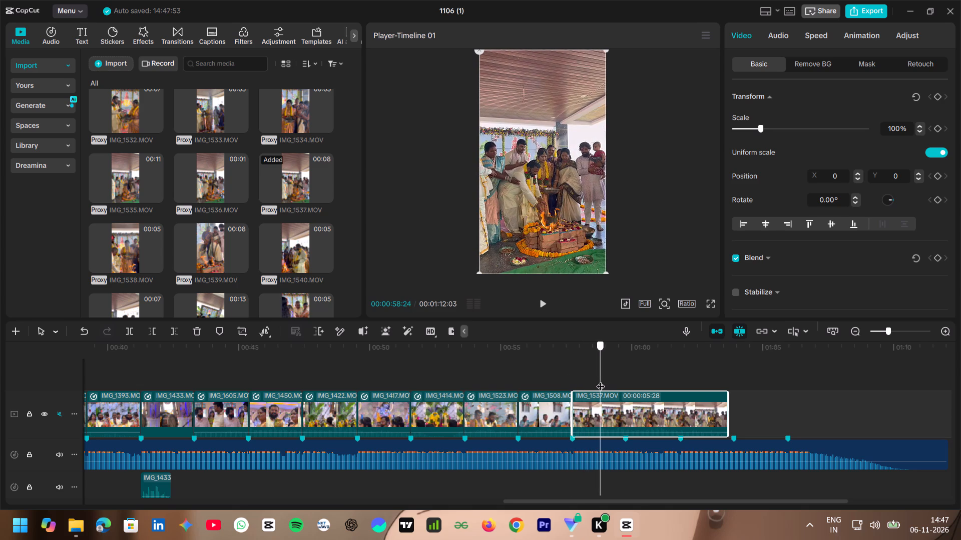
left_click_drag(601, 380, 604, 382)
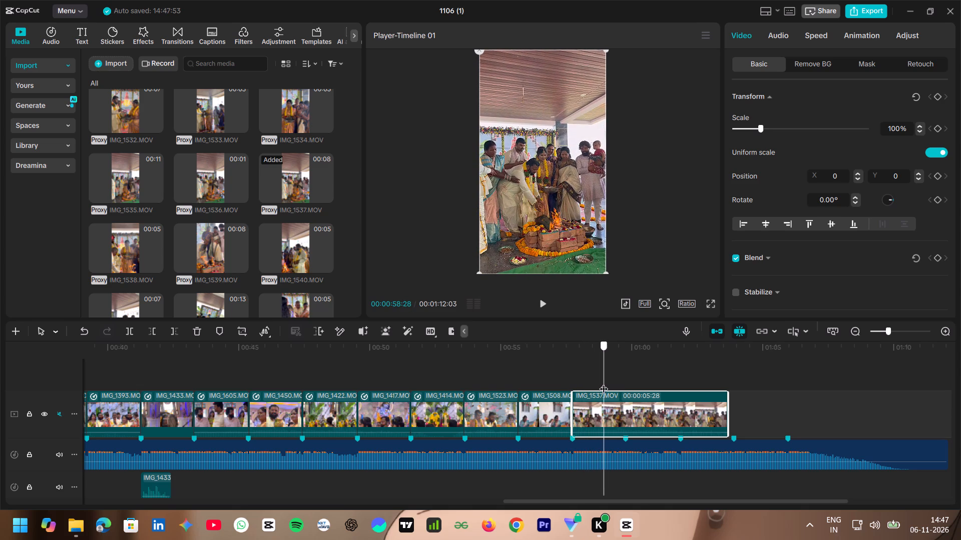
left_click_drag(604, 382, 603, 382)
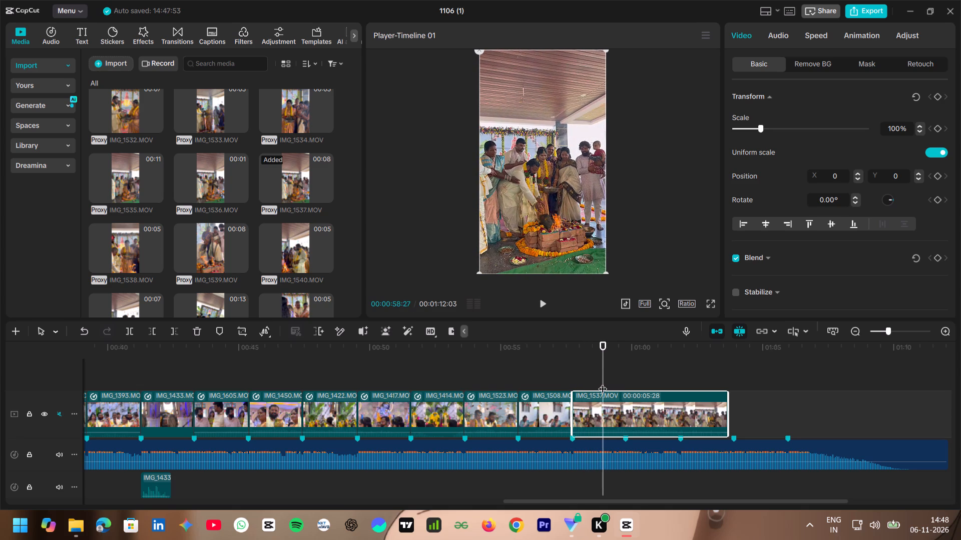
key("w")
Apply a custom speed curve to IMG_1537, removing its centre point and the next one, and lowering the end point to 0.1x.
left_click(809, 40)
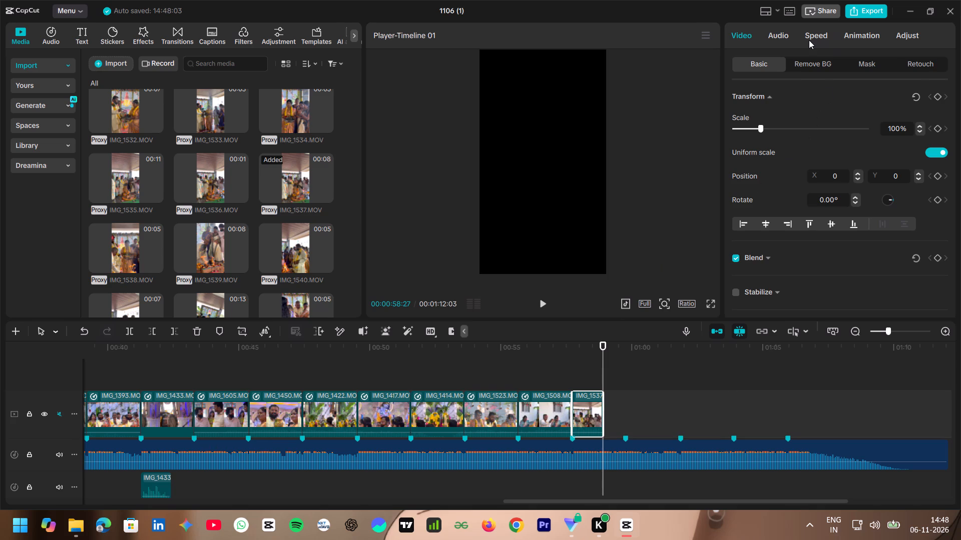
left_click(804, 109)
scroll(821, 240, "down", 4)
left_click(839, 197)
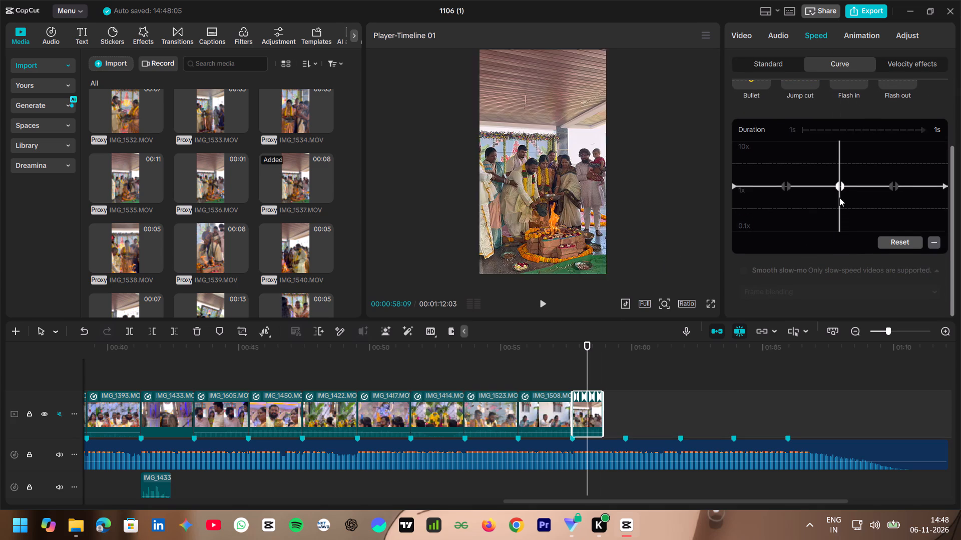
left_click(931, 241)
left_click(898, 190)
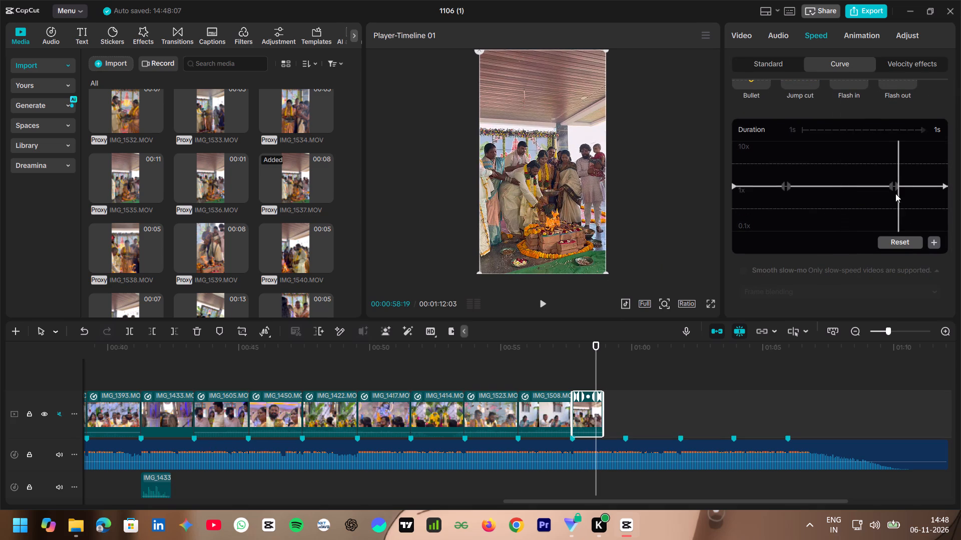
left_click(895, 192)
left_click(934, 242)
left_click_drag(945, 183, 937, 284)
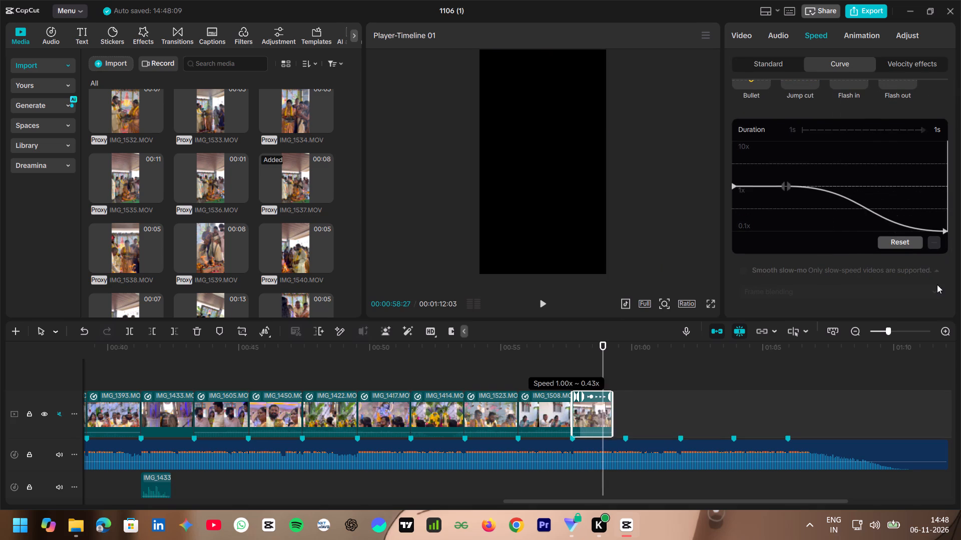
left_click_drag(937, 284, 933, 331)
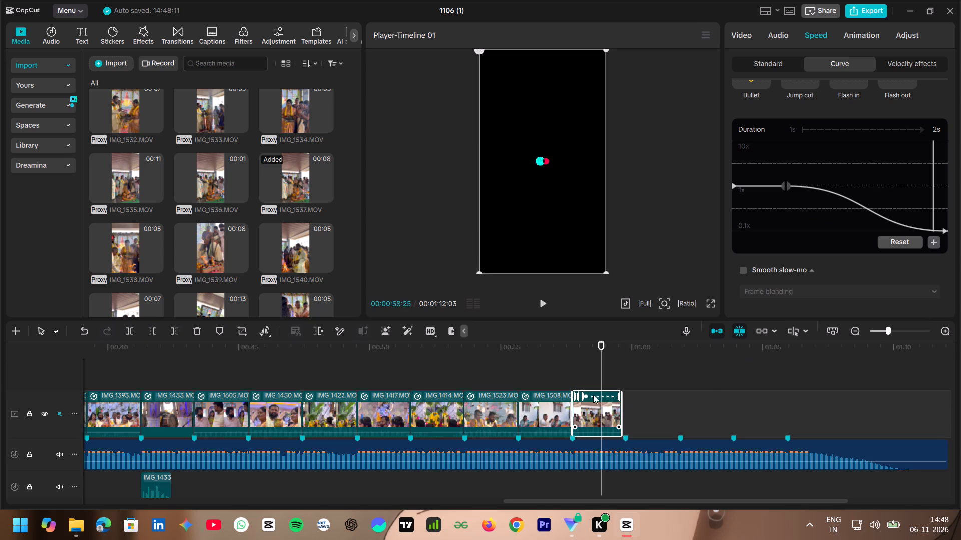
Extend the start of IMG_1537 with earlier footage until the slowed clip reaches the next beat marker.
left_click_drag(573, 409, 570, 412)
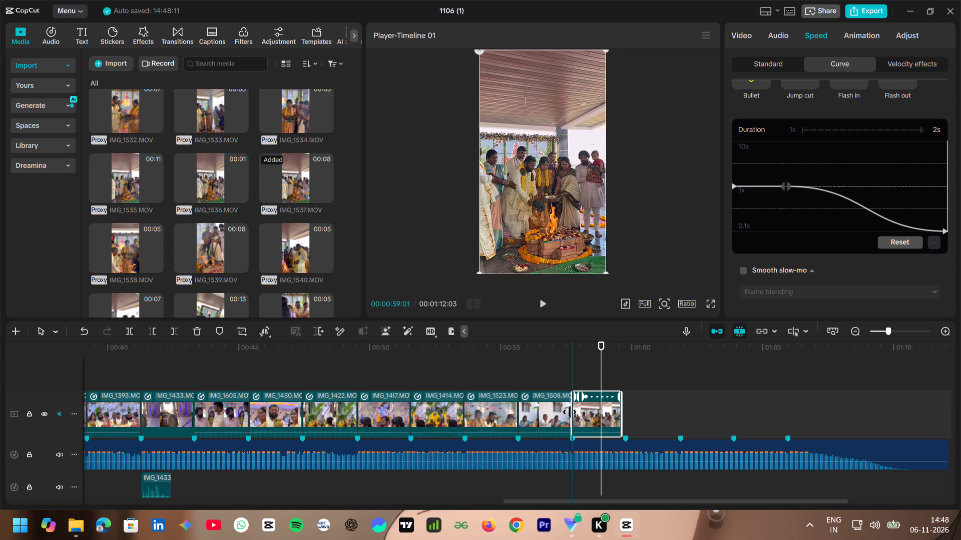
left_click_drag(570, 412, 568, 415)
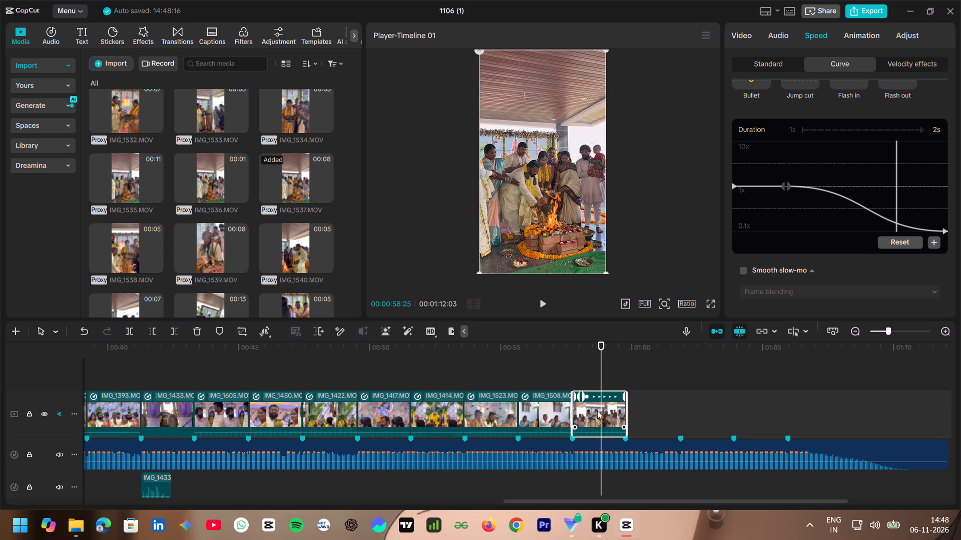
Enable smooth slow-mo on IMG_1537 using the Optical flow method.
left_click(741, 270)
left_click(749, 290)
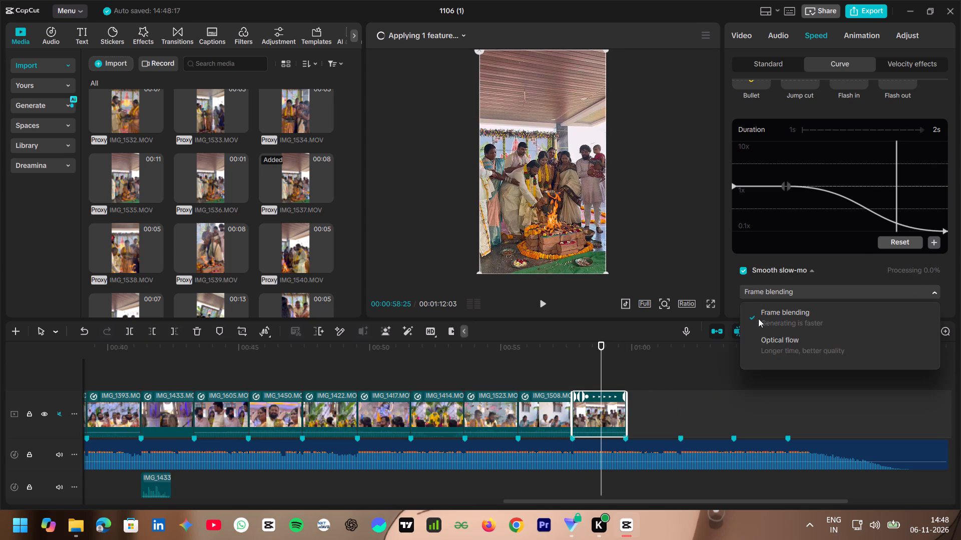
left_click(761, 345)
Park the playhead at the end of IMG_1537 and review IMG_1559, IMG_1560, IMG_1561, IMG_1563 and IMG_1564 as candidates for the next shot.
left_click(615, 377)
left_click_drag(615, 376, 624, 377)
scroll(268, 207, "down", 3)
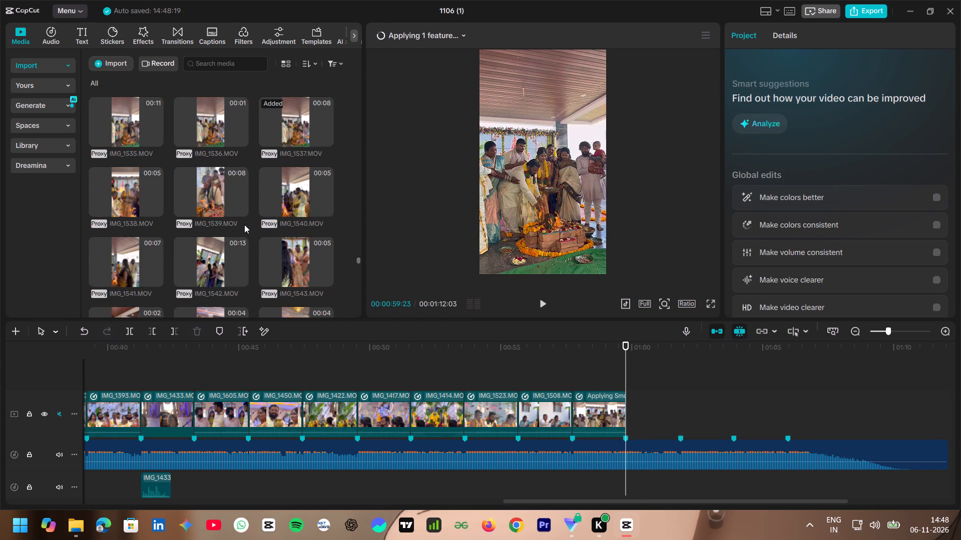
scroll(244, 224, "down", 3)
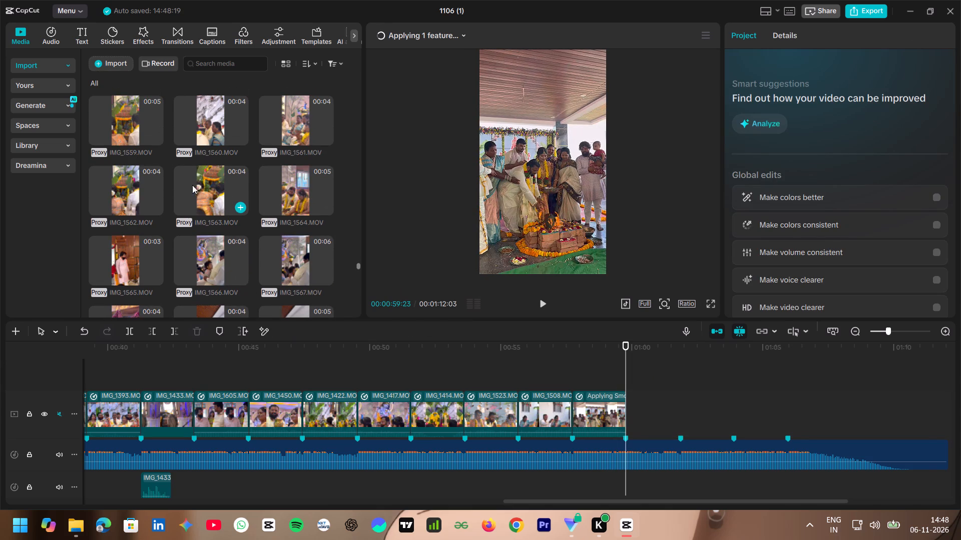
left_click(120, 116)
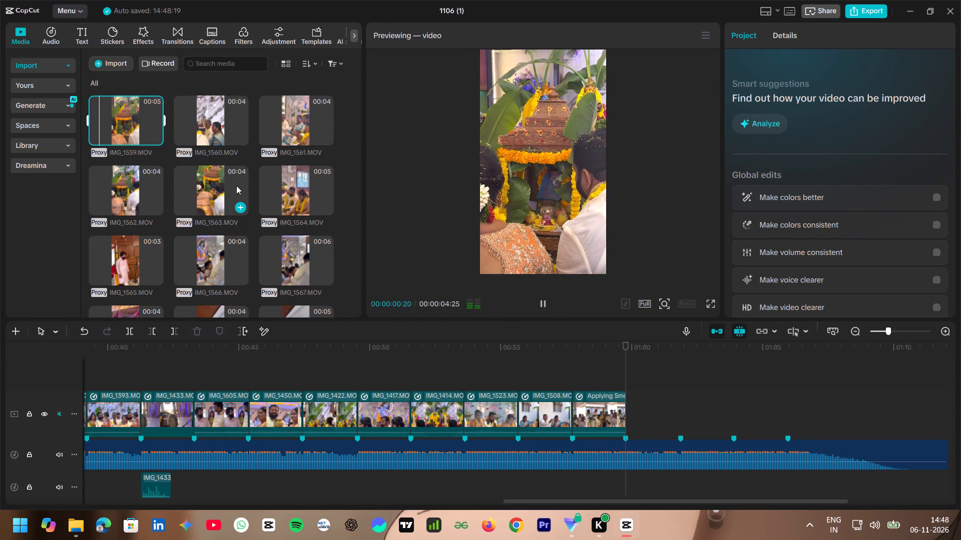
scroll(213, 202, "down", 1)
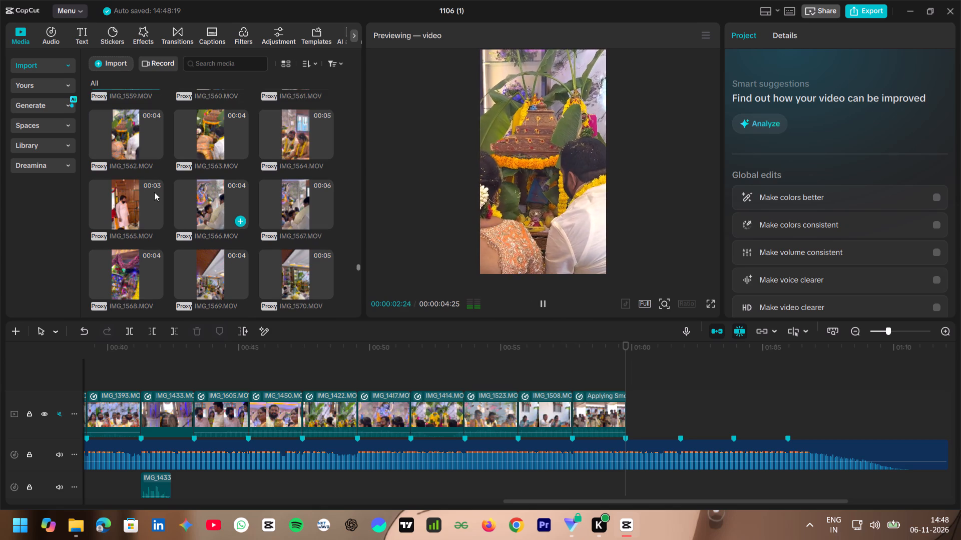
scroll(223, 201, "up", 1)
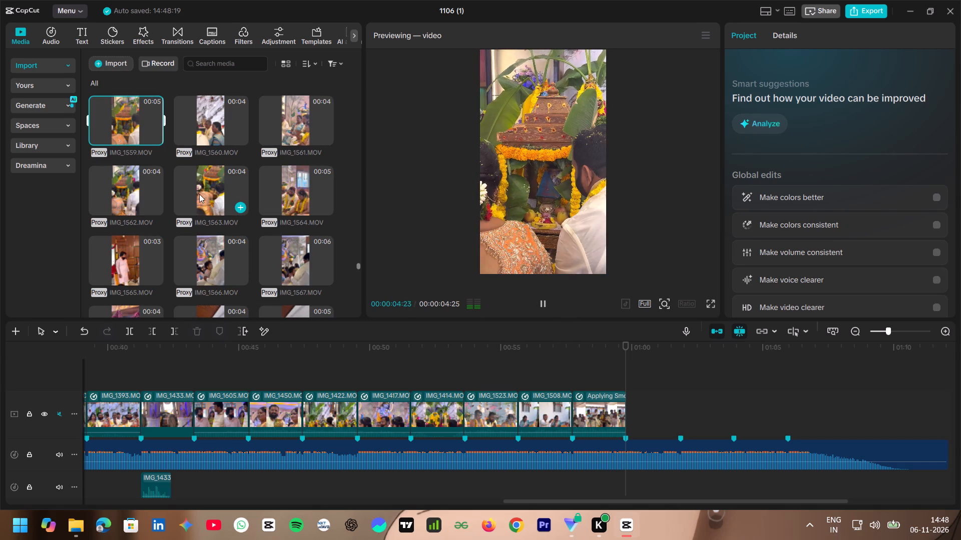
left_click(199, 192)
left_click(306, 183)
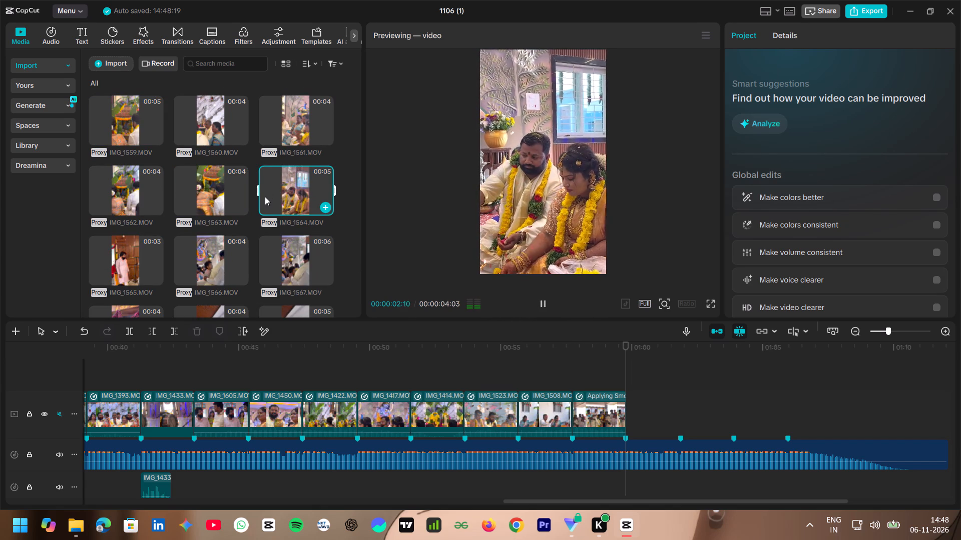
scroll(269, 201, "up", 1)
left_click(283, 188)
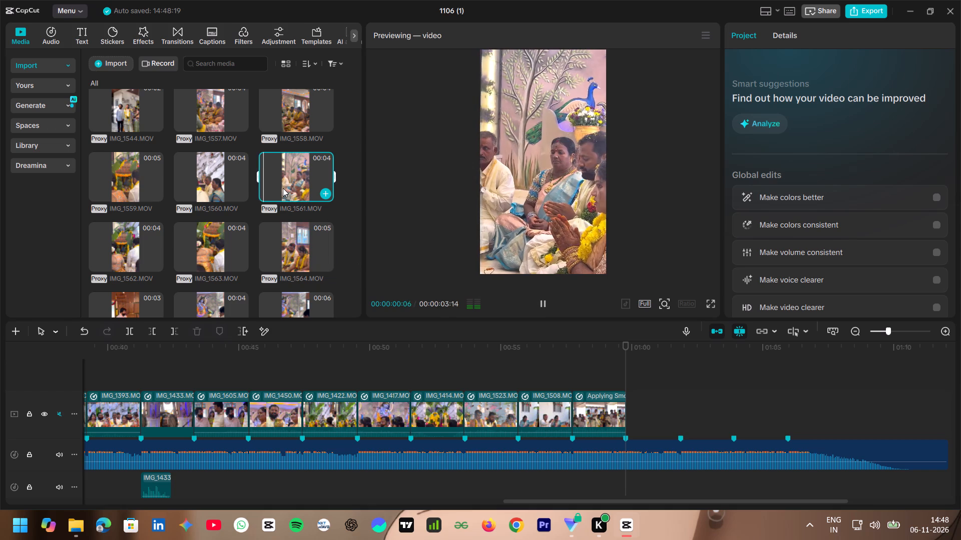
left_click(218, 175)
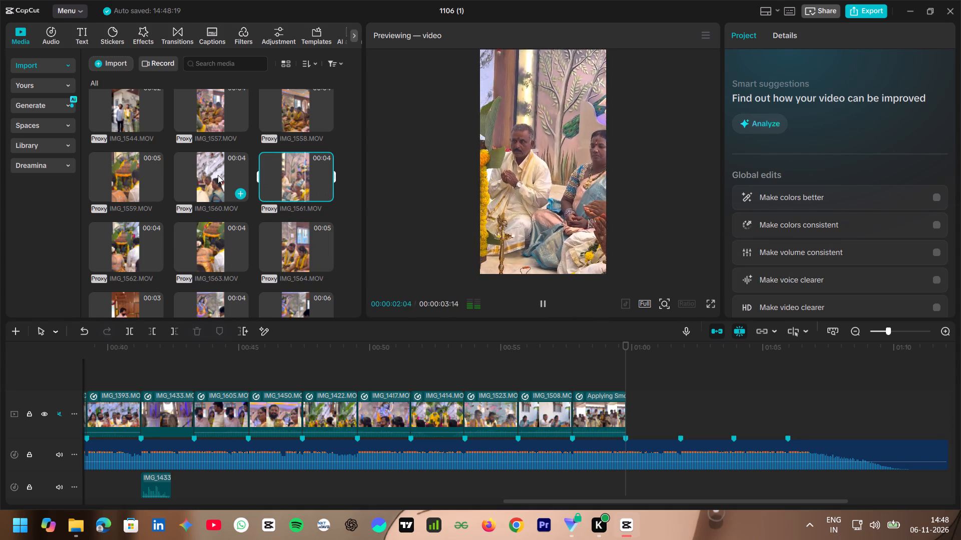
scroll(216, 197, "up", 1)
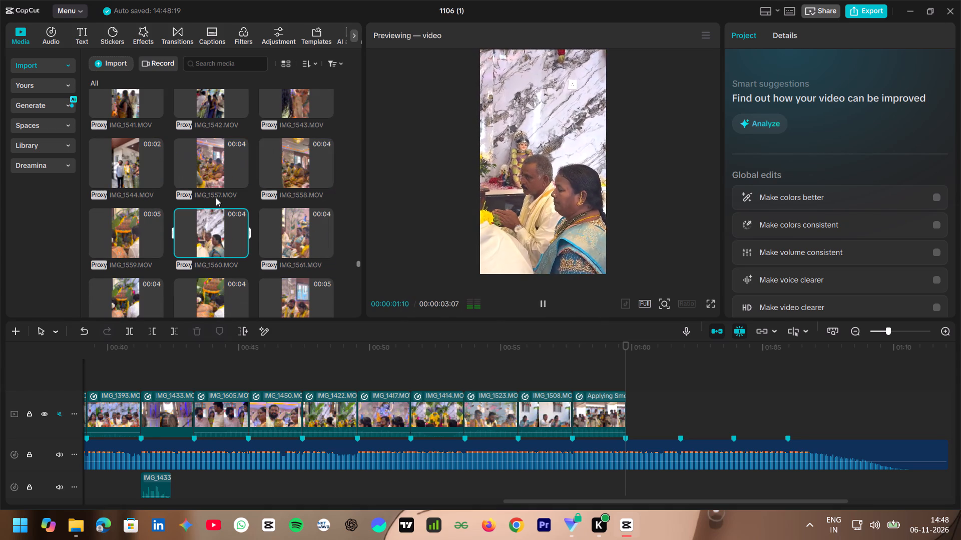
scroll(216, 197, "down", 3)
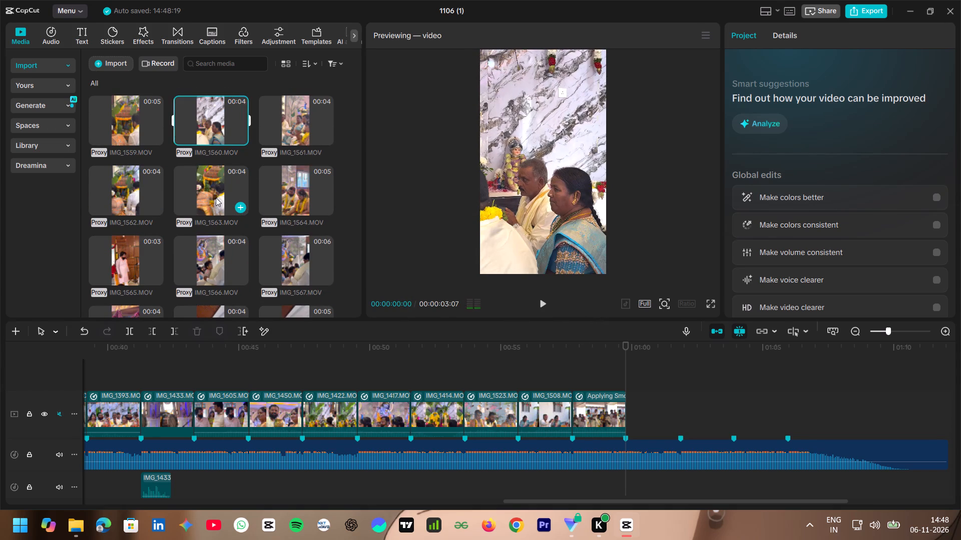
scroll(216, 197, "down", 1)
Compare the wide hall shots IMG_1569 and IMG_1570, and place IMG_1569 on the main track directly after IMG_1537.
left_click(211, 215)
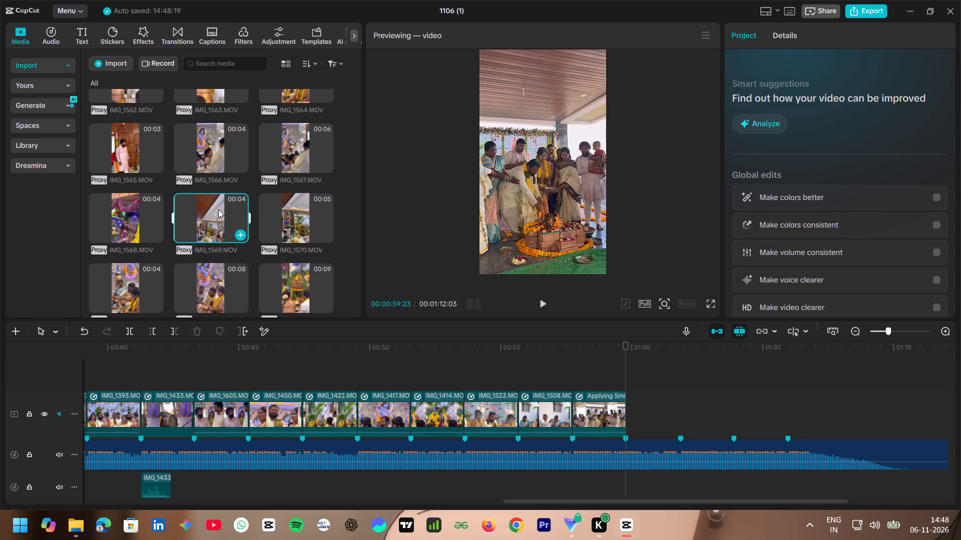
left_click(285, 219)
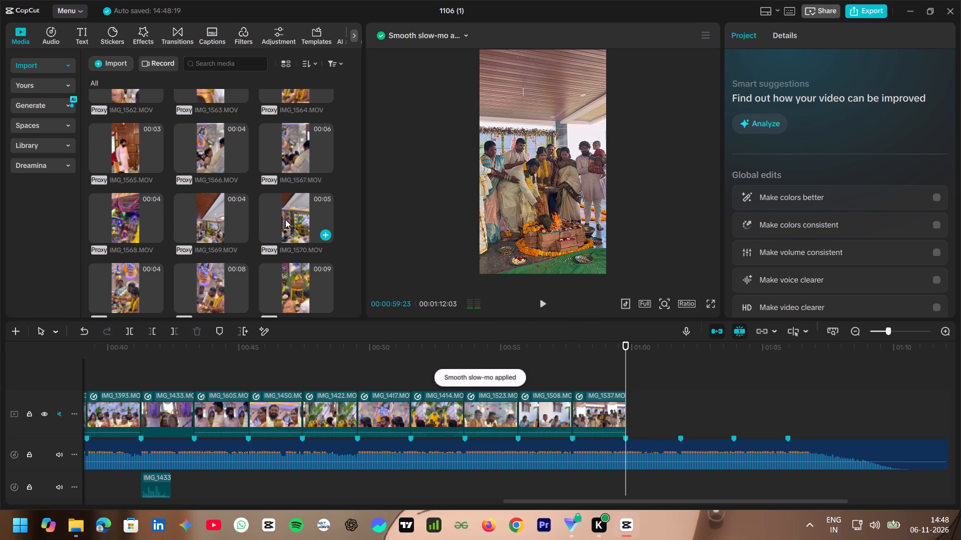
left_click(210, 223)
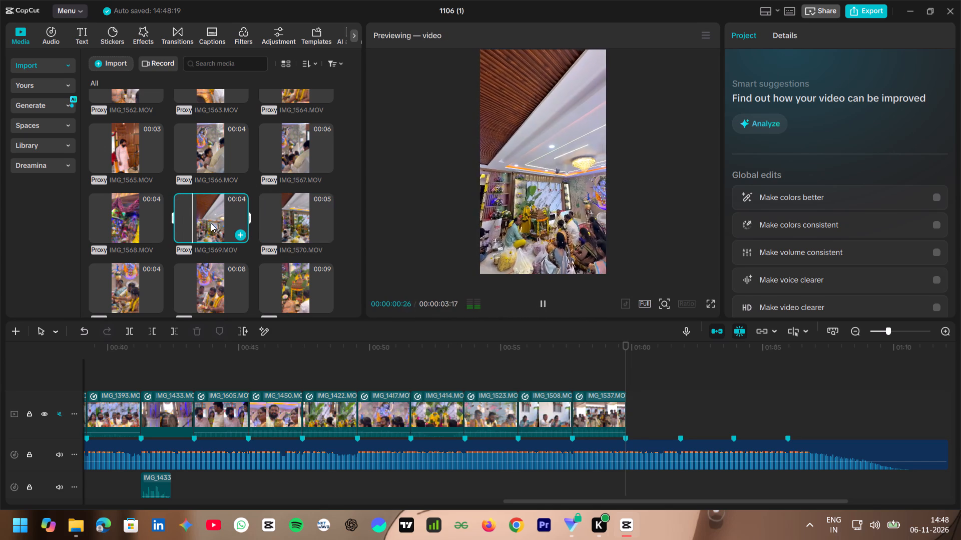
left_click(129, 221)
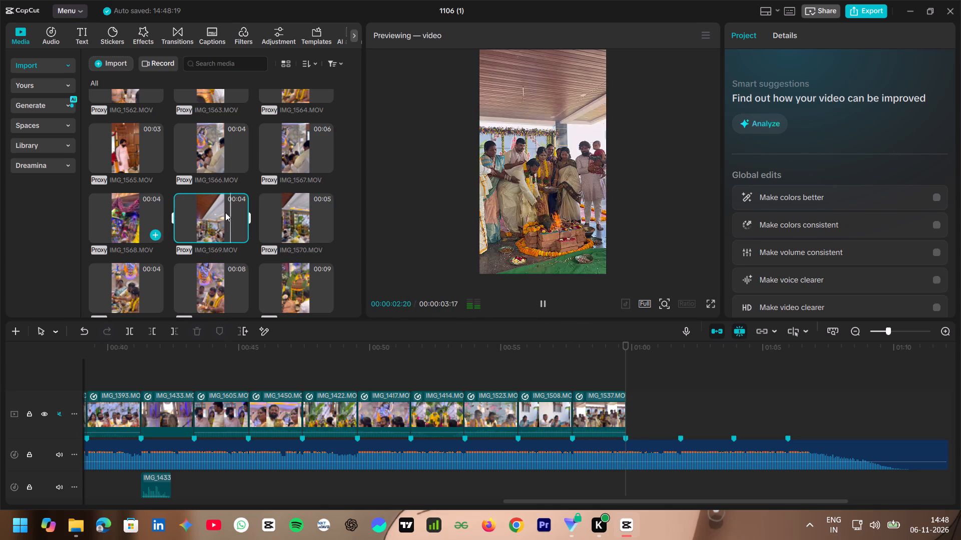
left_click(226, 212)
left_click_drag(219, 214, 647, 413)
Cut away IMG_1569's opening footage before 00:01:00:26, and trim the end of the shortened clip to just before 00:01:01:05.
left_click_drag(628, 363, 631, 363)
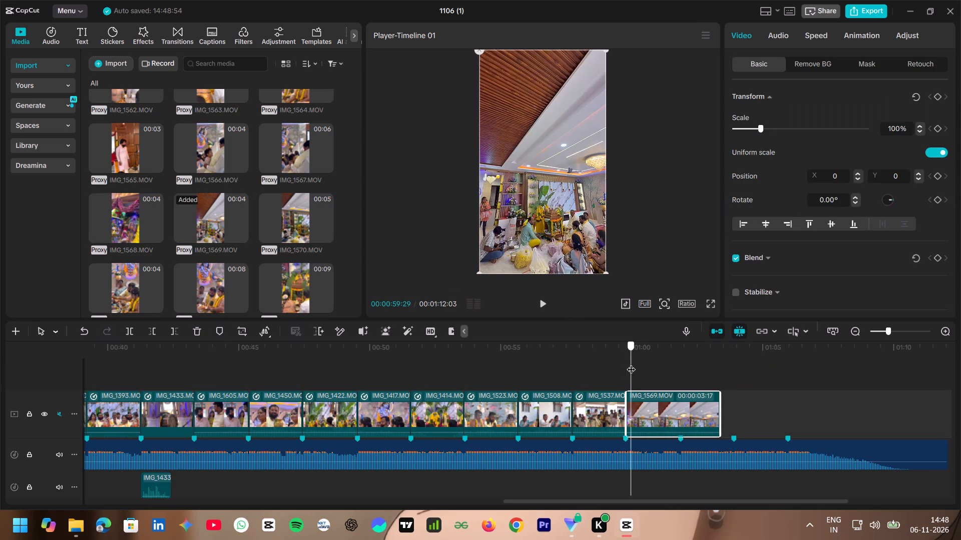
left_click_drag(631, 363, 654, 371)
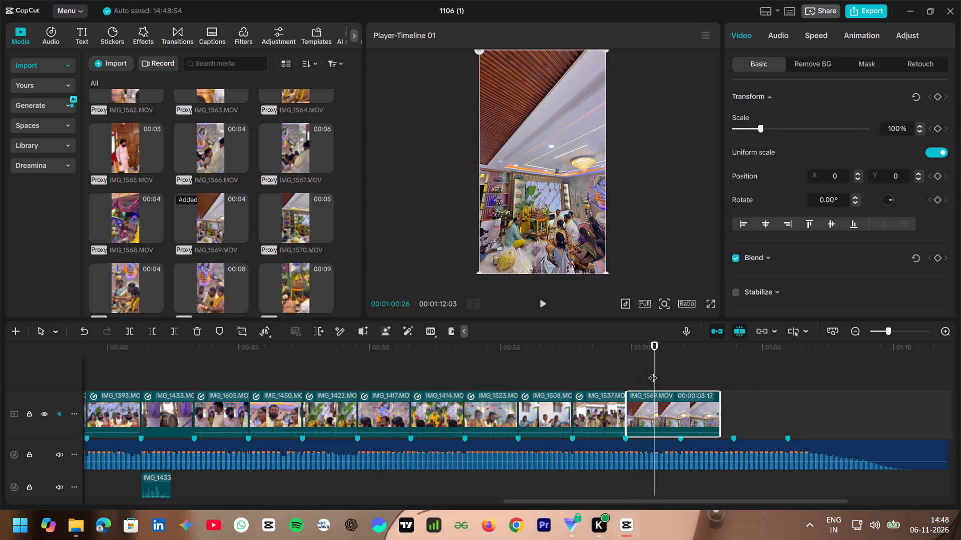
key("q")
left_click_drag(625, 367, 644, 370)
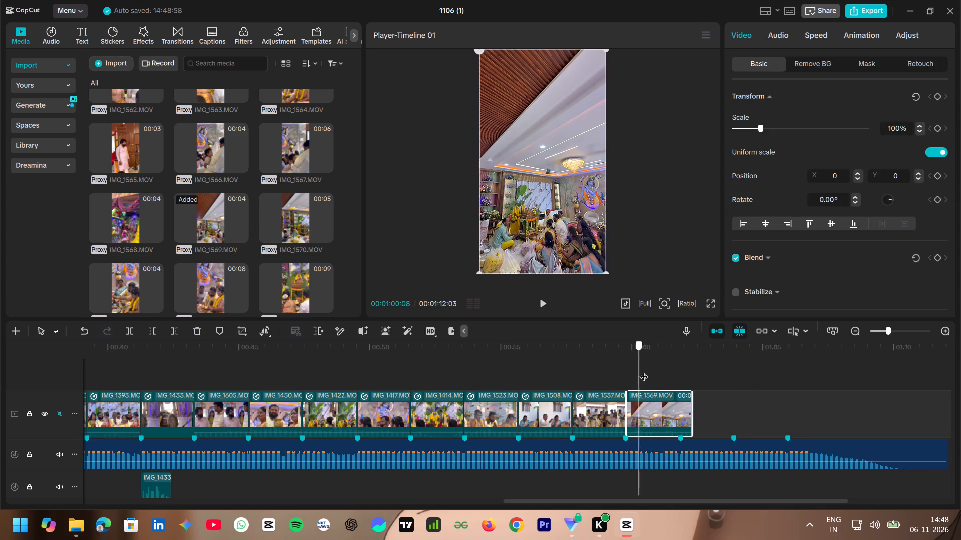
left_click_drag(644, 370, 662, 378)
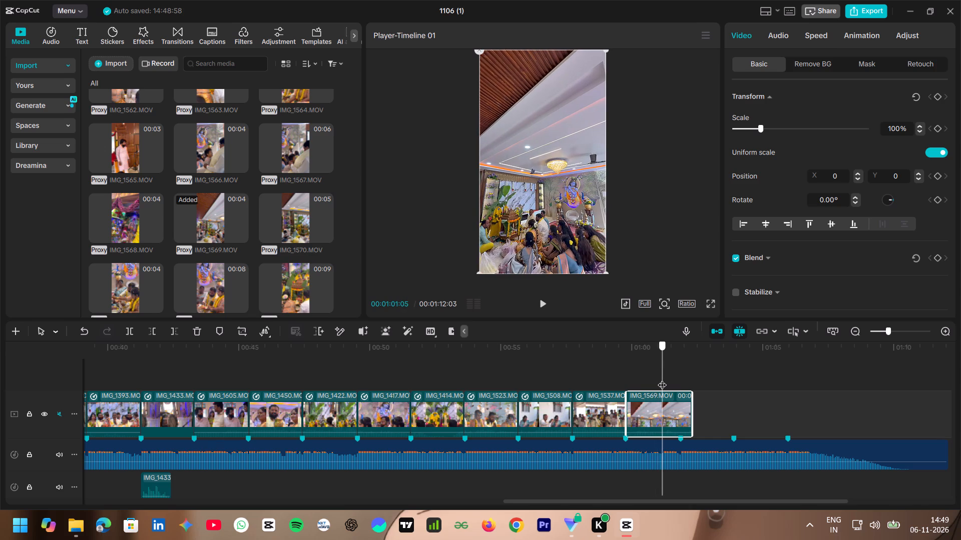
left_click_drag(662, 378, 660, 379)
key("w")
Apply a custom speed curve to IMG_1569, removing its centre point and the one after it, and lowering the end point to 0.1x.
left_click_drag(659, 376, 652, 376)
left_click(814, 44)
left_click(809, 114)
scroll(835, 224, "down", 1)
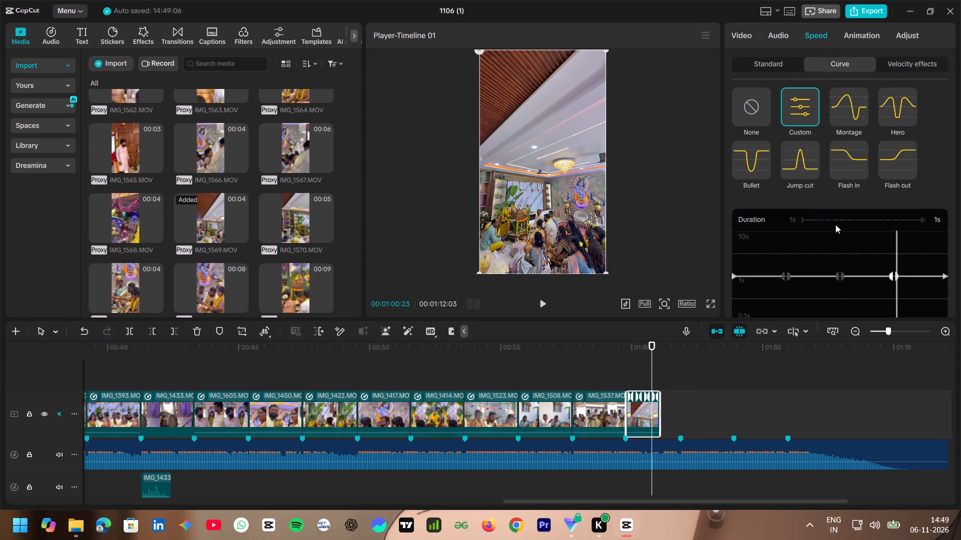
scroll(835, 224, "down", 2)
left_click(928, 243)
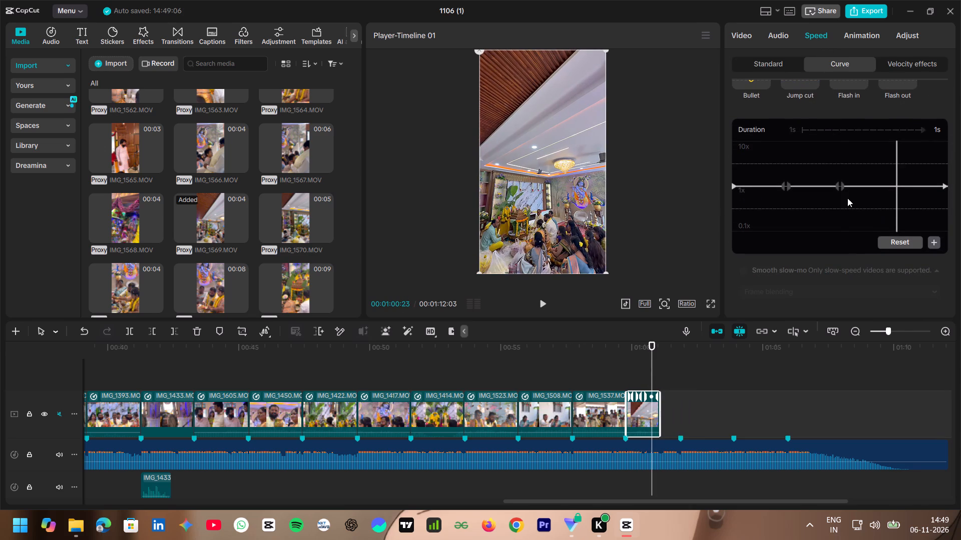
left_click(840, 194)
left_click(927, 242)
left_click(932, 242)
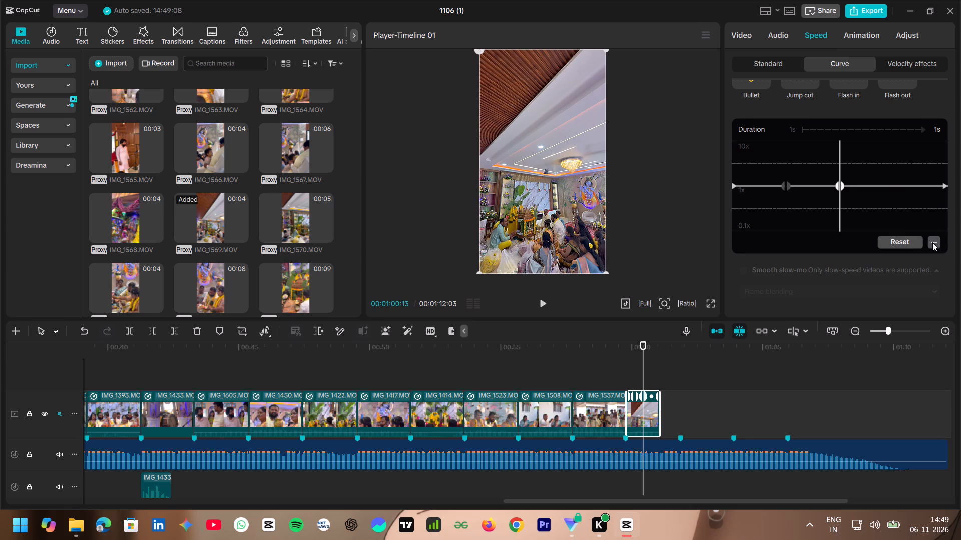
left_click_drag(946, 186, 929, 309)
Enable smooth slow-mo on IMG_1569 using the Optical flow method.
left_click(745, 271)
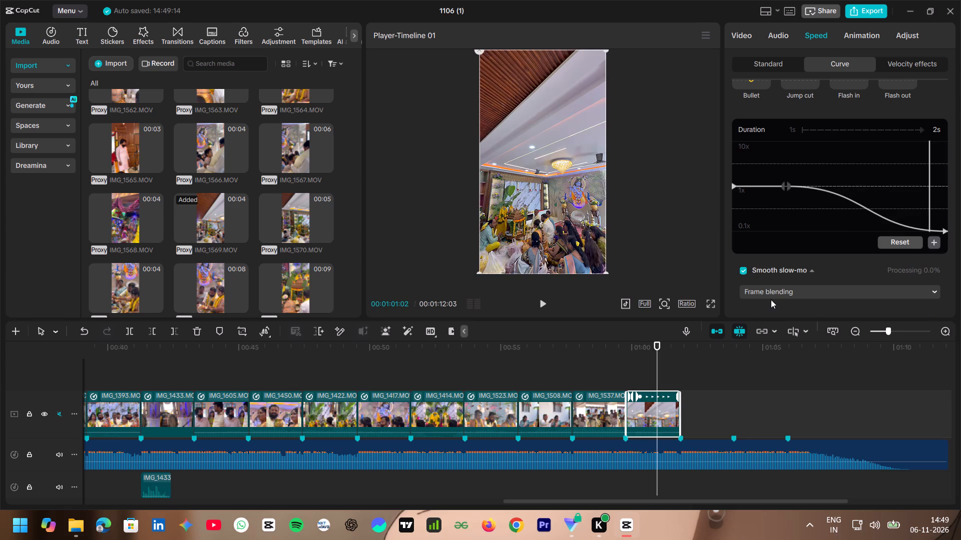
left_click(771, 291)
left_click(782, 351)
Park the playhead at the end of IMG_1569 and look through the media from IMG_1571 to IMG_1618, previewing IMG_1610.
left_click(665, 360)
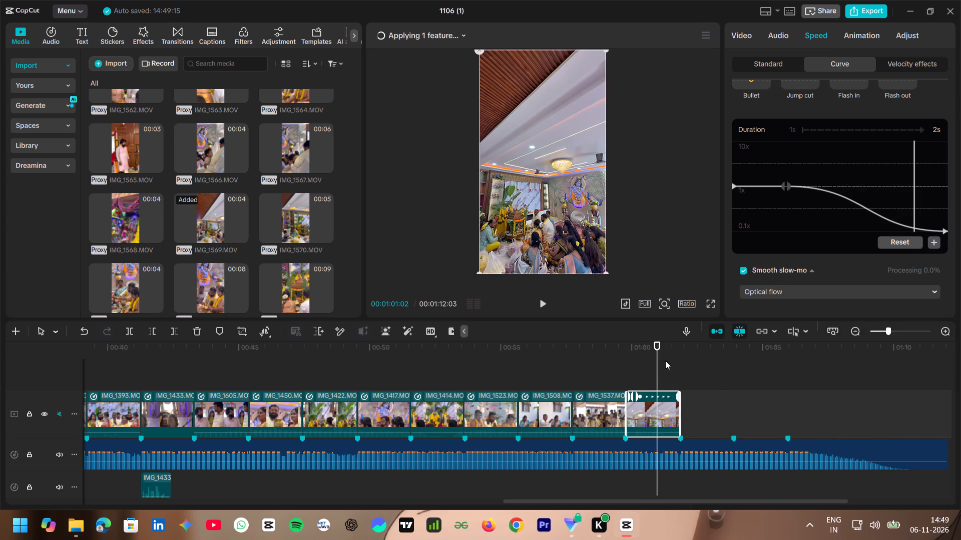
left_click_drag(665, 360, 679, 369)
left_click(679, 369)
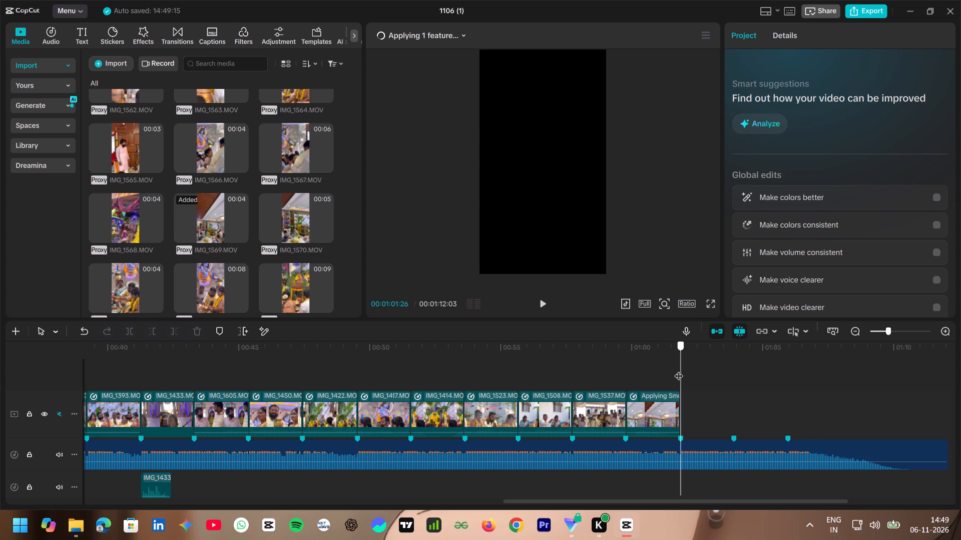
scroll(261, 233, "down", 2)
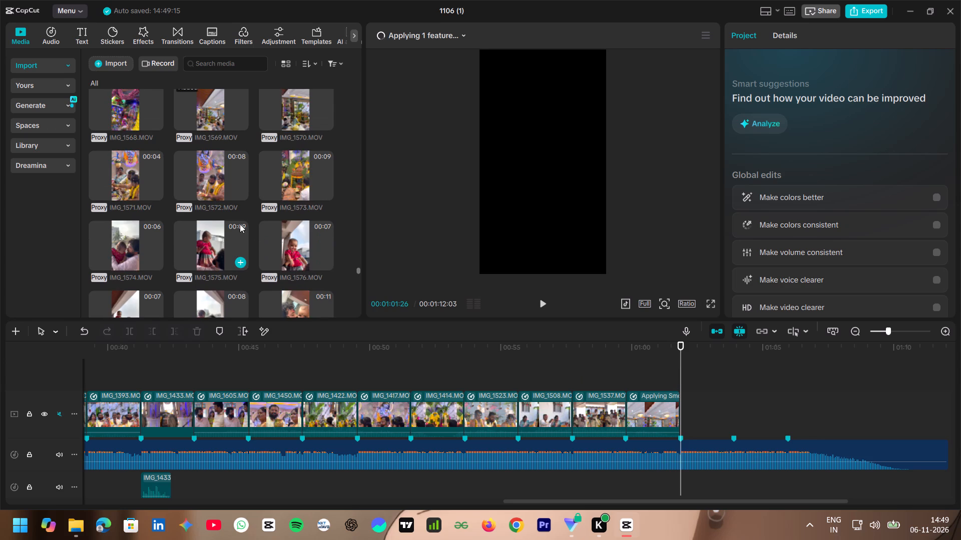
scroll(211, 210, "down", 2)
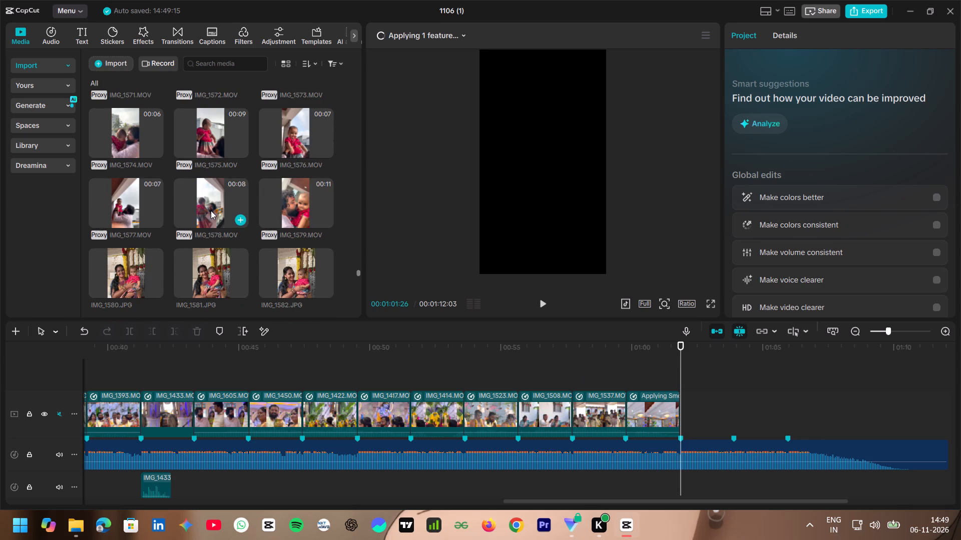
scroll(211, 210, "down", 10)
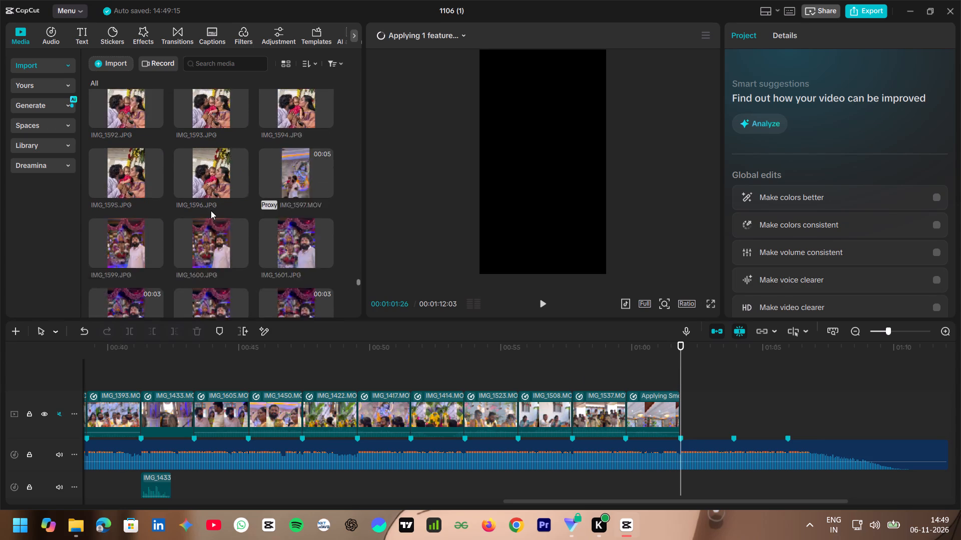
scroll(215, 208, "down", 2)
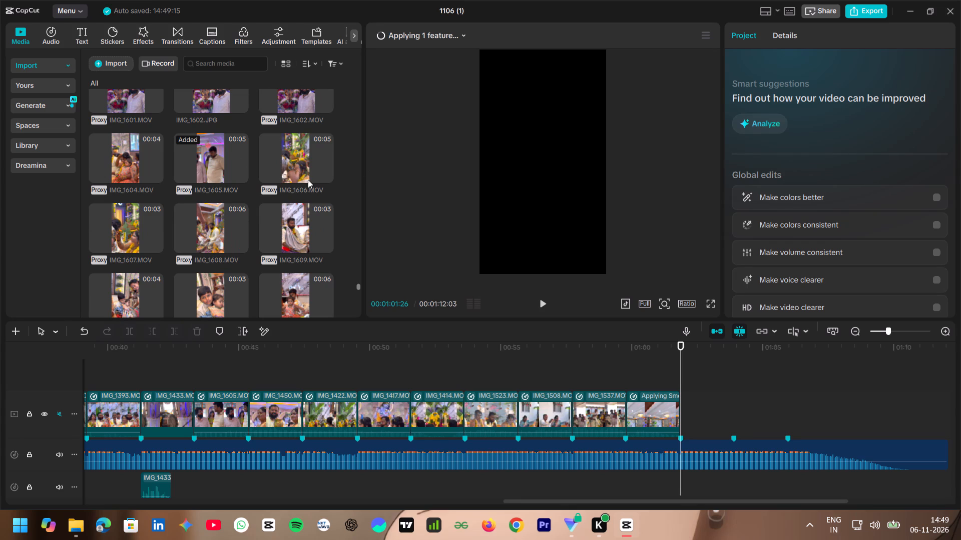
scroll(234, 181, "down", 1)
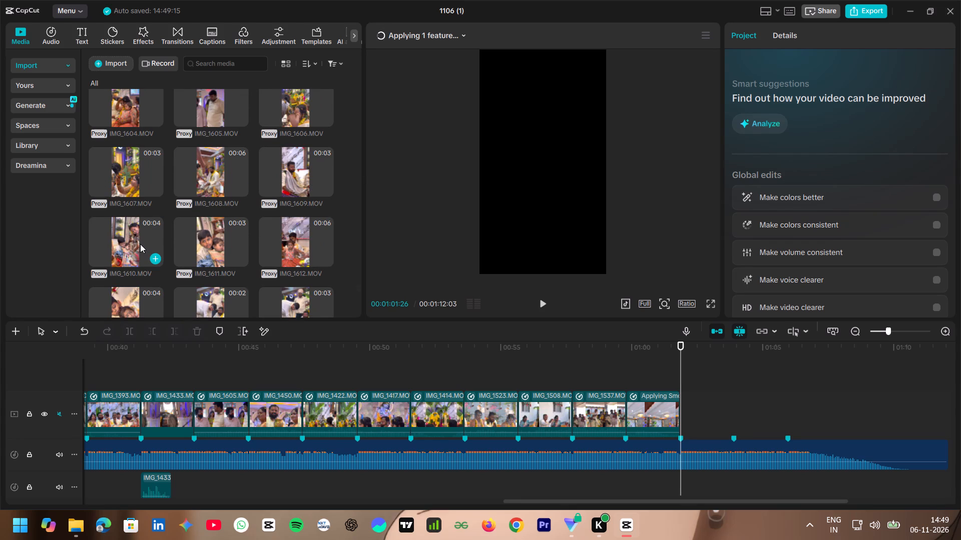
left_click(140, 244)
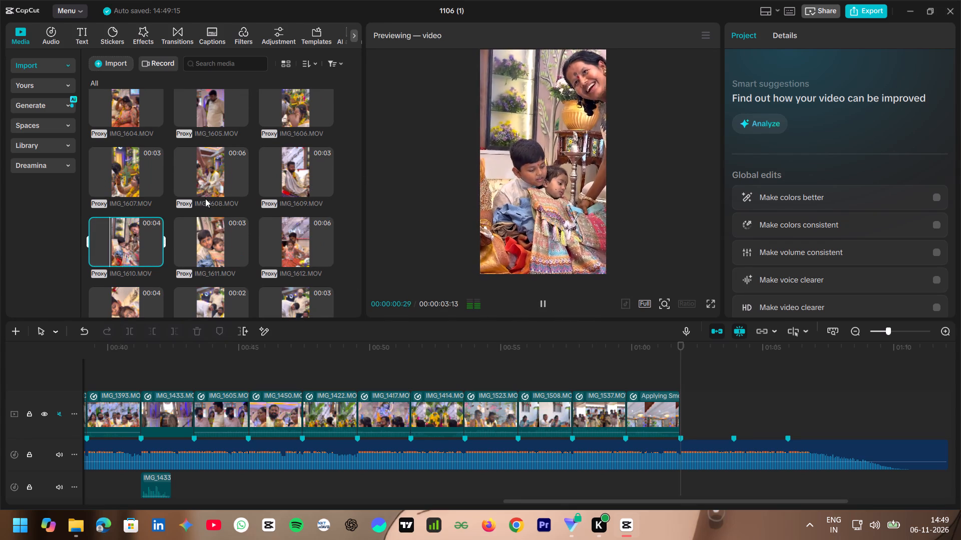
scroll(204, 211, "down", 4)
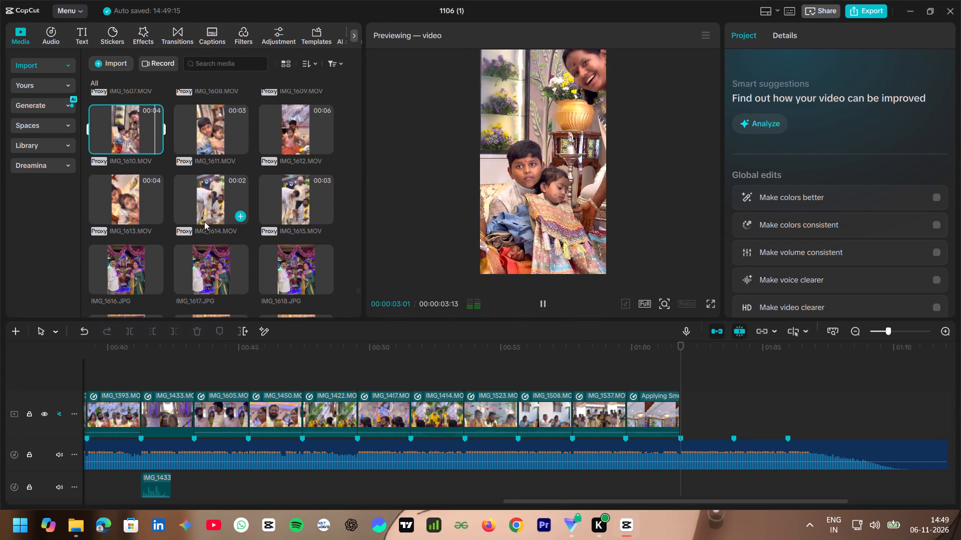
Look through the media to the end of the library, previewing IMG_E1368, IMG_E1367, IMG_E1173, IMG_1637, IMG_1635 and IMG_1636.
scroll(204, 221, "down", 9)
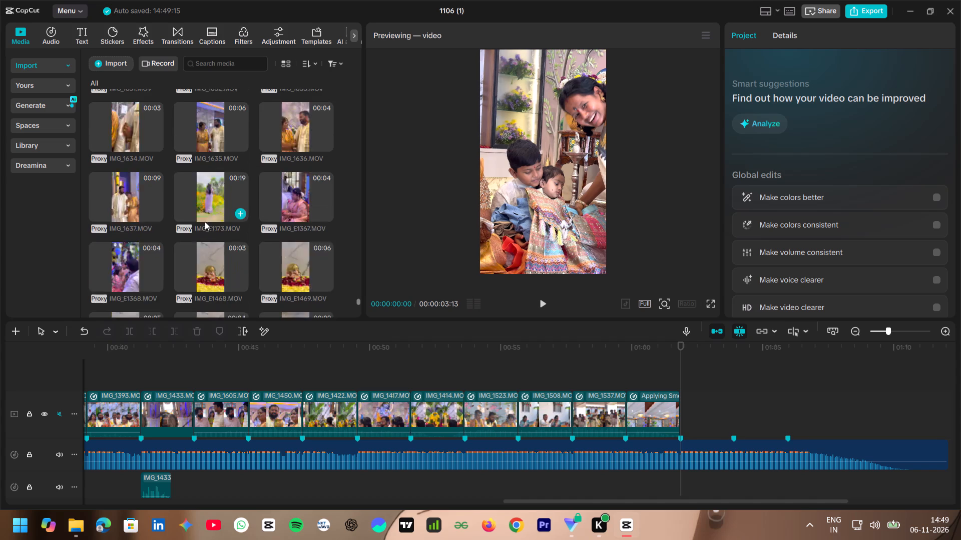
scroll(205, 221, "down", 11)
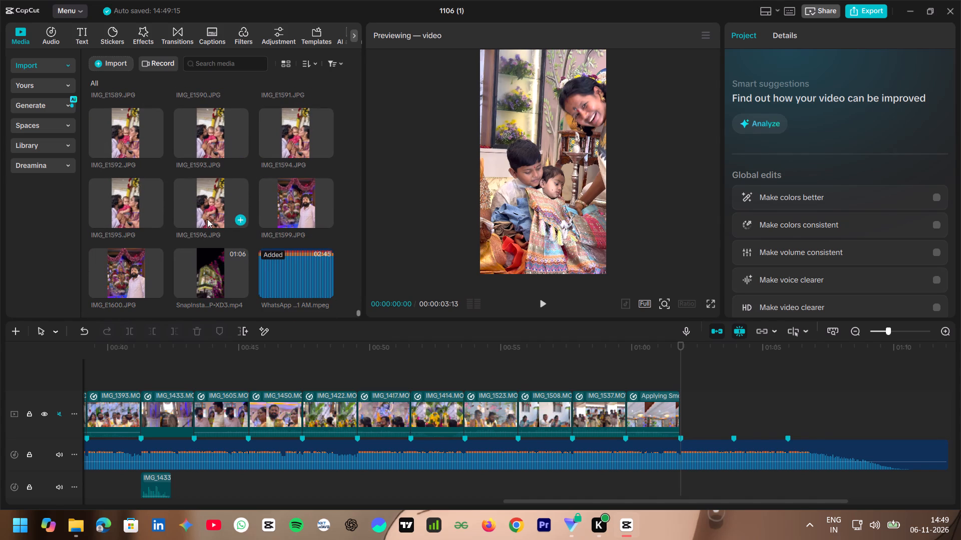
scroll(209, 218, "up", 10)
left_click(158, 260)
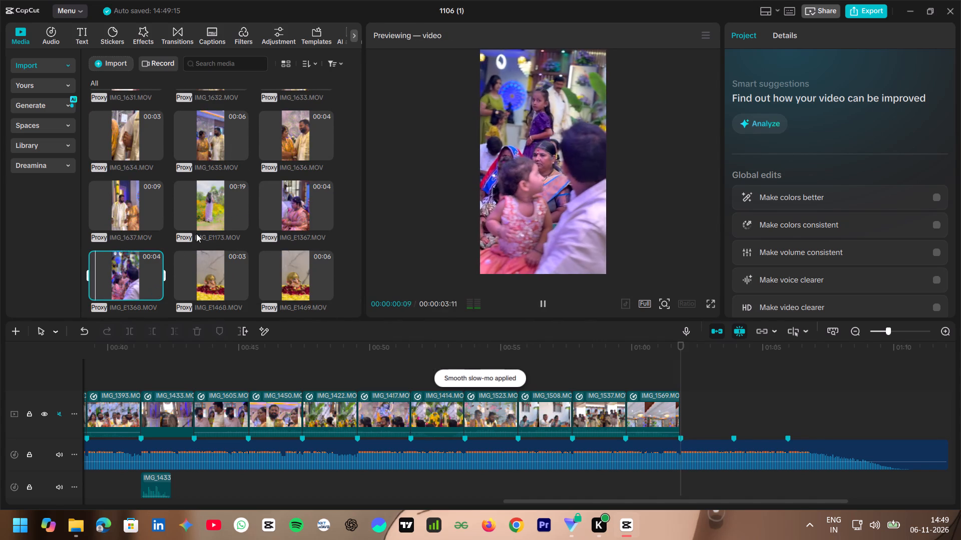
scroll(197, 232, "up", 1)
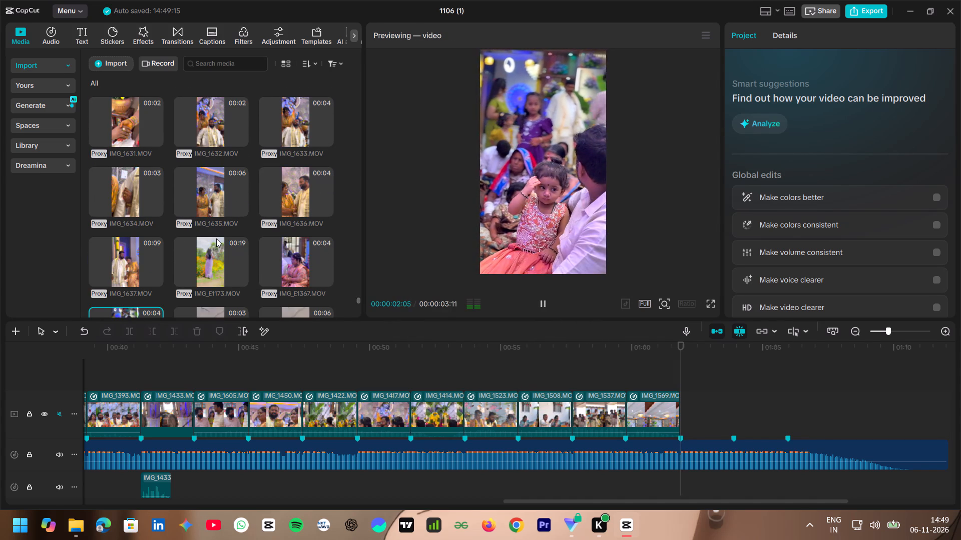
left_click(289, 262)
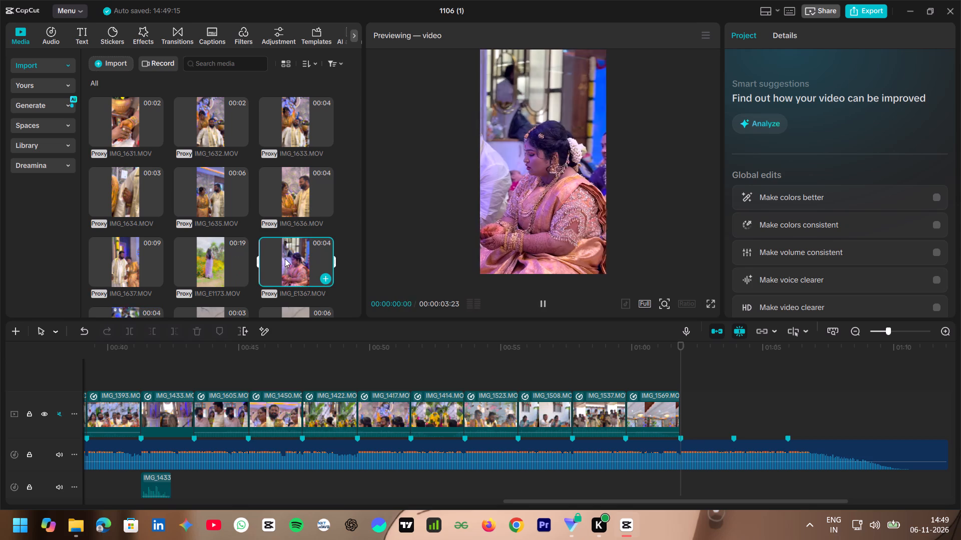
left_click(219, 263)
left_click(116, 264)
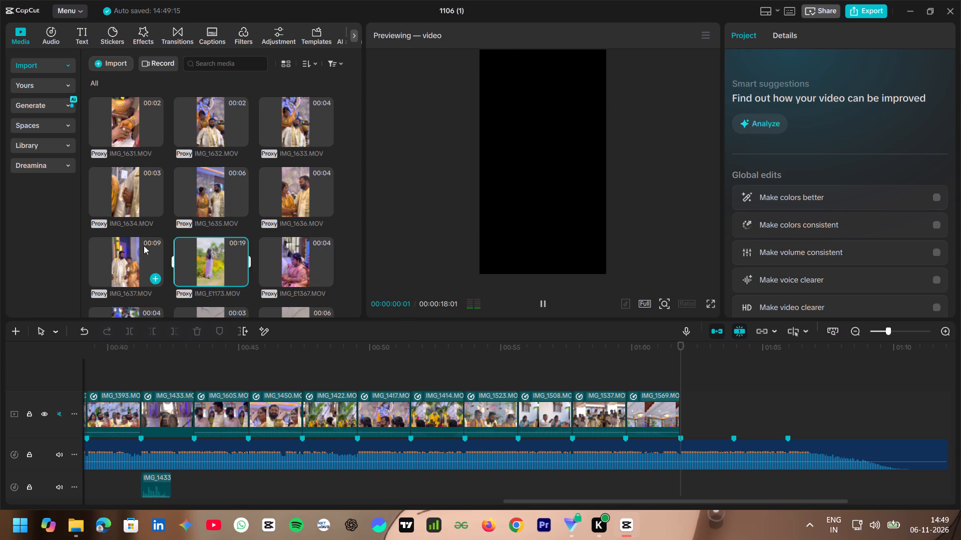
scroll(215, 205, "up", 1)
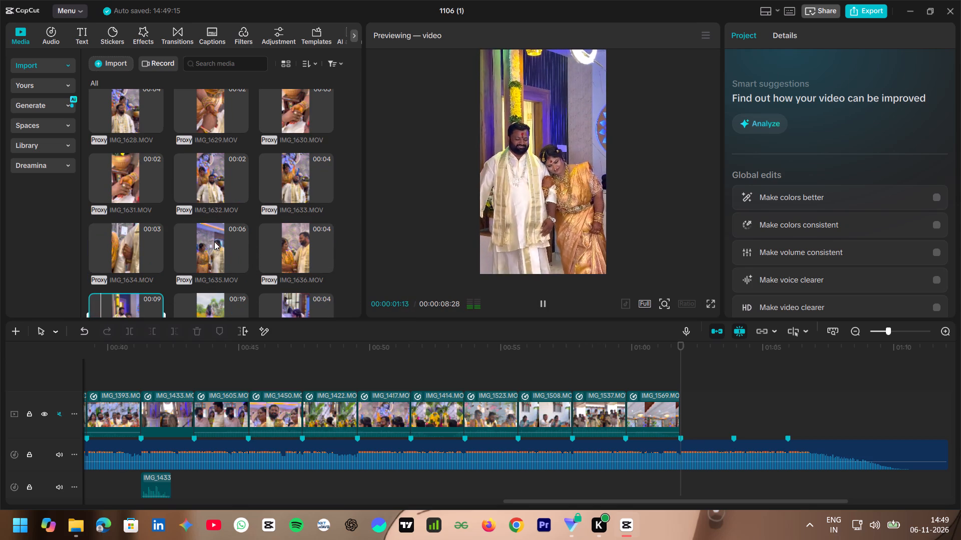
left_click(214, 241)
left_click(285, 251)
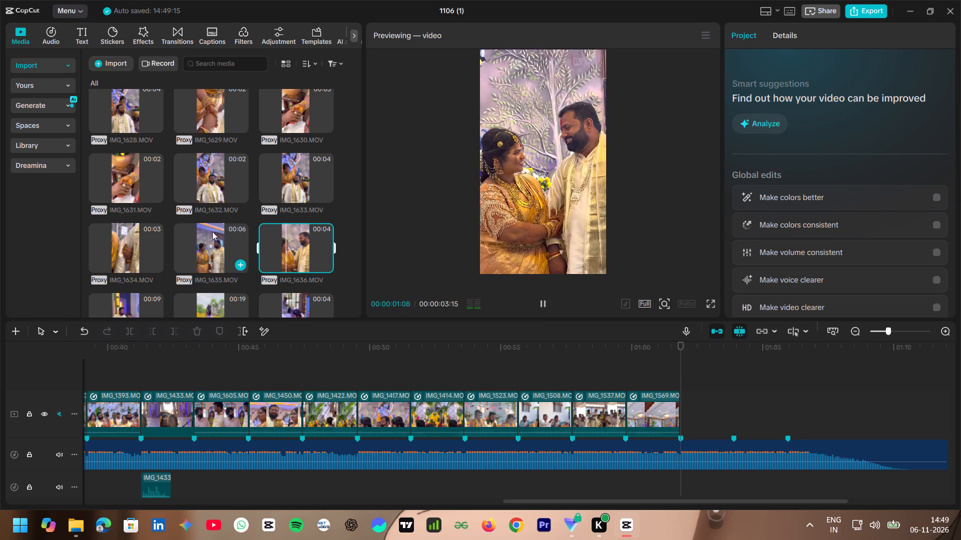
Preview the clips between IMG_1604 and IMG_1614 to choose the one to follow IMG_1569.
scroll(179, 191, "up", 2)
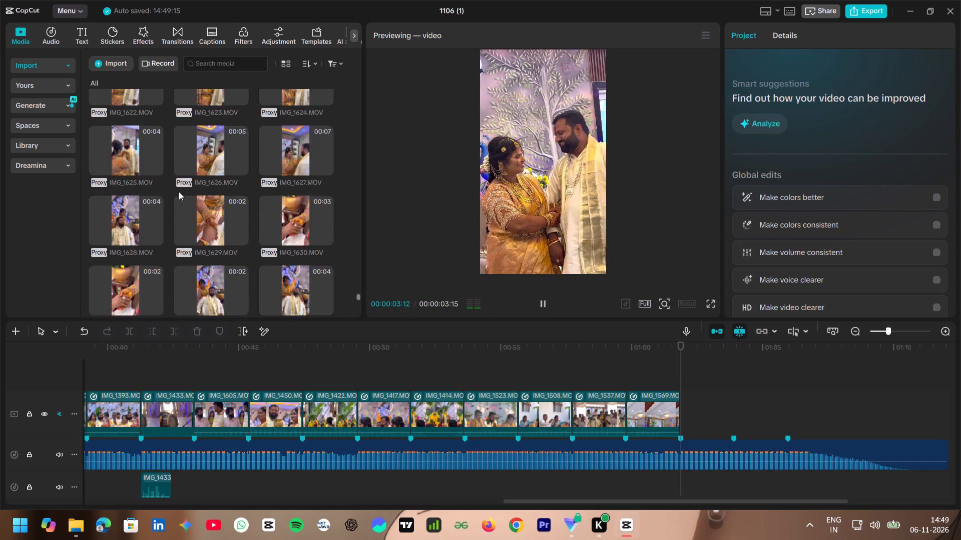
scroll(179, 191, "up", 6)
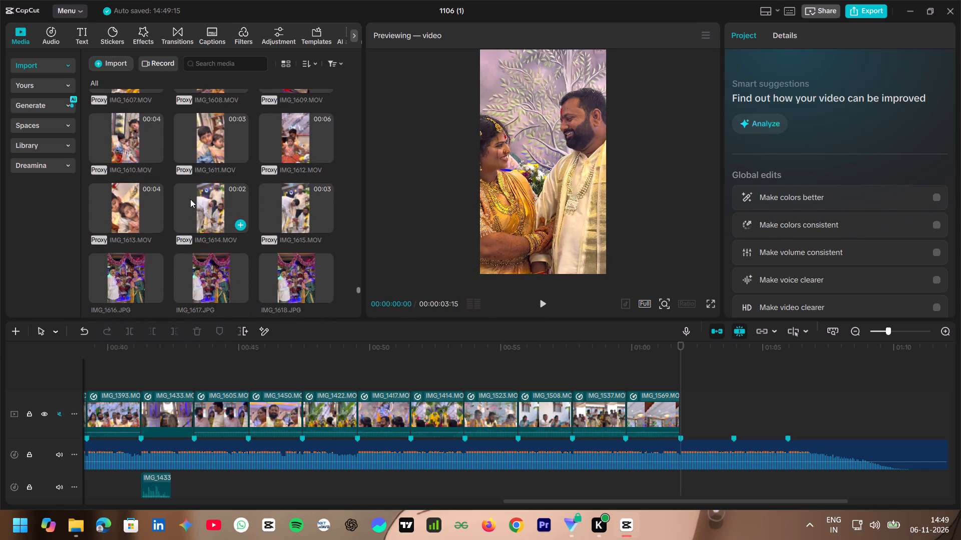
scroll(190, 200, "up", 1)
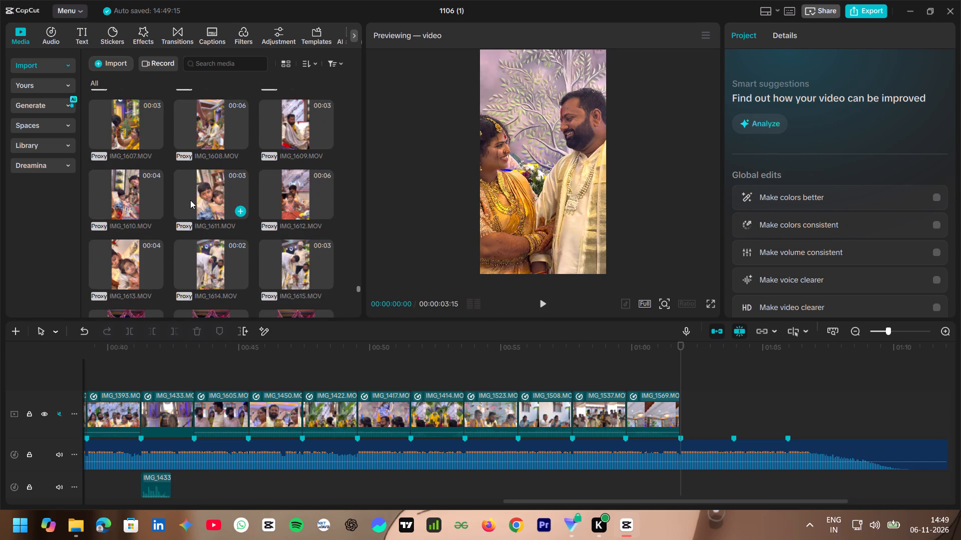
left_click(146, 196)
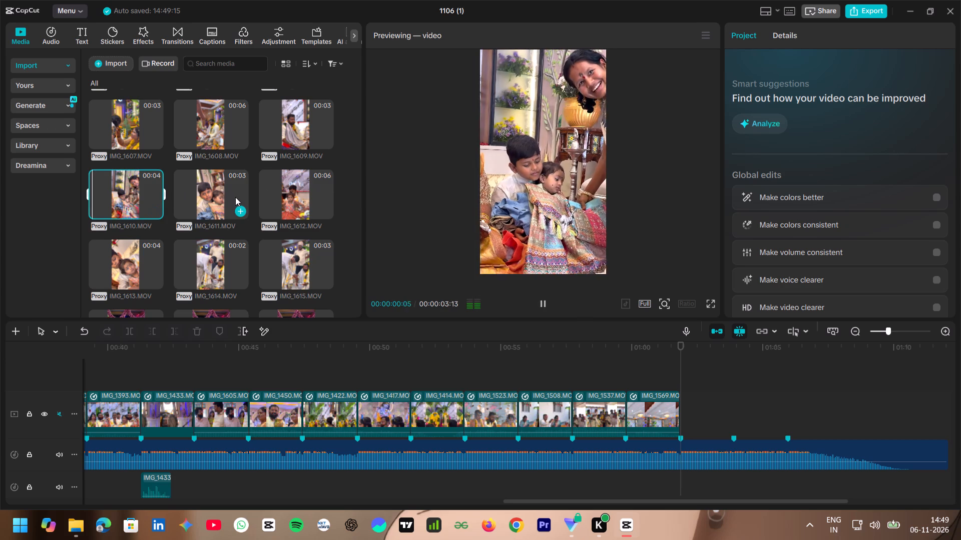
scroll(235, 197, "up", 1)
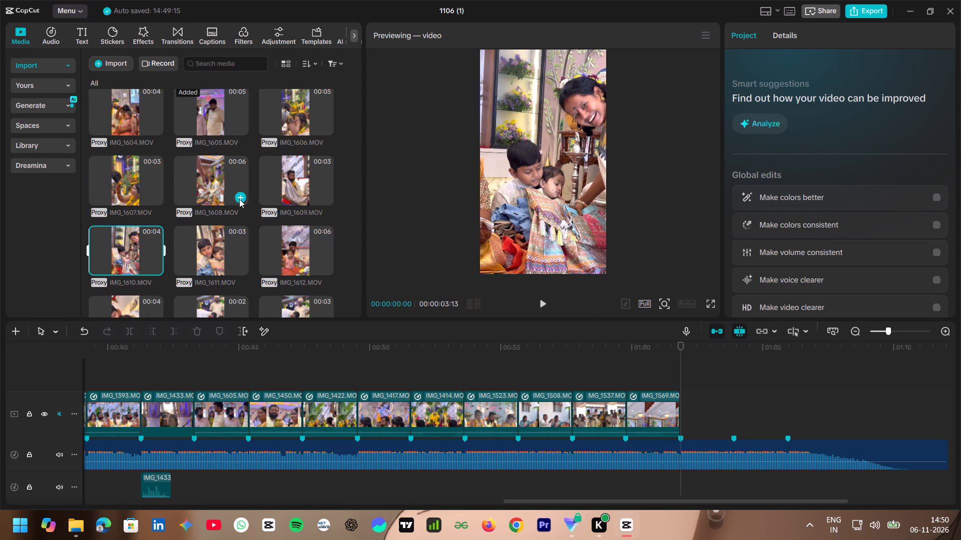
left_click(297, 176)
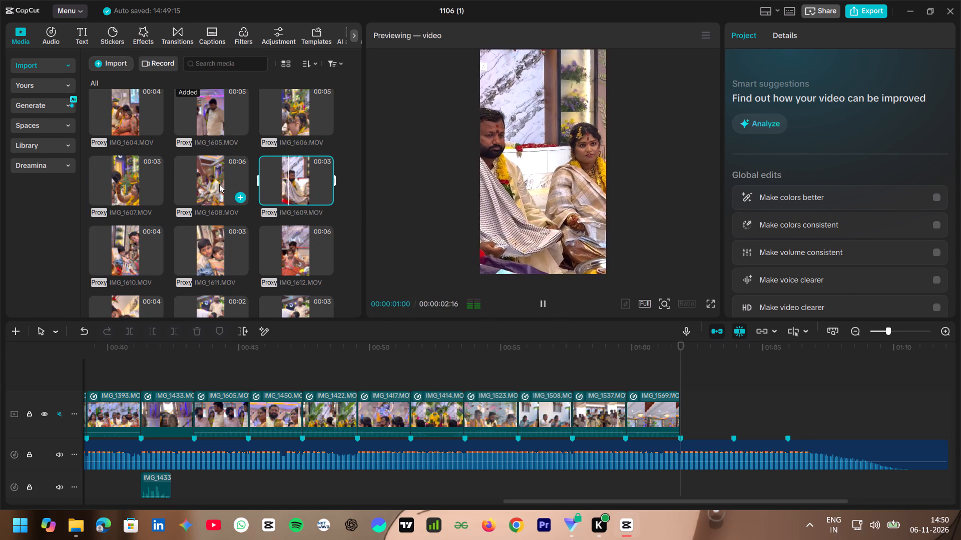
left_click(219, 184)
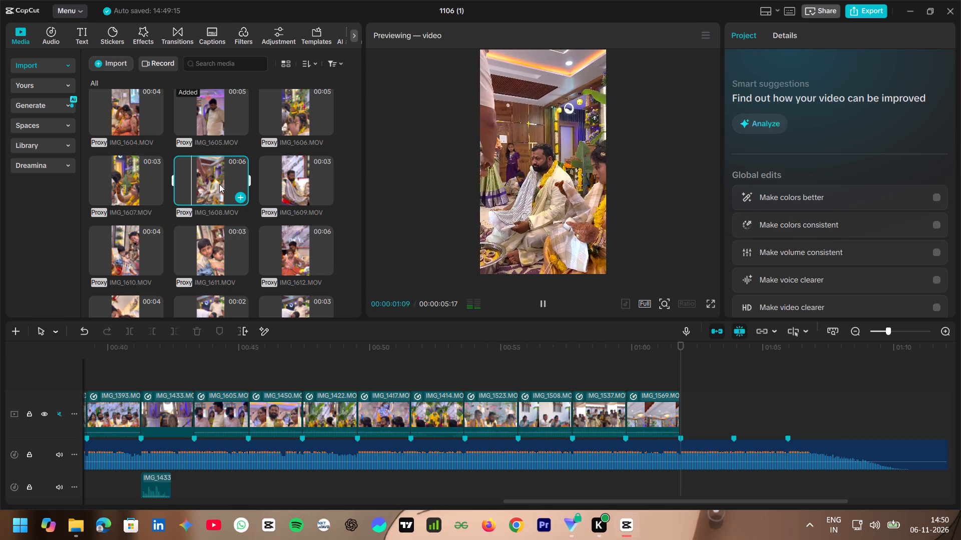
left_click(133, 188)
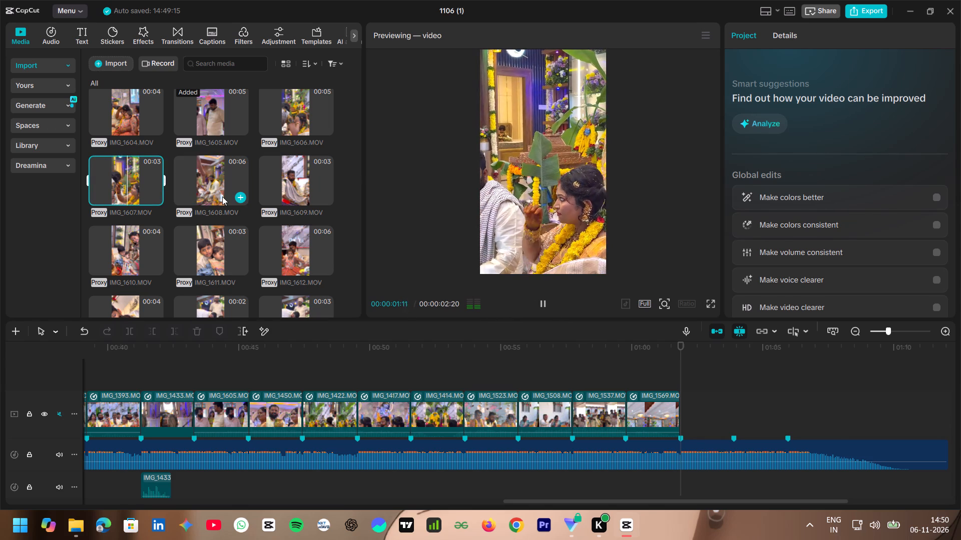
scroll(222, 196, "up", 1)
left_click(269, 171)
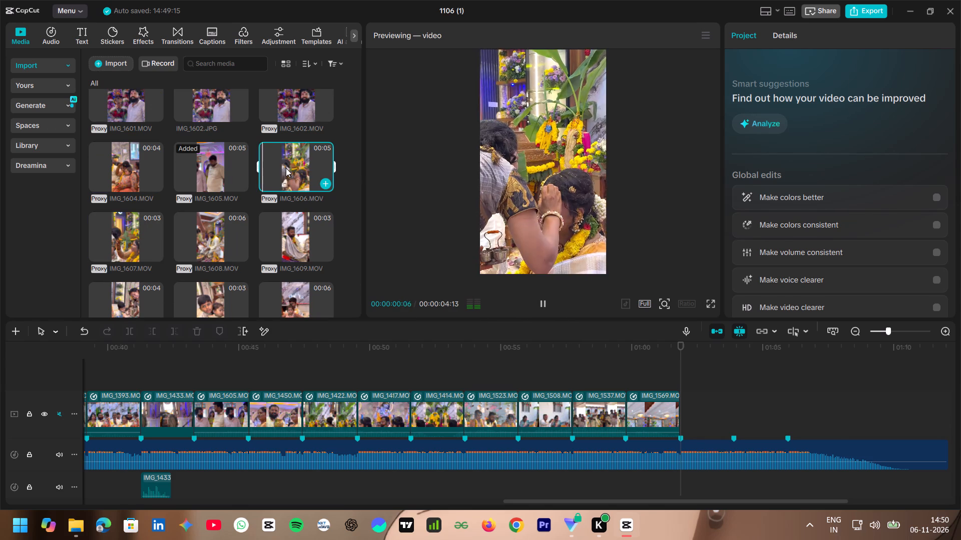
left_click(227, 181)
left_click(138, 175)
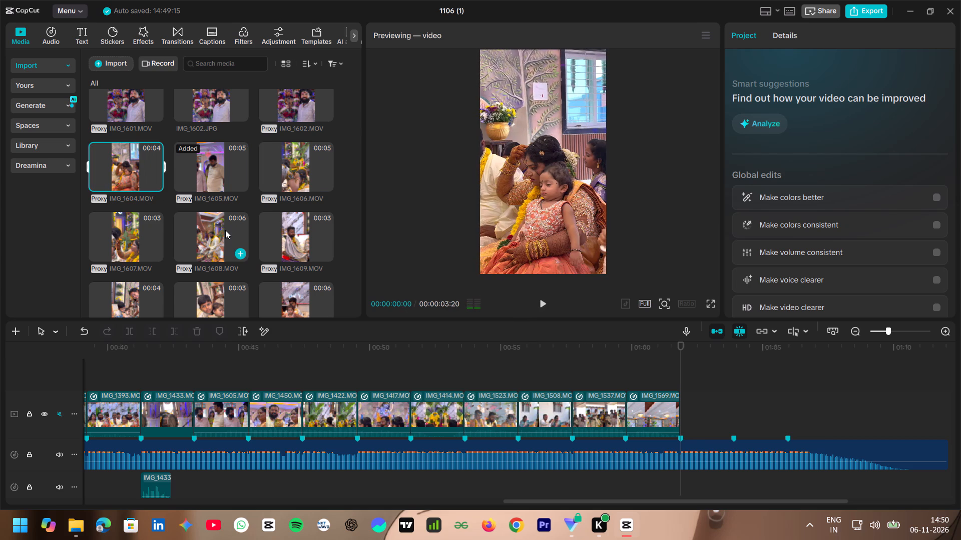
scroll(225, 230, "down", 1)
left_click(294, 186)
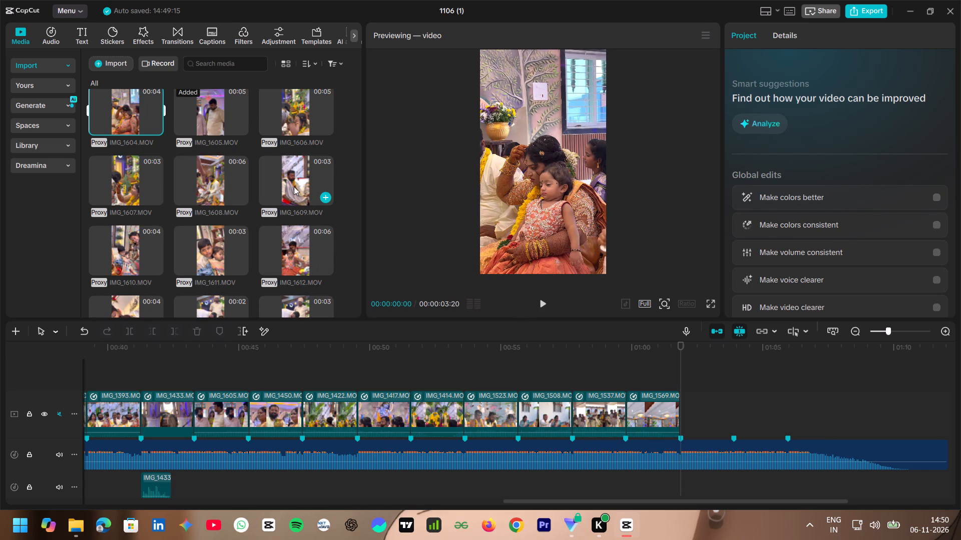
scroll(256, 192, "down", 2)
left_click(293, 144)
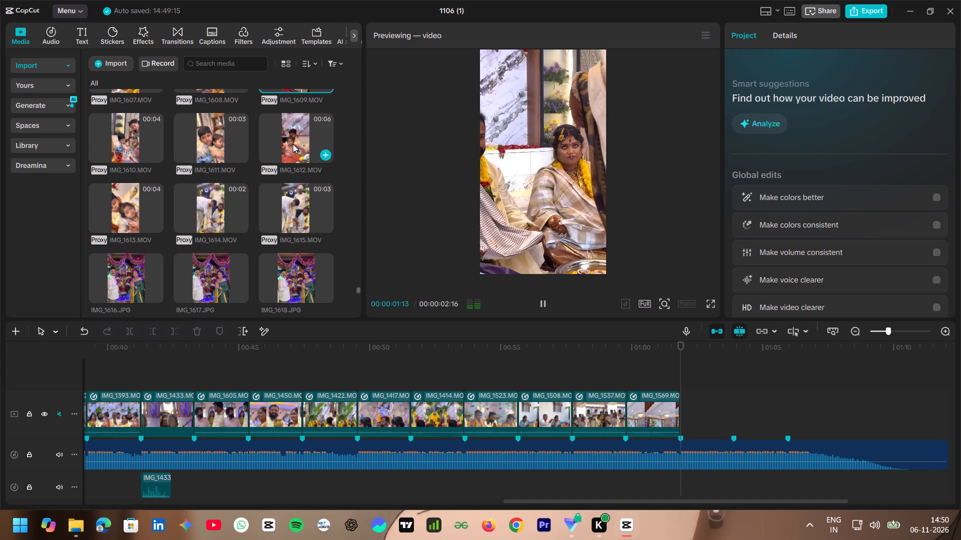
left_click(234, 205)
Preview IMG_1613 and add it to the main track directly after IMG_1569.
left_click(146, 211)
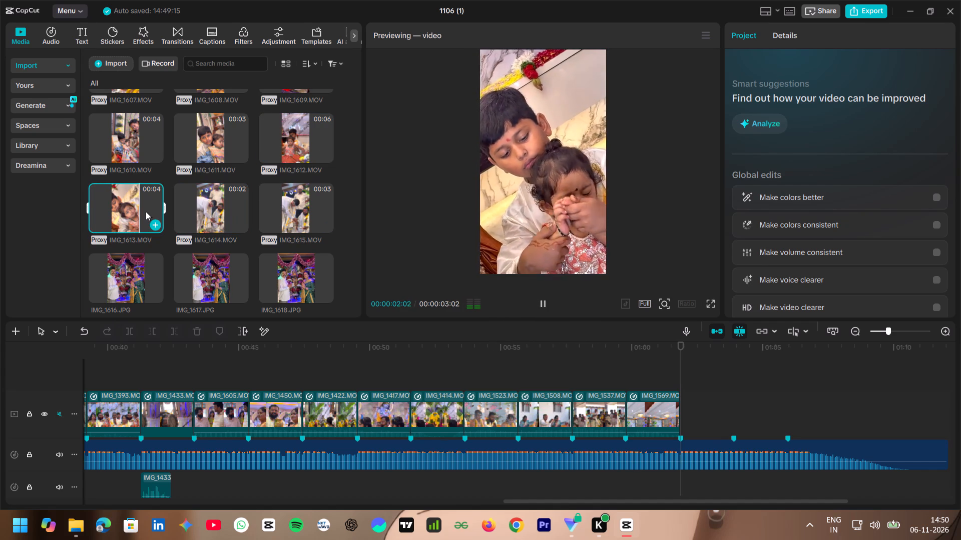
left_click_drag(140, 206, 697, 419)
Cut away IMG_1613's opening footage before about 00:01:02:08, and trim the end of the shortened clip to about 00:01:03:00.
left_click_drag(685, 361, 696, 365)
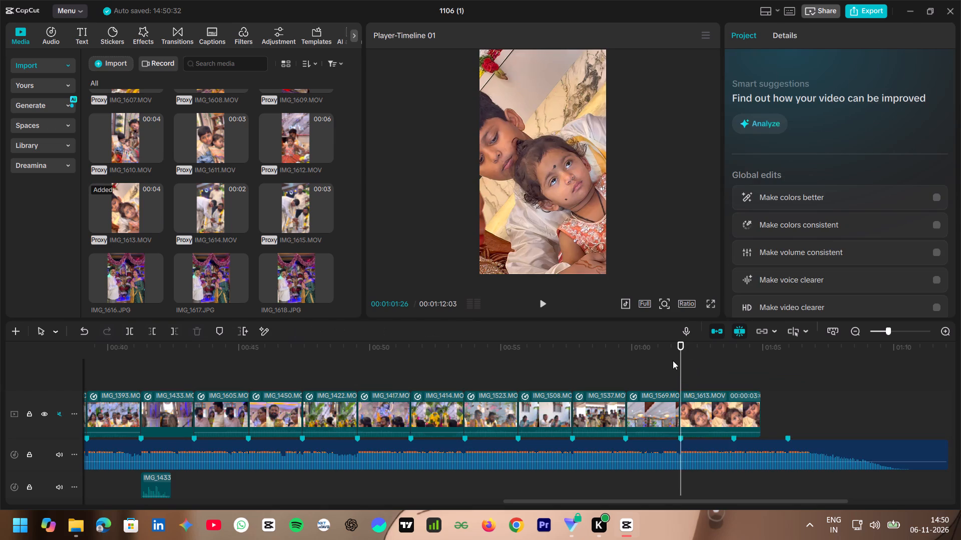
left_click(673, 360)
left_click_drag(677, 360, 697, 366)
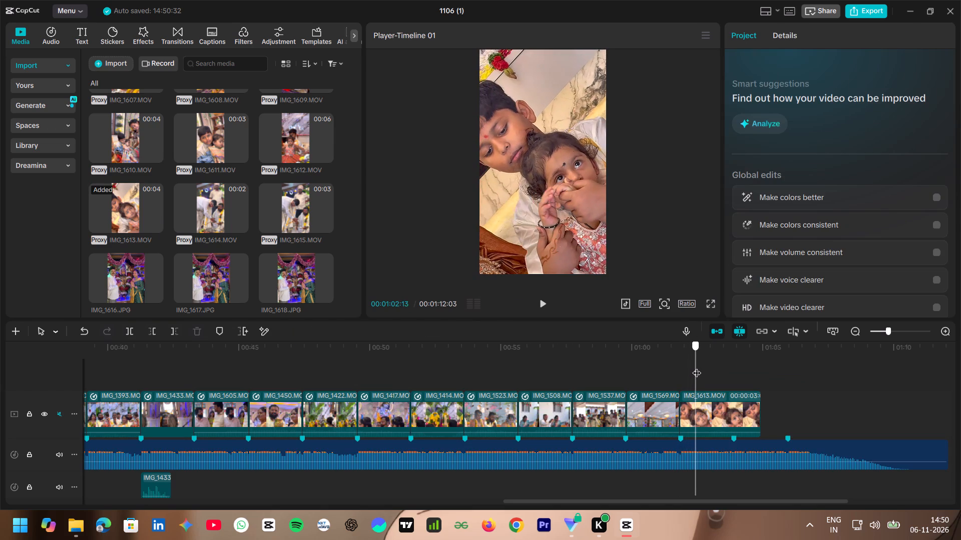
left_click_drag(697, 366, 691, 366)
key("q")
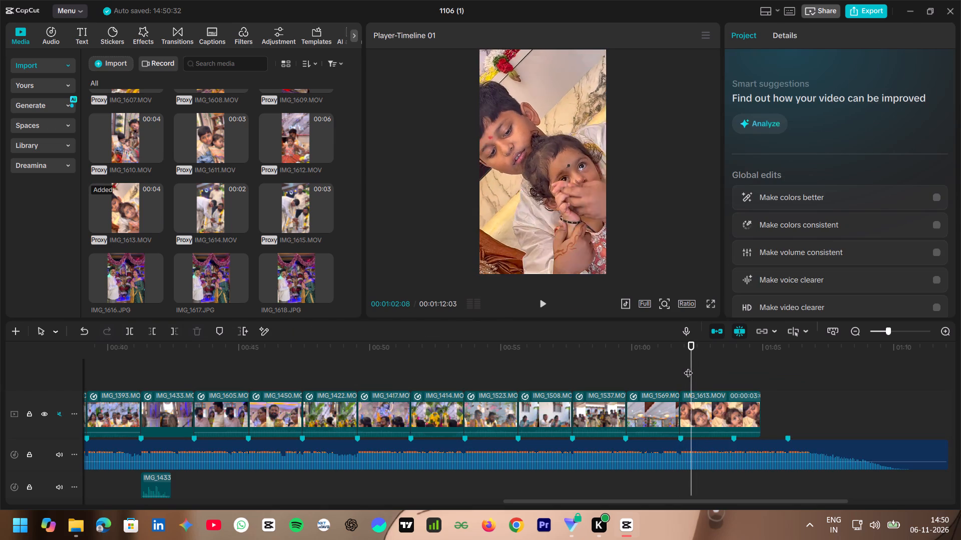
left_click_drag(680, 363, 707, 370)
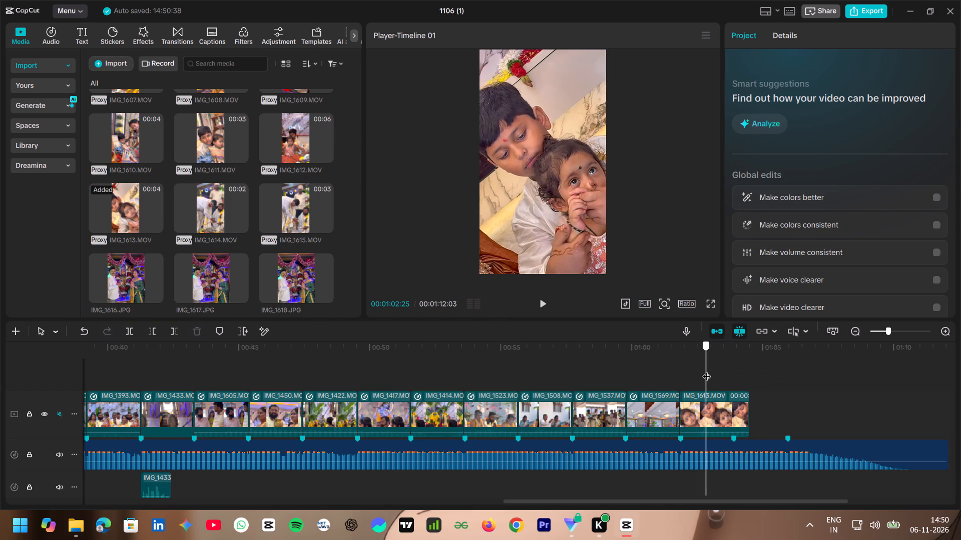
left_click_drag(707, 370, 711, 371)
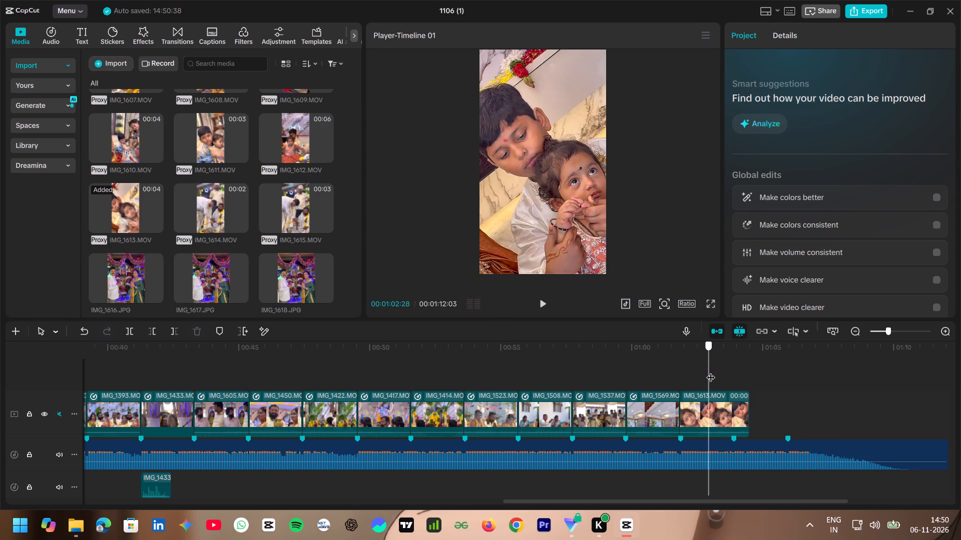
left_click_drag(711, 371, 702, 371)
key("w")
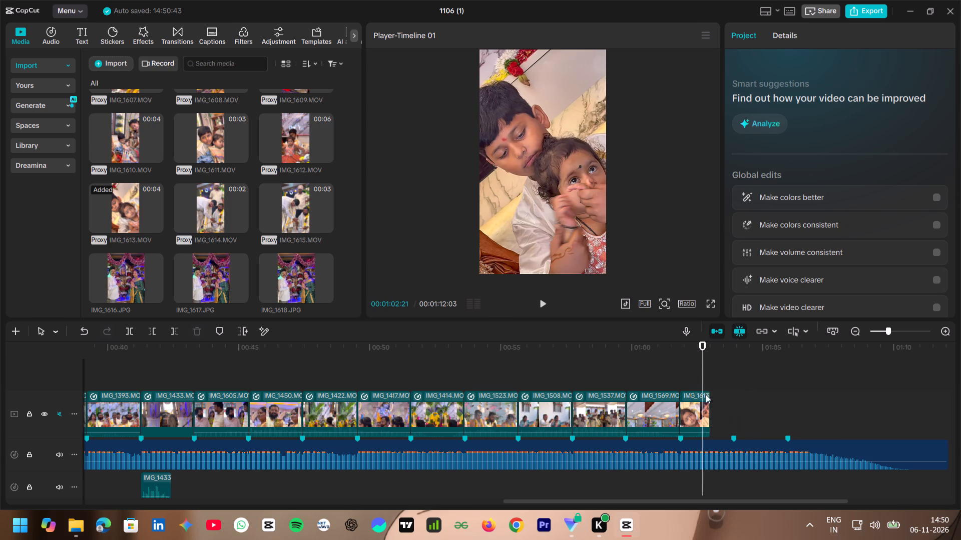
Apply a custom speed curve to IMG_1613, removing its centre point and the one after it, and lowering the end point to 0.1x.
left_click(701, 407)
left_click(816, 39)
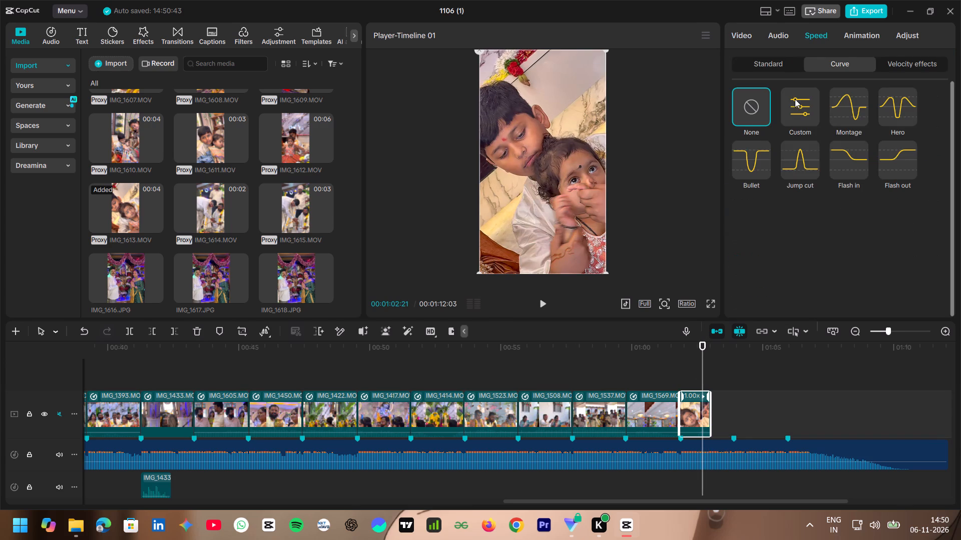
left_click(795, 99)
scroll(836, 304, "down", 2)
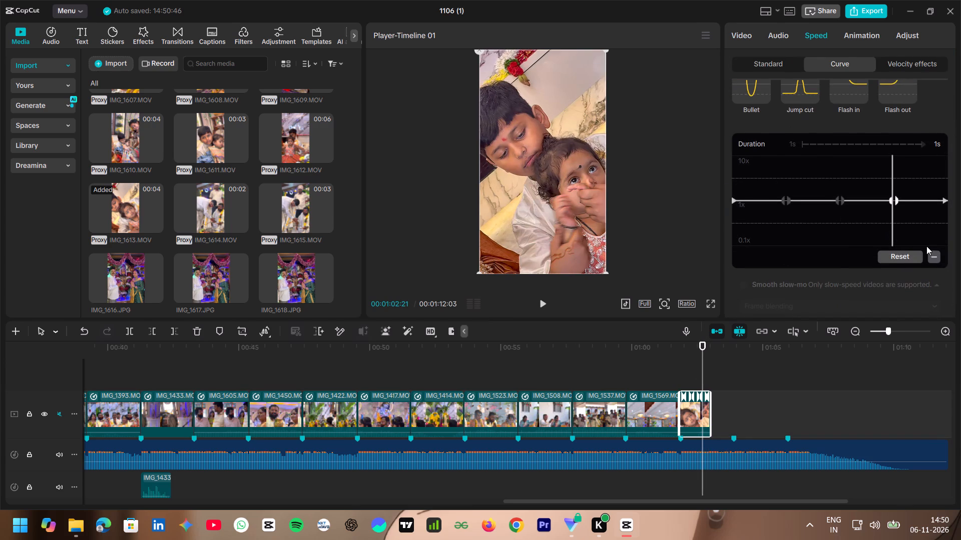
left_click(931, 255)
left_click(843, 206)
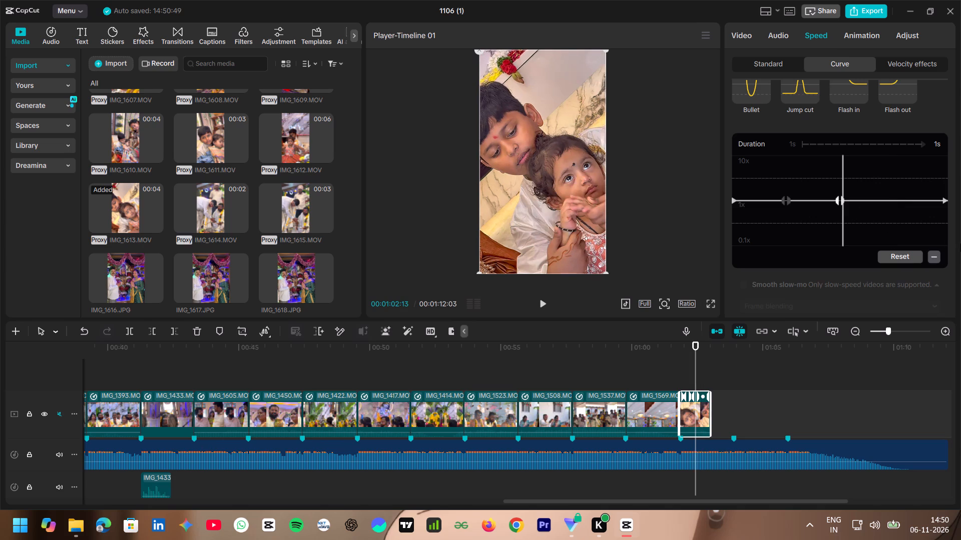
left_click(933, 255)
left_click_drag(946, 198, 942, 256)
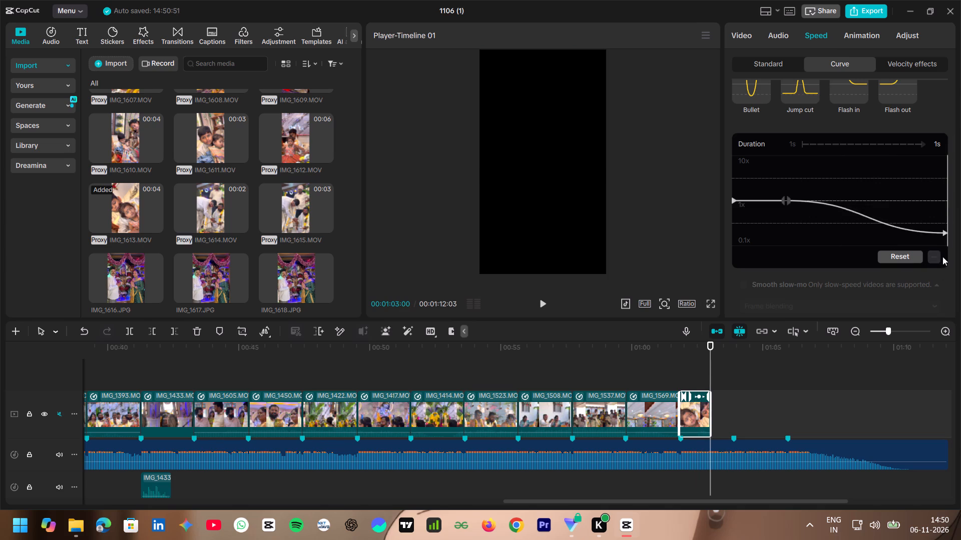
left_click_drag(942, 256, 935, 339)
Extend the end of IMG_1613 to the next beat marker, at about 00:01:03:27.
left_click_drag(727, 392, 729, 394)
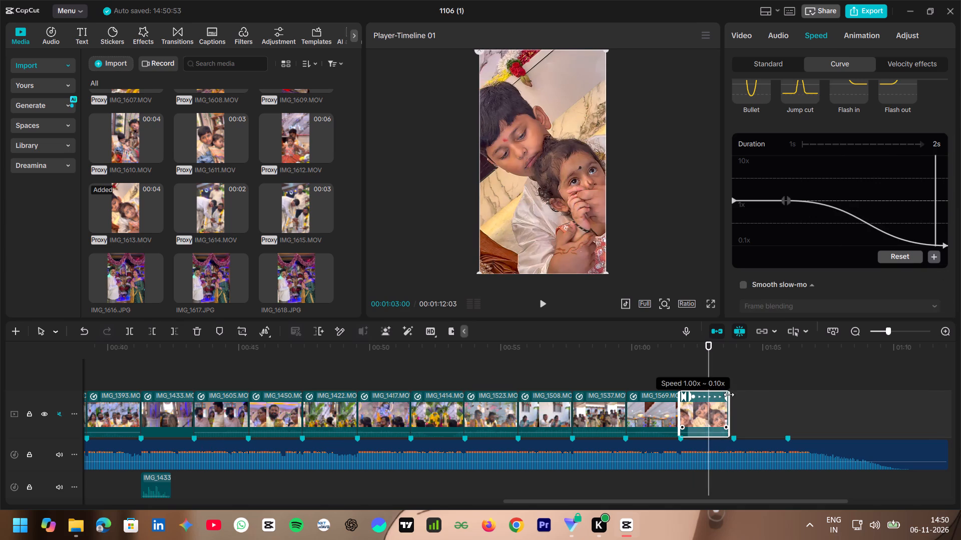
left_click_drag(729, 394, 732, 396)
Enable smooth slow-mo on IMG_1613 using the Optical flow method.
scroll(751, 268, "down", 3)
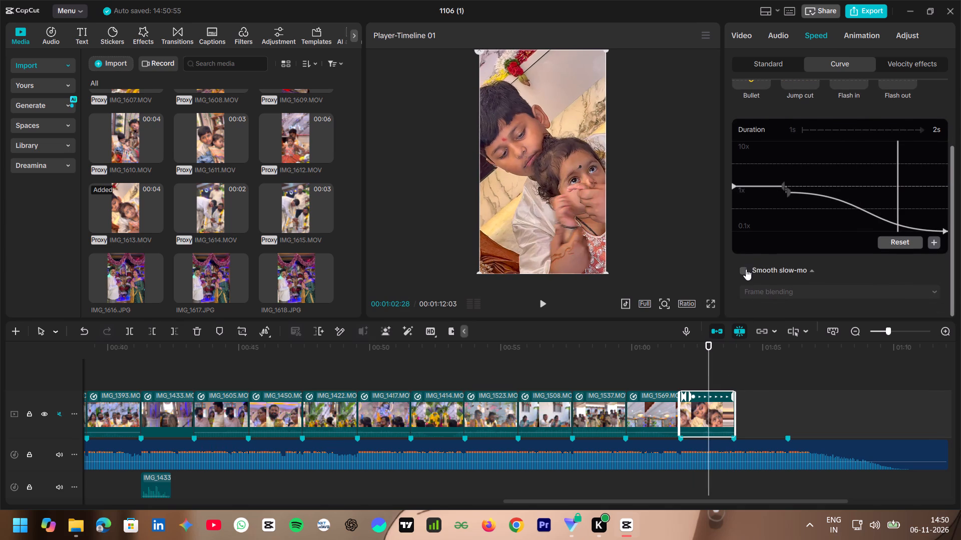
left_click(746, 269)
left_click(761, 291)
left_click(778, 341)
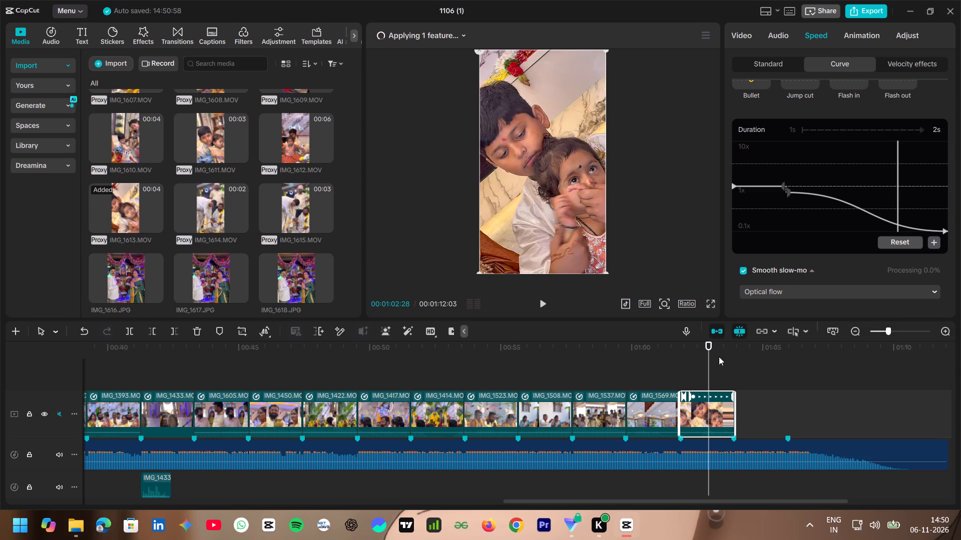
Place the playhead at the end of IMG_1613, at 00:01:03:27, and preview the couple's clips between IMG_1622 and IMG_1636 as candidates for the next shot.
left_click(719, 356)
left_click_drag(719, 356, 735, 368)
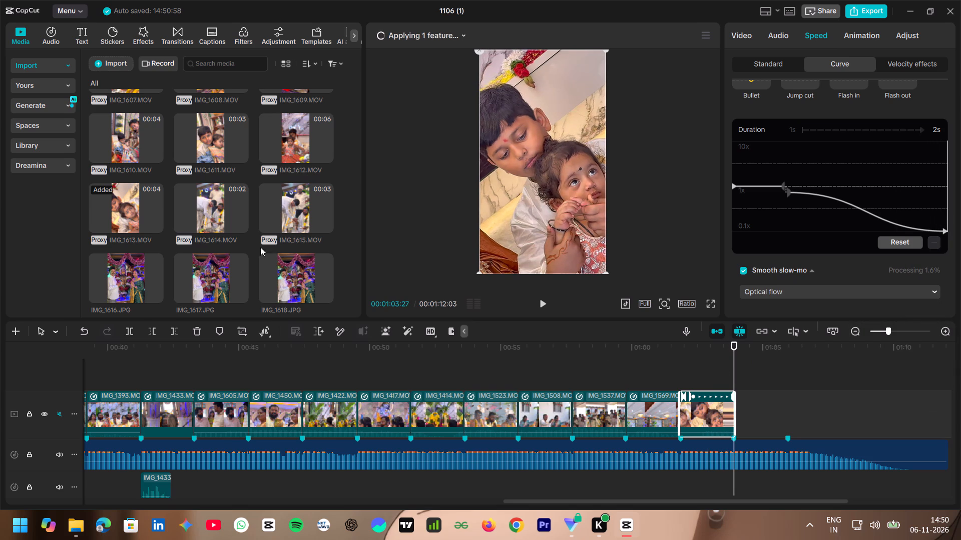
scroll(187, 192, "down", 5)
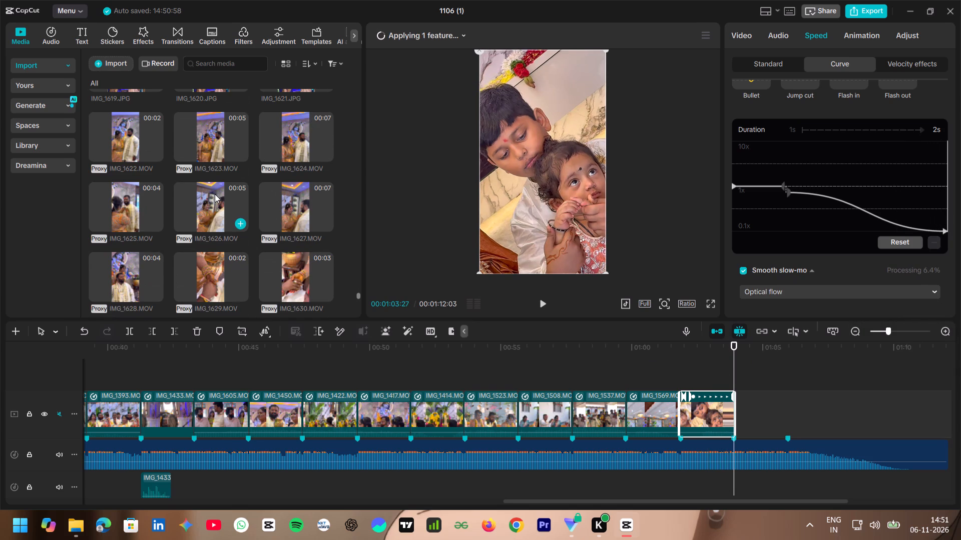
scroll(196, 171, "up", 1)
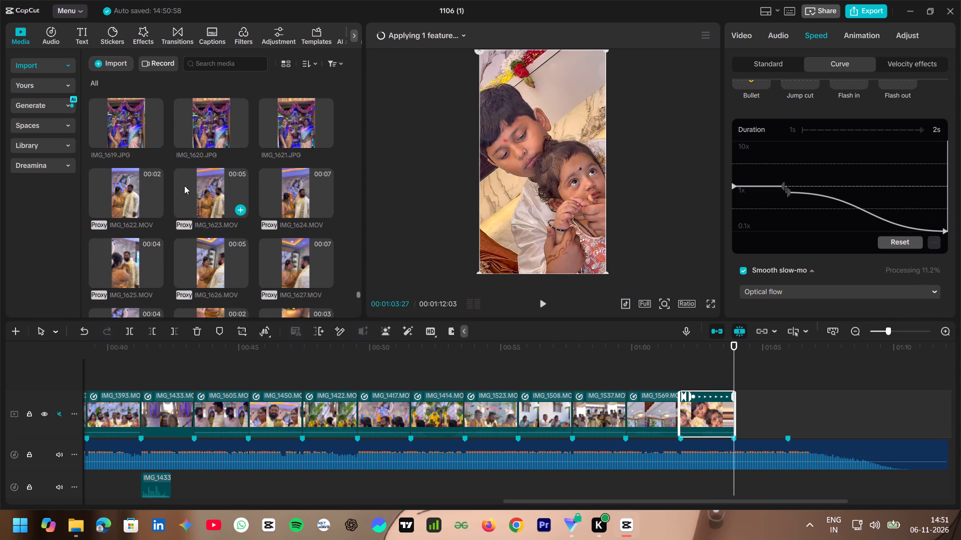
left_click(146, 193)
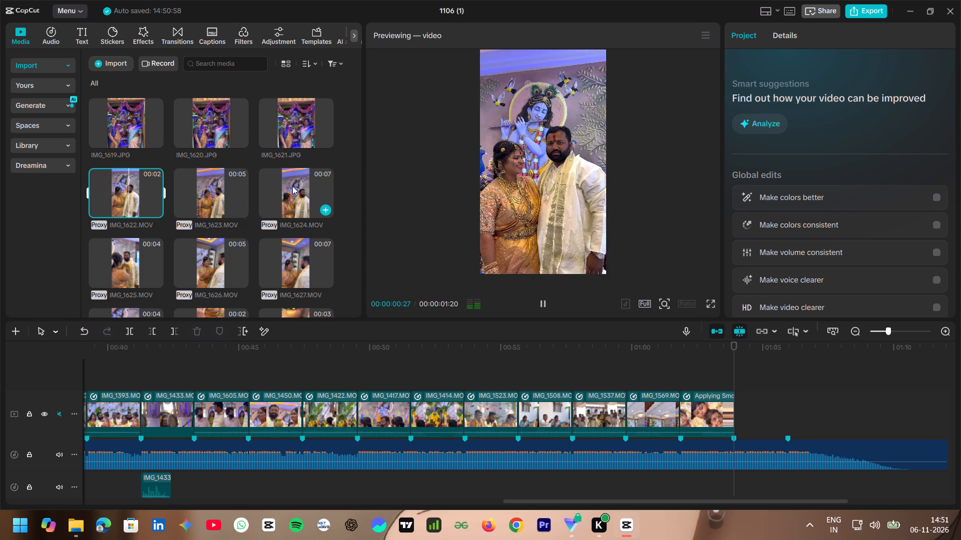
left_click(292, 186)
left_click(233, 189)
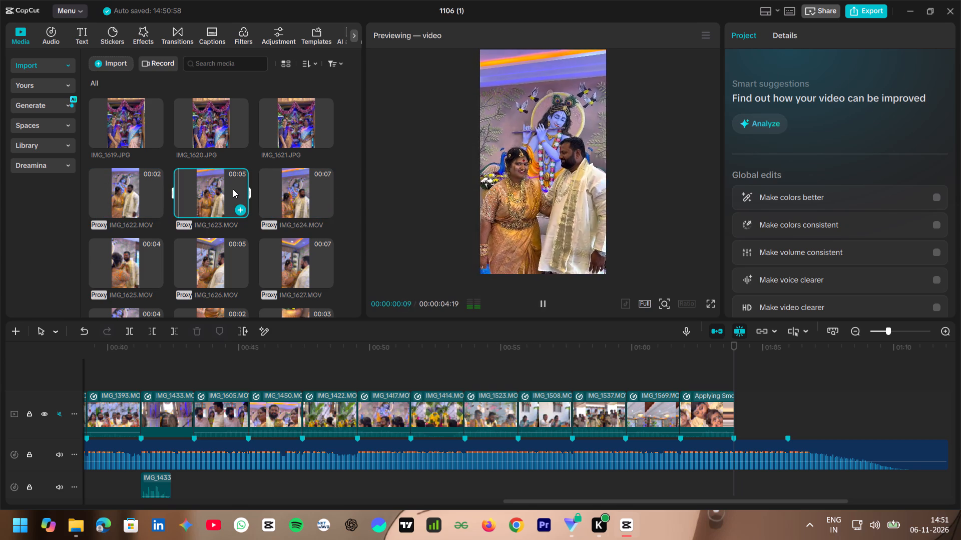
left_click(151, 256)
left_click(206, 261)
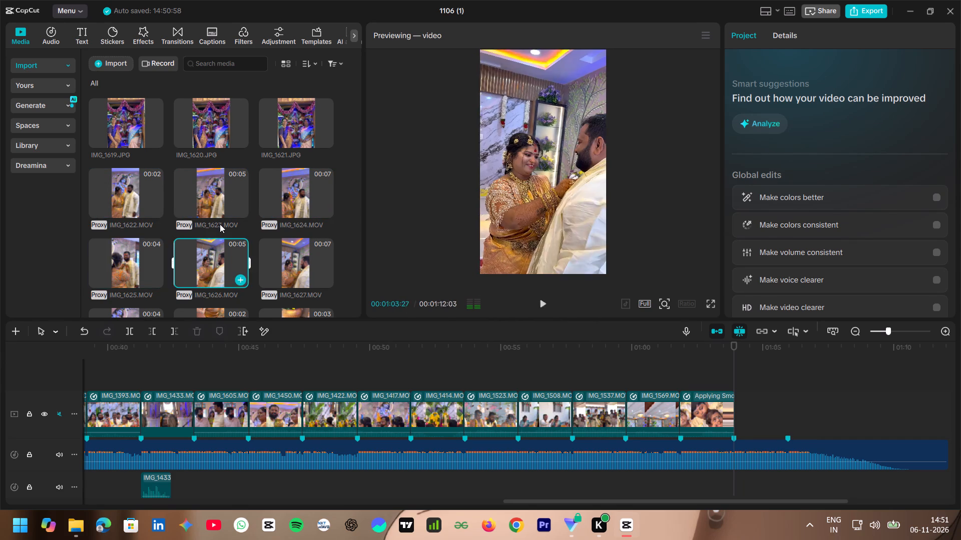
scroll(220, 221, "down", 1)
left_click(294, 193)
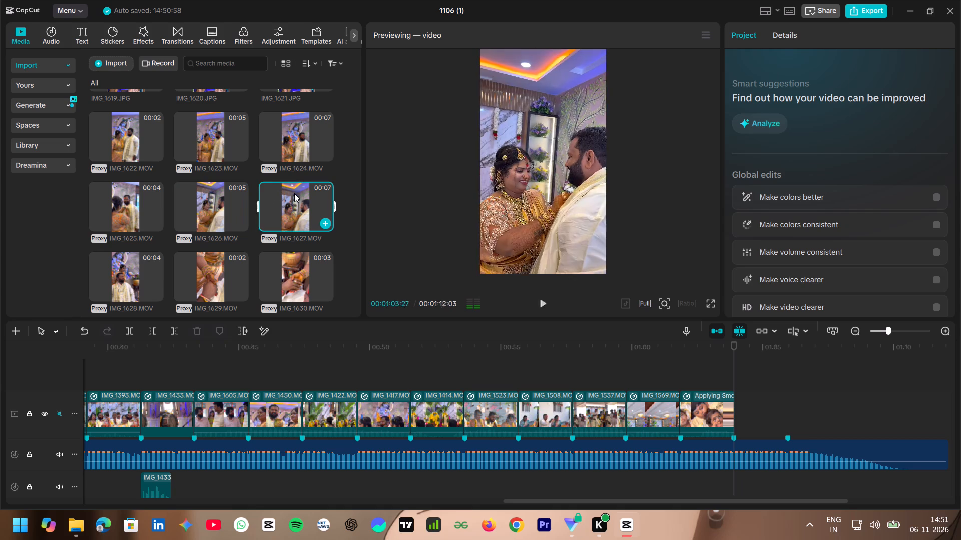
left_click(138, 271)
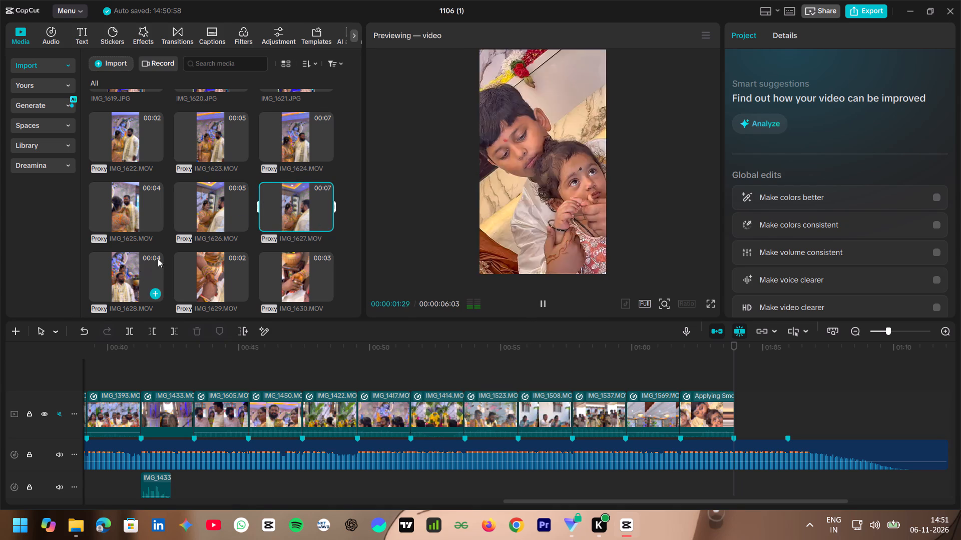
scroll(219, 237, "down", 2)
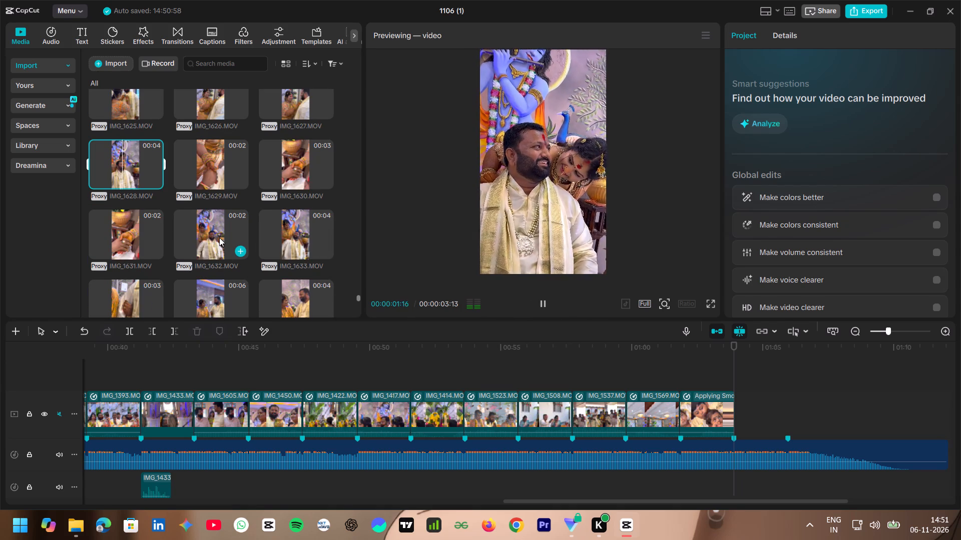
scroll(219, 228, "down", 1)
left_click(219, 235)
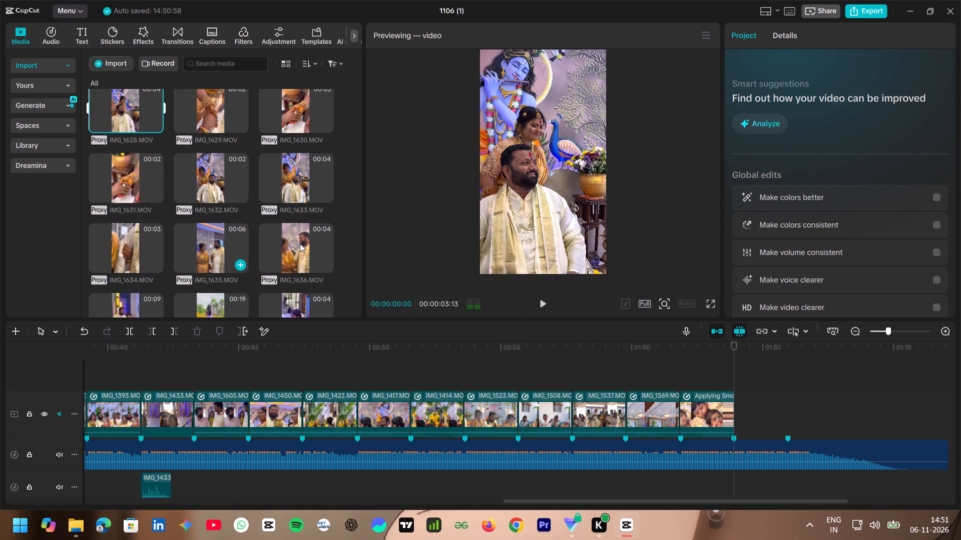
left_click(300, 243)
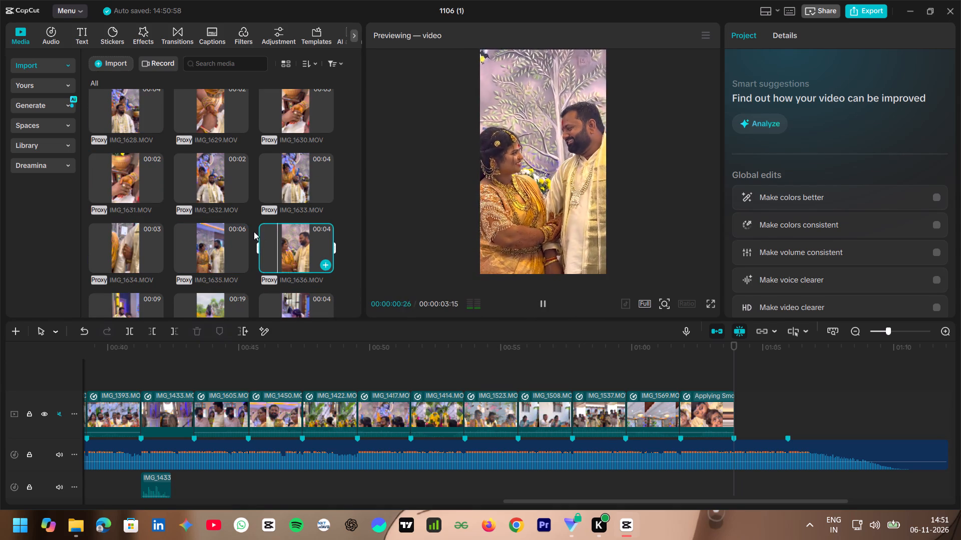
scroll(250, 228, "down", 3)
scroll(212, 203, "up", 4)
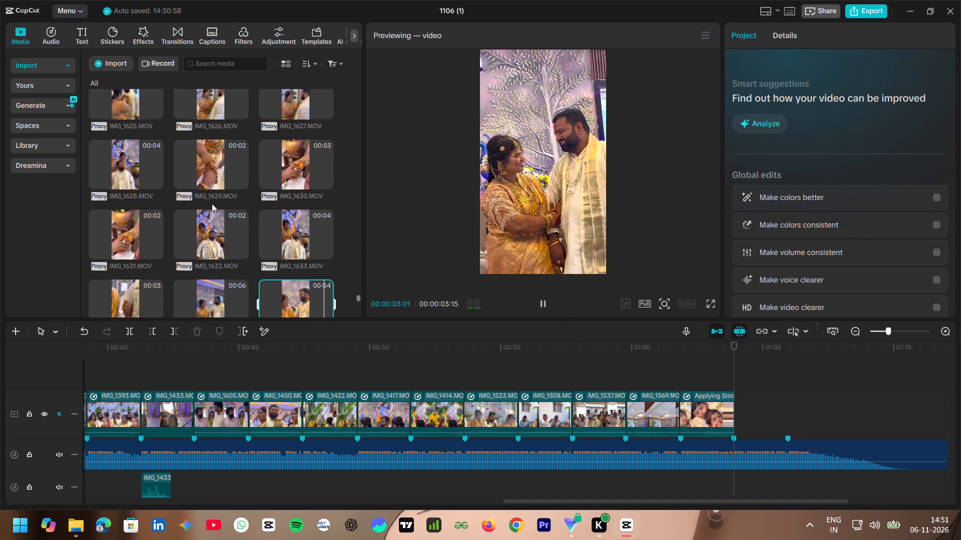
scroll(212, 203, "up", 3)
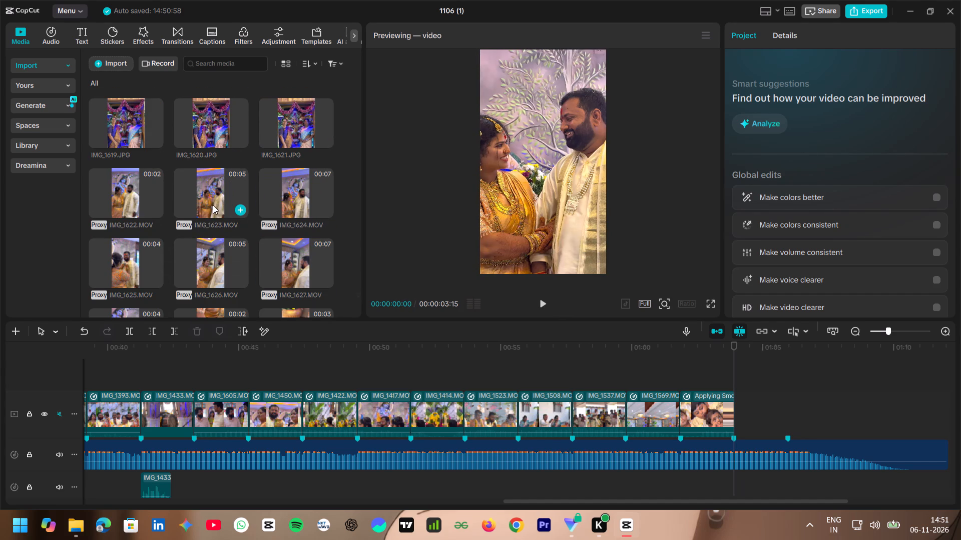
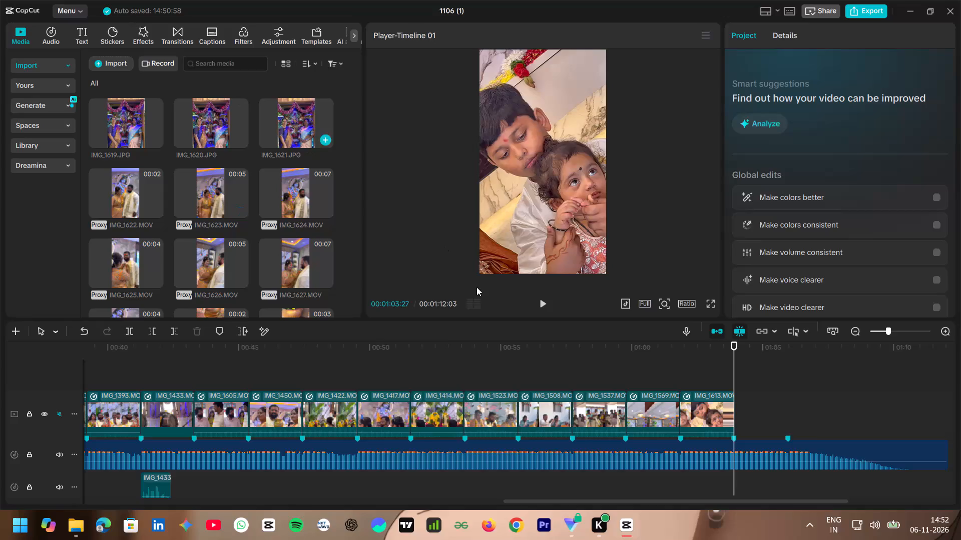
Compare couple clips IMG_1623 and IMG_1624, and append IMG_1624 to the main track right after IMG_1613.
scroll(751, 433, "left", 1)
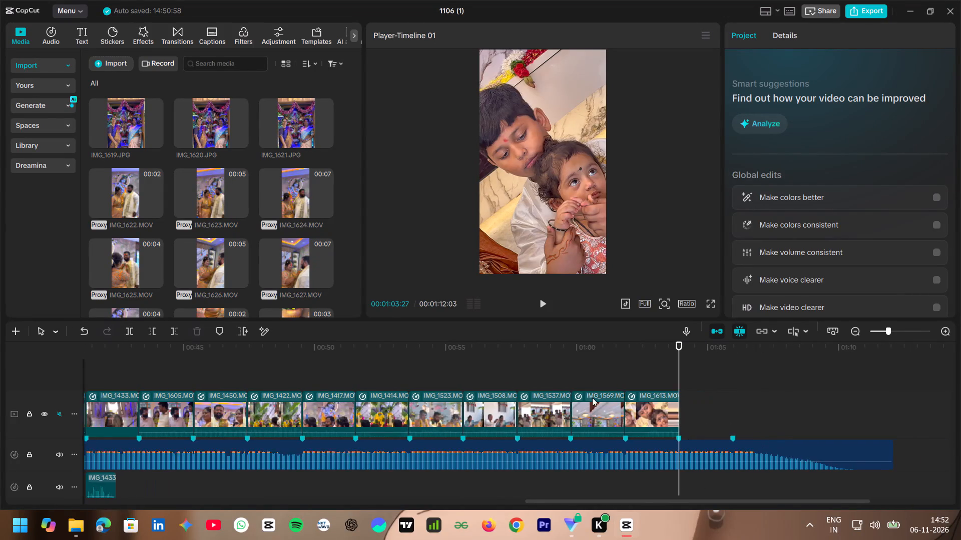
scroll(592, 397, "left", 1)
left_click(225, 188)
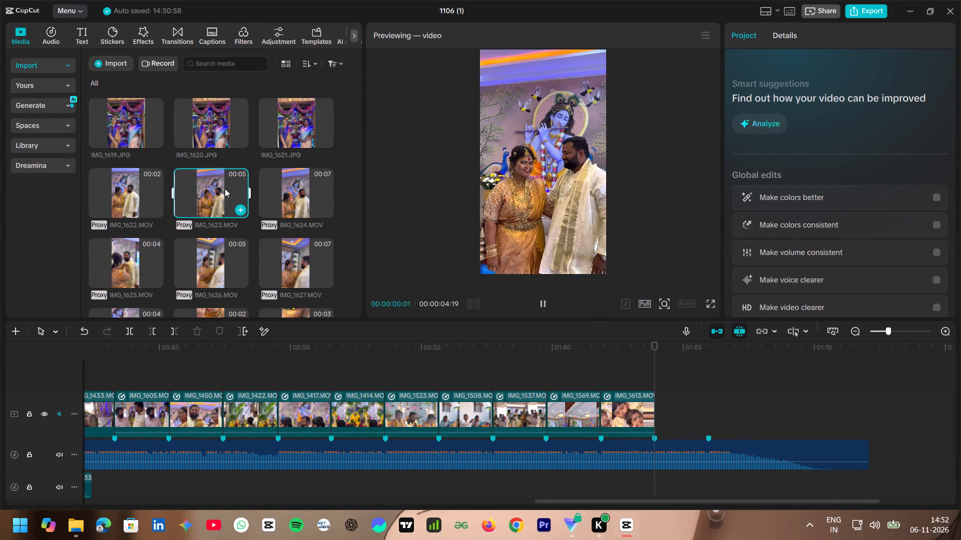
left_click(304, 192)
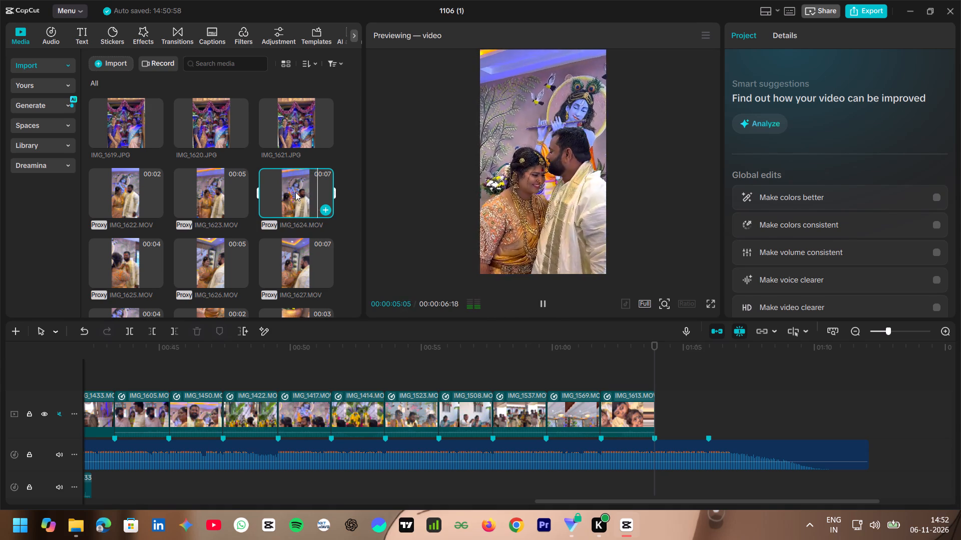
left_click_drag(304, 189, 655, 377)
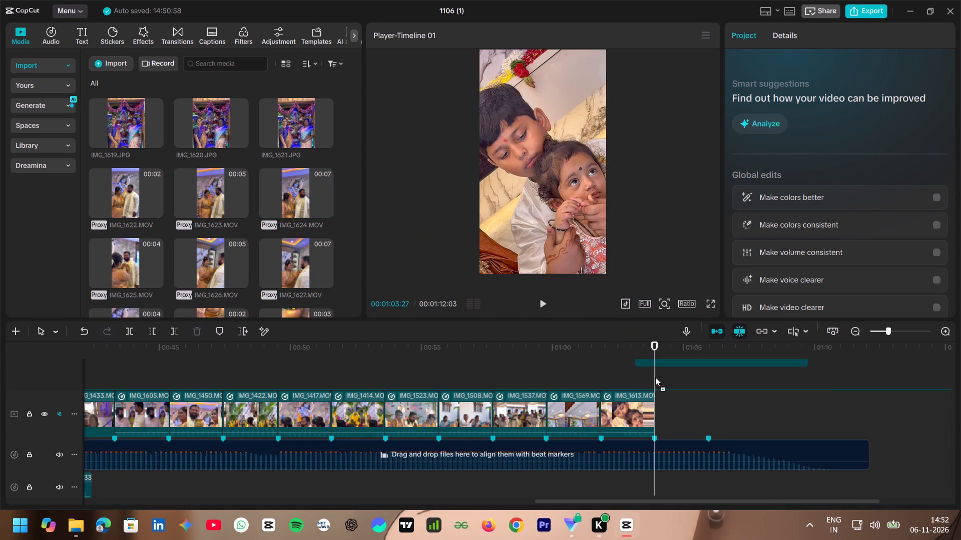
left_click_drag(655, 377, 670, 414)
Trim IMG_1624, cutting away everything before 00:01:08:02, and then shorten its end to about 00:01:05:00.
left_click(692, 366)
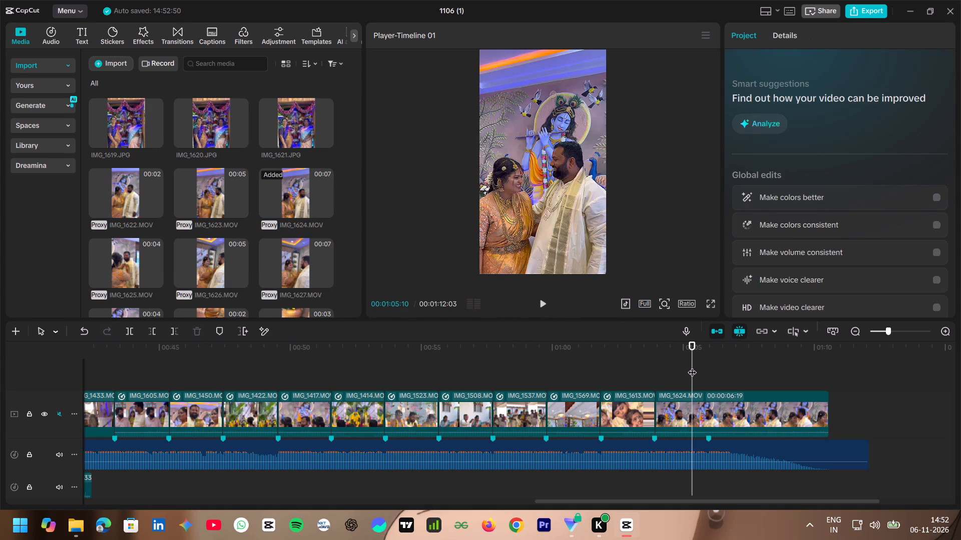
left_click_drag(692, 366, 744, 374)
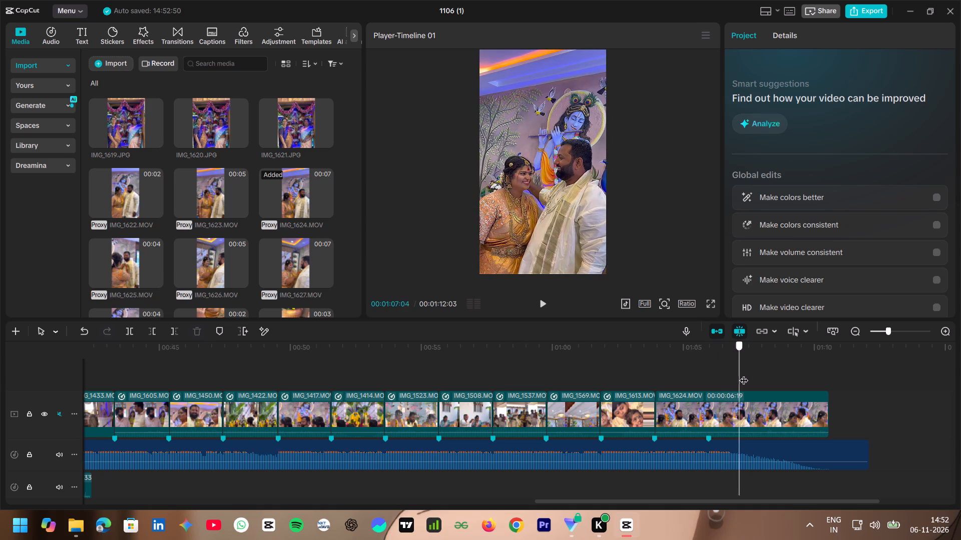
left_click_drag(744, 374, 763, 379)
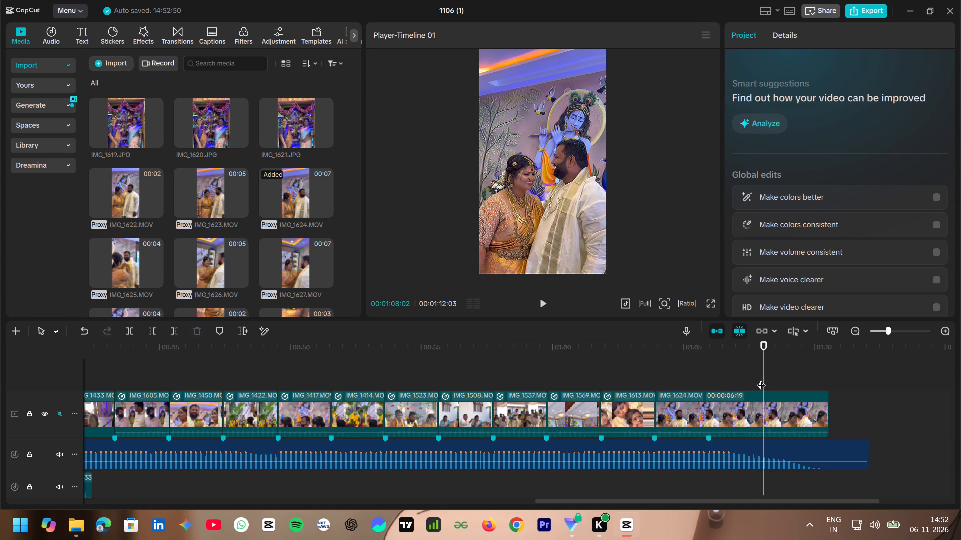
left_click(757, 400)
key("q")
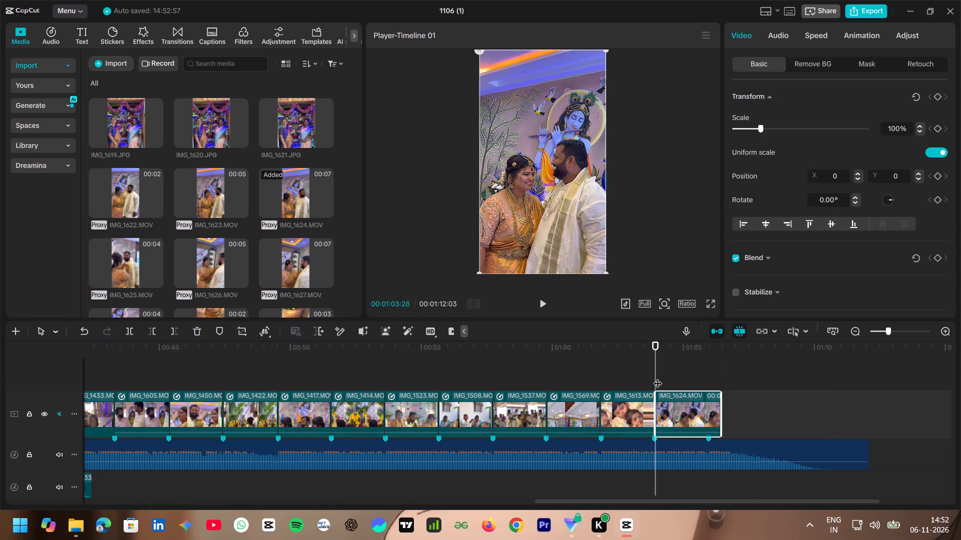
left_click_drag(658, 376, 683, 383)
key("w")
left_click_drag(686, 362, 668, 373)
Apply a custom speed curve to IMG_1624, removing its centre point and the one after it, and lowering the end point to 0.1x.
left_click(809, 13)
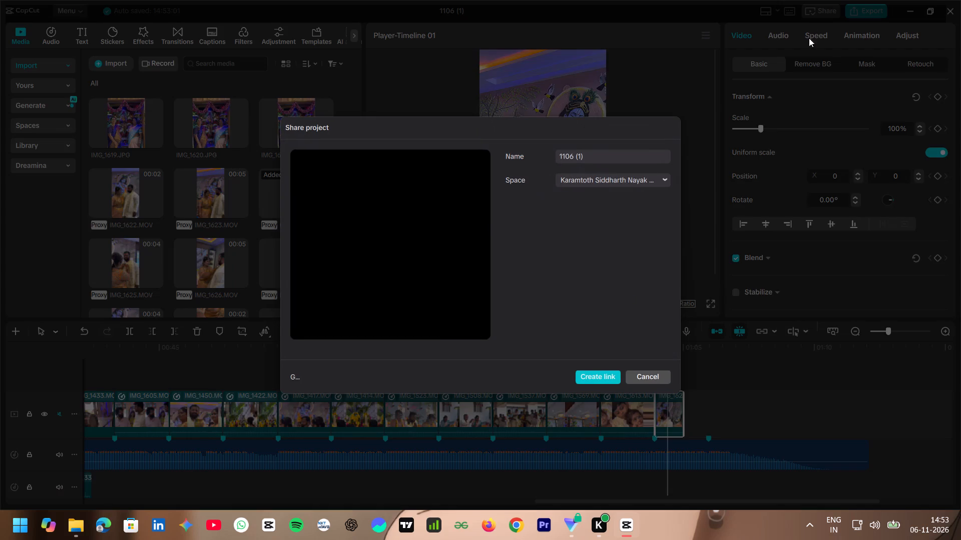
left_click(659, 376)
left_click(823, 32)
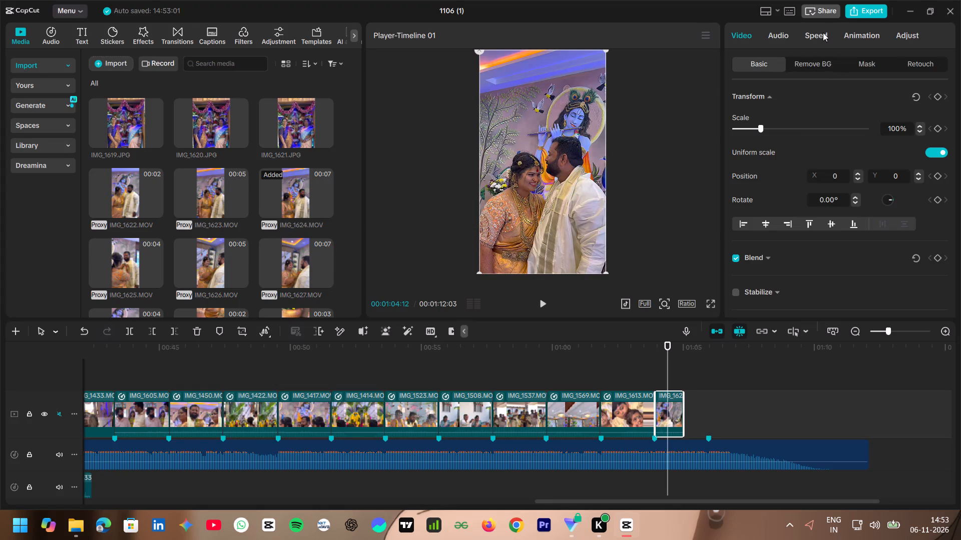
left_click(815, 102)
scroll(849, 270, "down", 2)
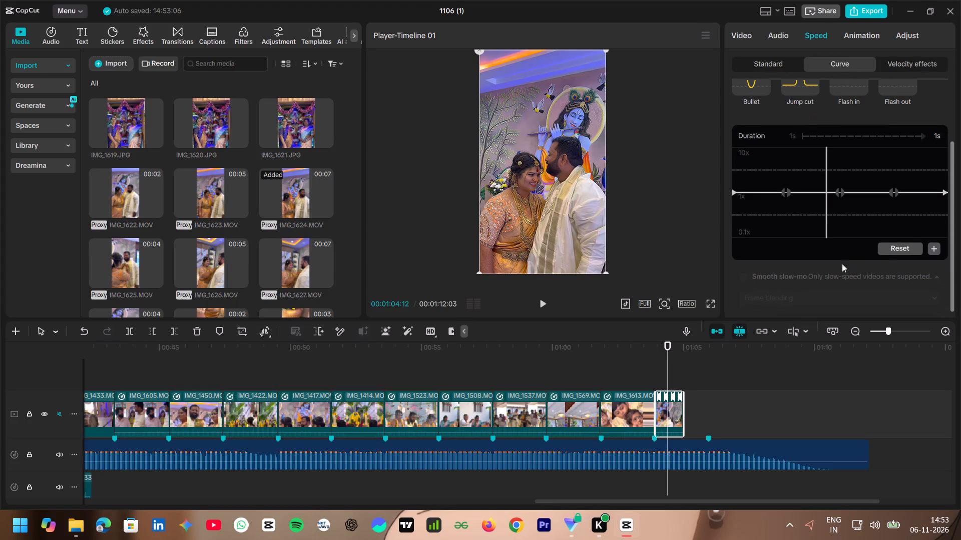
left_click(839, 197)
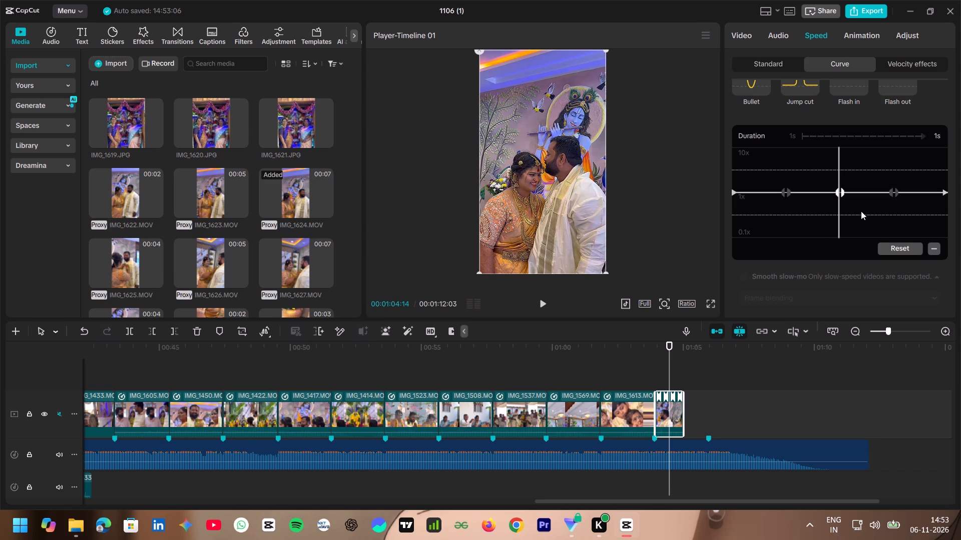
left_click(934, 248)
left_click(895, 194)
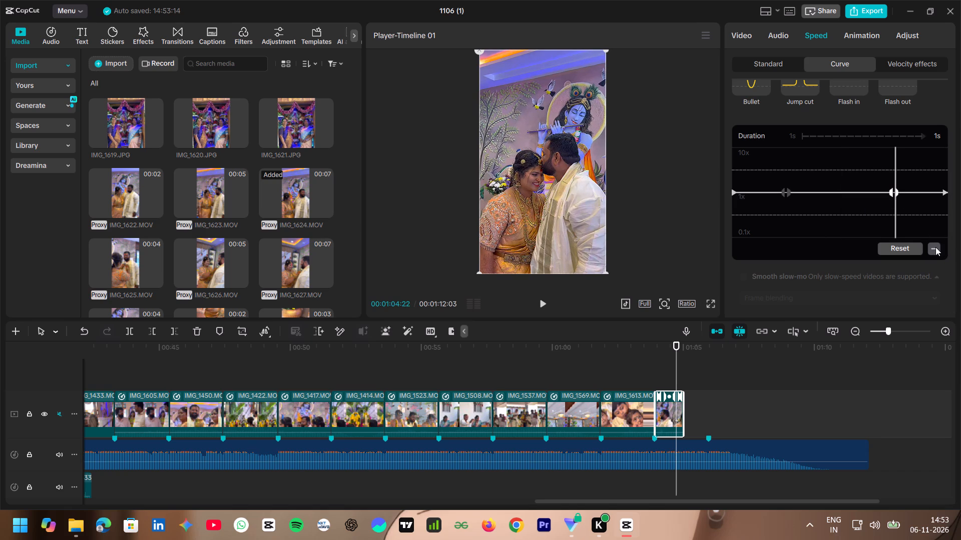
left_click(935, 247)
left_click_drag(947, 191, 942, 271)
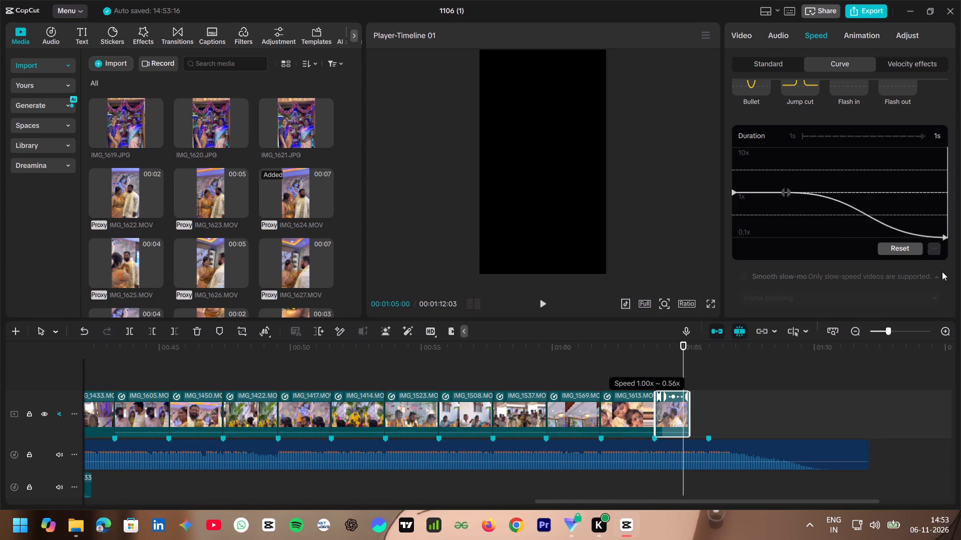
left_click_drag(942, 271, 942, 287)
Extend the end of IMG_1624 to the next beat marker, at about 00:01:05:29.
left_click_drag(699, 399, 702, 399)
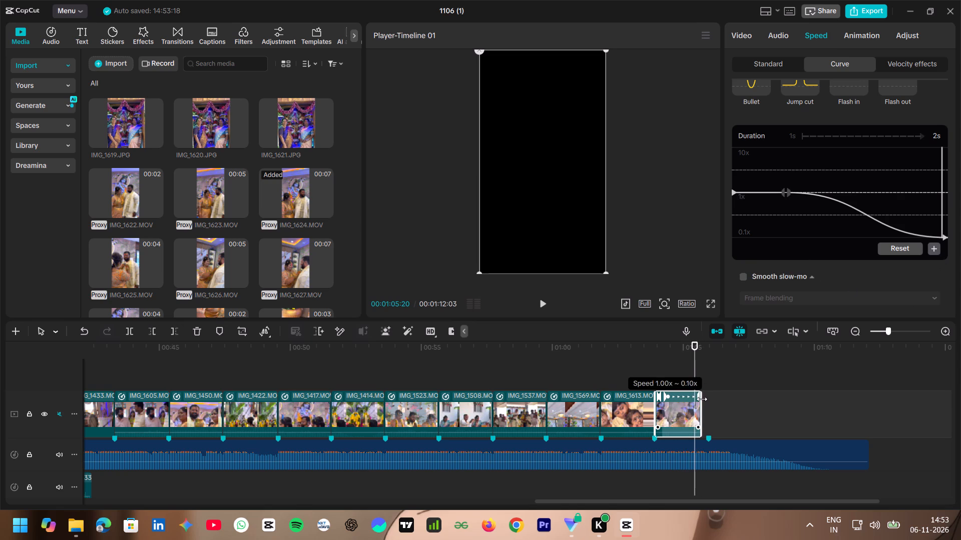
left_click_drag(702, 399, 706, 399)
Enable smooth slow-mo on IMG_1624 using the Optical flow method.
scroll(791, 189, "down", 3)
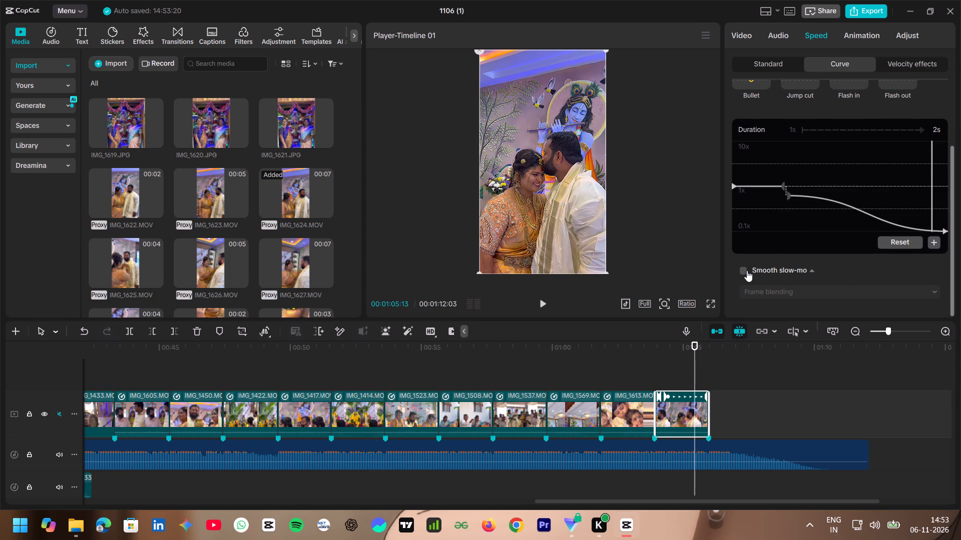
left_click(747, 270)
left_click(756, 291)
left_click(795, 353)
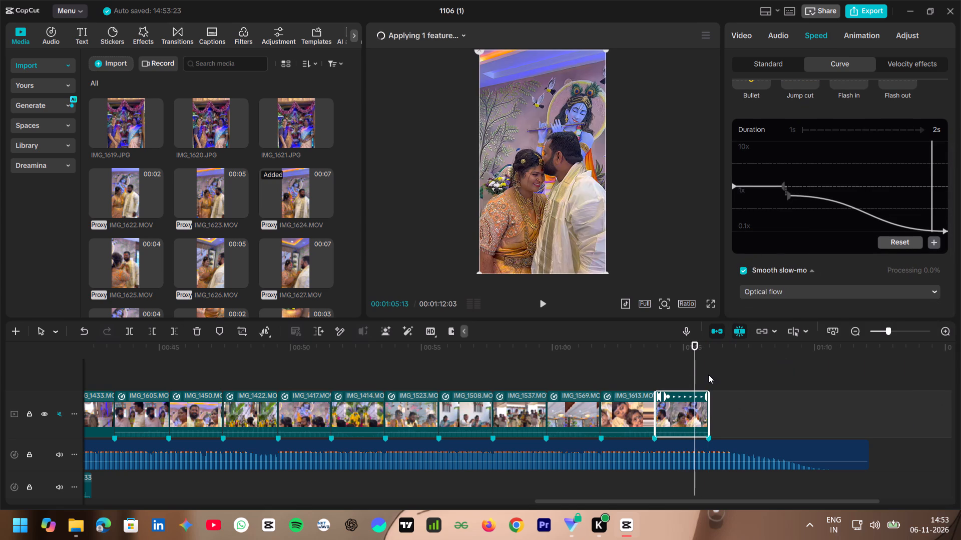
Place the playhead at the end of IMG_1624, at 00:01:05:29, and browse the imported media for the next shot.
left_click(708, 374)
left_click(707, 371)
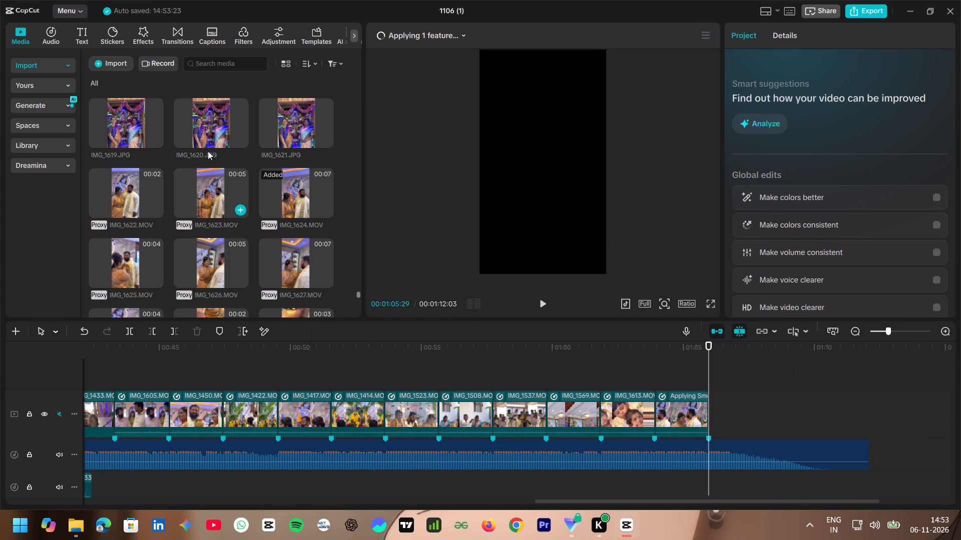
scroll(208, 151, "down", 10)
scroll(217, 171, "up", 6)
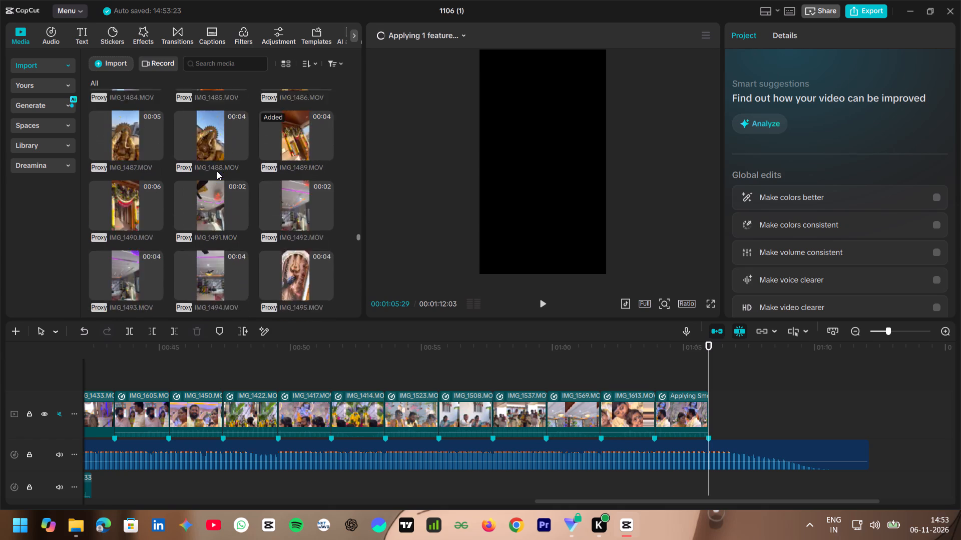
scroll(217, 171, "up", 7)
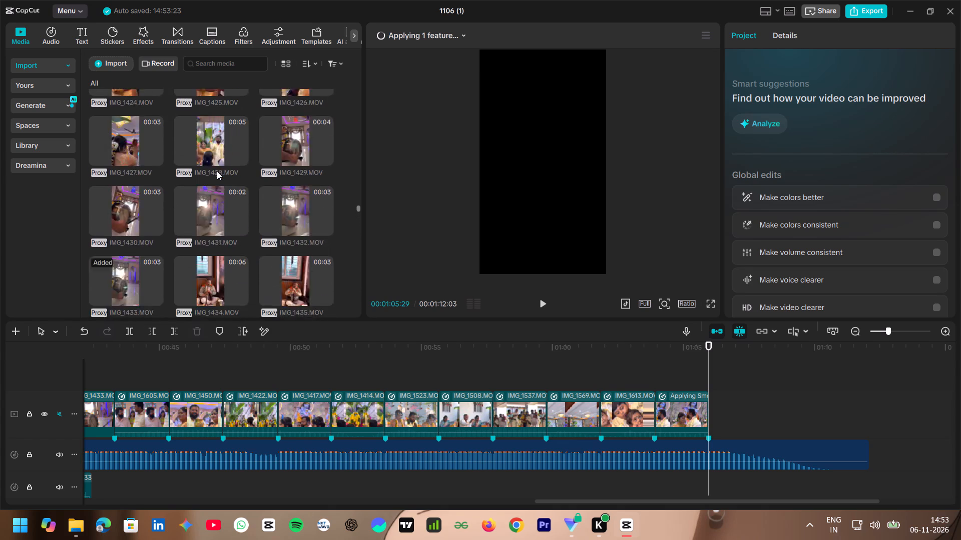
scroll(217, 171, "up", 8)
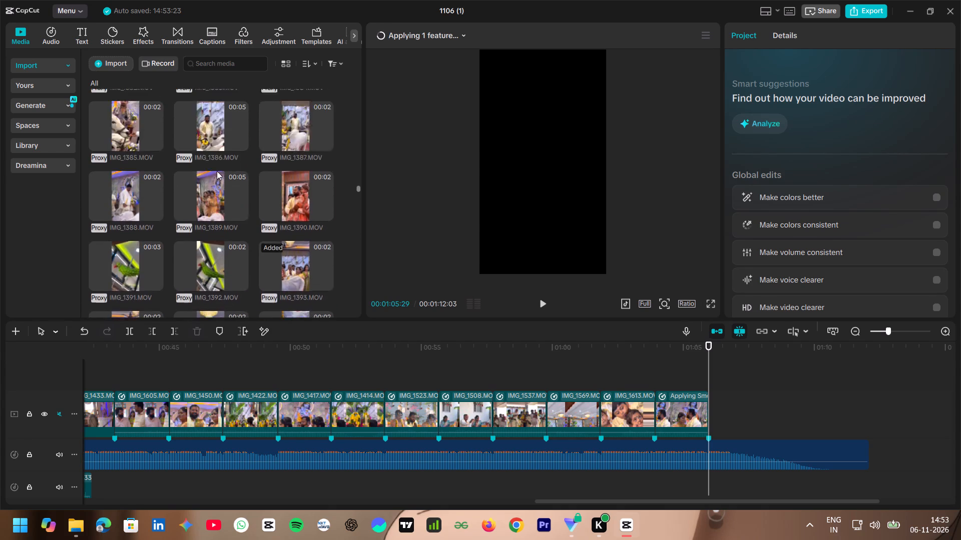
scroll(217, 171, "up", 7)
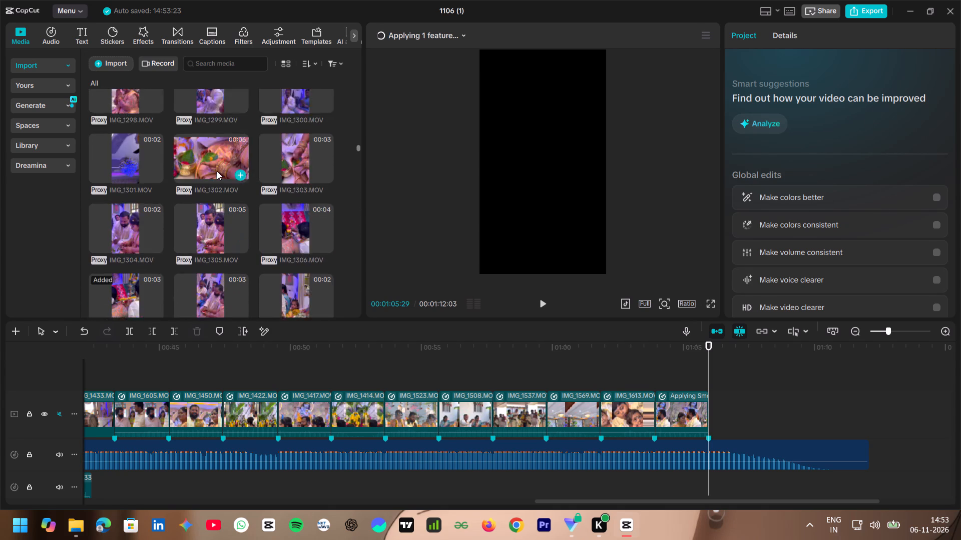
scroll(217, 171, "up", 1)
scroll(217, 171, "down", 1)
scroll(217, 171, "up", 4)
scroll(217, 171, "down", 1)
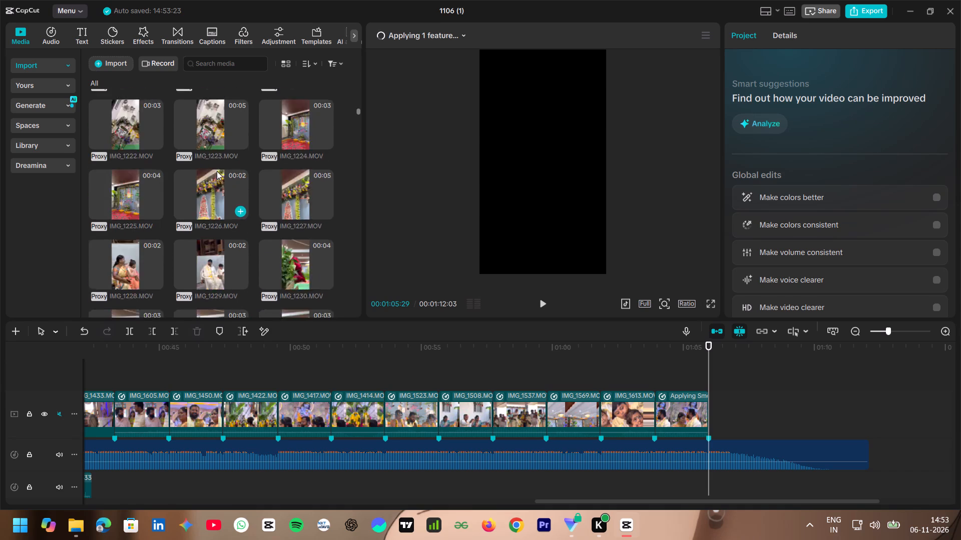
scroll(217, 171, "down", 2)
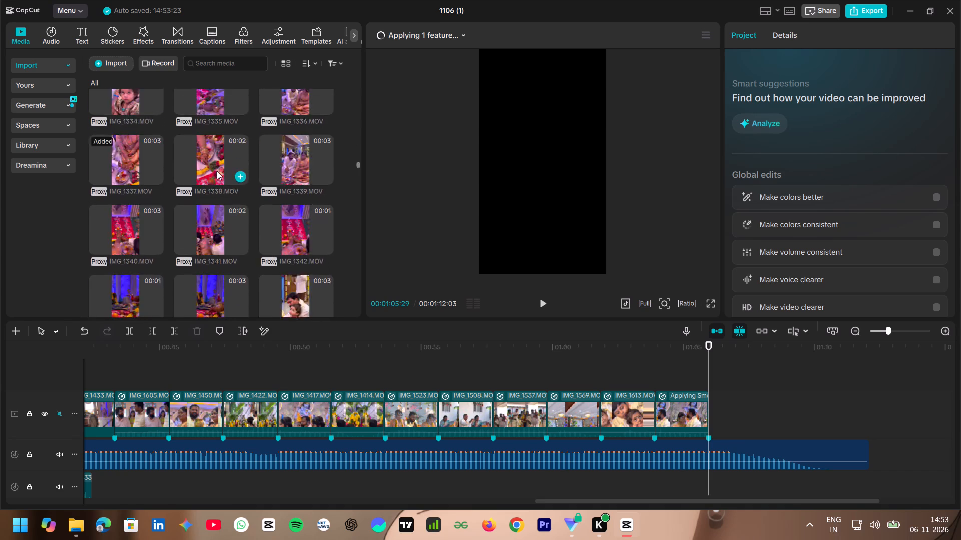
scroll(217, 171, "down", 3)
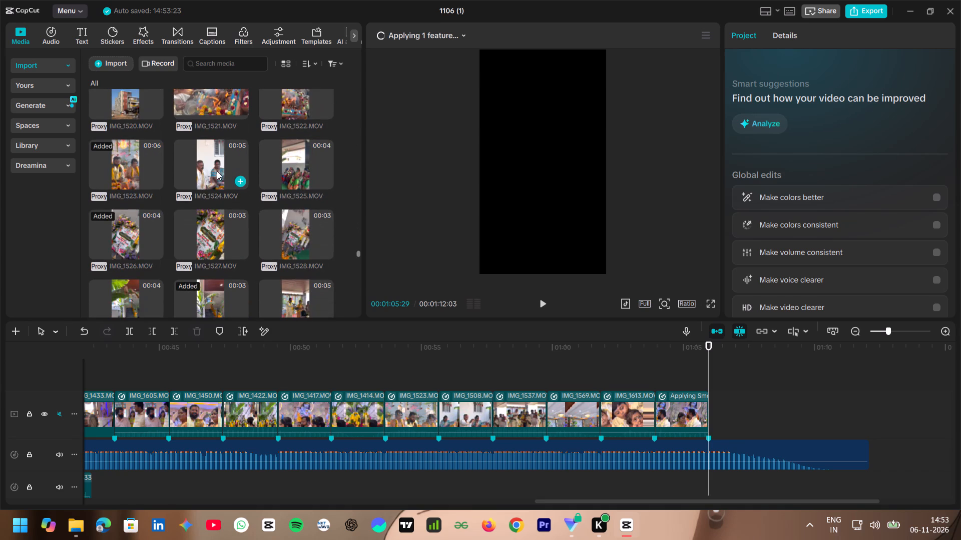
scroll(217, 171, "down", 3)
scroll(218, 171, "up", 1)
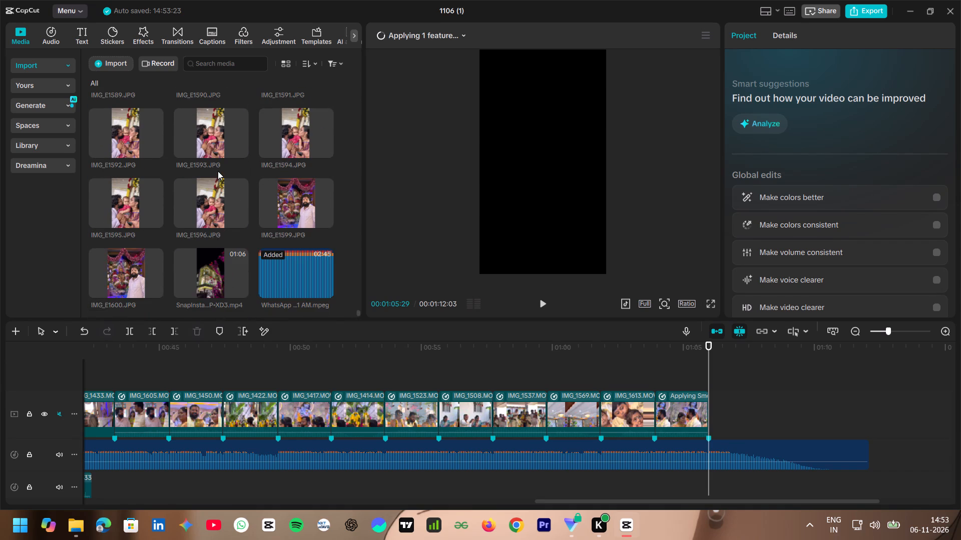
scroll(218, 171, "up", 10)
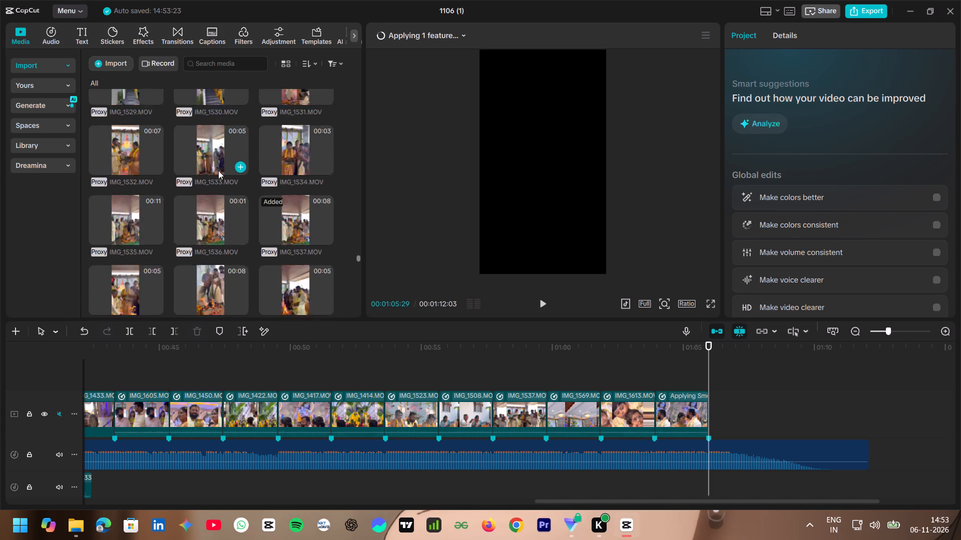
scroll(218, 165, "up", 6)
scroll(218, 165, "down", 1)
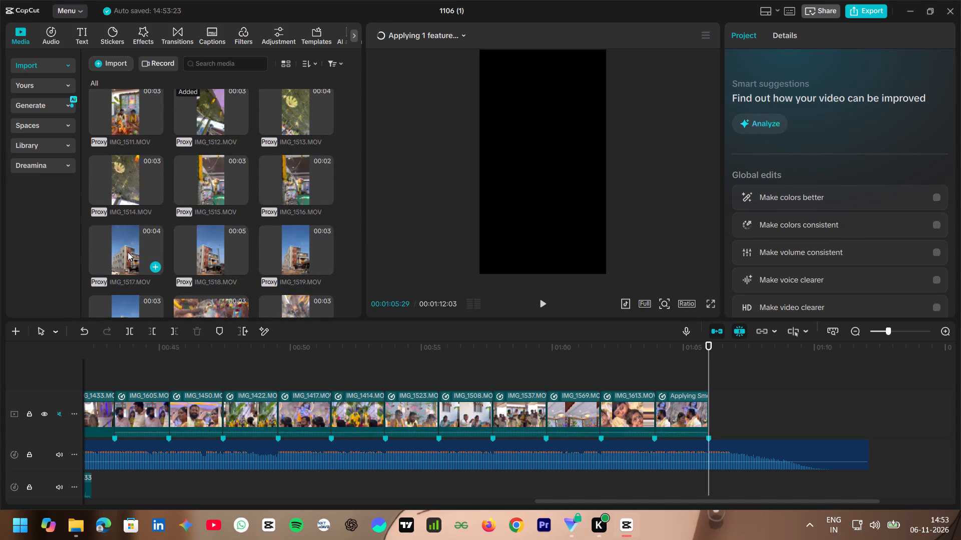
Preview the house exterior clips IMG_1517 to IMG_1520, and append IMG_1517 to the main track right after IMG_1624.
left_click(128, 252)
scroll(178, 208, "down", 1)
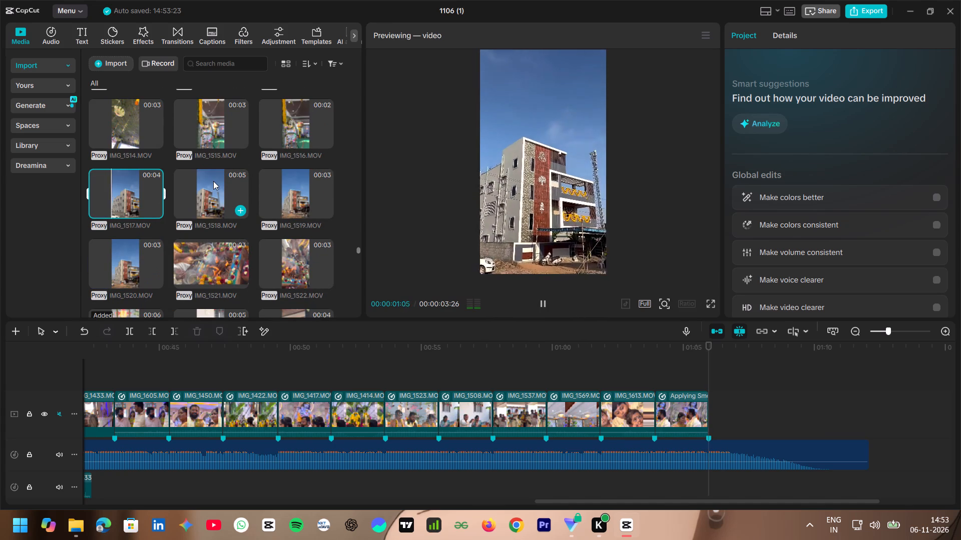
left_click(213, 182)
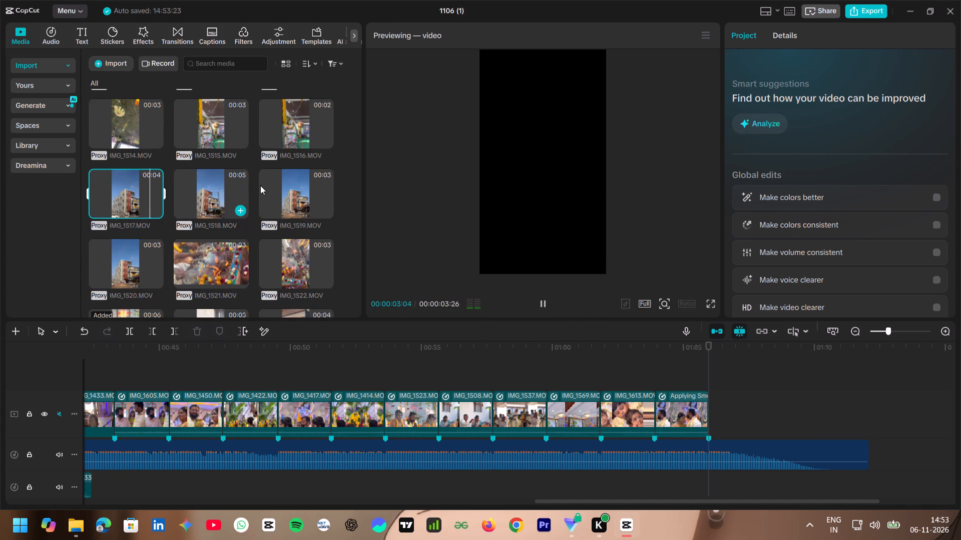
left_click(292, 193)
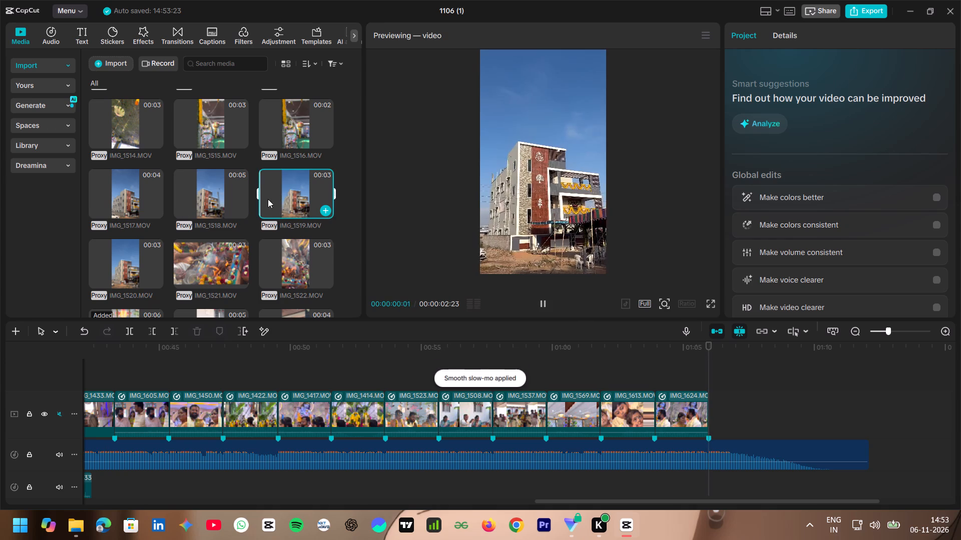
left_click(226, 194)
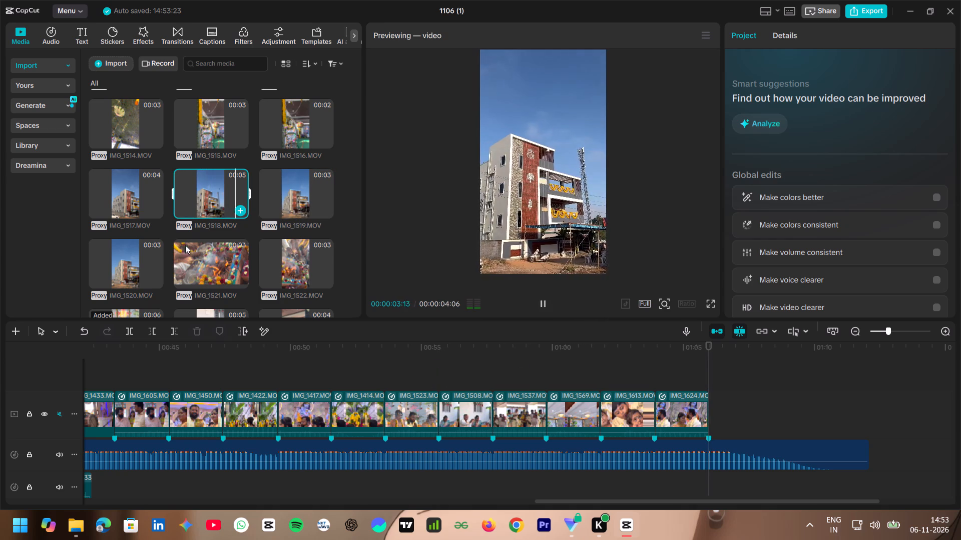
left_click(122, 259)
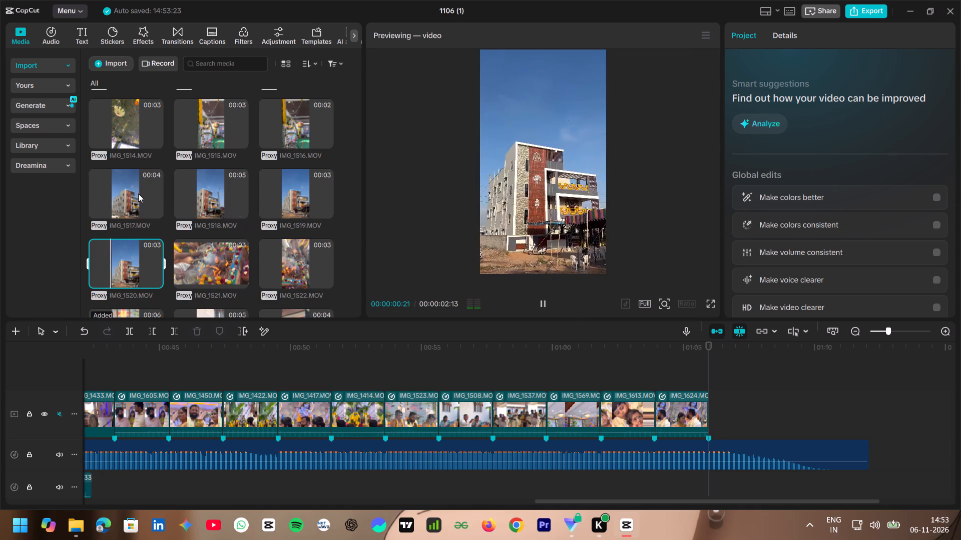
left_click(140, 191)
left_click_drag(139, 190, 748, 395)
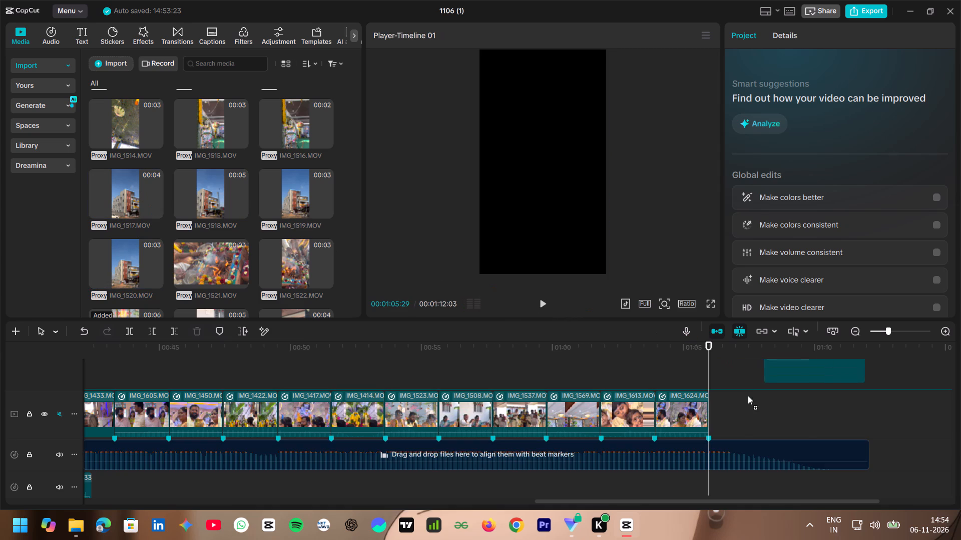
left_click_drag(748, 395, 734, 415)
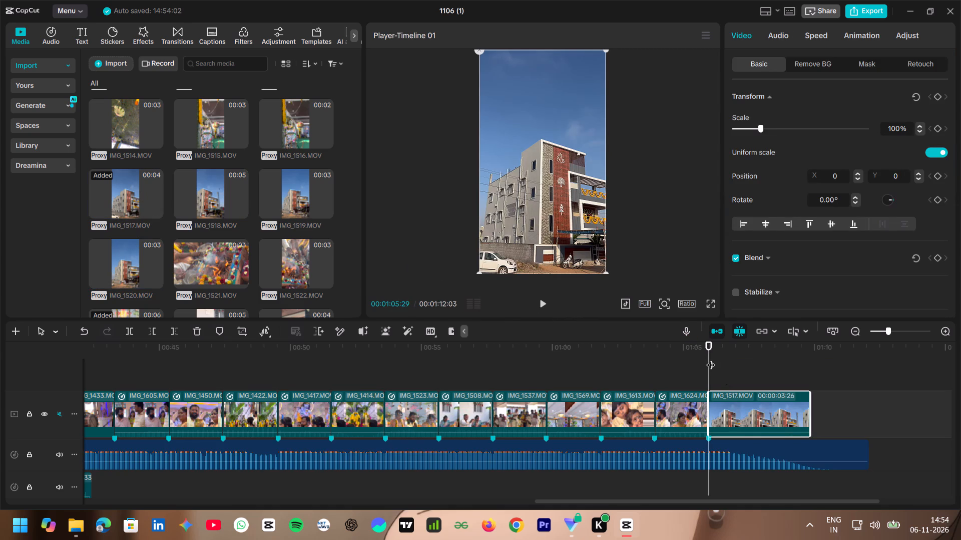
Trim about 0.6 s off the start of IMG_1517, keeping it directly after IMG_1624.
left_click_drag(711, 358, 725, 362)
key("q")
Scrub through IMG_1517 and trim its end back to about 00:01:08:12.
left_click_drag(703, 366, 705, 366)
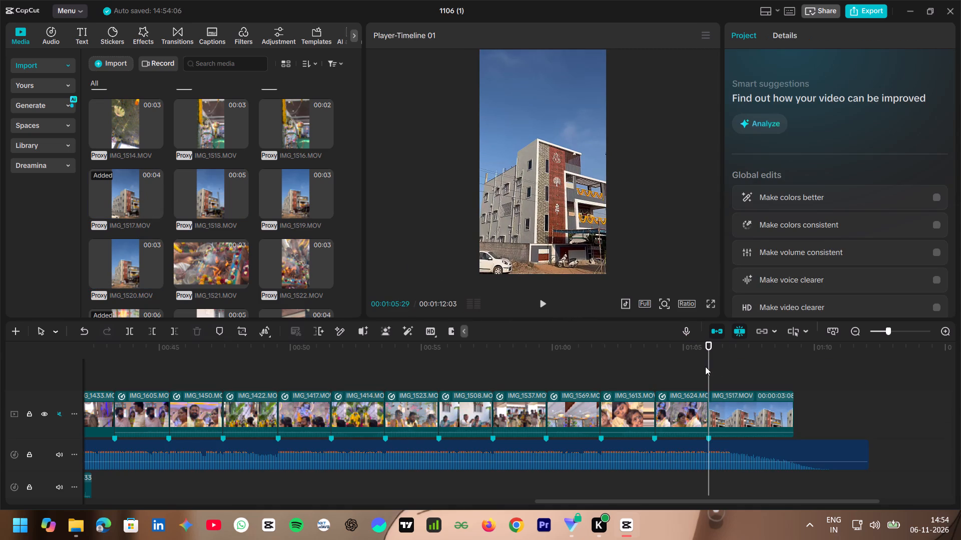
left_click_drag(705, 366, 717, 369)
left_click_drag(710, 368, 737, 372)
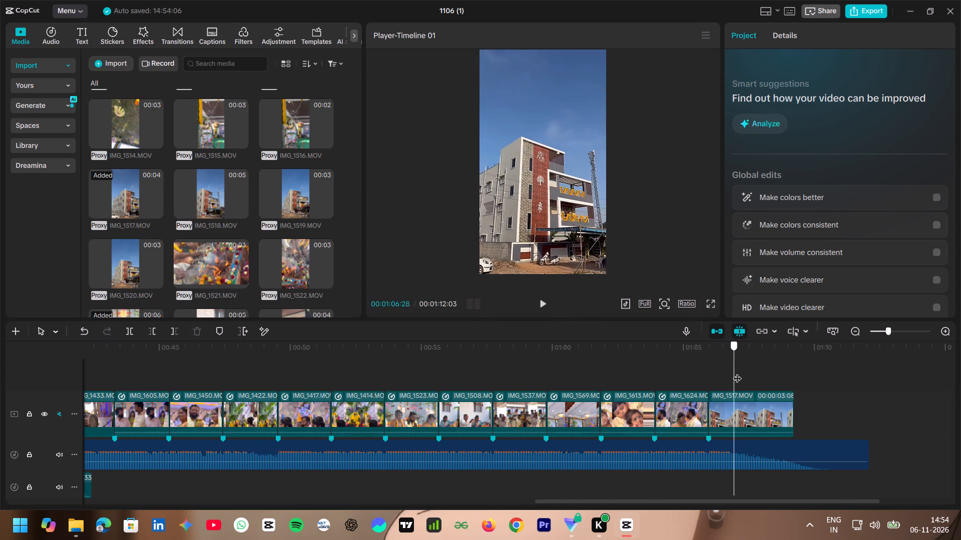
left_click_drag(737, 372, 768, 377)
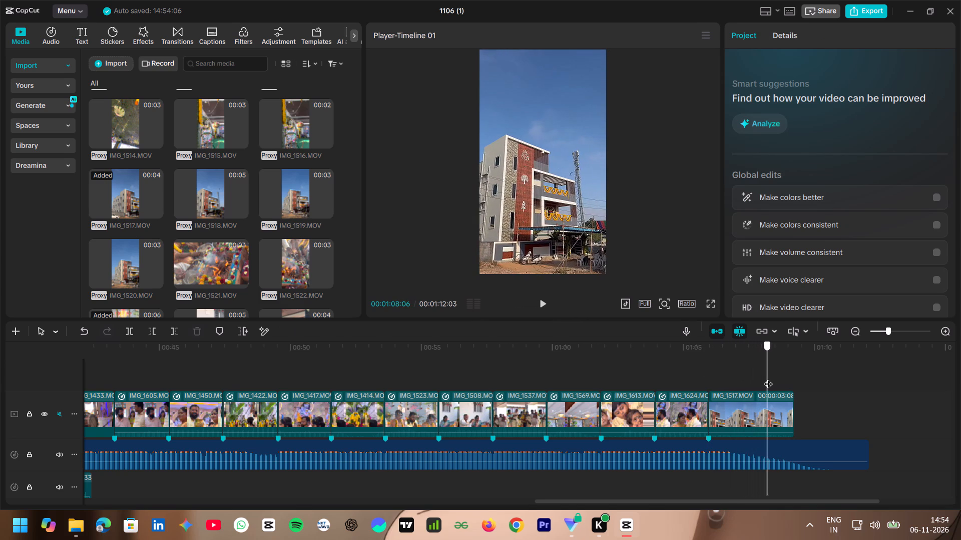
left_click_drag(768, 377, 777, 380)
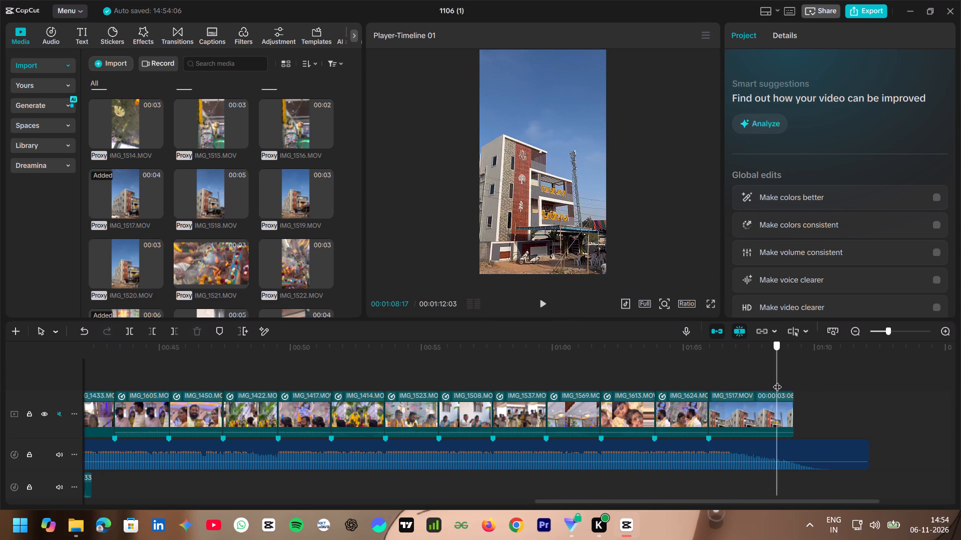
left_click_drag(777, 380, 777, 381)
key("w")
left_click(751, 400)
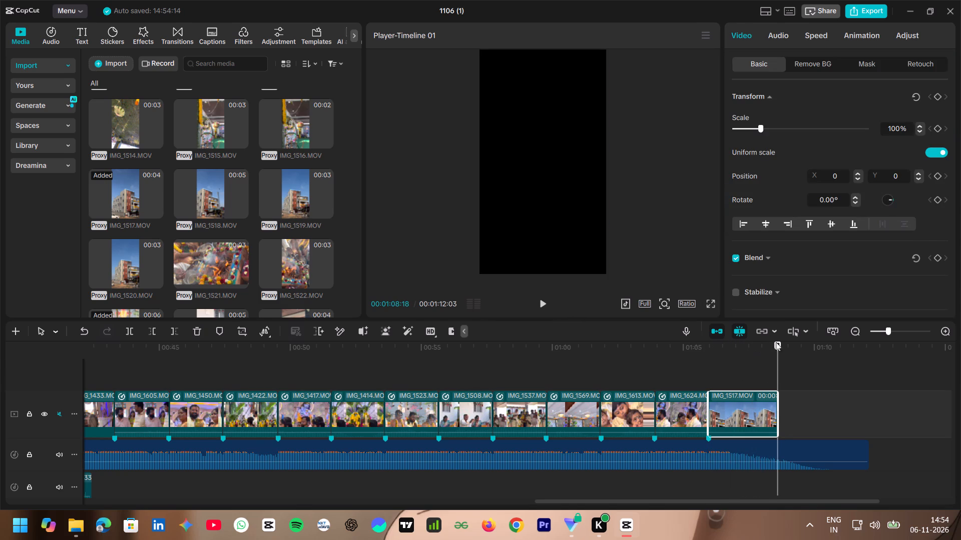
left_click_drag(777, 361, 772, 366)
key("w")
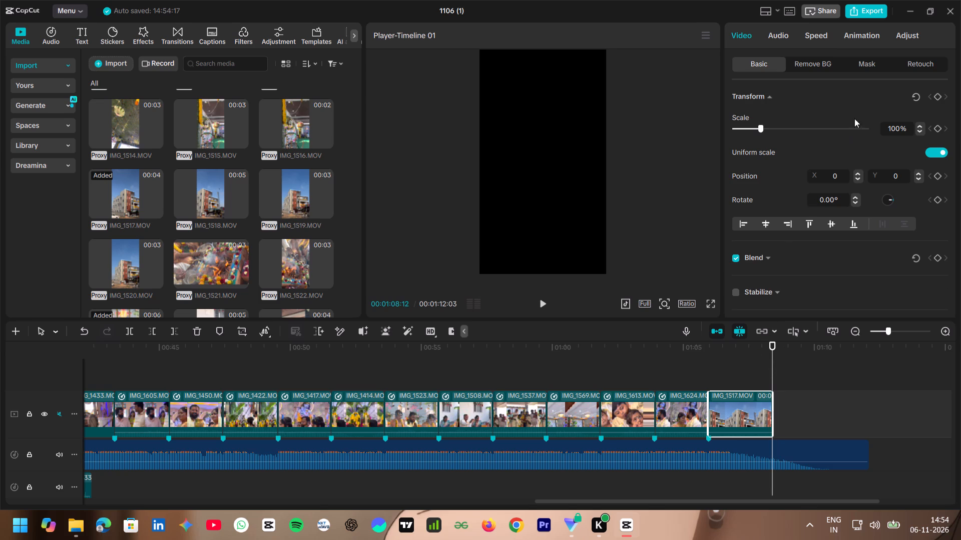
Apply a custom speed curve to IMG_1517, removing the middle and third points and lowering the end point to 0.1x.
left_click(828, 37)
left_click(813, 101)
scroll(828, 238, "down", 2)
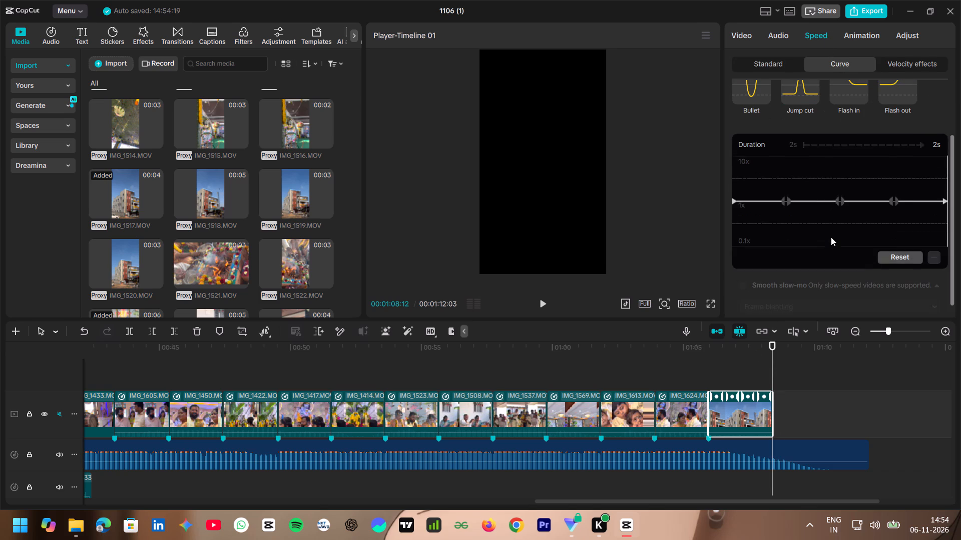
left_click(838, 202)
left_click(933, 252)
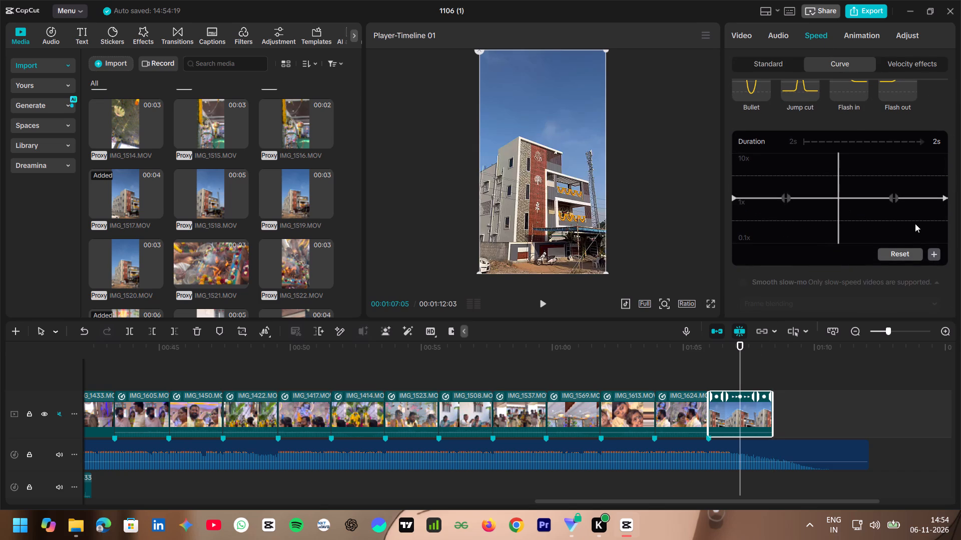
left_click(898, 206)
left_click(894, 205)
left_click(935, 250)
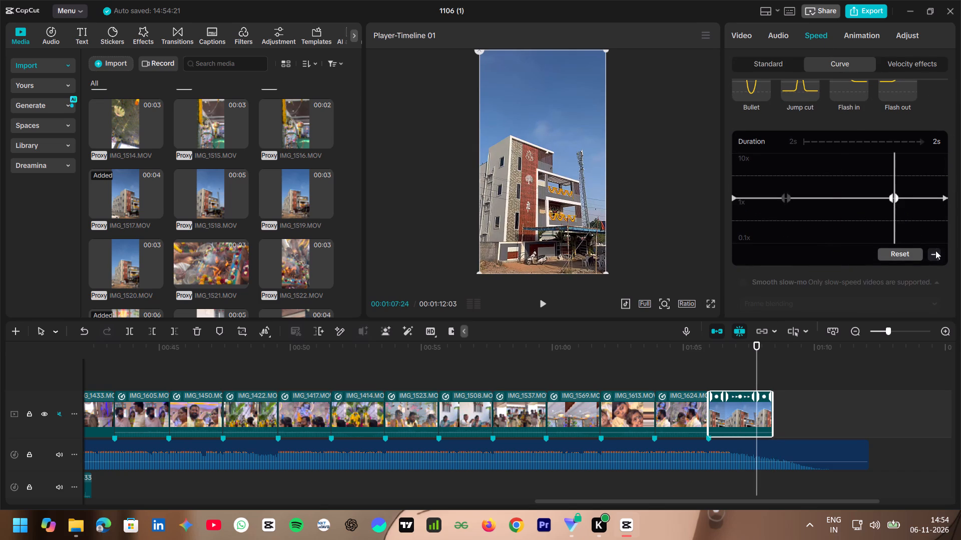
left_click_drag(946, 197, 948, 337)
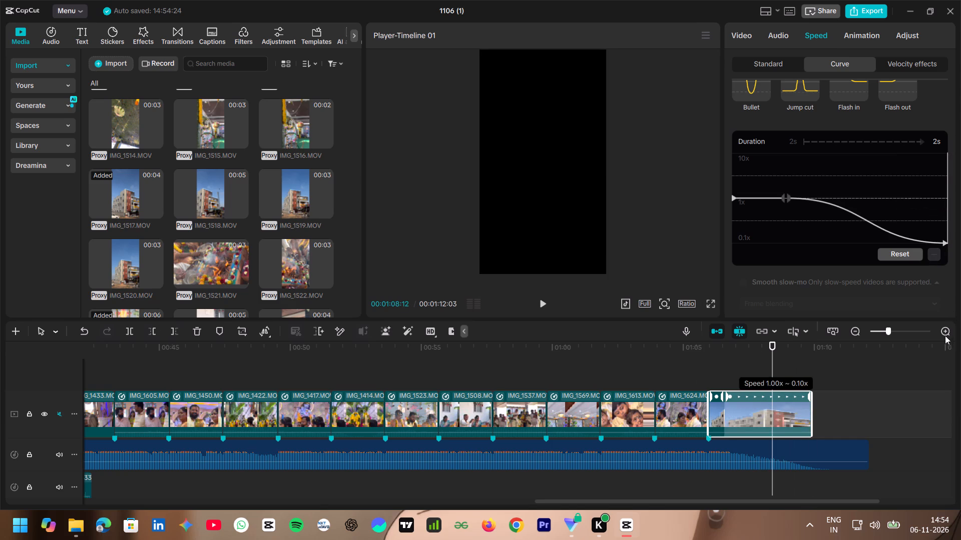
Enable smooth slow-mo on IMG_1517 and choose its processing method.
left_click(744, 283)
left_click(761, 301)
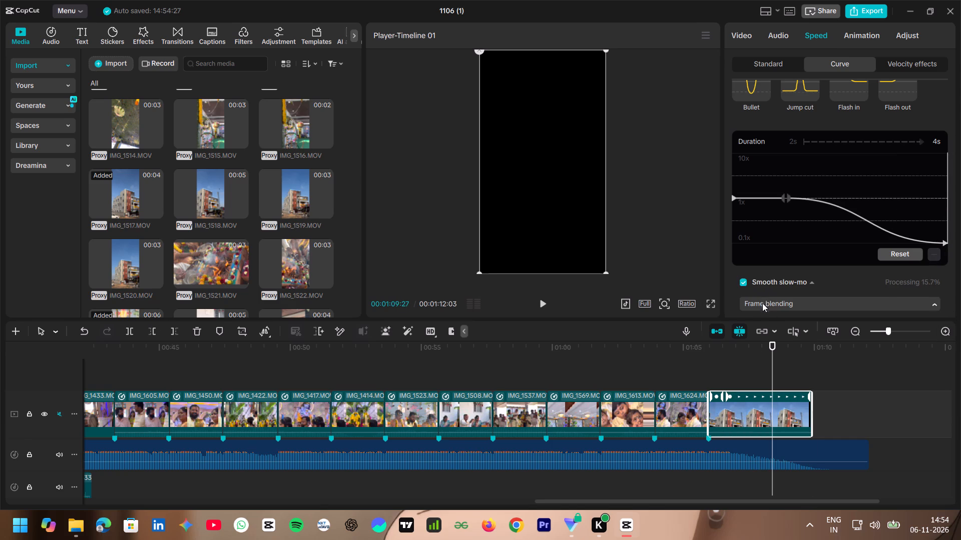
left_click(806, 359)
Trim the end of the music track to match the end of IMG_1517 at 00:01:09:27.
left_click_drag(773, 365, 815, 378)
left_click(840, 455)
key("w")
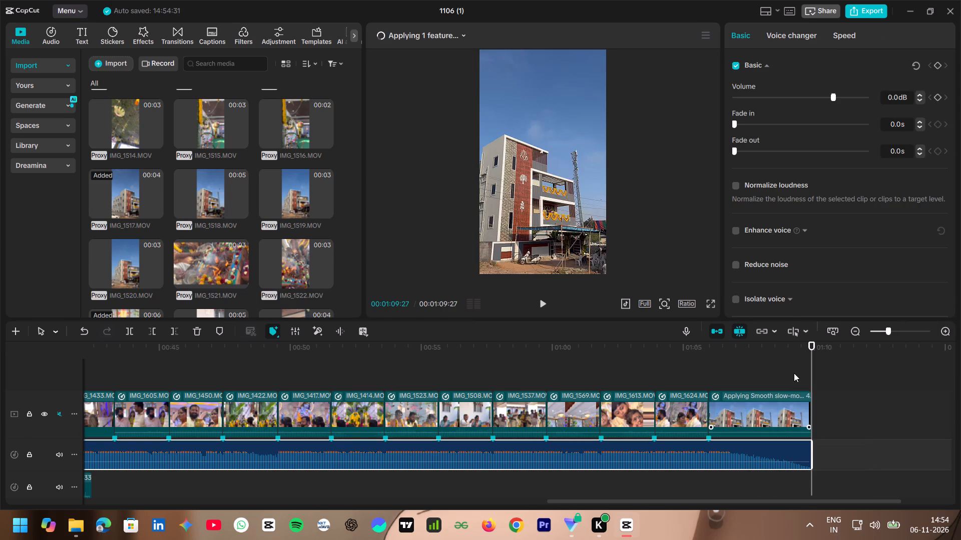
Apply the Fade Out exit animation to IMG_1517.
left_click(794, 372)
left_click(804, 414)
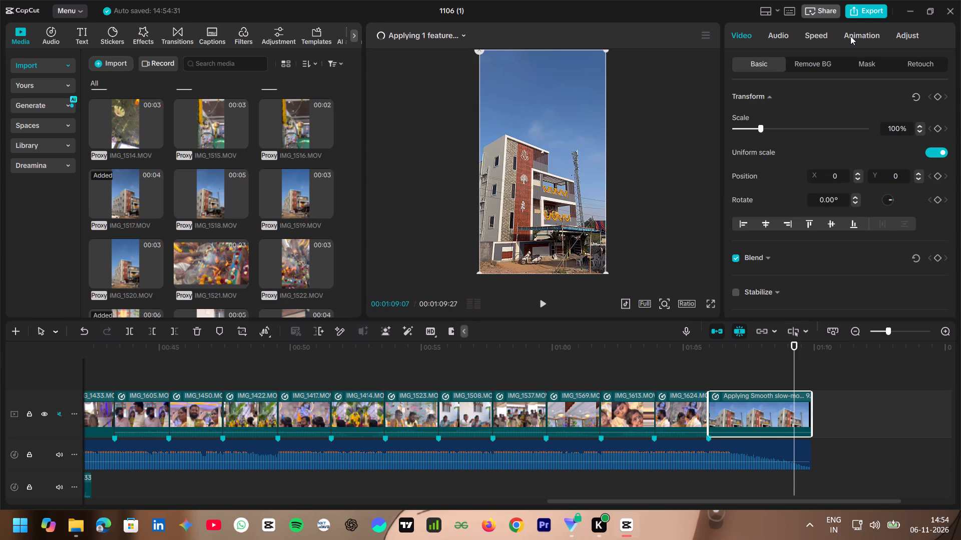
left_click(850, 36)
left_click(837, 66)
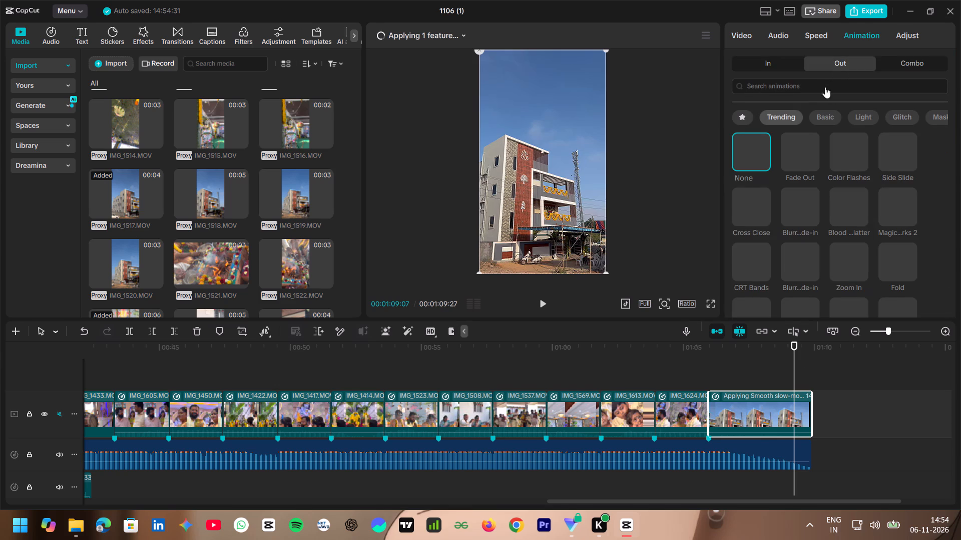
left_click(798, 154)
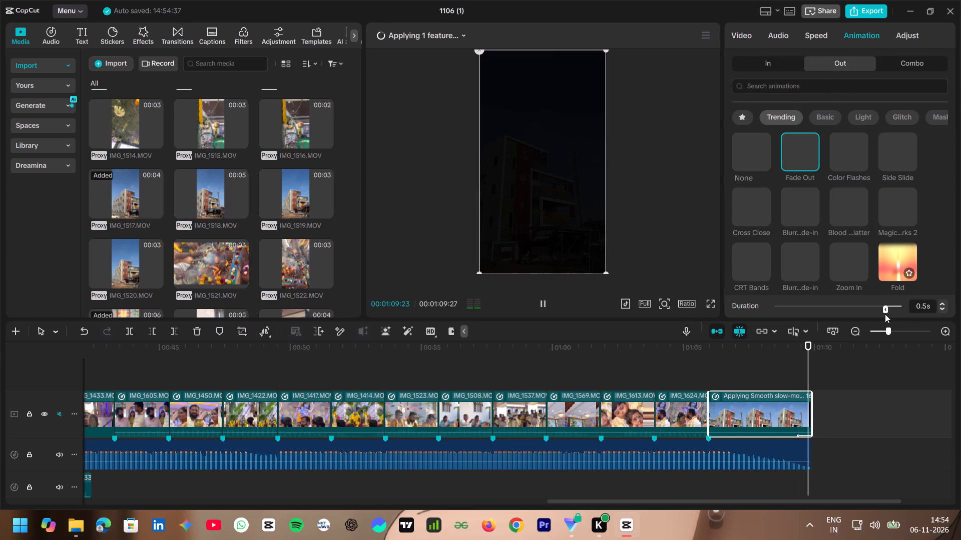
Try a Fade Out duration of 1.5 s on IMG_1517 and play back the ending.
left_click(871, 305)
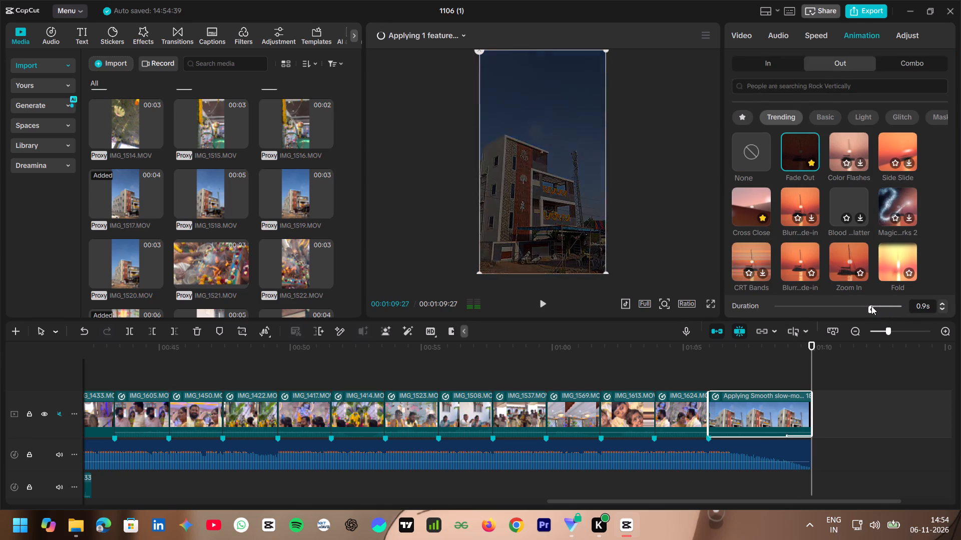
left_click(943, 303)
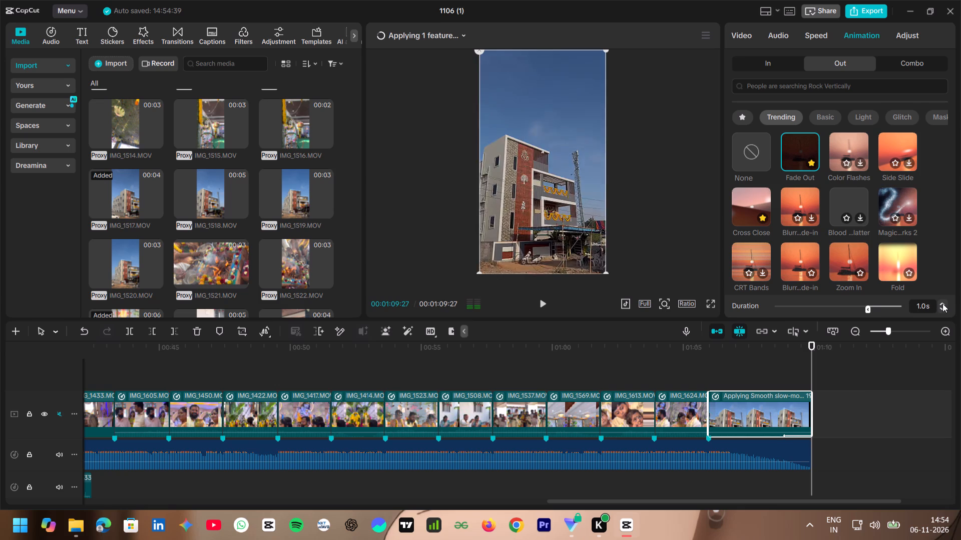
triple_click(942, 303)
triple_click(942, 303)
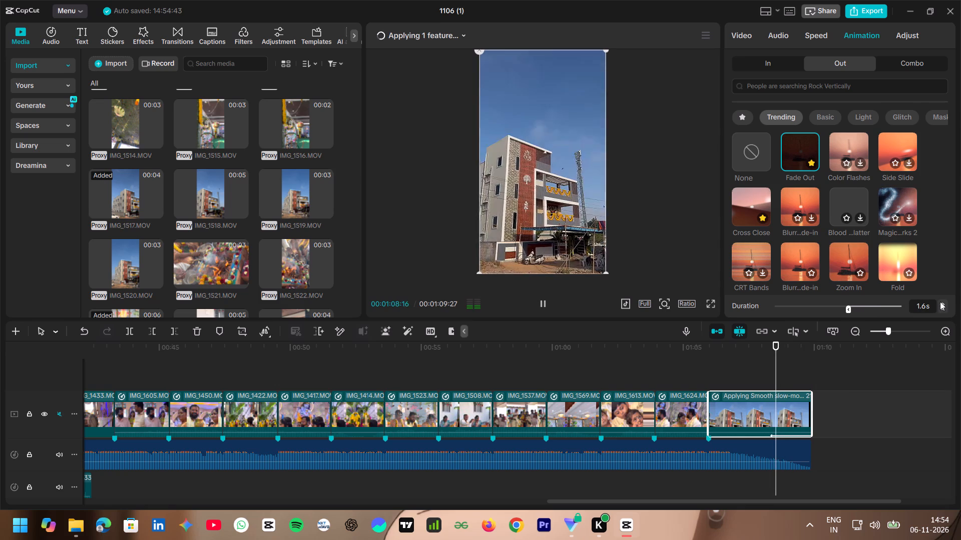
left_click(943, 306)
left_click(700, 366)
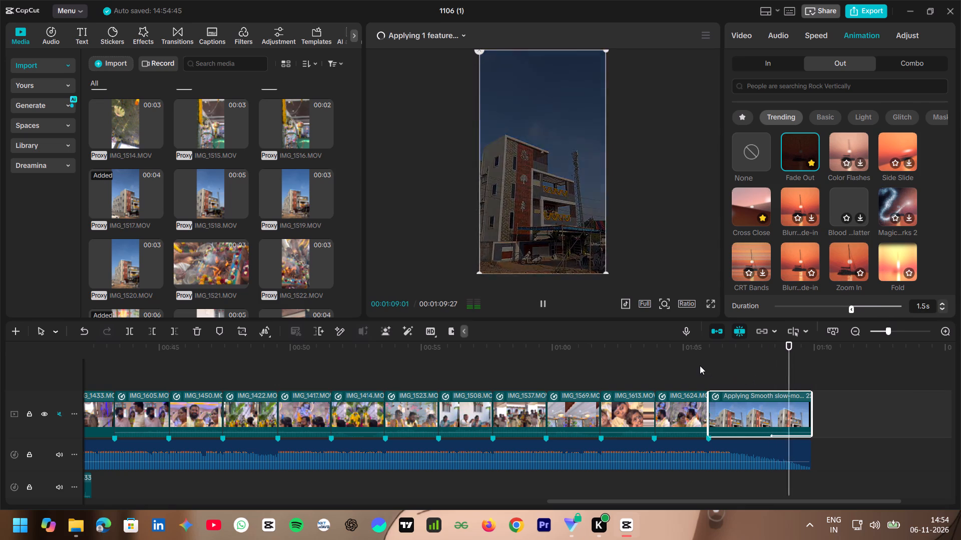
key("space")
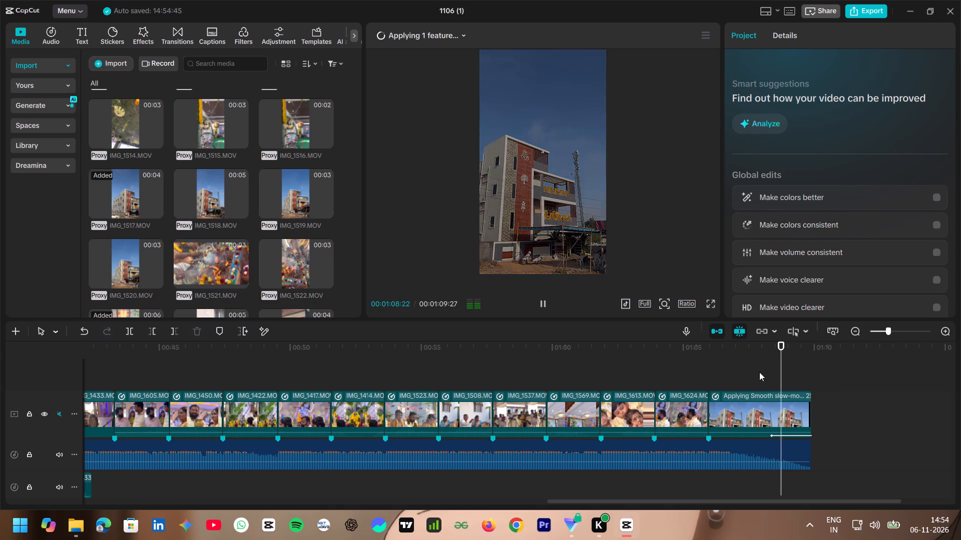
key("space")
Set the duration of IMG_1517's Fade Out animation to 3.5 s.
left_click(758, 406)
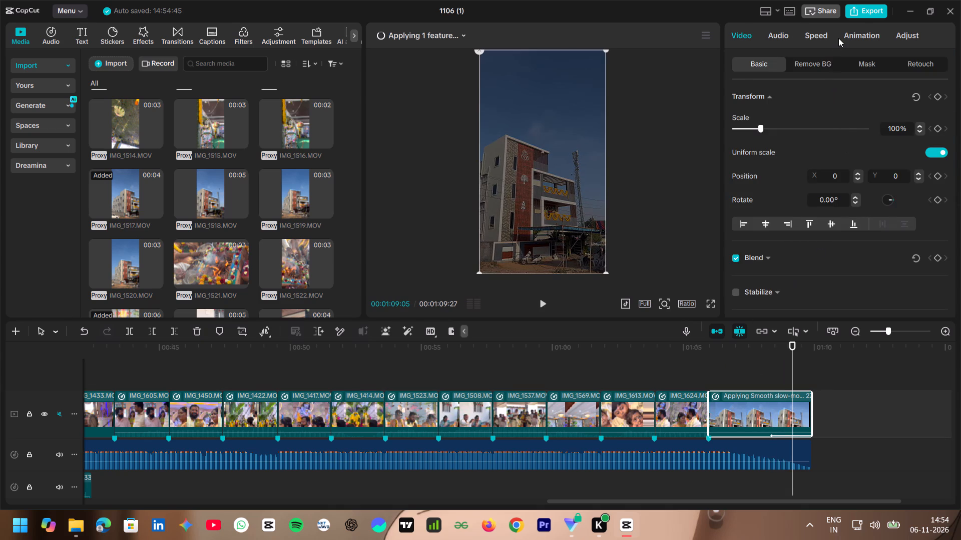
left_click(844, 39)
left_click(818, 307)
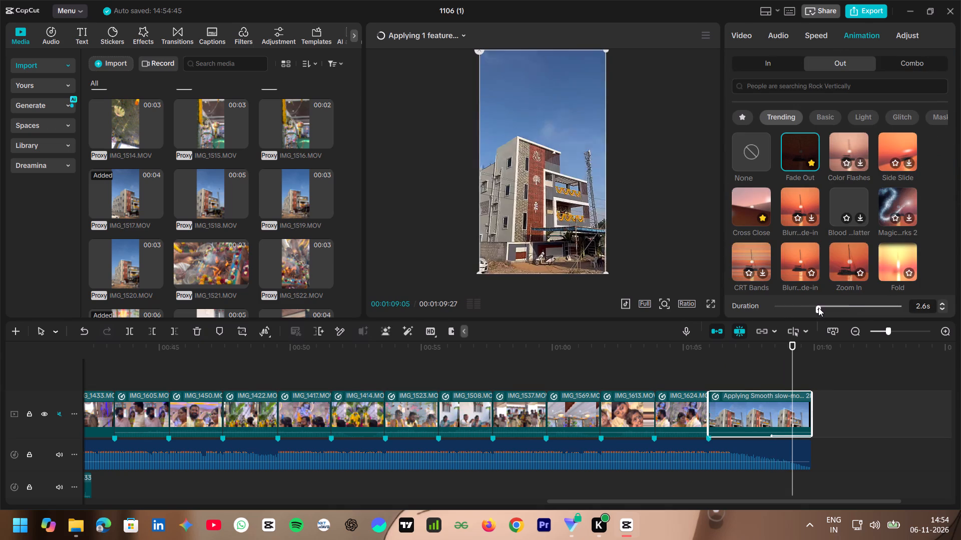
left_click(793, 307)
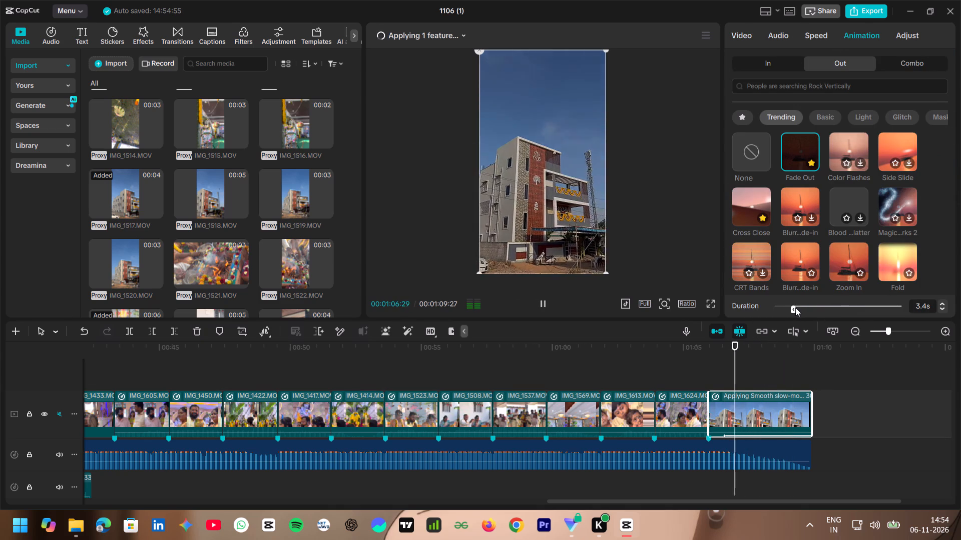
left_click(942, 303)
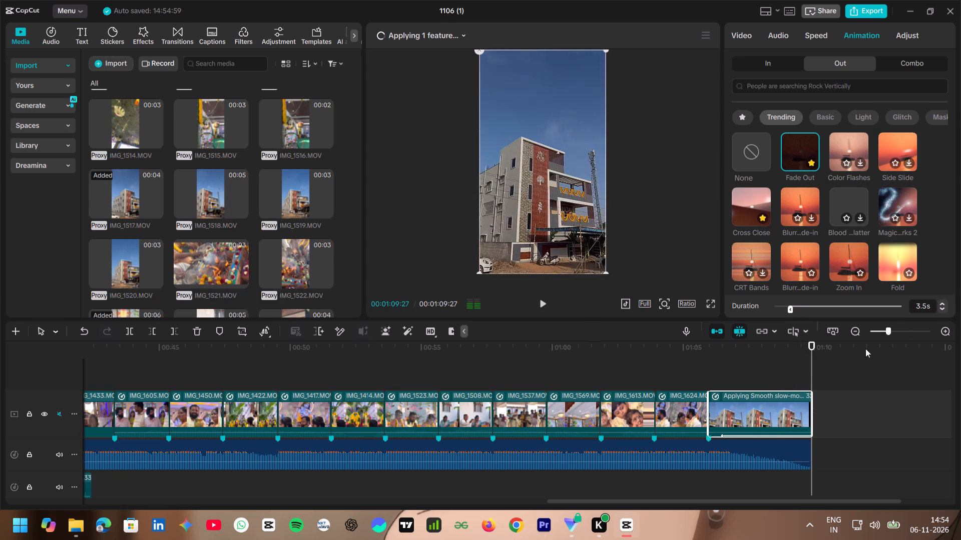
Bring the whole edit into view and briefly play it full screen from the beginning.
left_click(704, 367)
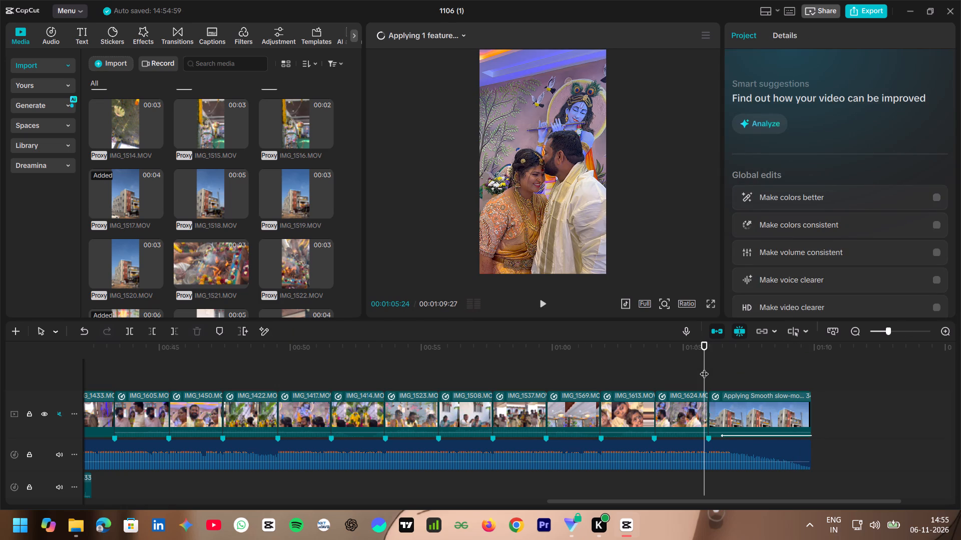
scroll(704, 367, "down", 8, "ctrl")
scroll(704, 367, "down", 1)
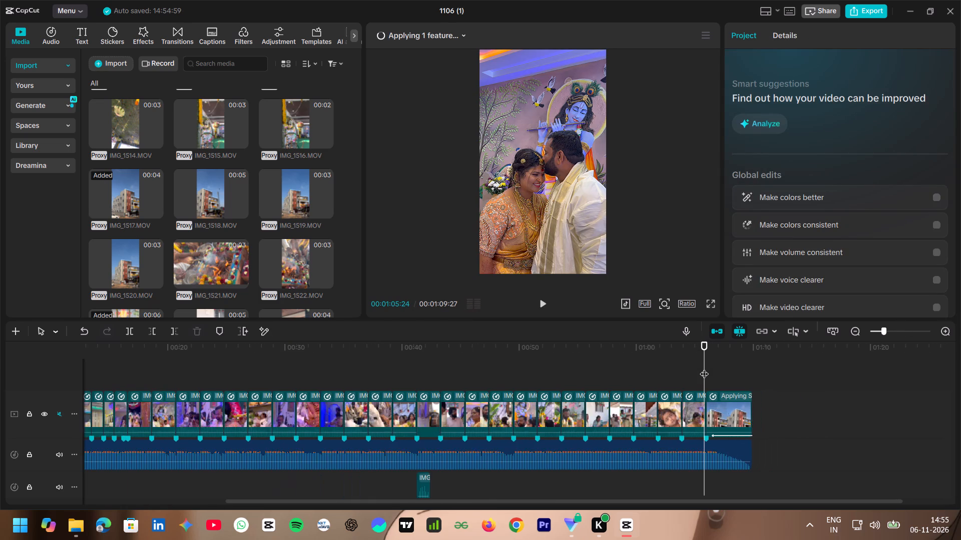
scroll(704, 367, "down", 1)
left_click(339, 472)
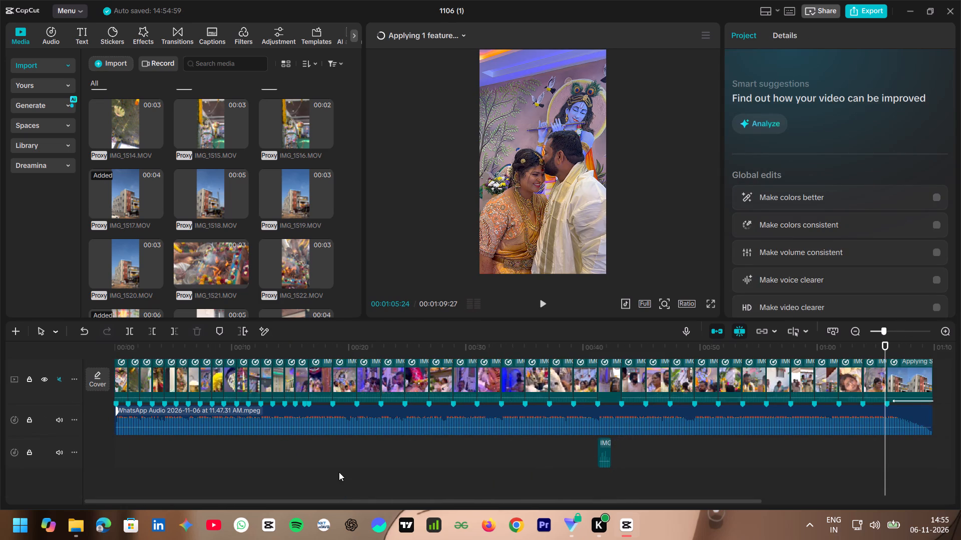
left_click_drag(339, 472, 39, 488)
left_click(709, 304)
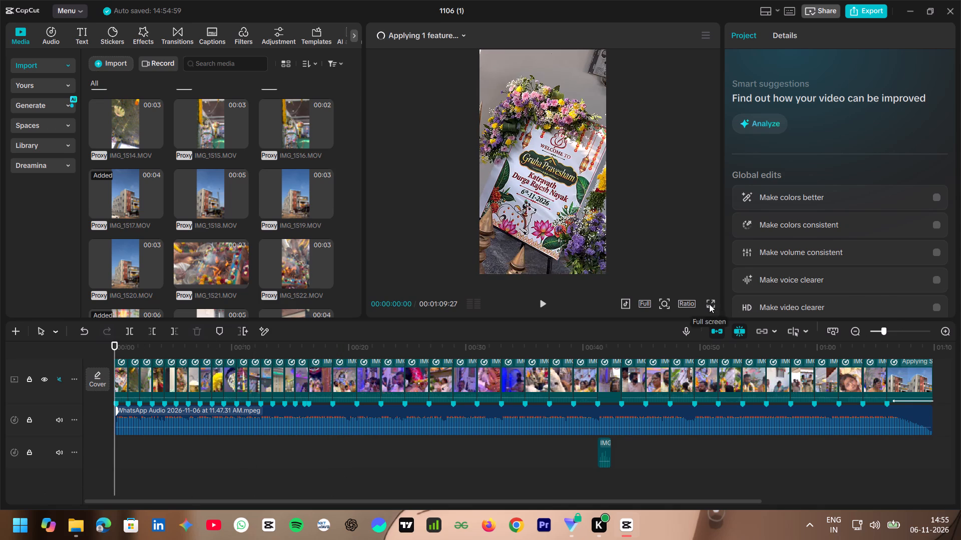
key("space")
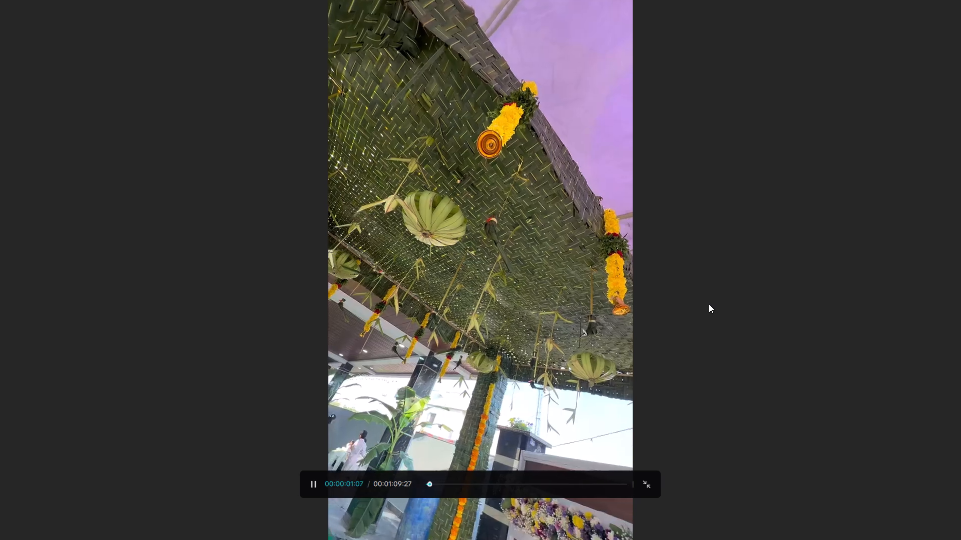
key("space")
left_click(652, 480)
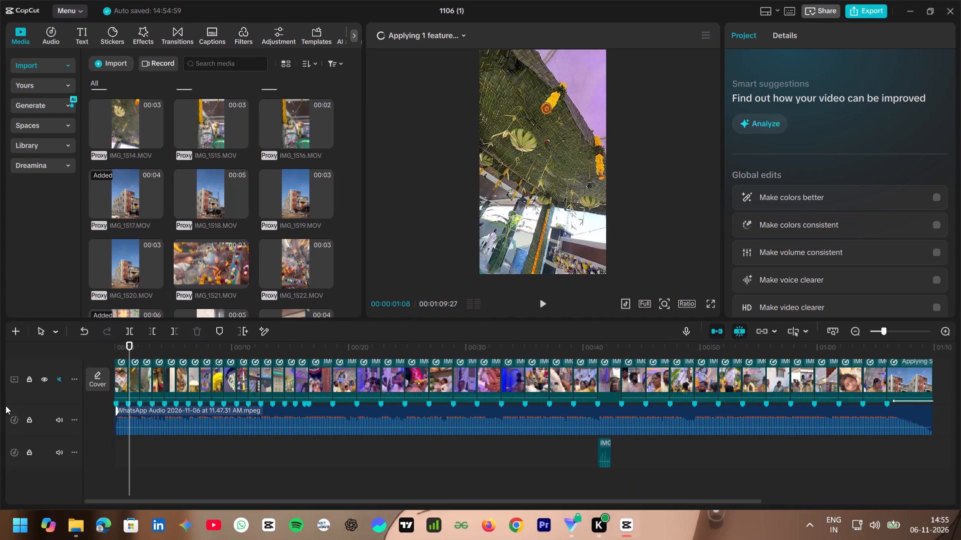
Return to the start of the edit, select the opening clip IMG_1526 and scrub through its zoom and rotation animation.
left_click(164, 451)
left_click_drag(163, 451, 78, 457)
scroll(106, 448, "up", 4, "ctrl")
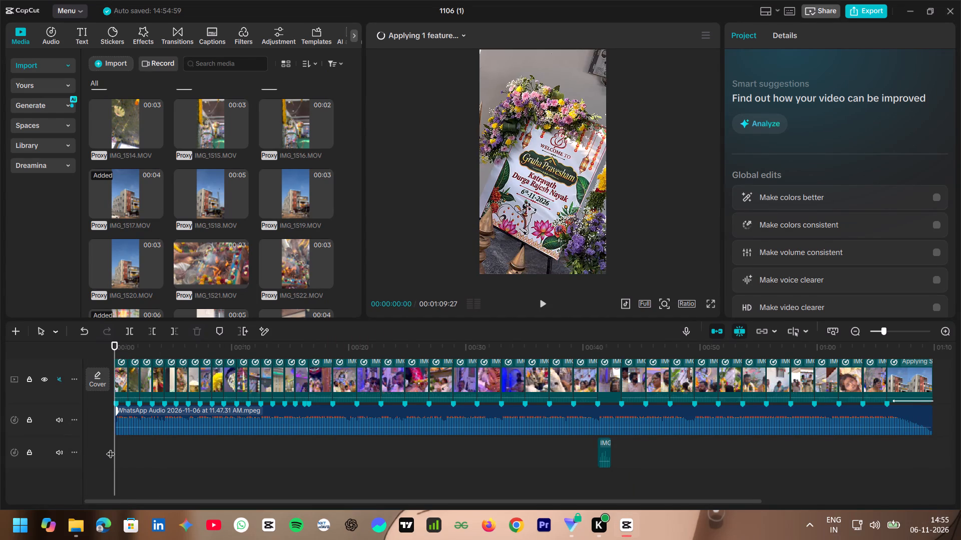
scroll(111, 447, "up", 18, "ctrl")
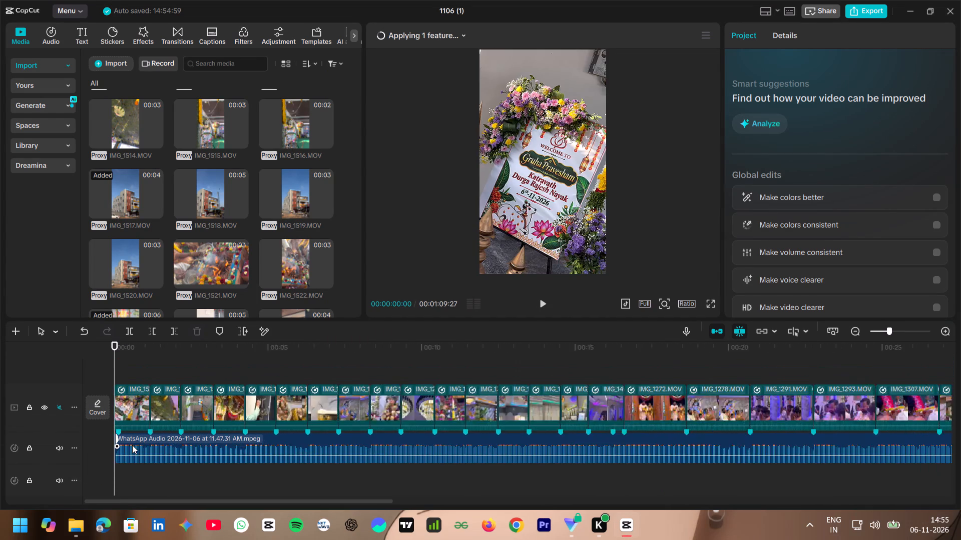
scroll(132, 445, "up", 6, "ctrl")
left_click(147, 413)
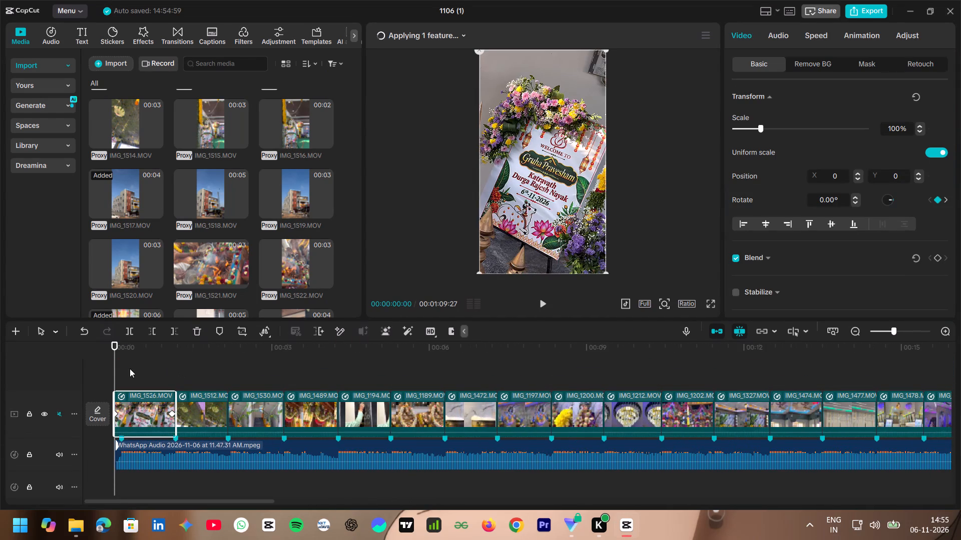
left_click_drag(119, 368, 128, 369)
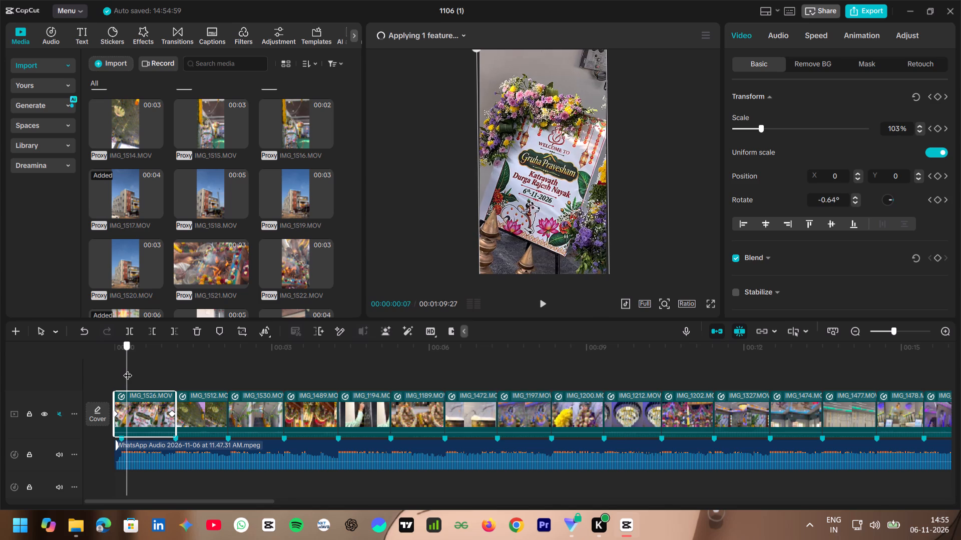
left_click_drag(128, 369, 144, 373)
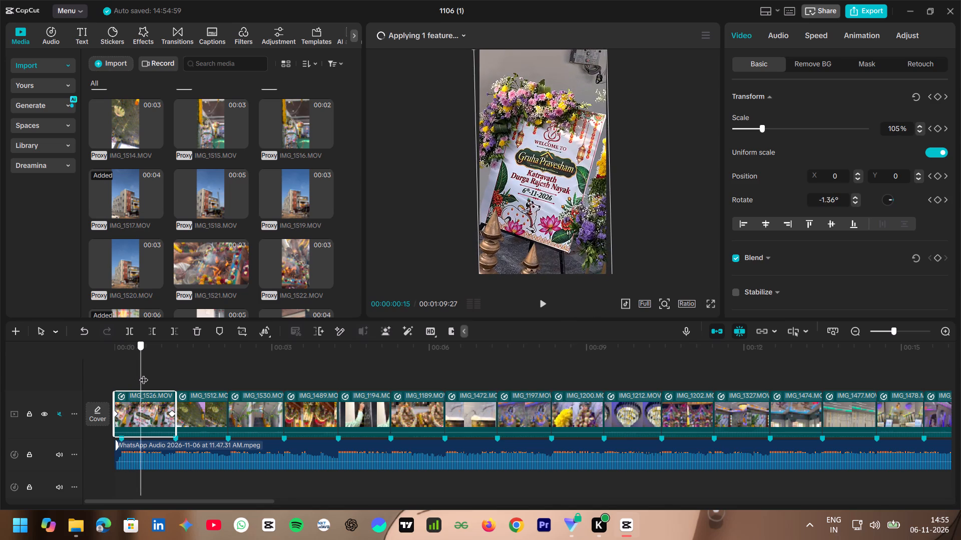
left_click_drag(144, 373, 162, 378)
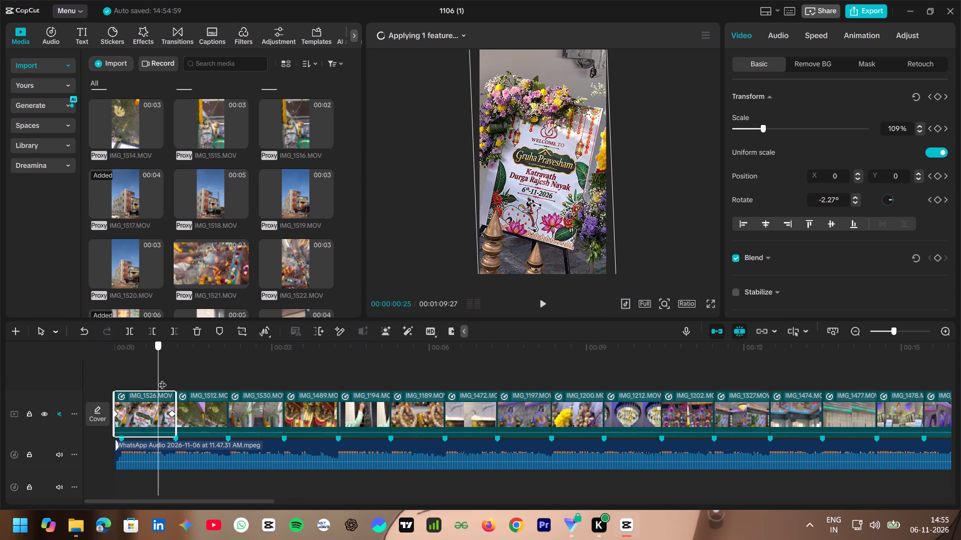
left_click_drag(162, 378, 139, 379)
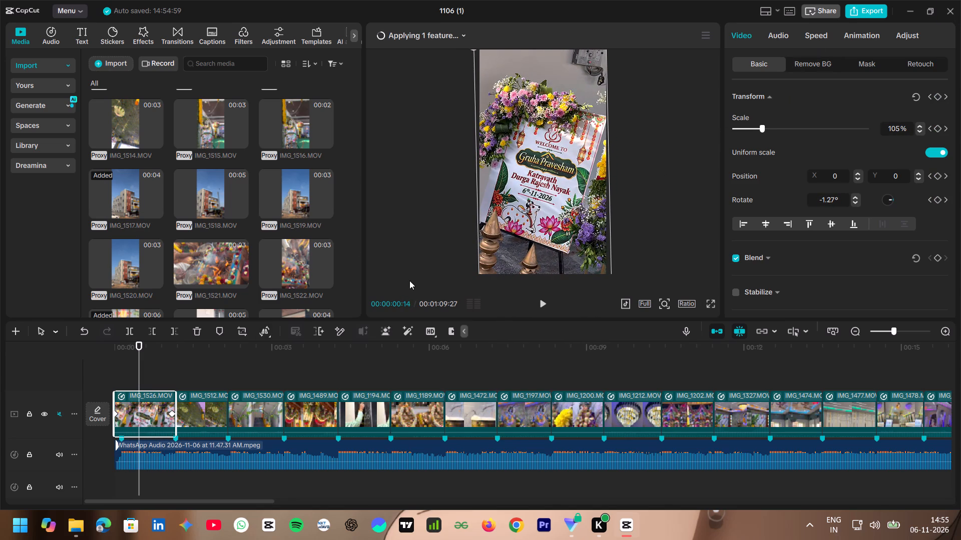
Show the variable speed animation curves of IMG_1526, enlarge the timeline area and select the Scale curve between its keyframes.
key("alt+k")
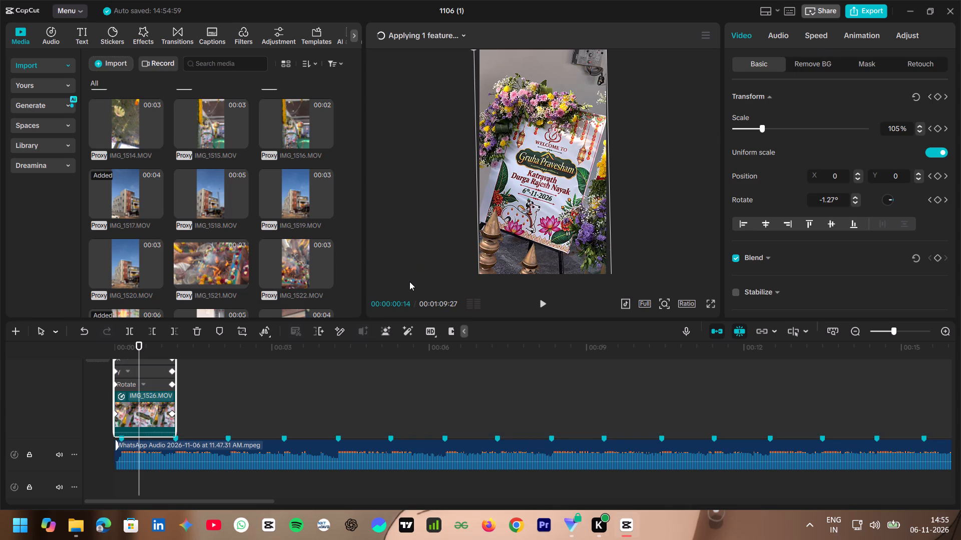
scroll(138, 397, "up", 2)
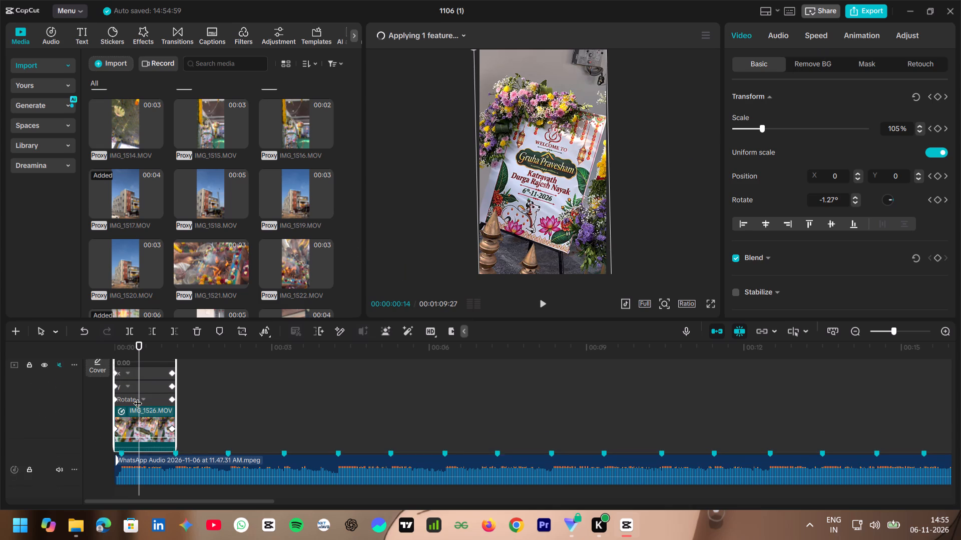
scroll(124, 385, "up", 2)
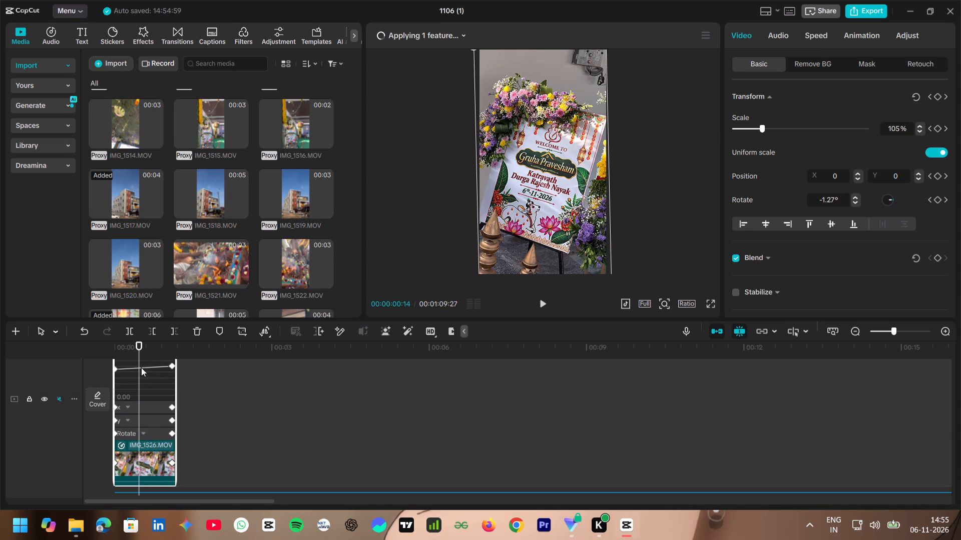
left_click(141, 367)
right_click(142, 366)
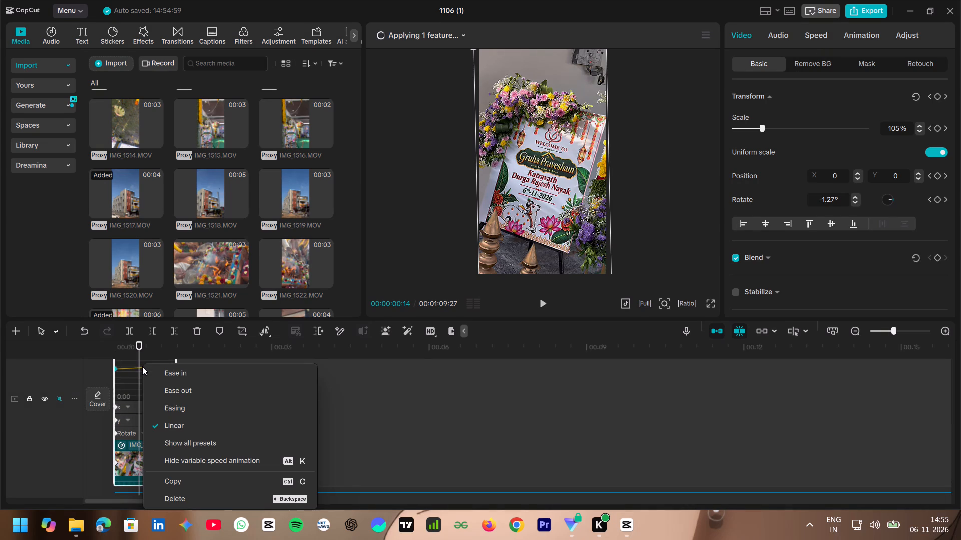
left_click(142, 366)
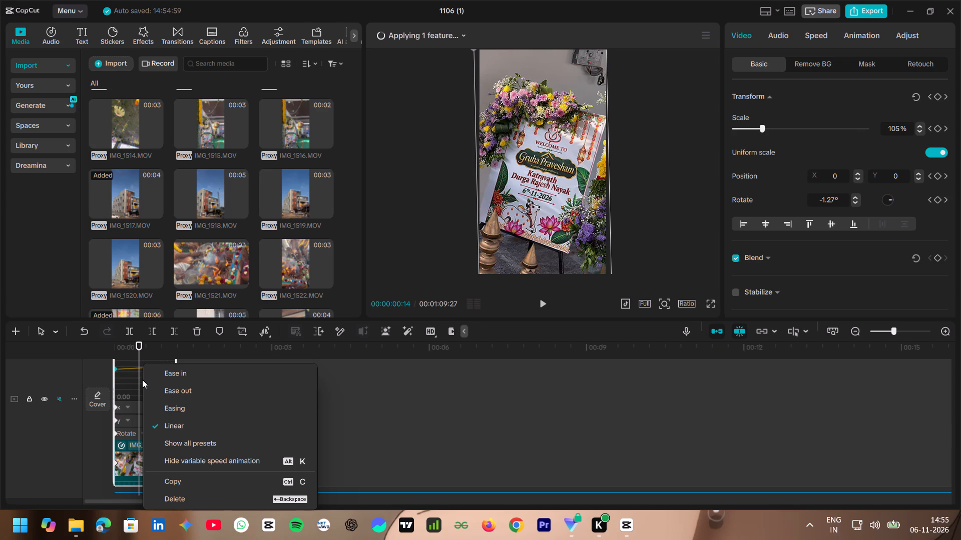
left_click(138, 371)
scroll(138, 370, "up", 4)
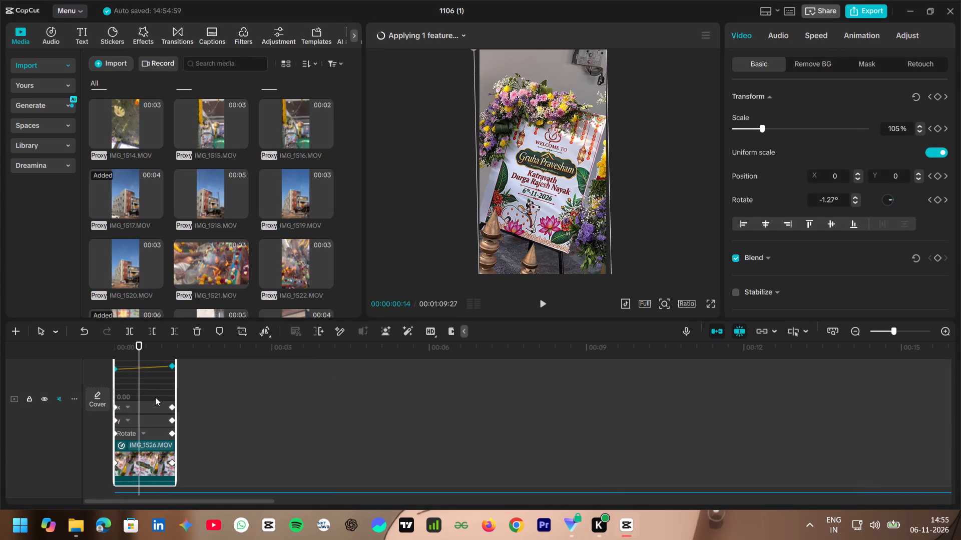
scroll(155, 397, "up", 6)
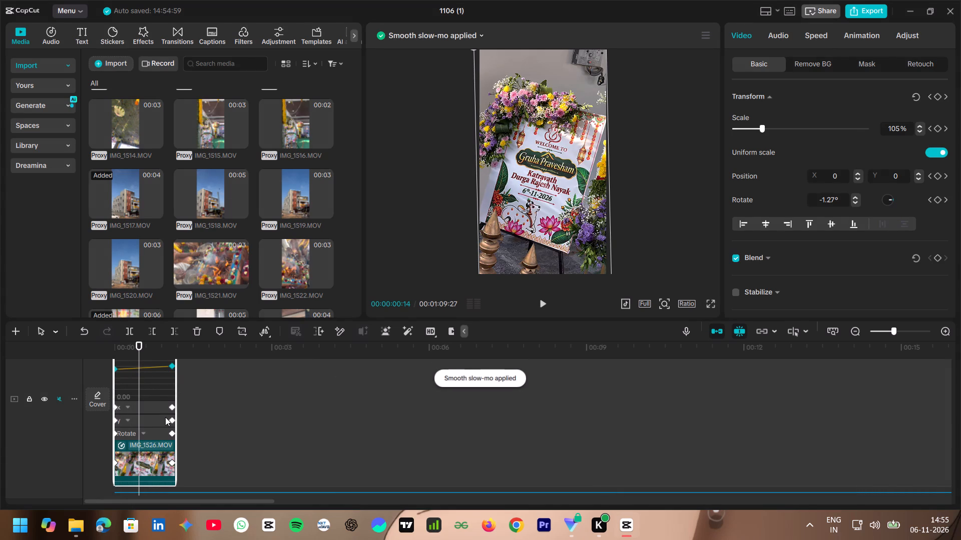
left_click_drag(308, 320, 310, 314)
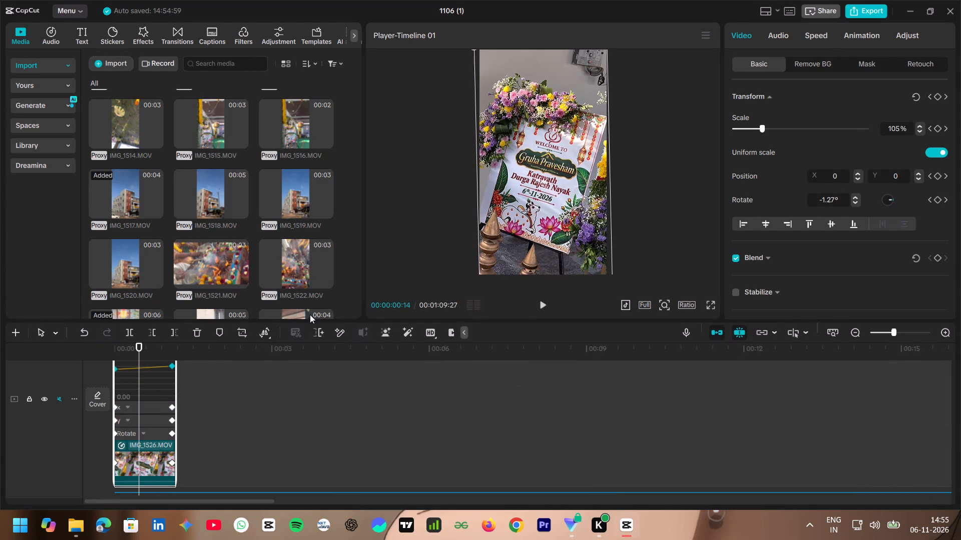
left_click_drag(310, 314, 326, 255)
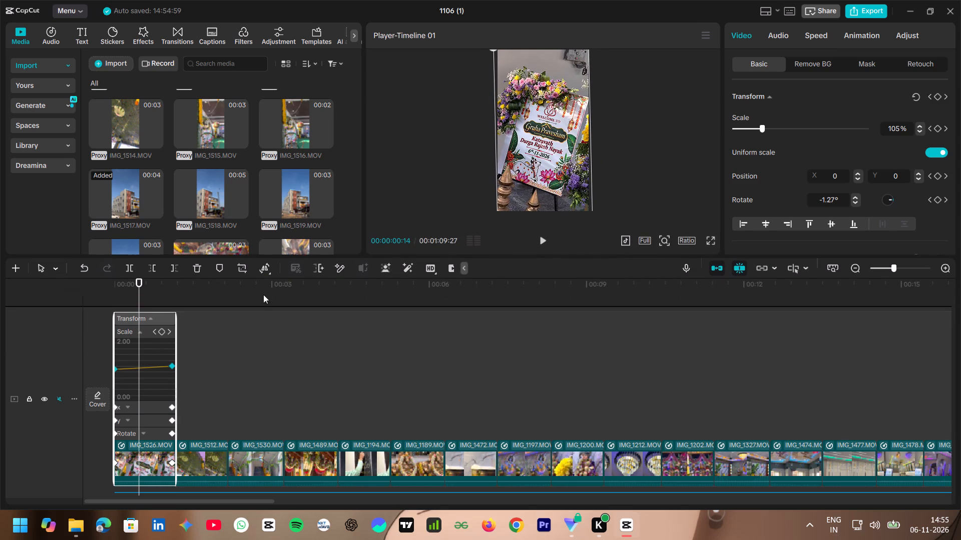
left_click(144, 367)
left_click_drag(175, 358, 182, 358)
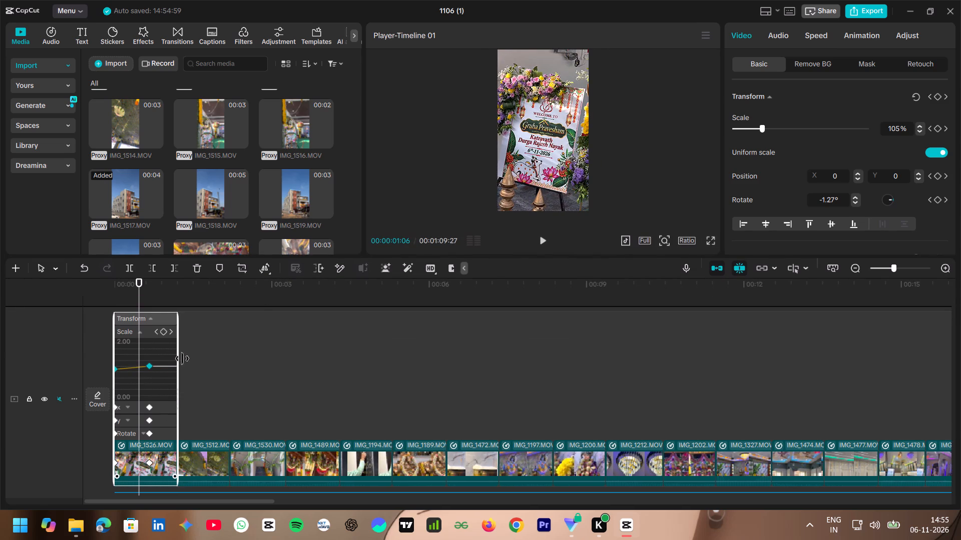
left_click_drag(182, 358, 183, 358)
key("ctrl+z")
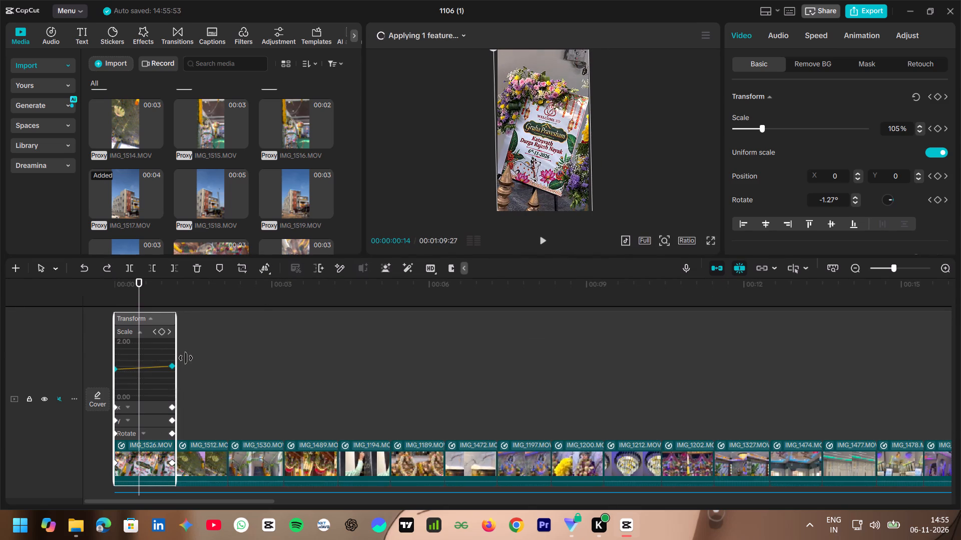
Try the Cubic Out preset on IMG_1526's Scale curve, and settle on the Cubic In preset.
scroll(186, 358, "up", 17, "ctrl")
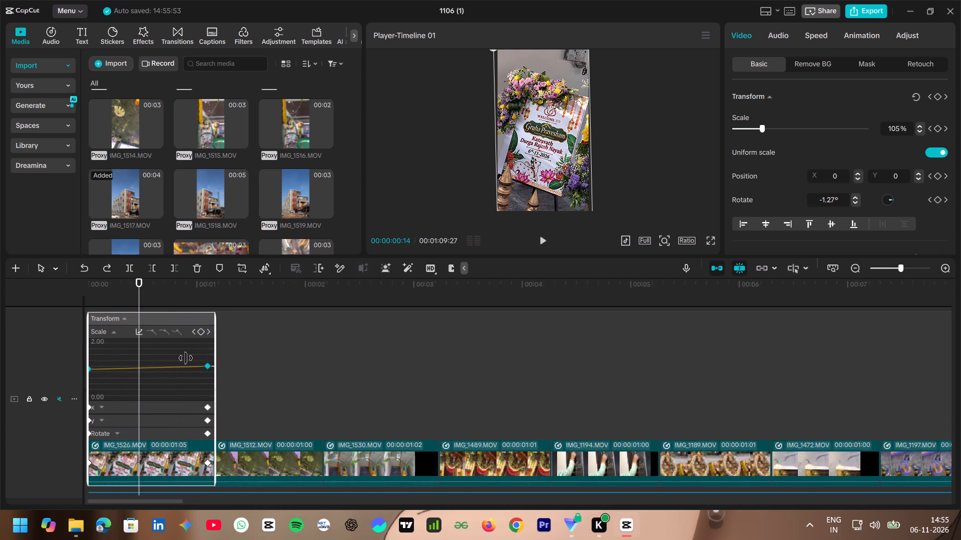
scroll(186, 358, "up", 2, "ctrl")
scroll(186, 358, "right", 1)
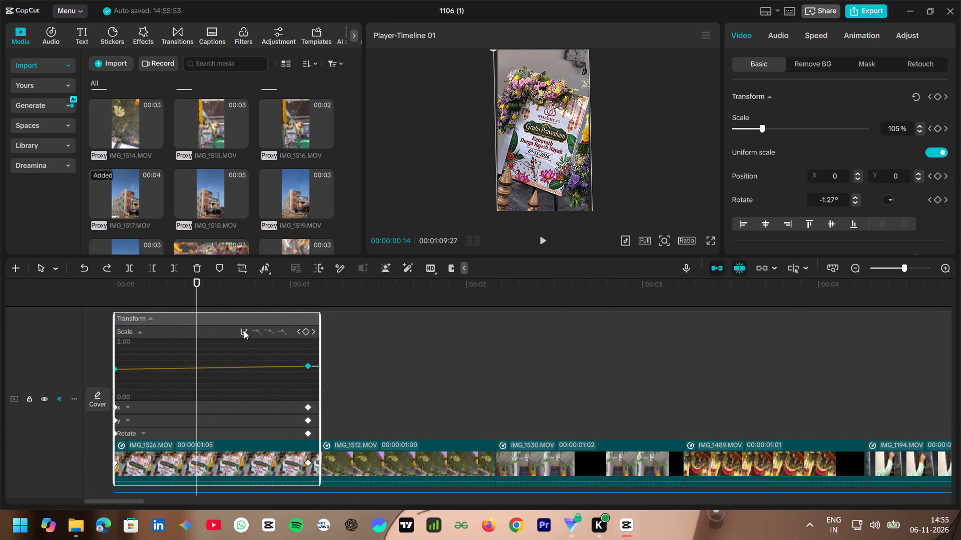
left_click(245, 329)
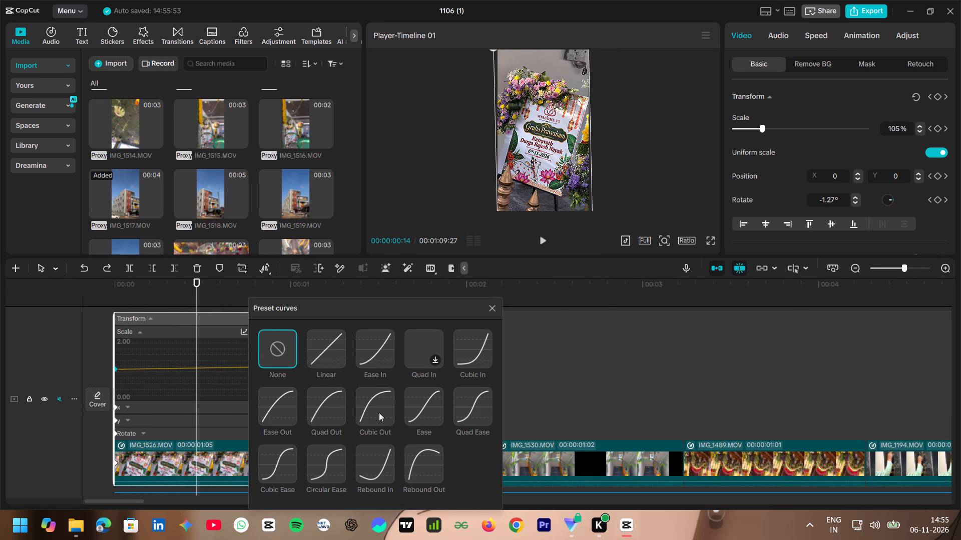
left_click(379, 412)
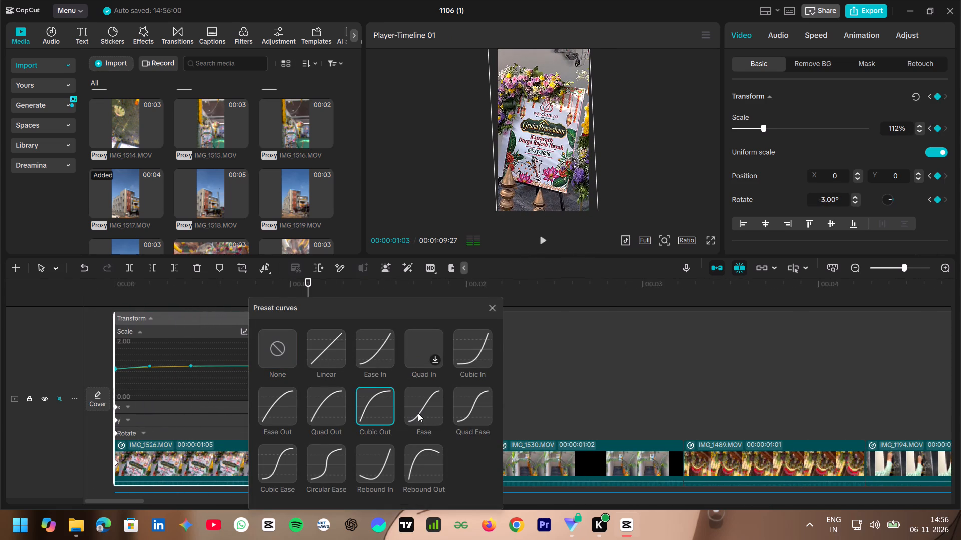
left_click(478, 355)
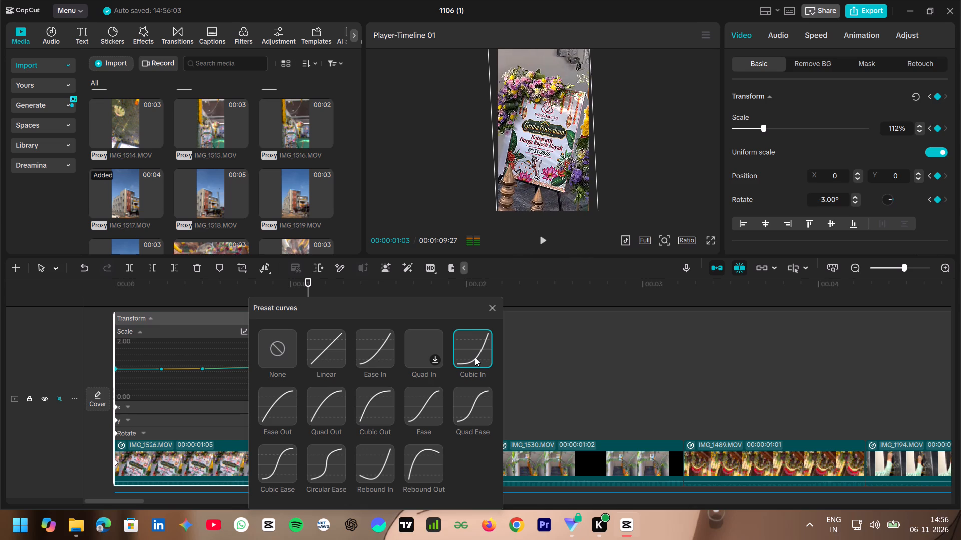
left_click(493, 313)
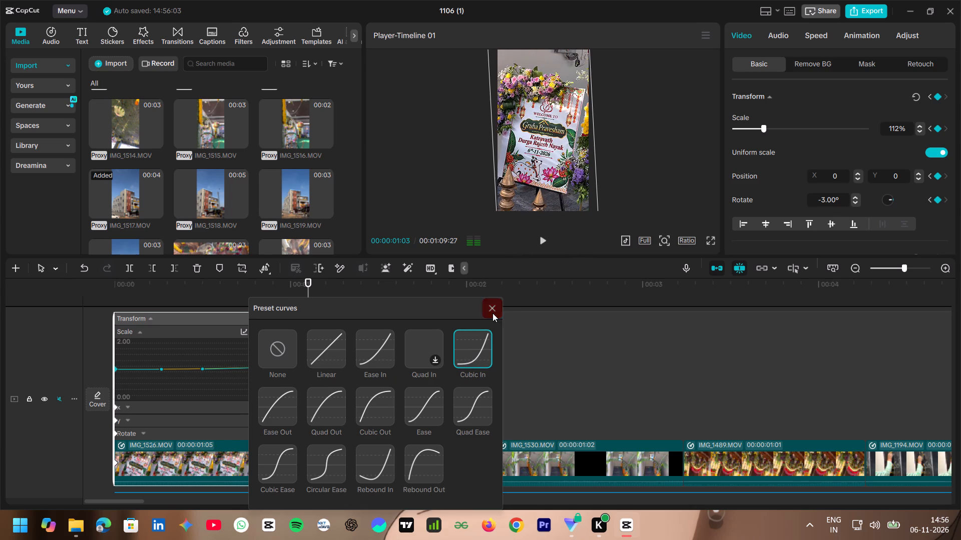
Expand the Rotate curve of IMG_1526 and apply the Cubic In preset between its keyframes.
left_click(133, 430)
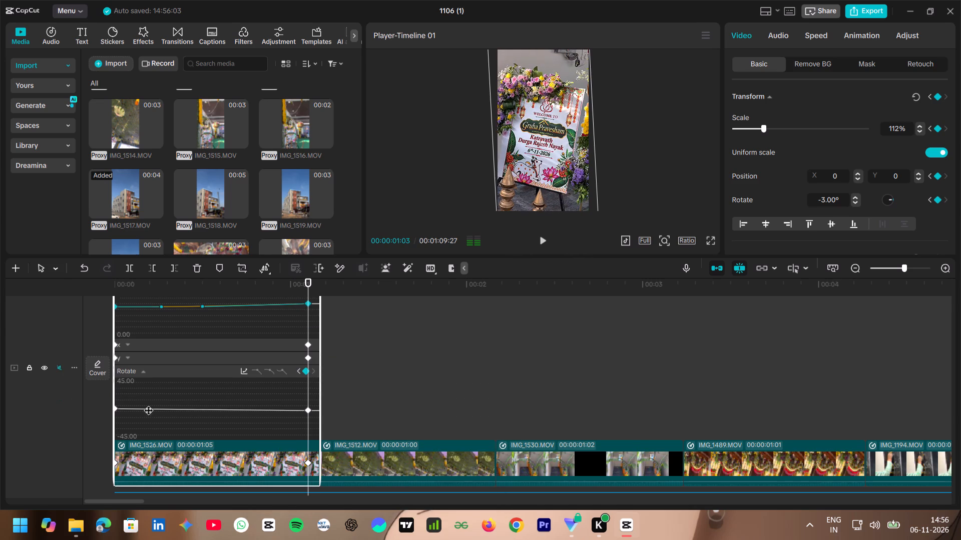
left_click(159, 407)
right_click(245, 405)
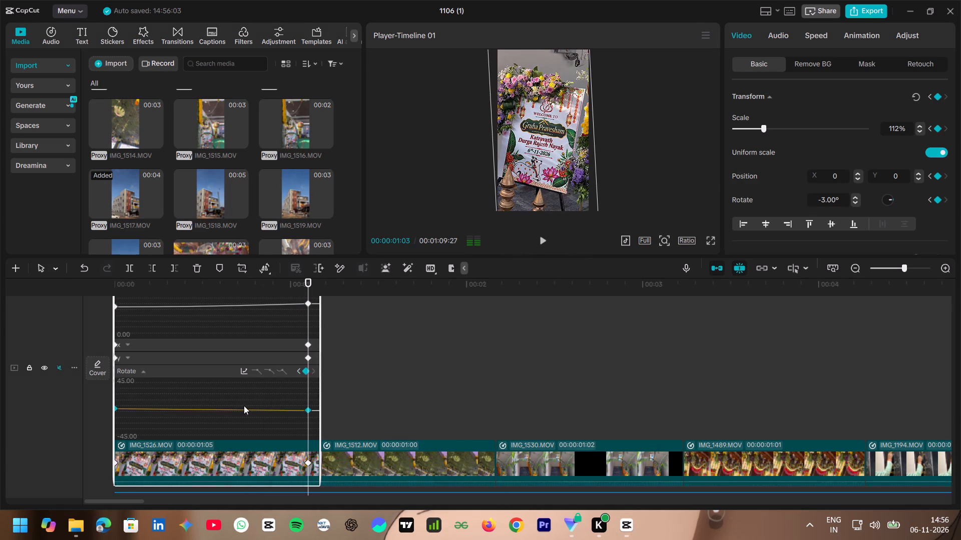
left_click(231, 411)
left_click(244, 369)
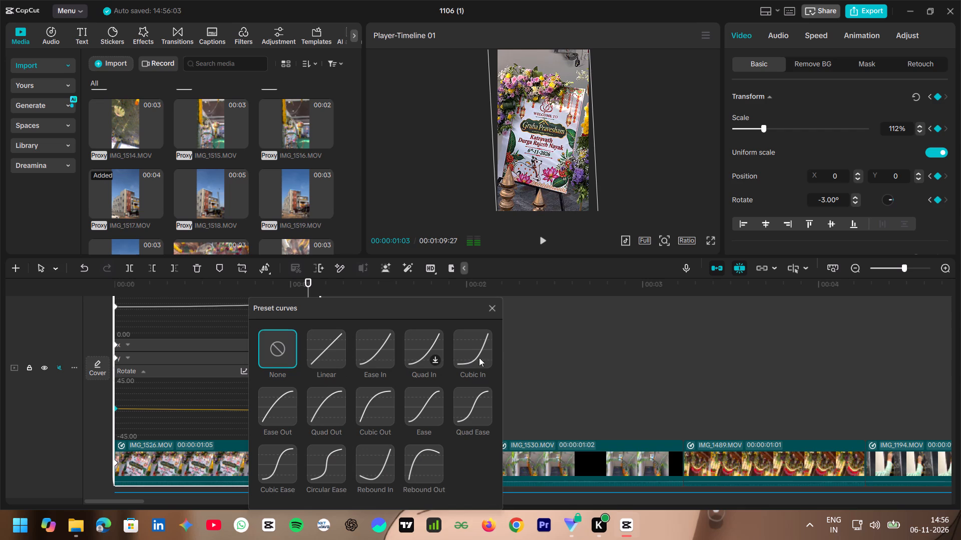
left_click(485, 354)
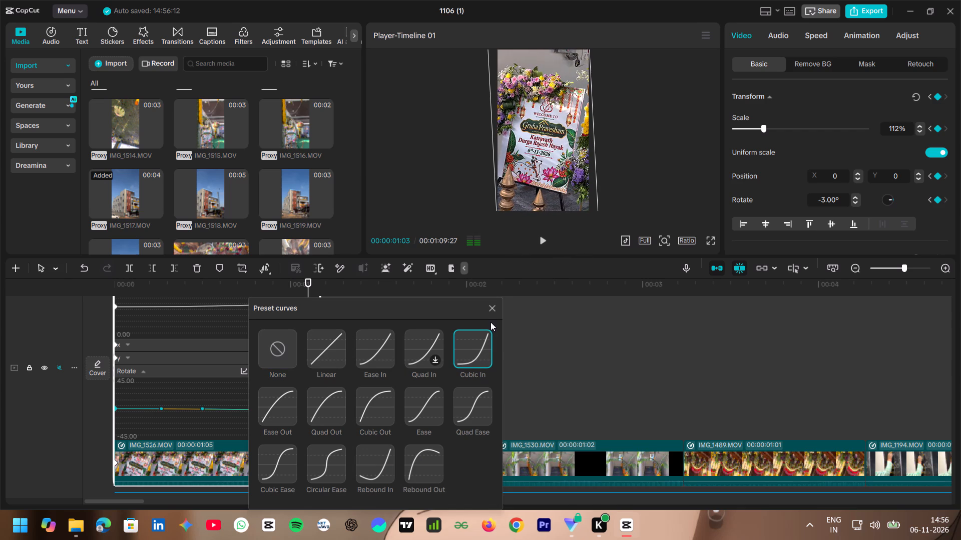
left_click(492, 313)
Collapse IMG_1526's Rotate graph and check its Scale curve again with the curve segment selected.
scroll(203, 371, "up", 3)
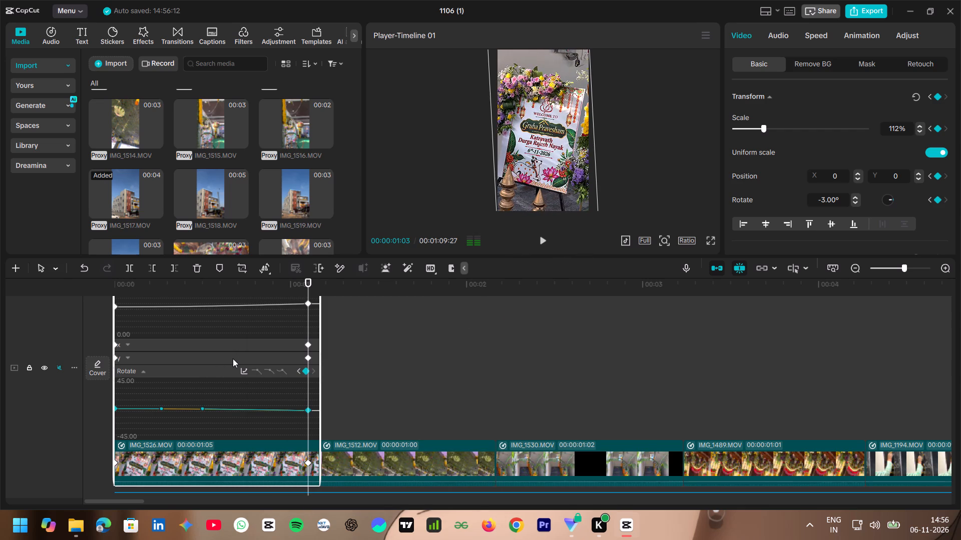
left_click(142, 369)
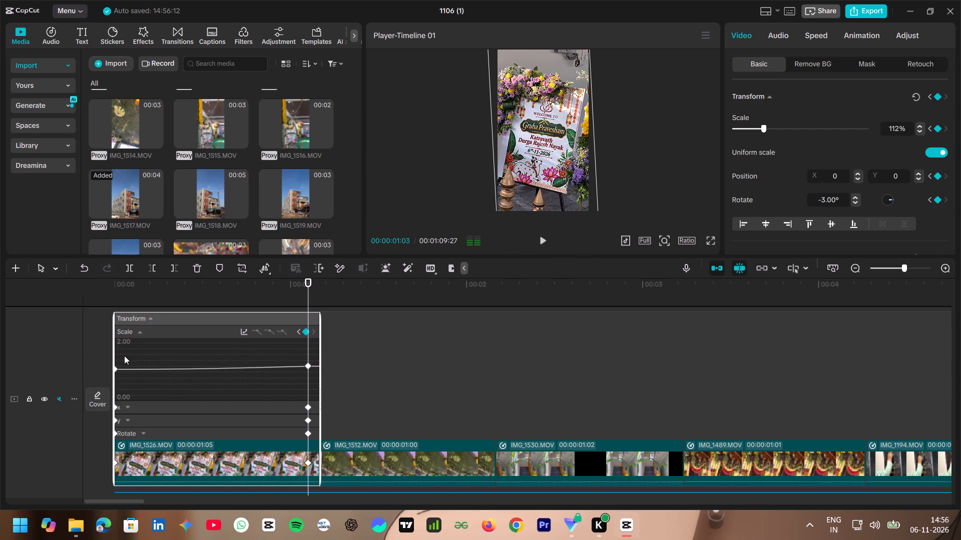
left_click(139, 333)
left_click(151, 335)
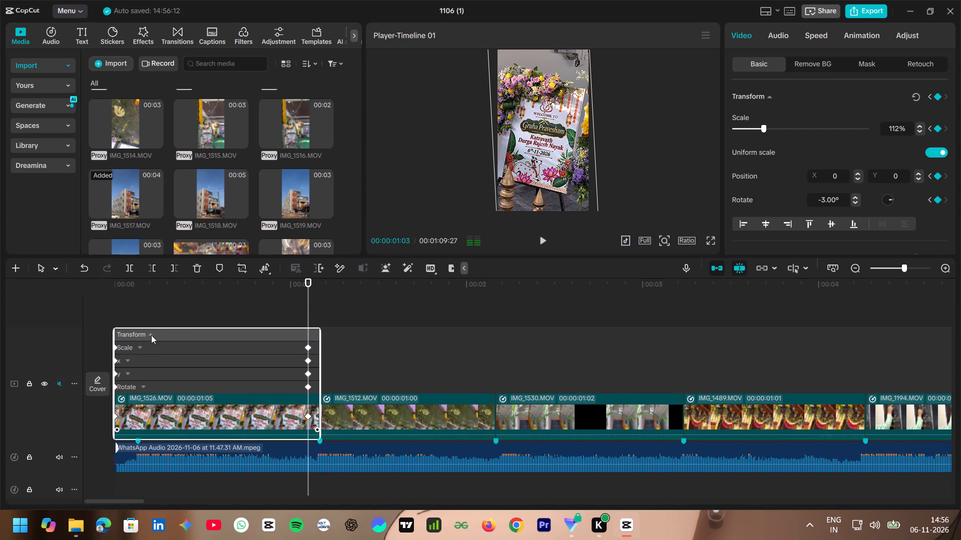
left_click(151, 348)
scroll(153, 340, "up", 4)
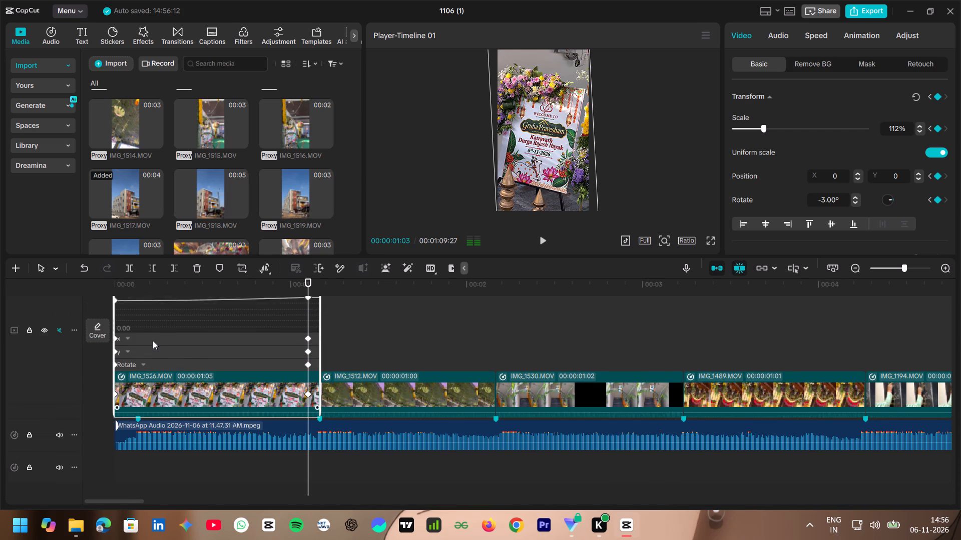
scroll(147, 326, "up", 2)
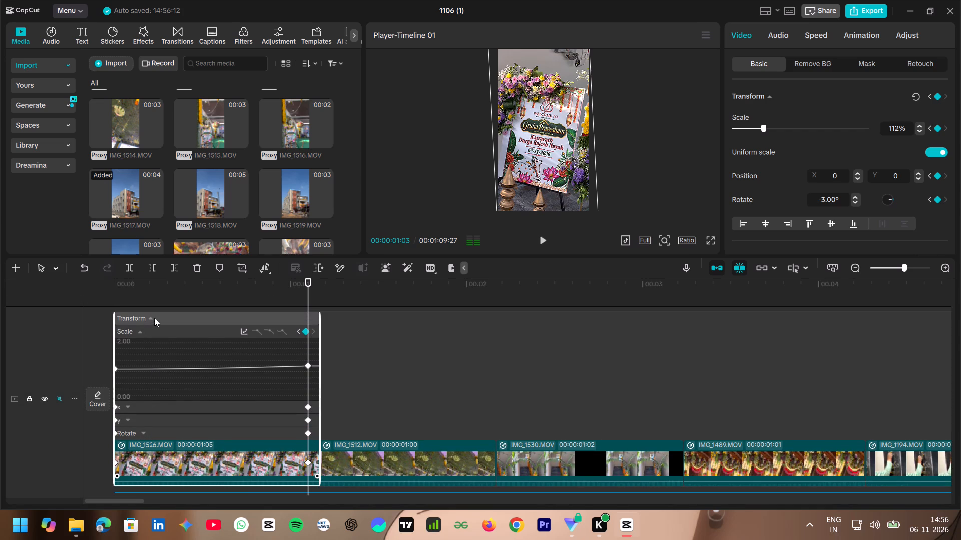
left_click(184, 371)
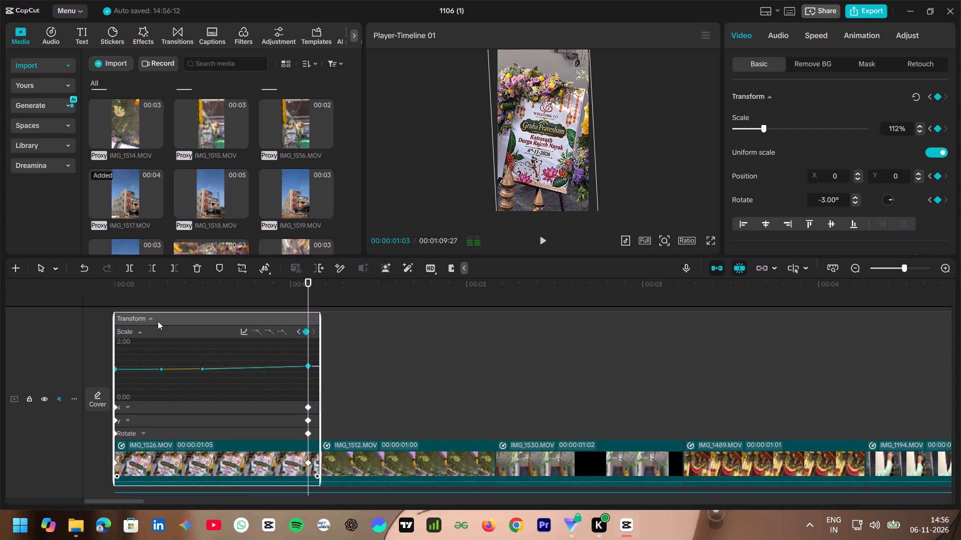
Collapse the Transform curves of IMG_1526 and hide its keyframe animation graph.
left_click(145, 316)
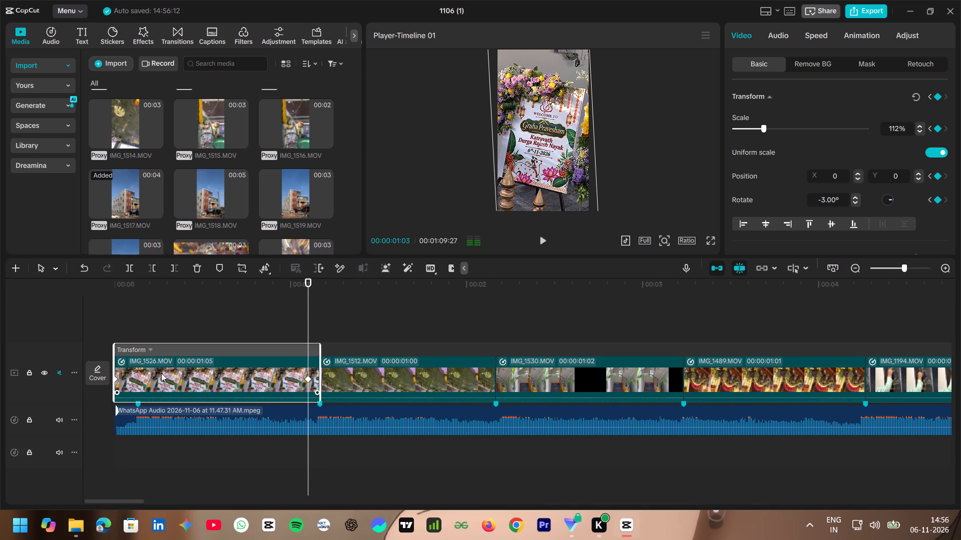
key("alt+k")
Play the opening clips from the start of the timeline to review the eased zoom and rotation on IMG_1526.
scroll(169, 380, "down", 3, "ctrl")
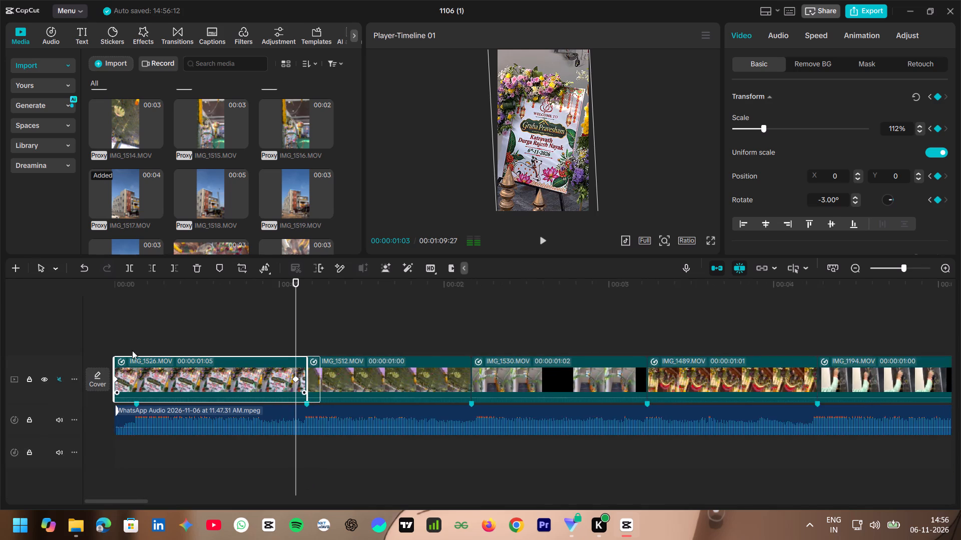
scroll(132, 350, "down", 1, "ctrl")
left_click(108, 318)
key("space")
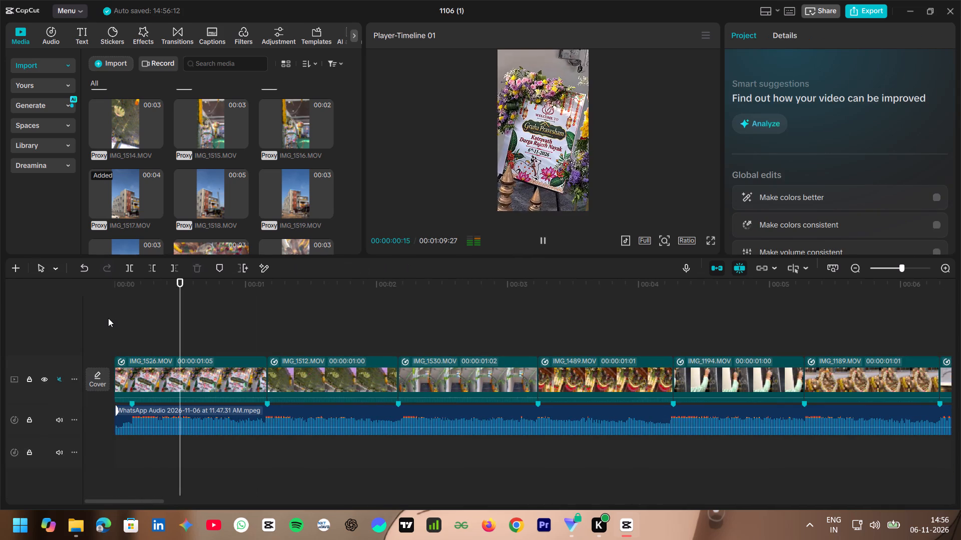
key("space")
left_click(151, 320)
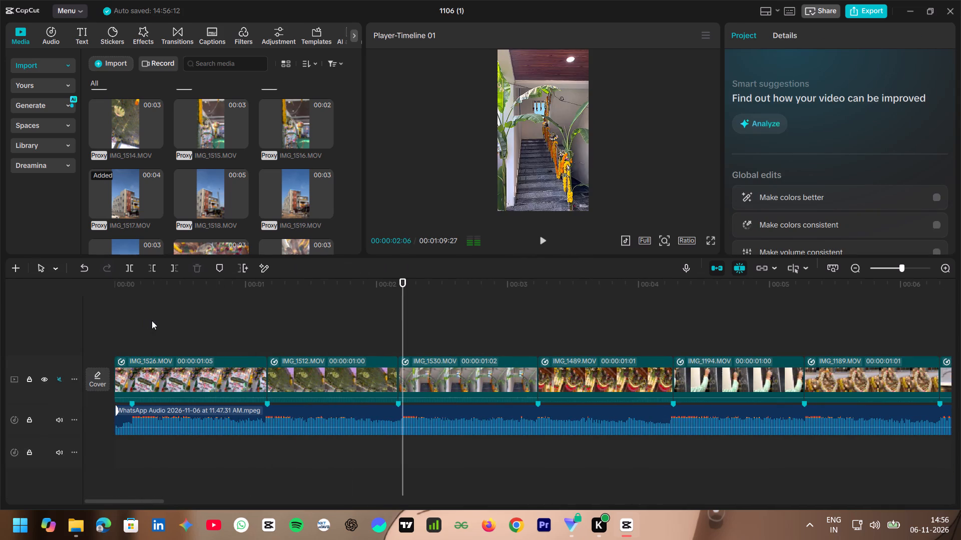
left_click_drag(152, 320, 97, 337)
key("space")
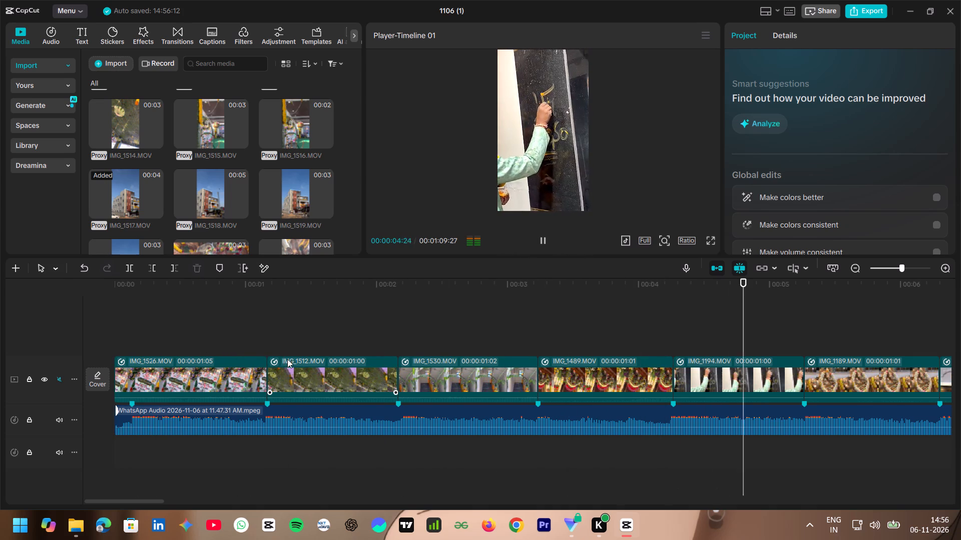
key("space")
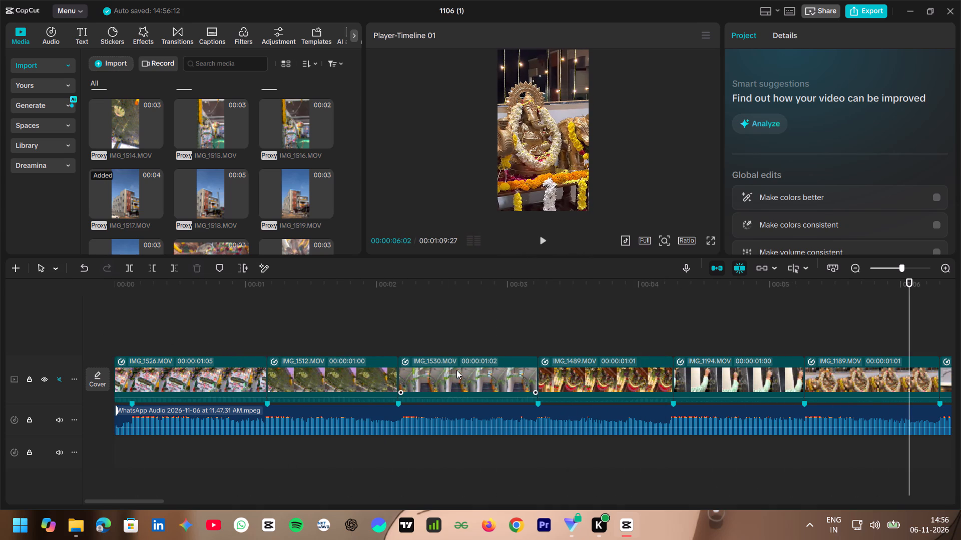
Survey the clip sequence across the wider timeline and return the playhead to the start.
scroll(456, 369, "down", 15, "ctrl")
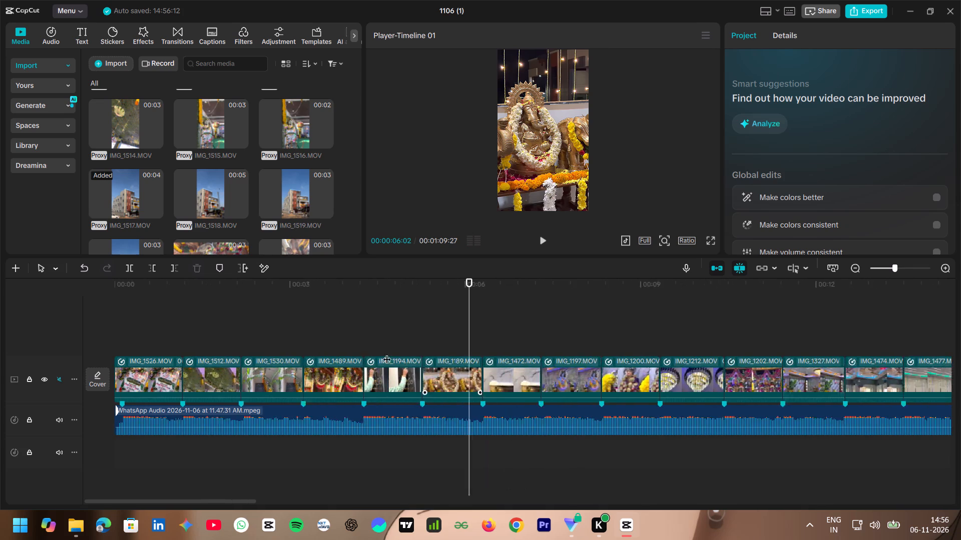
scroll(330, 350, "down", 5, "ctrl")
scroll(289, 353, "down", 5, "ctrl")
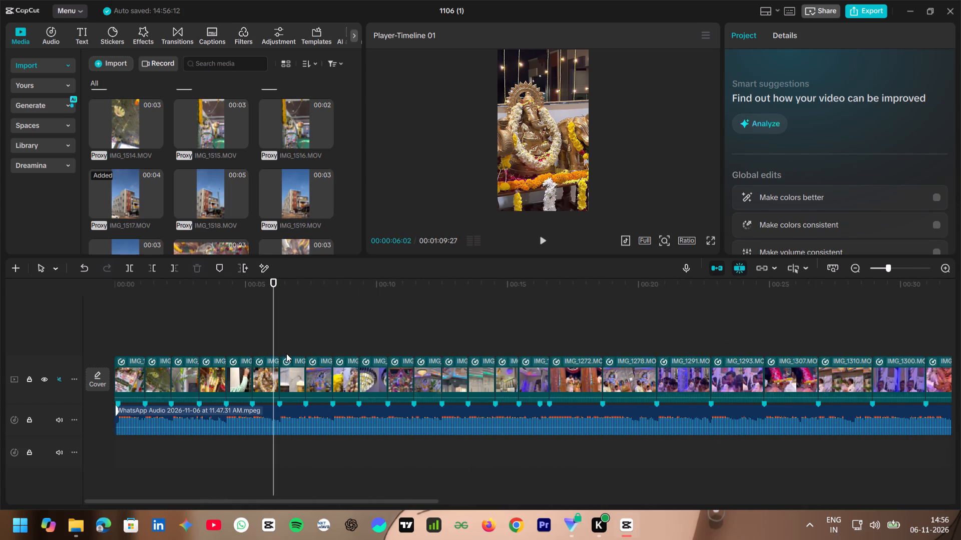
scroll(286, 353, "down", 4, "ctrl")
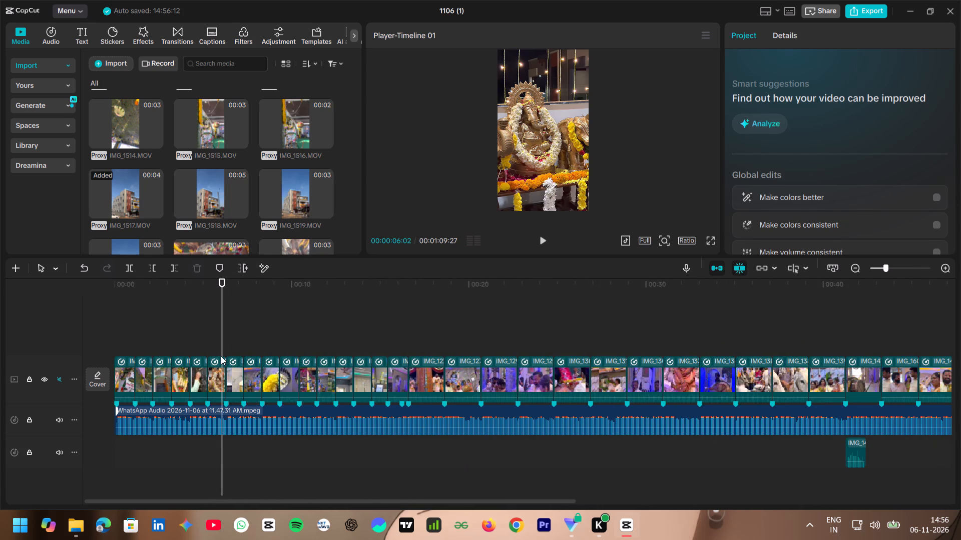
scroll(221, 356, "up", 13, "ctrl")
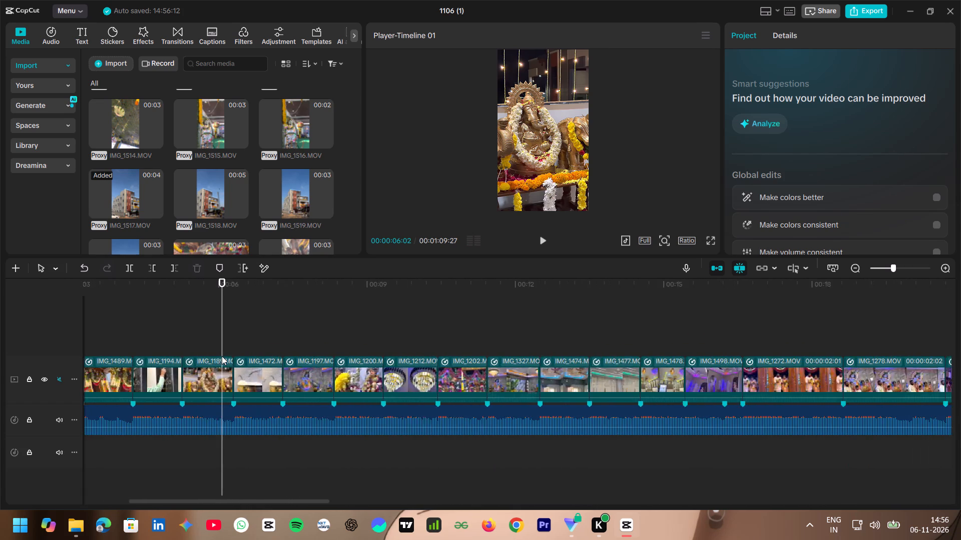
scroll(222, 356, "right", 2)
left_click(180, 325)
left_click_drag(180, 325, 86, 330)
scroll(116, 329, "up", 4, "ctrl")
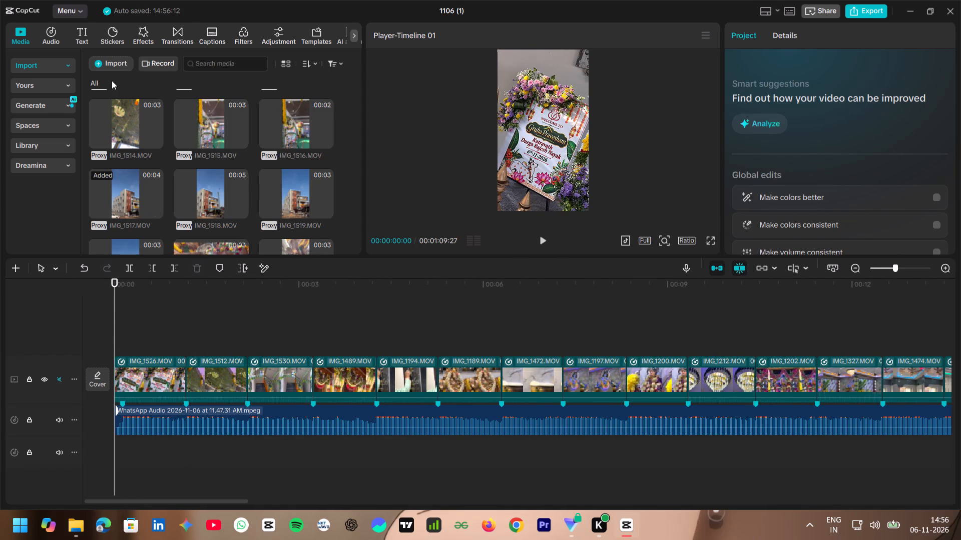
Try the favourited "Holly... Heat" In animation on IMG_1526, and settle on the Light Blur In animation.
left_click(153, 363)
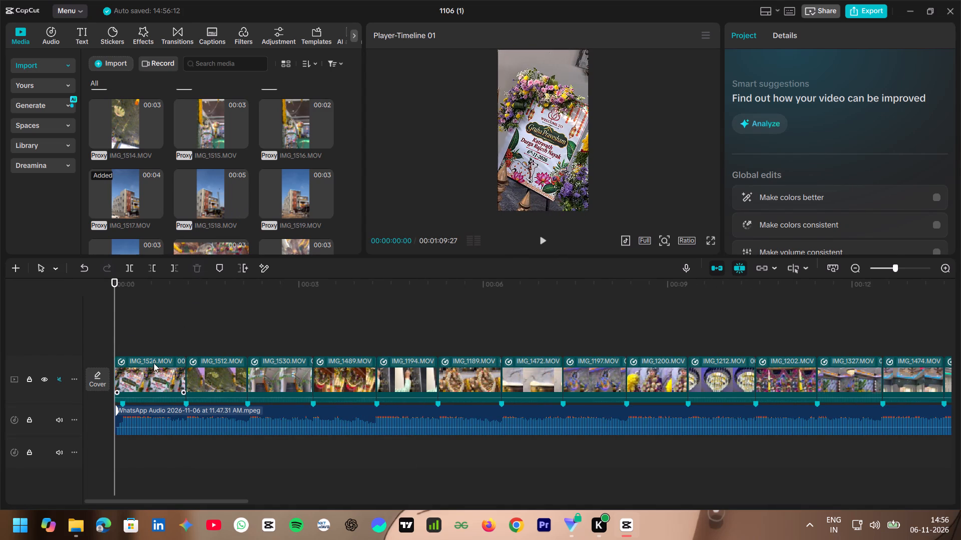
left_click(865, 34)
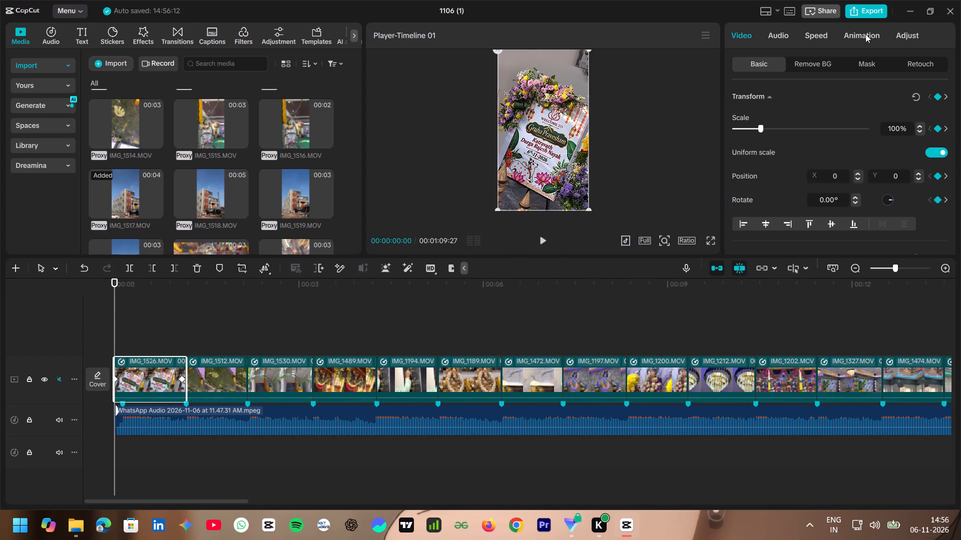
left_click(790, 59)
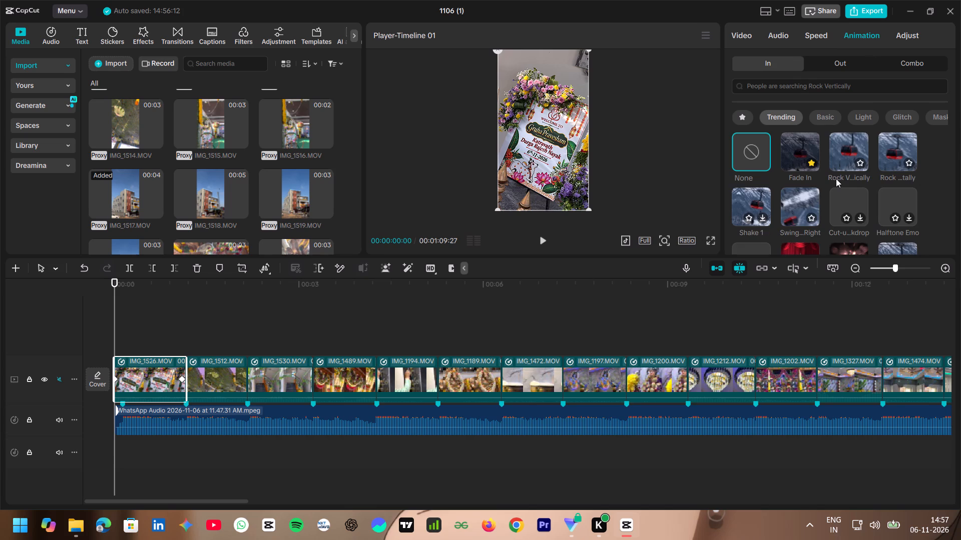
scroll(836, 178, "down", 8)
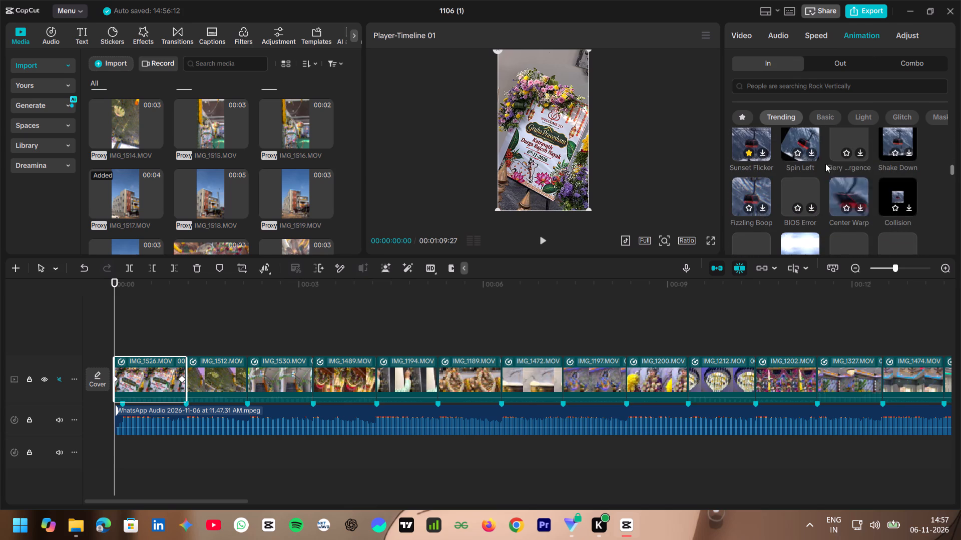
left_click(742, 115)
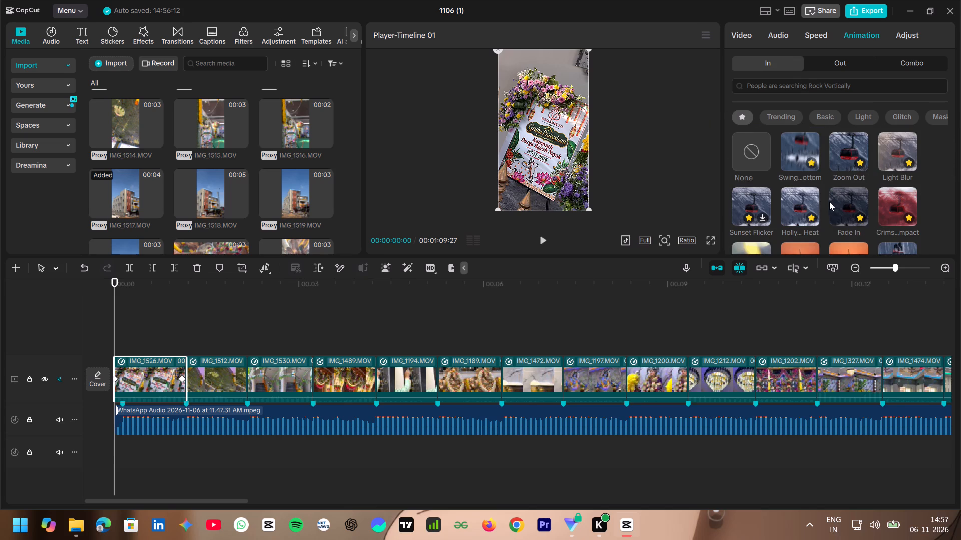
left_click(807, 204)
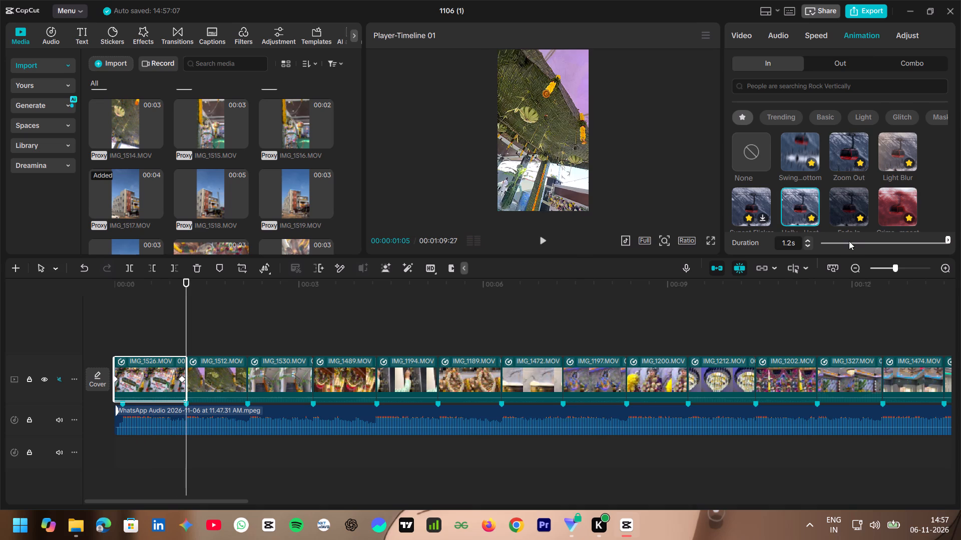
left_click(894, 152)
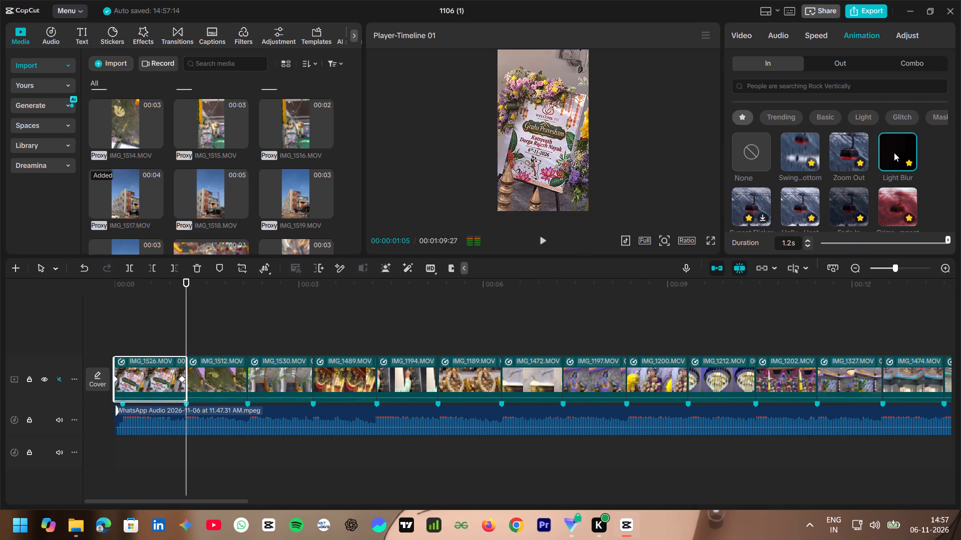
Set the duration of IMG_1526's Light Blur animation to 0.5 s.
left_click(853, 240)
left_click_drag(853, 240, 871, 240)
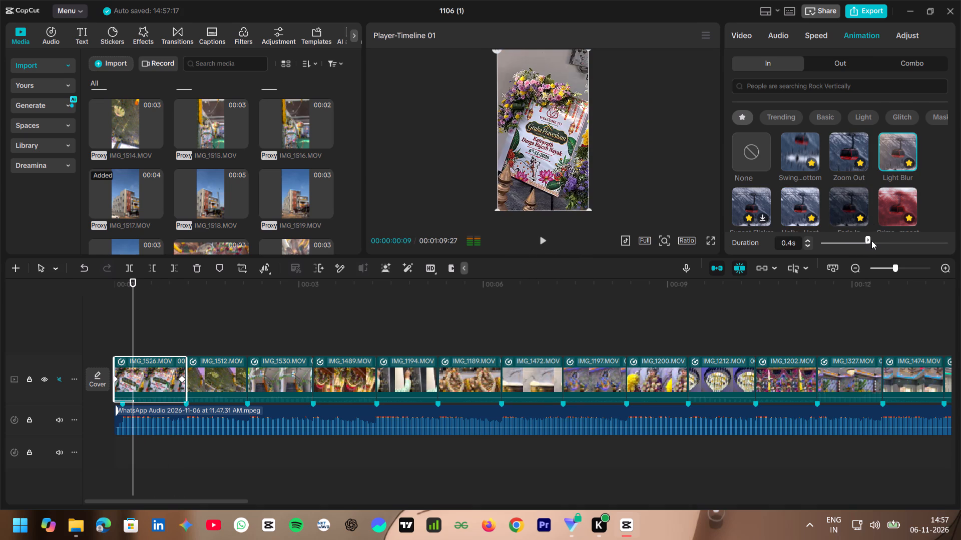
left_click_drag(871, 240, 875, 240)
left_click(876, 239)
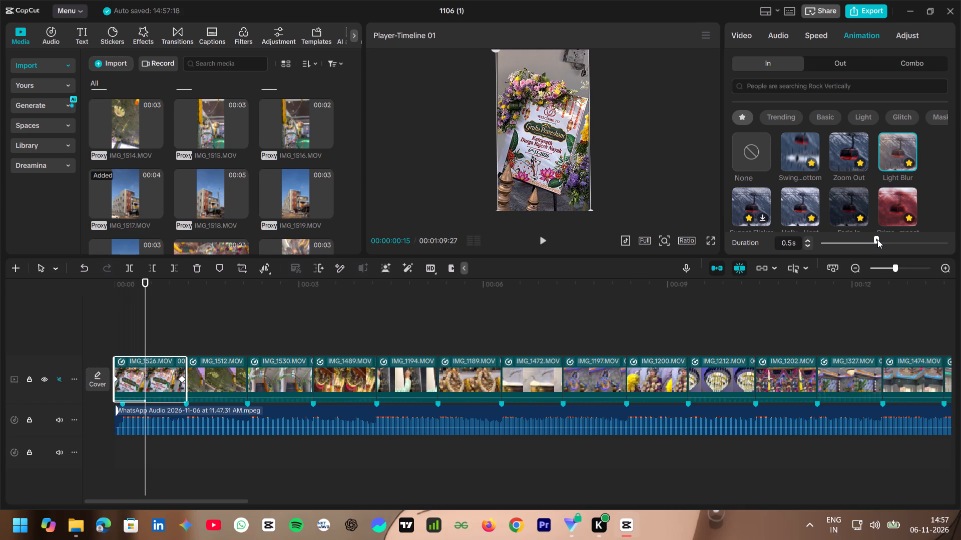
Return the playhead to the start of the timeline and open the file picker to import media from the device.
left_click(128, 332)
left_click_drag(128, 332, 88, 347)
left_click(97, 68)
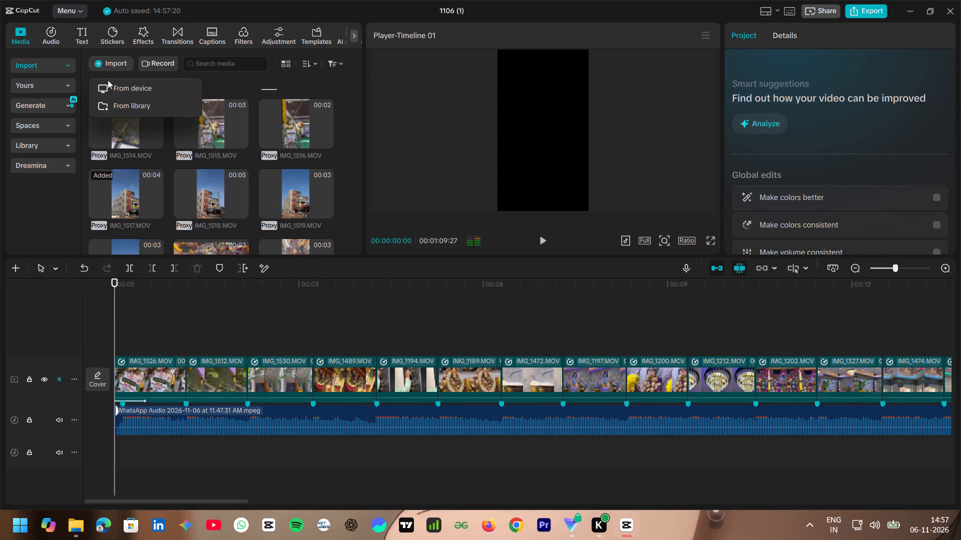
left_click(111, 87)
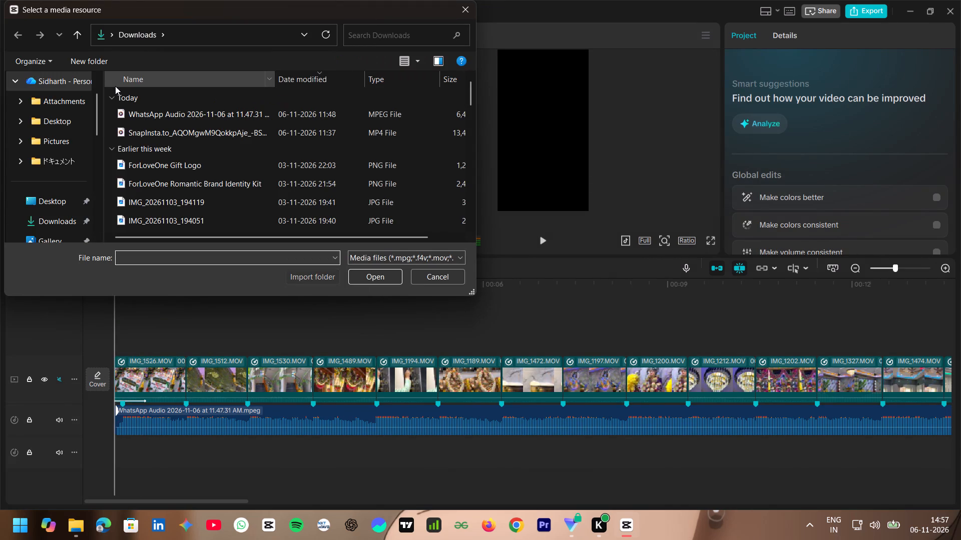
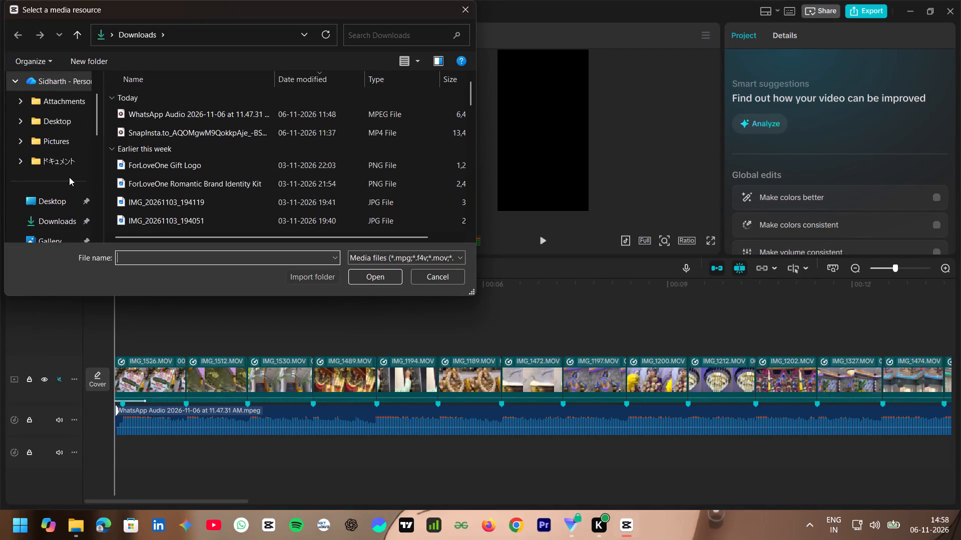
Import all the sound effects from the SFX_pack folder inside cdu_fx into the project media.
scroll(69, 177, "down", 2)
left_click(57, 167)
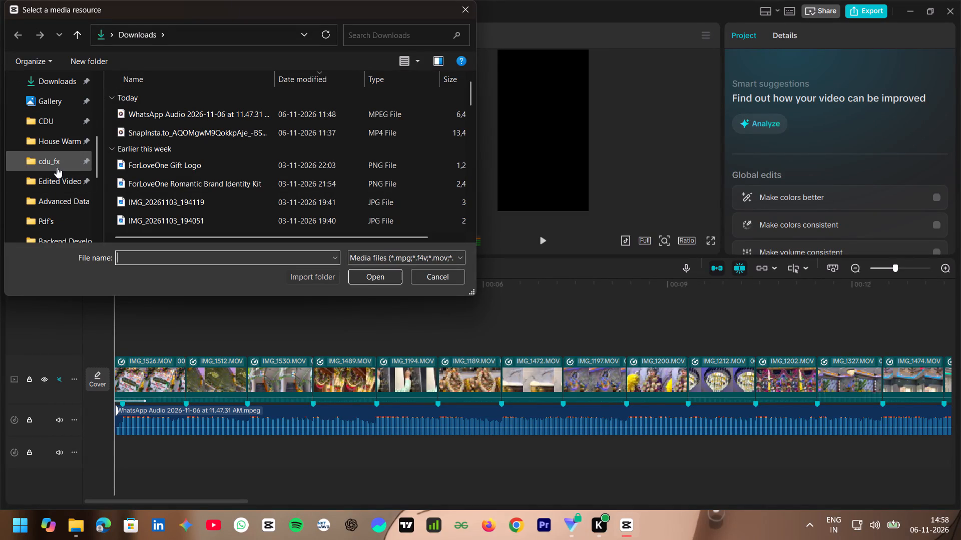
double_click(139, 157)
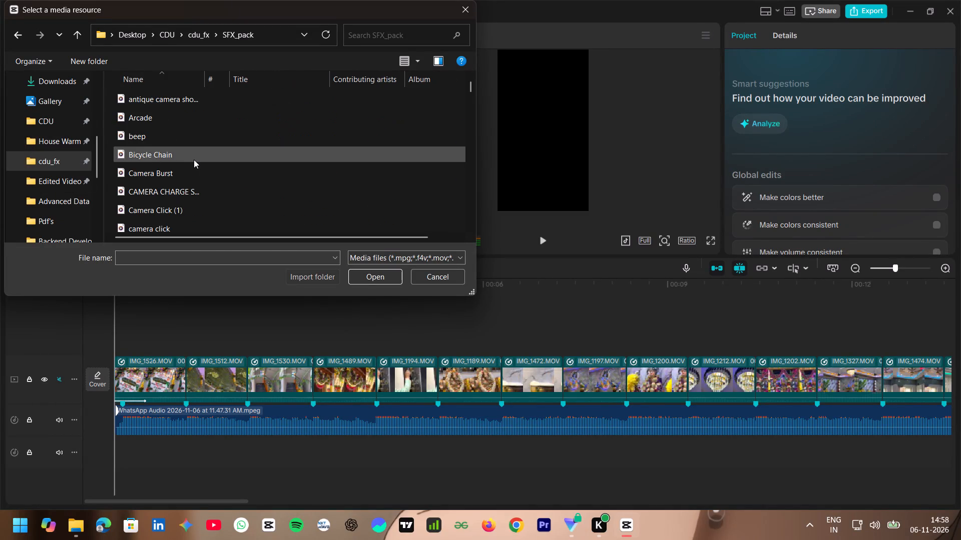
key("ctrl+a")
left_click(375, 280)
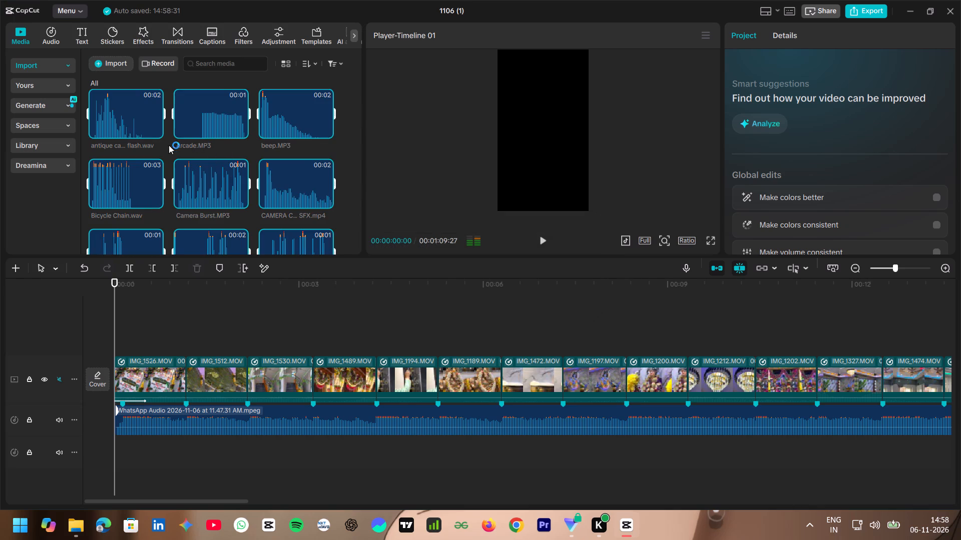
Place only the antique camera shot flash sound at the timeline start, on the track below the WhatsApp audio.
left_click_drag(119, 109, 126, 469)
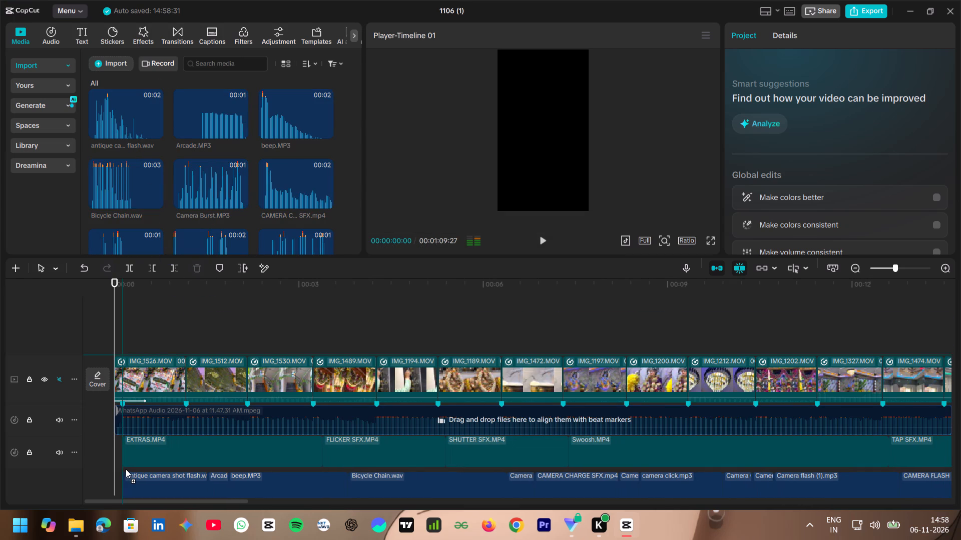
left_click_drag(126, 469, 130, 135)
left_click(124, 123)
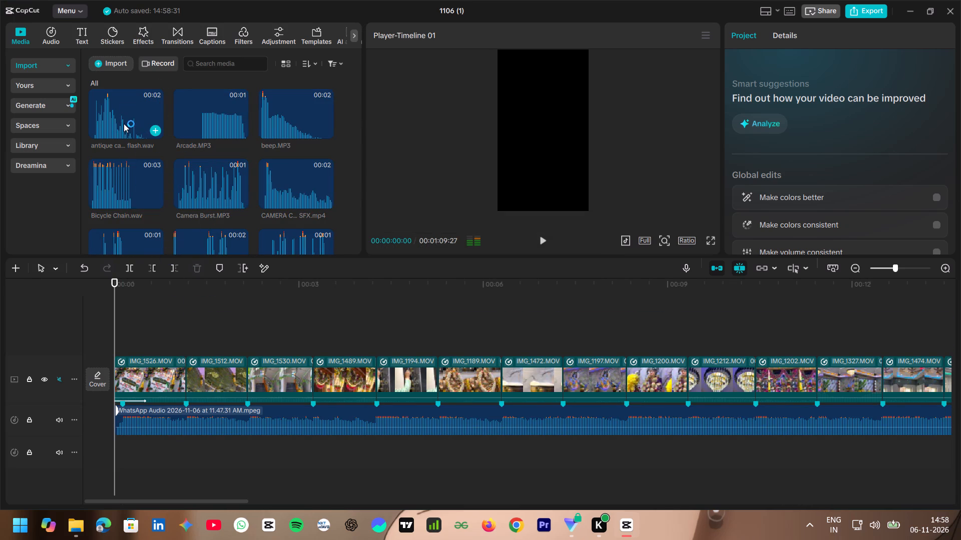
left_click_drag(124, 117, 111, 456)
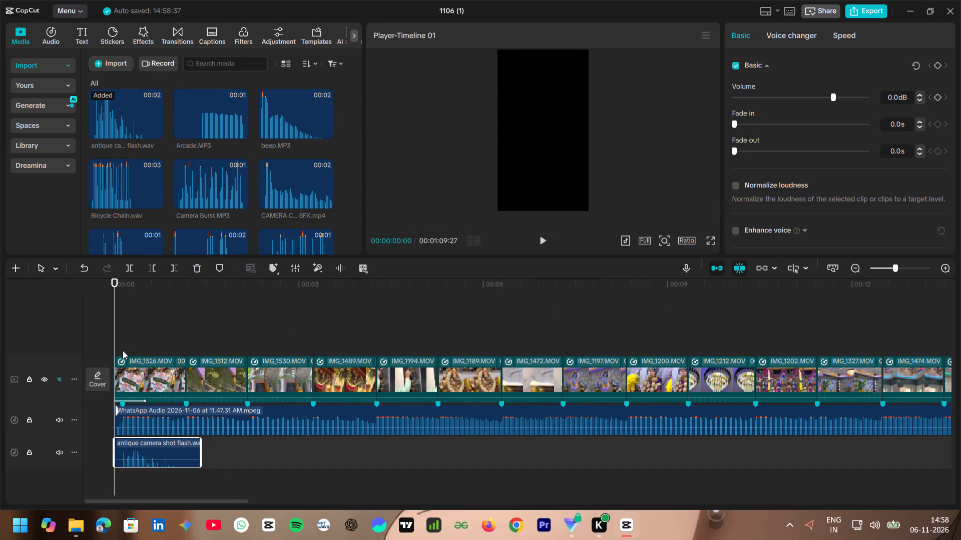
Trim a little off the beginning of the camera flash sound and slide it back to the timeline start.
left_click_drag(114, 338, 123, 343)
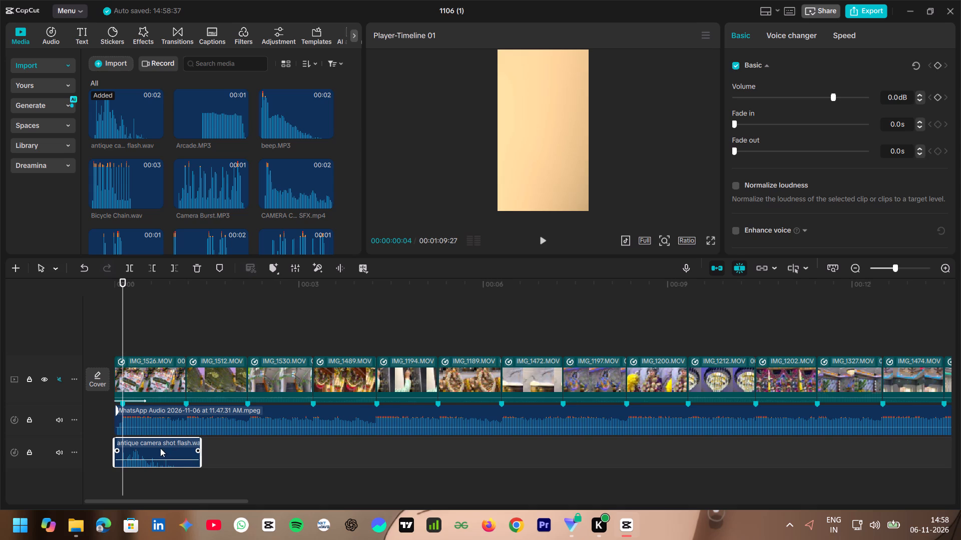
scroll(158, 448, "up", 5, "ctrl")
left_click(135, 464)
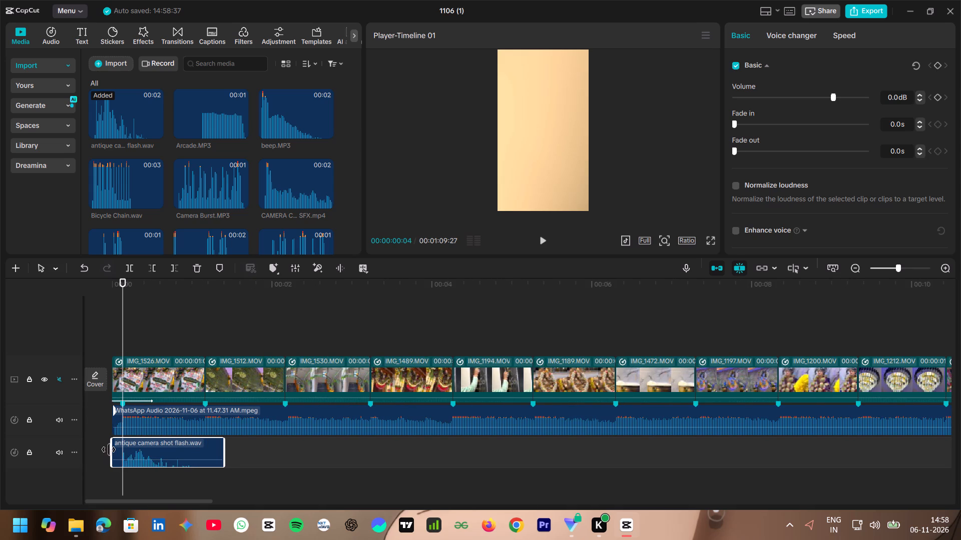
left_click_drag(109, 449, 118, 454)
left_click_drag(110, 449, 117, 456)
left_click_drag(112, 455, 117, 459)
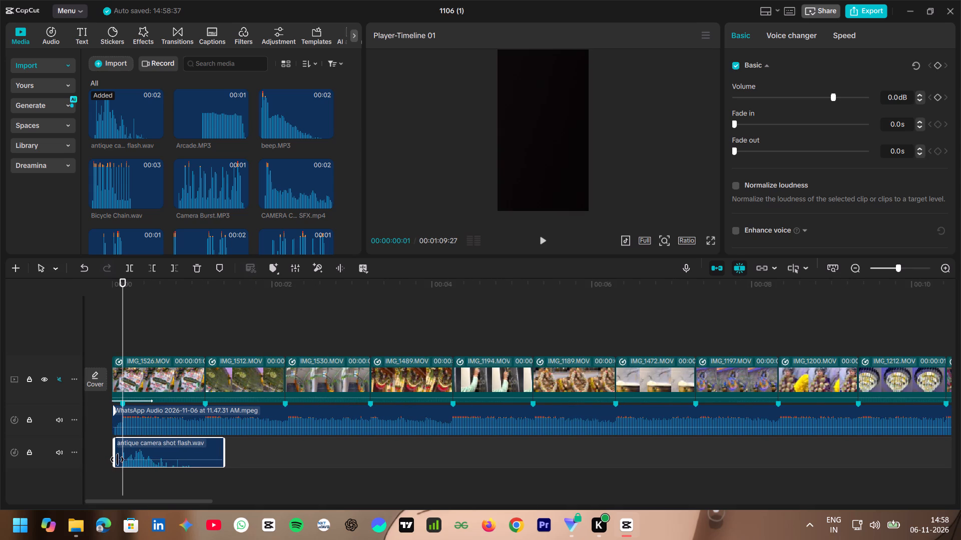
left_click_drag(117, 459, 117, 474)
left_click_drag(117, 474, 119, 476)
left_click_drag(134, 451, 125, 453)
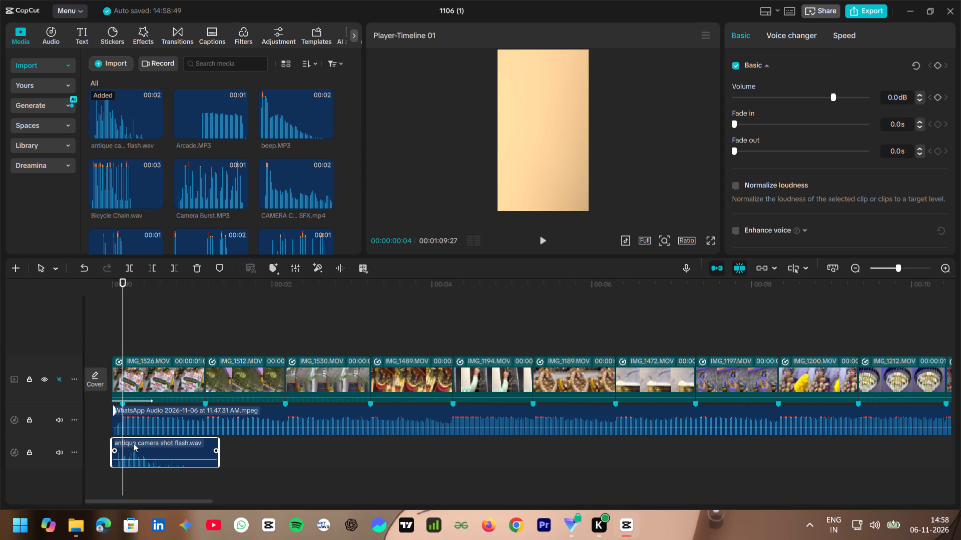
Cut off the camera flash sound's tail at 00:00:00:15 and play the opening to hear it.
left_click_drag(124, 307, 151, 334)
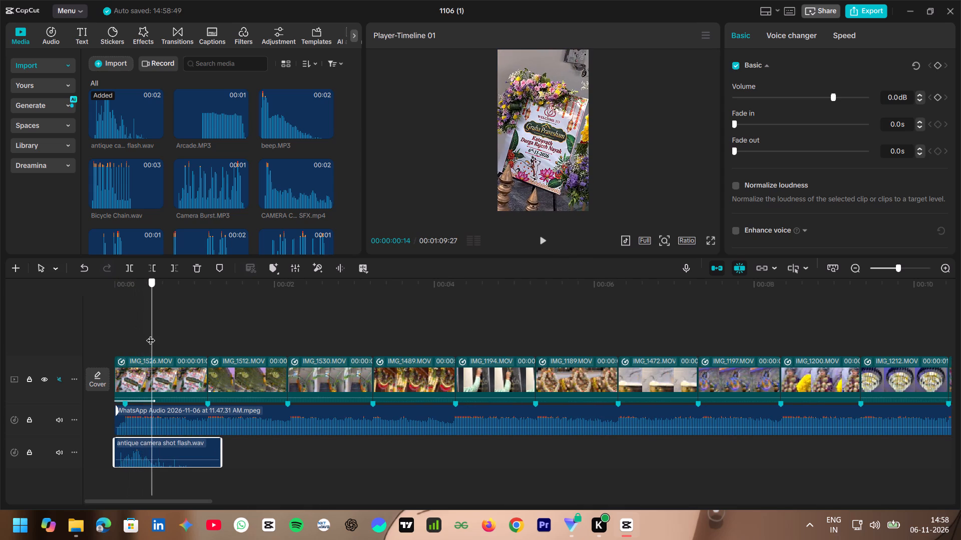
left_click_drag(151, 334, 155, 339)
key("w")
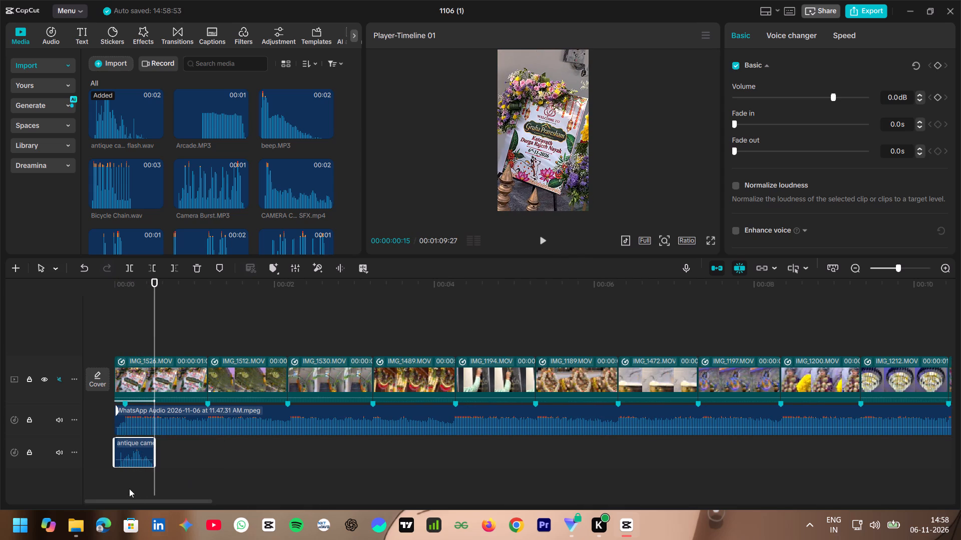
left_click(129, 488)
left_click_drag(129, 485, 89, 486)
key("space")
key("space")
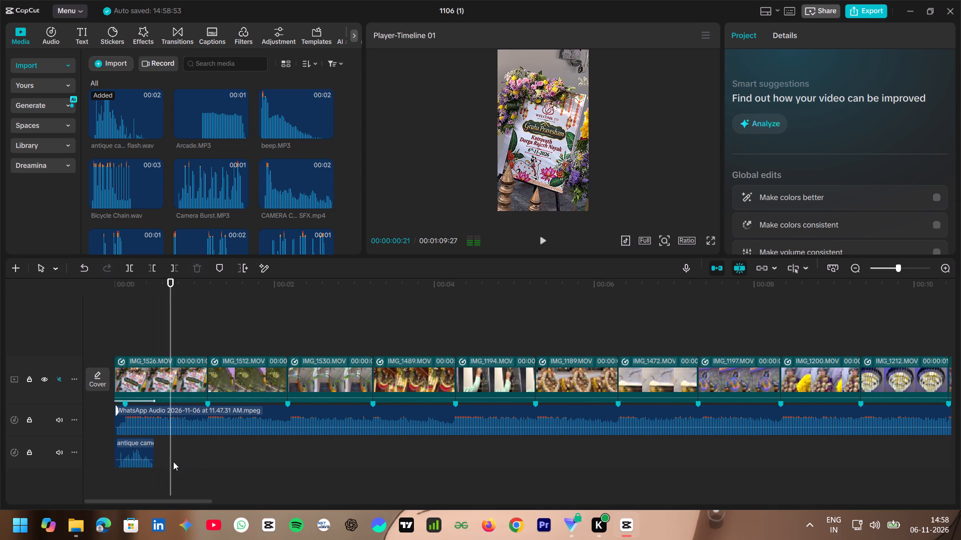
Refine the camera flash sound's start and end so it runs about 0.55 s from the timeline start, and preview it.
left_click(148, 476)
left_click_drag(148, 477, 70, 489)
scroll(202, 515, "up", 8, "ctrl")
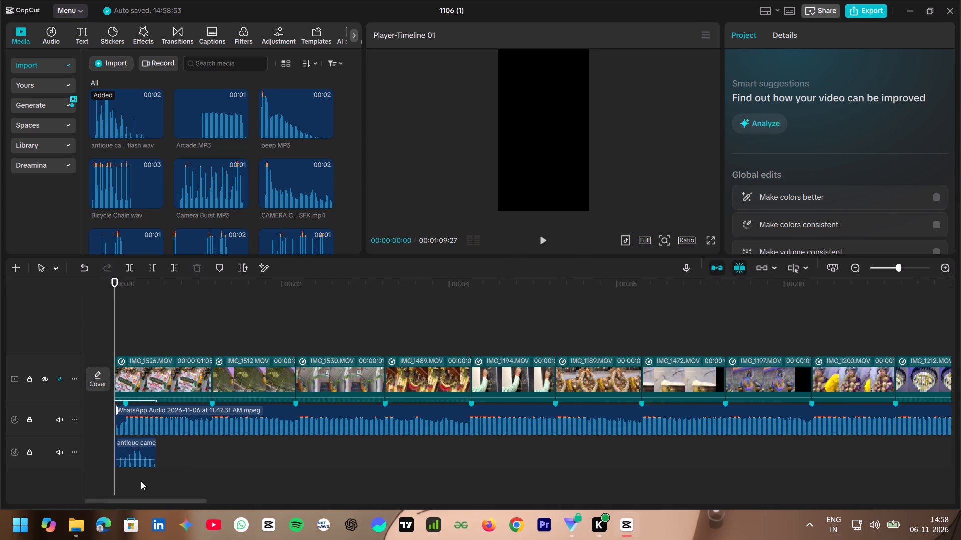
scroll(140, 475, "up", 6, "ctrl")
left_click(145, 449)
left_click_drag(116, 456, 119, 476)
left_click_drag(144, 455, 128, 458)
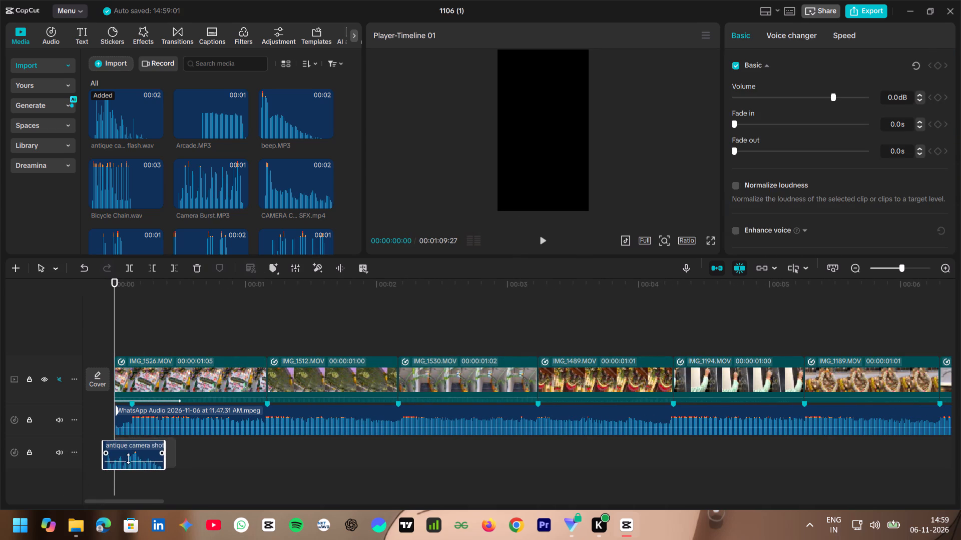
left_click_drag(176, 446, 192, 455)
left_click(144, 447)
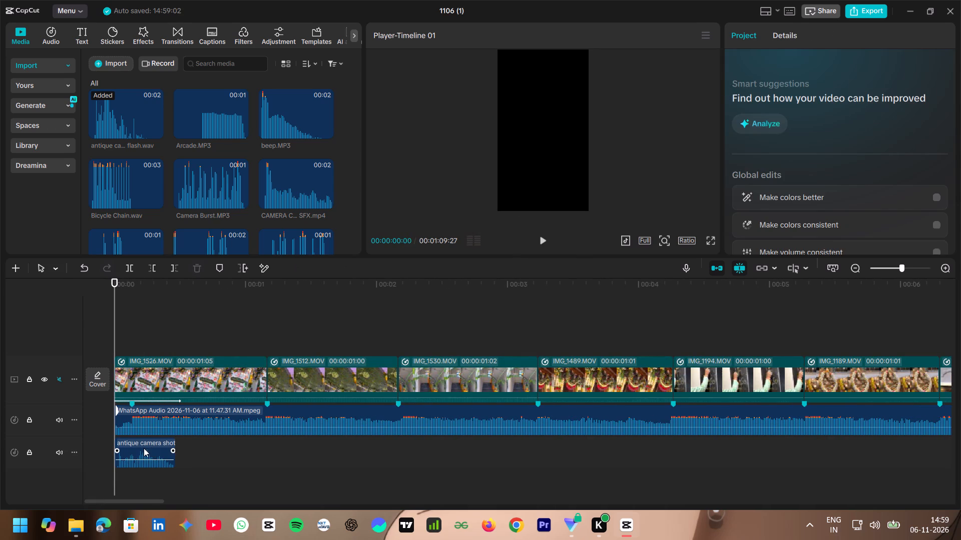
left_click_drag(178, 441, 188, 449)
left_click(156, 487)
left_click_drag(156, 487, 124, 496)
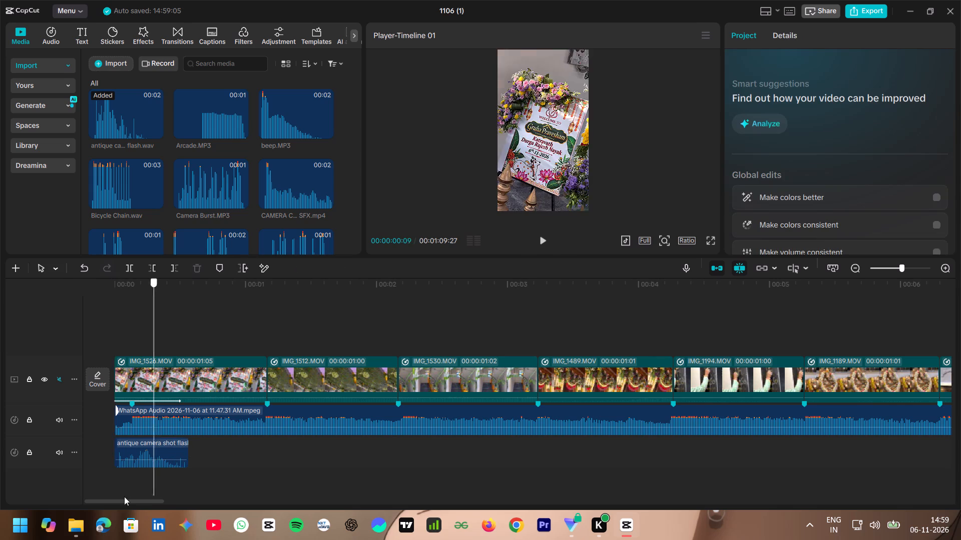
left_click_drag(124, 496, 54, 509)
key("space")
key("space")
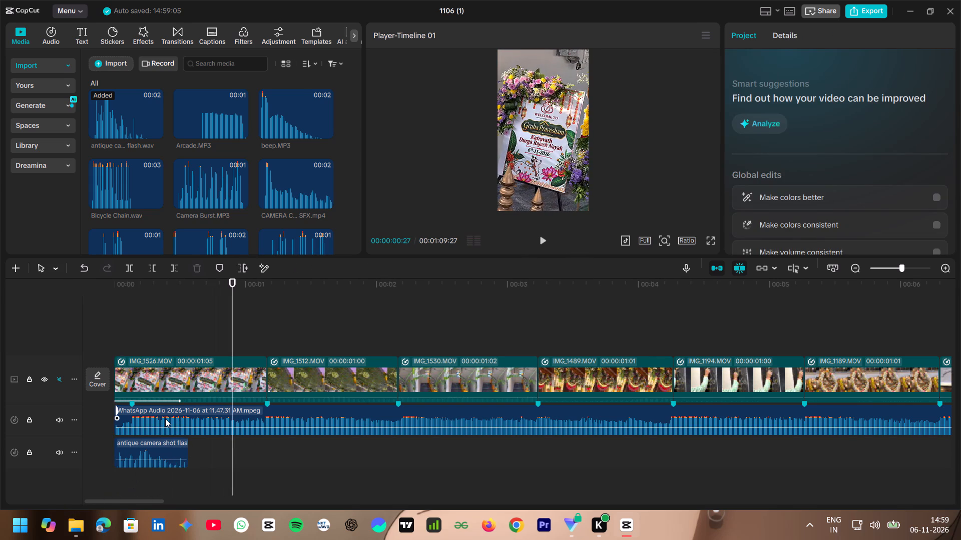
Lower the volume of the WhatsApp Audio music clip by a few tenths of a decibel.
left_click(153, 452)
left_click(165, 418)
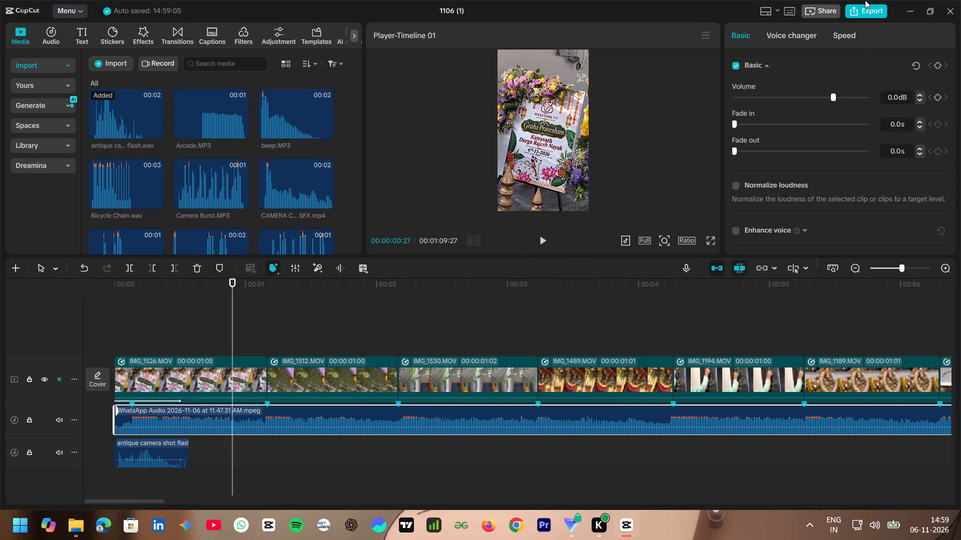
triple_click(920, 98)
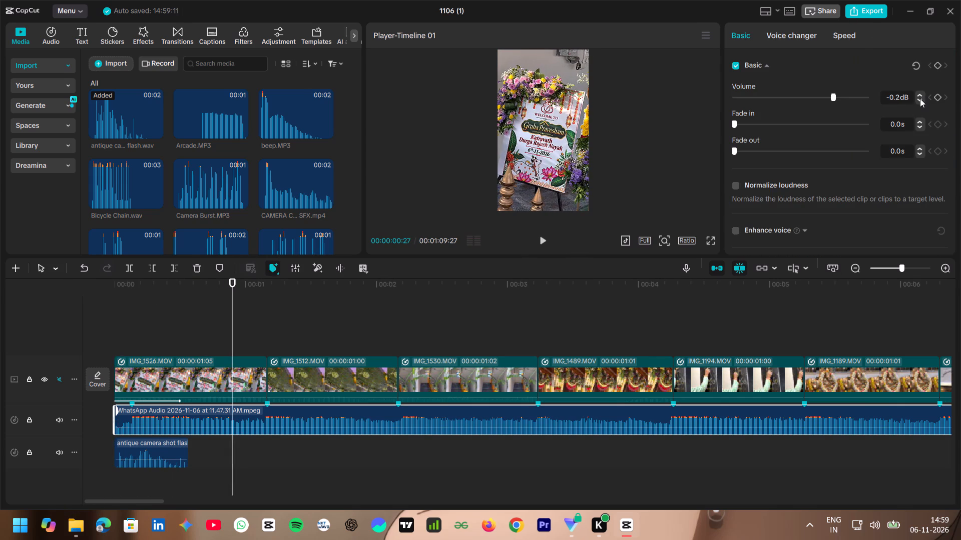
double_click(920, 98)
Play the opening clips to check how the camera flash sound balances with the music.
left_click(144, 462)
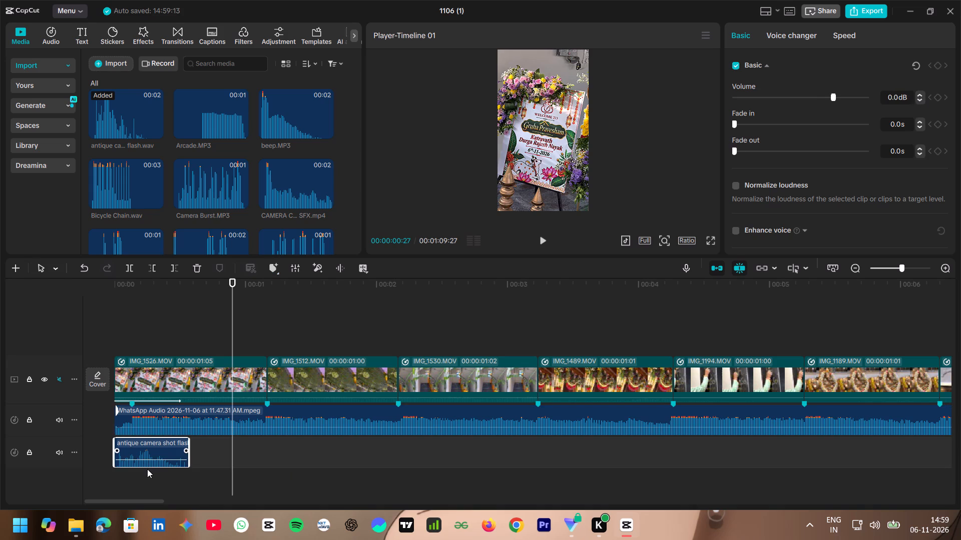
left_click(148, 471)
left_click_drag(148, 472, 84, 490)
key("space")
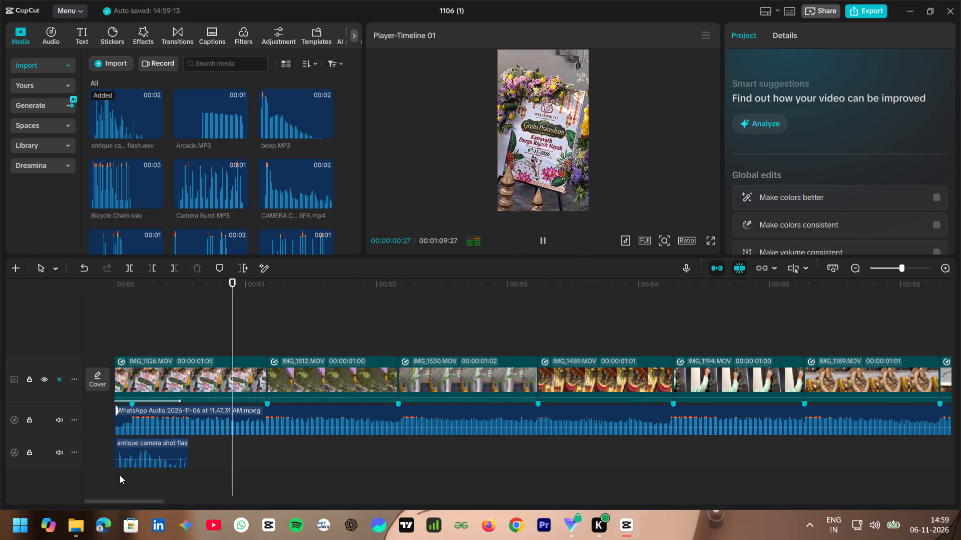
key("space")
key("space")
key("space")
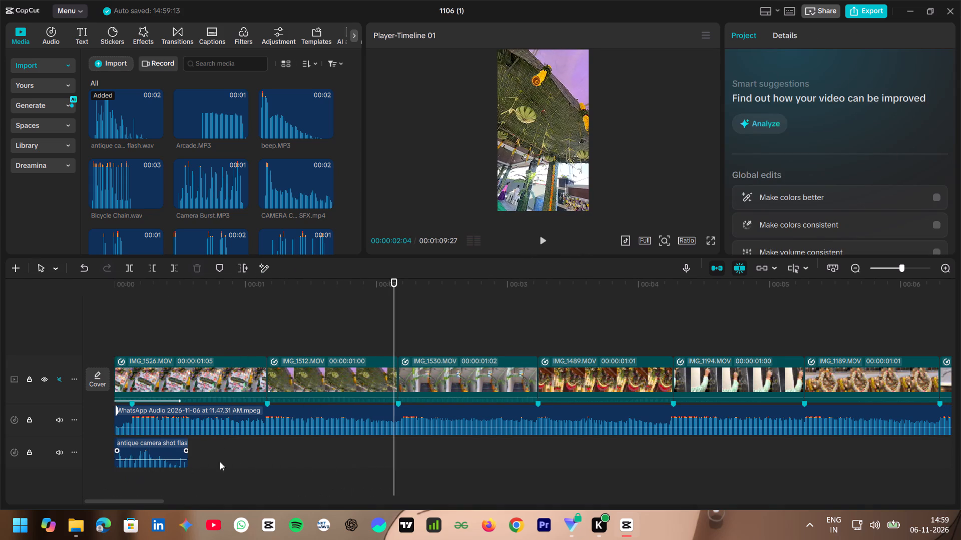
left_click(235, 460)
key("space")
key("space")
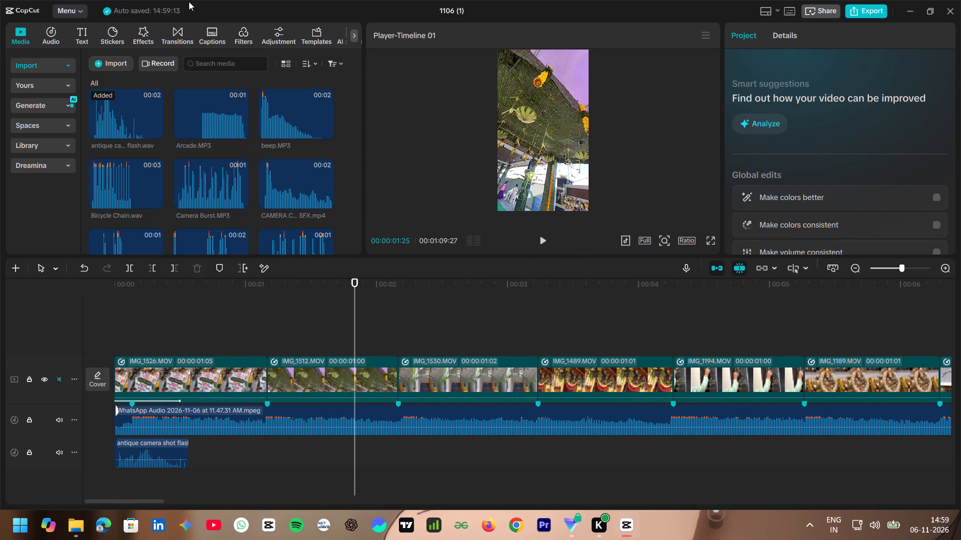
Open the favourite transitions.
left_click(188, 31)
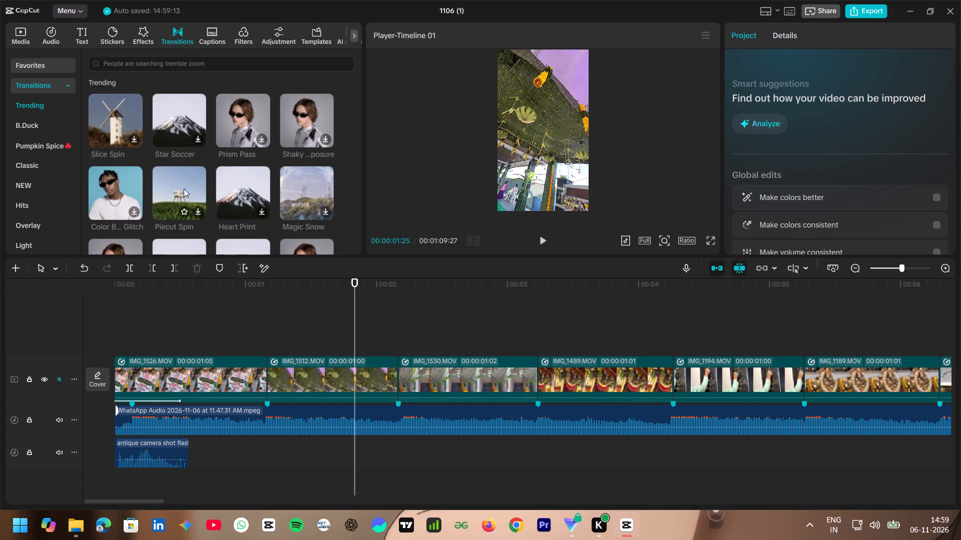
left_click(36, 61)
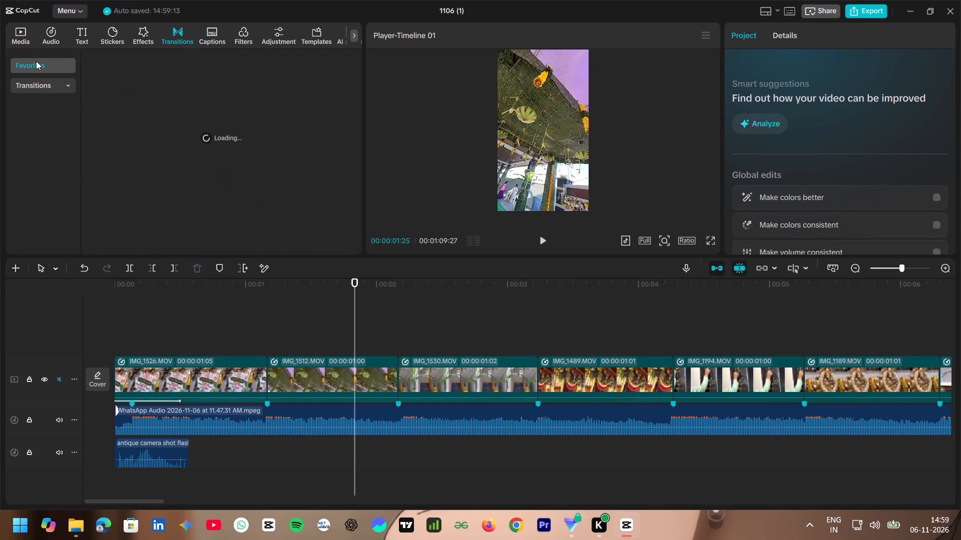
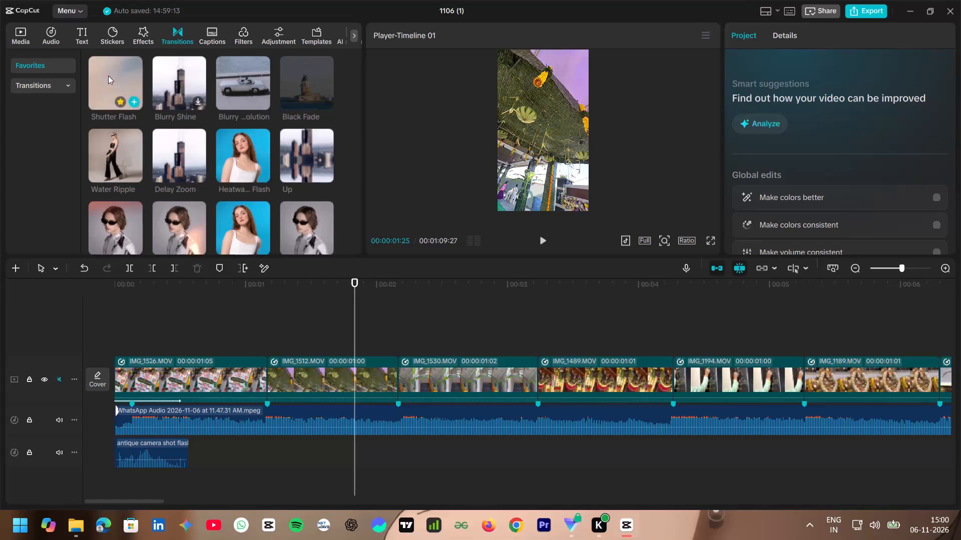
Add the favourite Blurry Dissolution transition between the IMG_1526 and IMG_1512 clips and preview it.
left_click(108, 75)
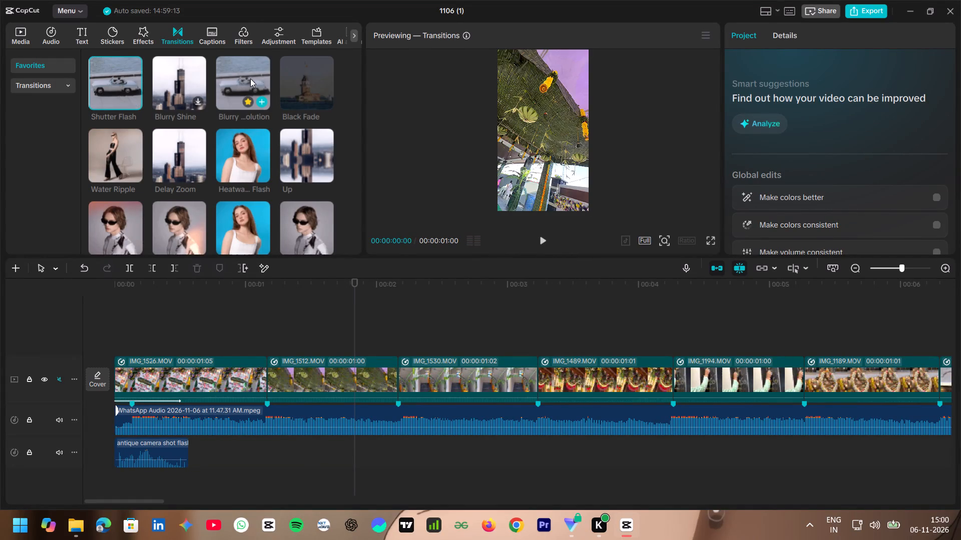
left_click_drag(250, 78, 257, 387)
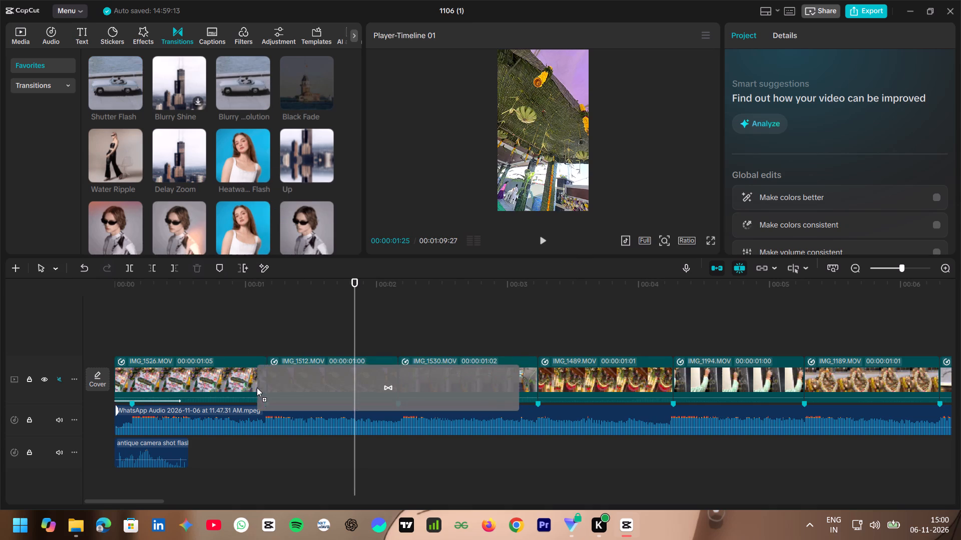
left_click_drag(257, 387, 247, 386)
left_click(225, 328)
key("space")
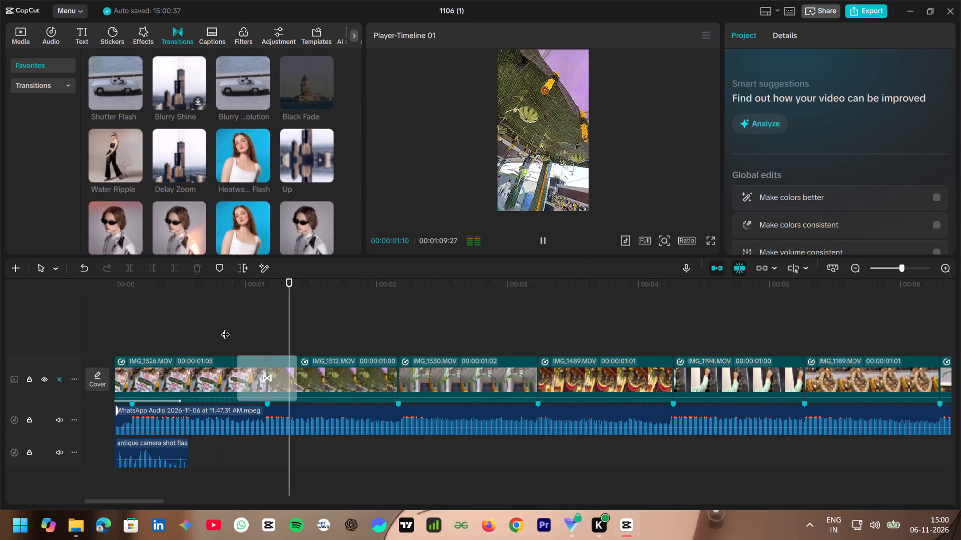
key("space")
left_click(225, 328)
key("space")
key("space")
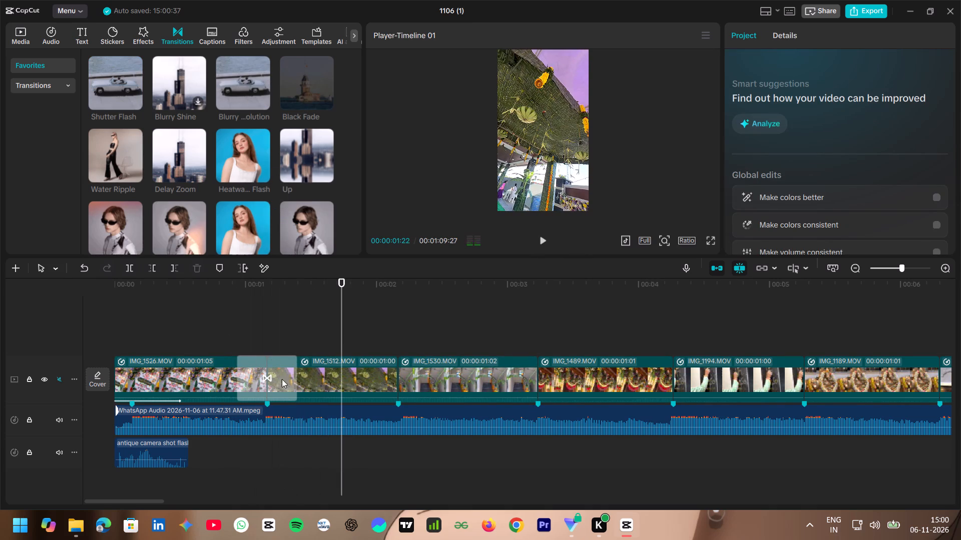
Set the duration of the Blurry Dissolution transition between IMG_1526 and IMG_1512 to 0.3 s and preview it.
left_click(286, 384)
left_click(837, 121)
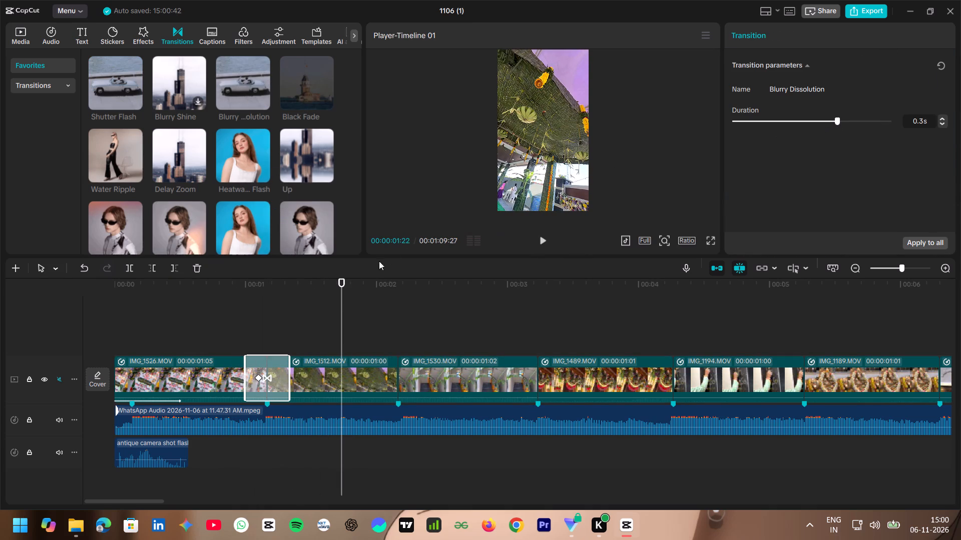
left_click(244, 329)
key("space")
key("space")
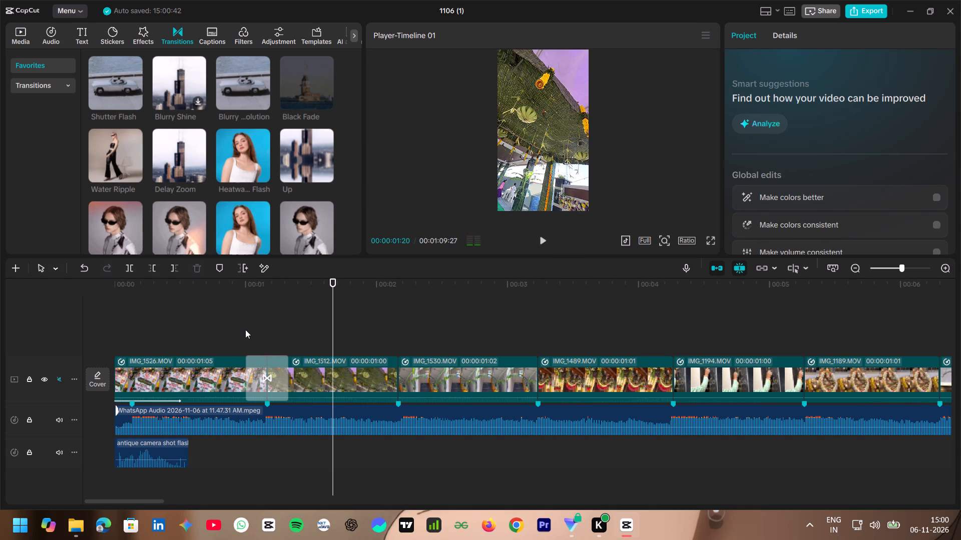
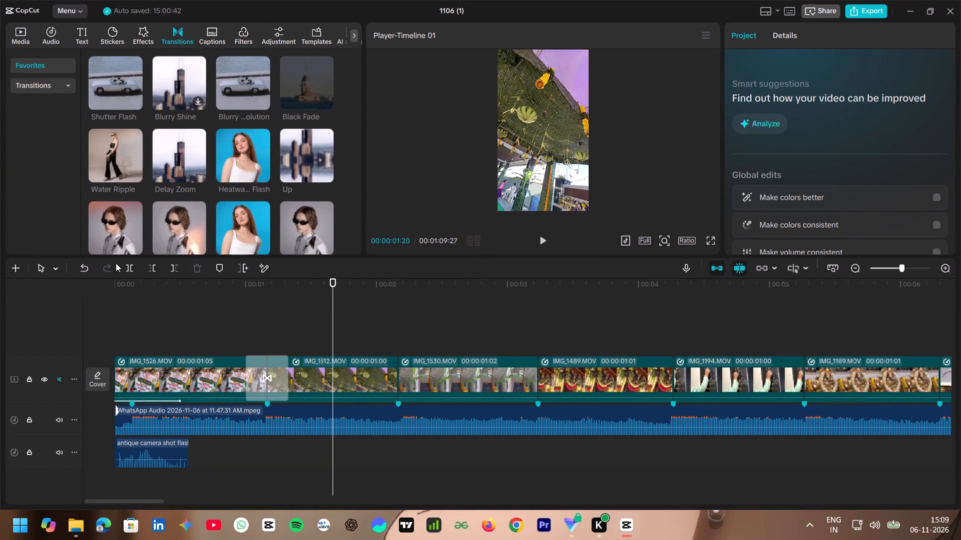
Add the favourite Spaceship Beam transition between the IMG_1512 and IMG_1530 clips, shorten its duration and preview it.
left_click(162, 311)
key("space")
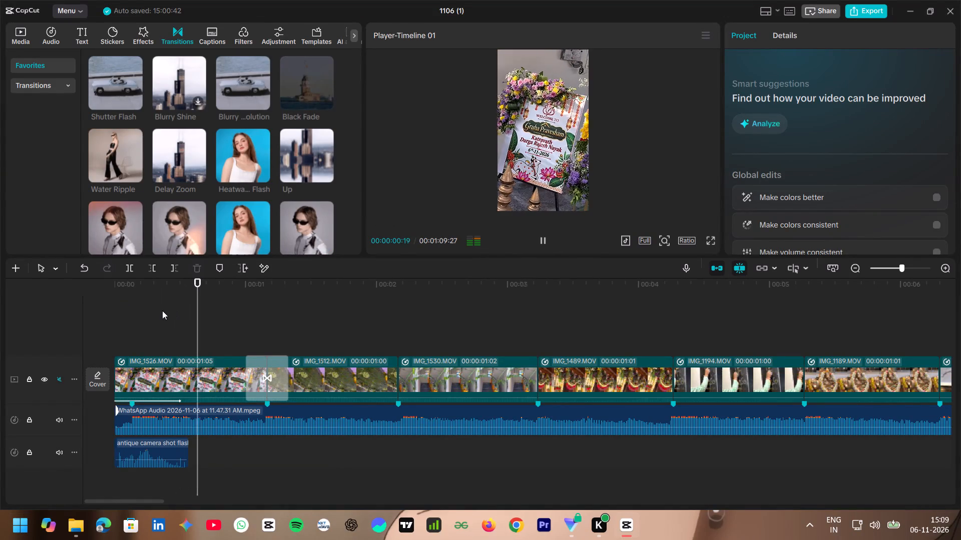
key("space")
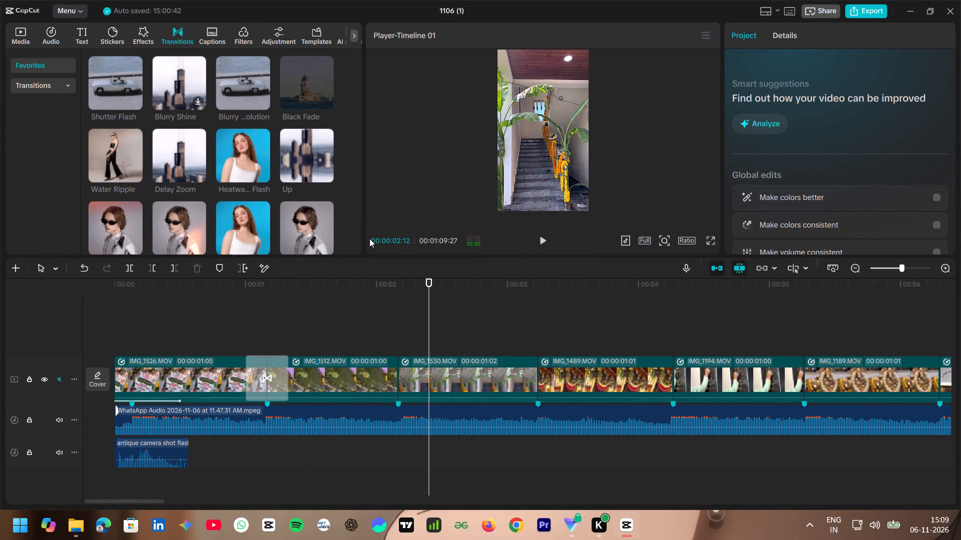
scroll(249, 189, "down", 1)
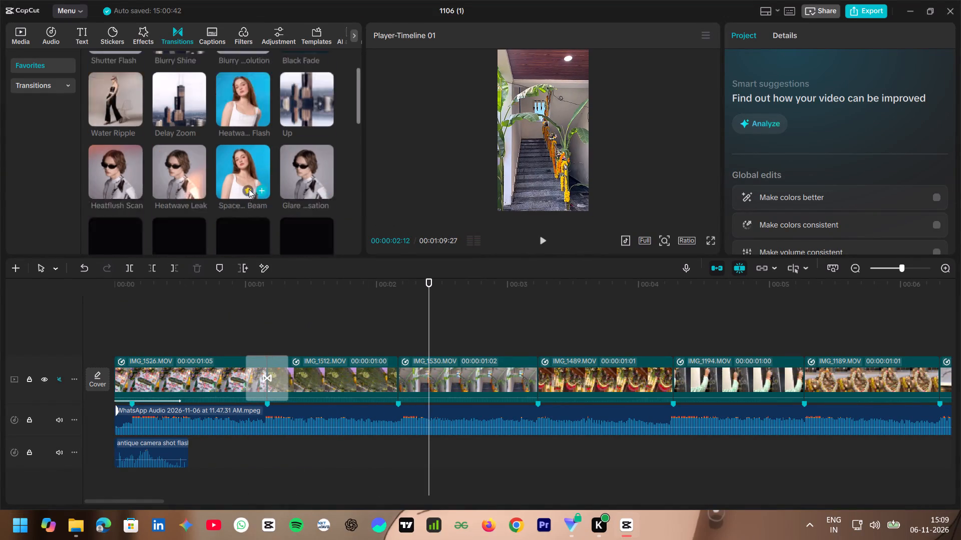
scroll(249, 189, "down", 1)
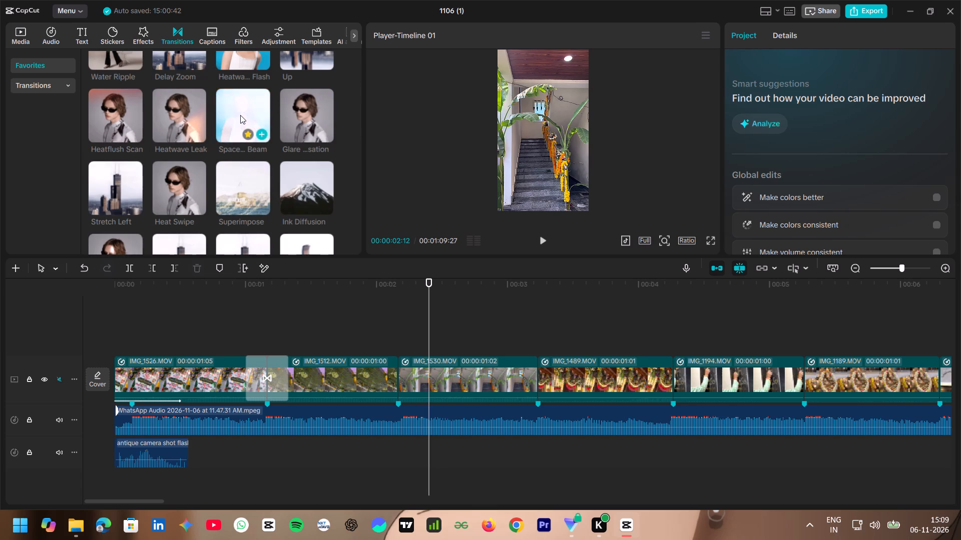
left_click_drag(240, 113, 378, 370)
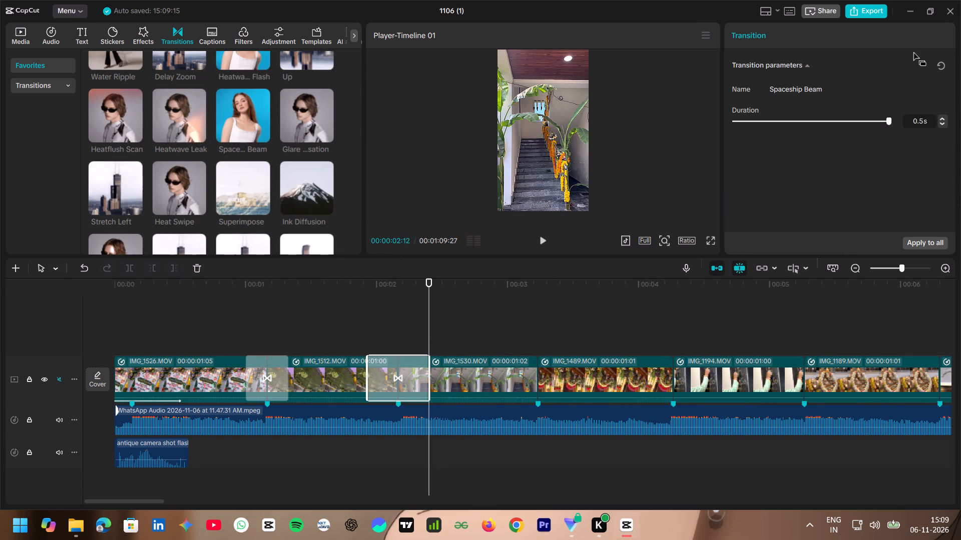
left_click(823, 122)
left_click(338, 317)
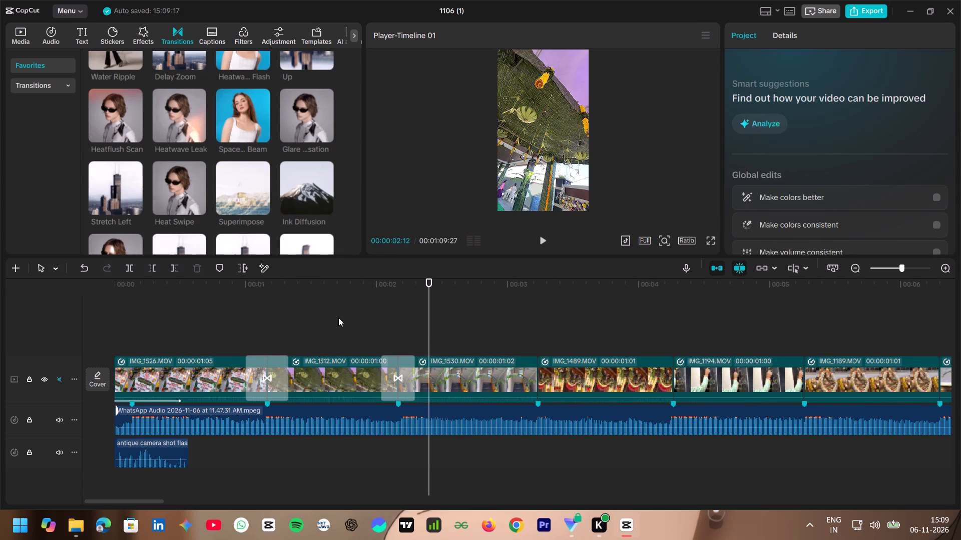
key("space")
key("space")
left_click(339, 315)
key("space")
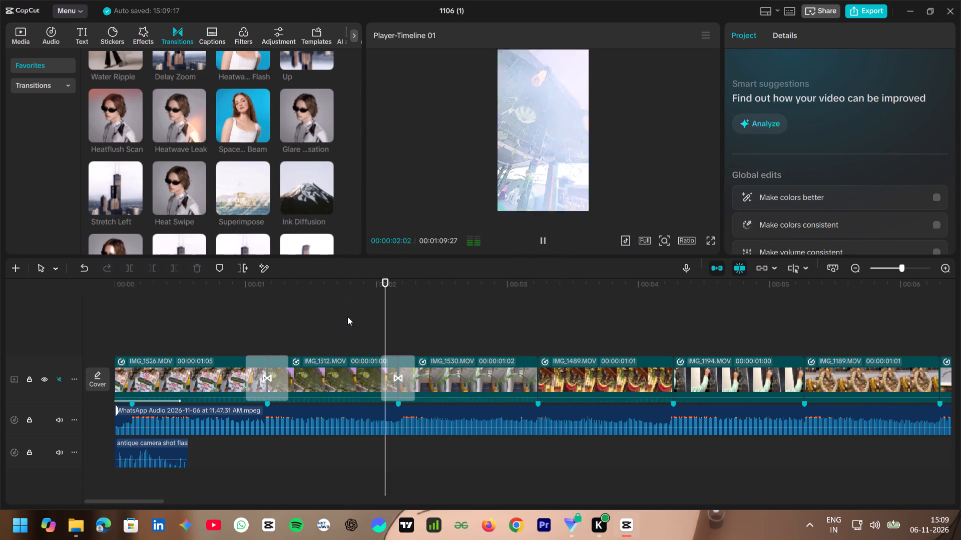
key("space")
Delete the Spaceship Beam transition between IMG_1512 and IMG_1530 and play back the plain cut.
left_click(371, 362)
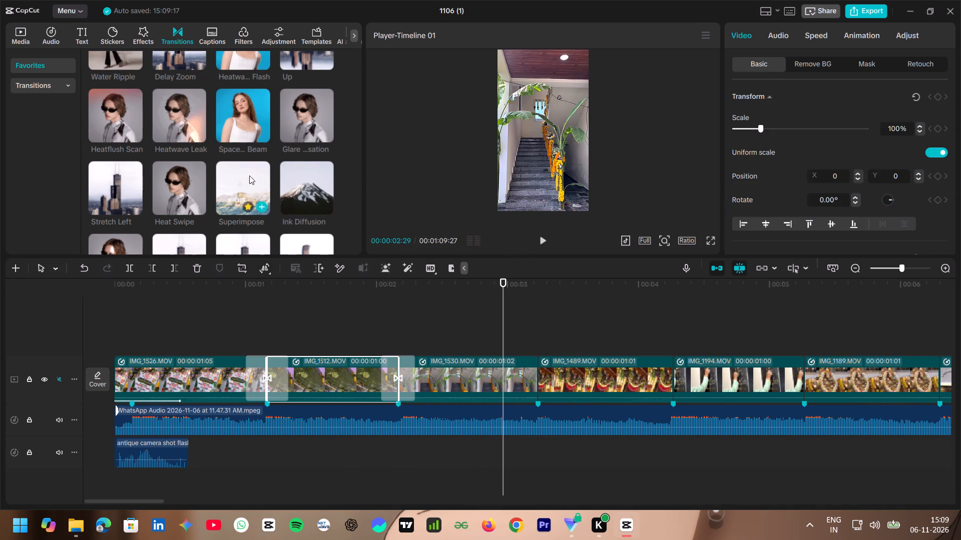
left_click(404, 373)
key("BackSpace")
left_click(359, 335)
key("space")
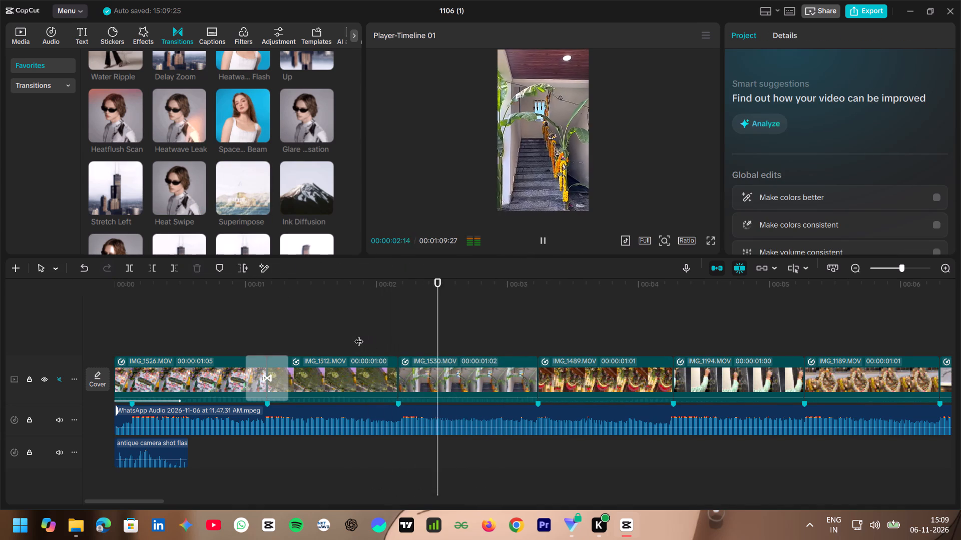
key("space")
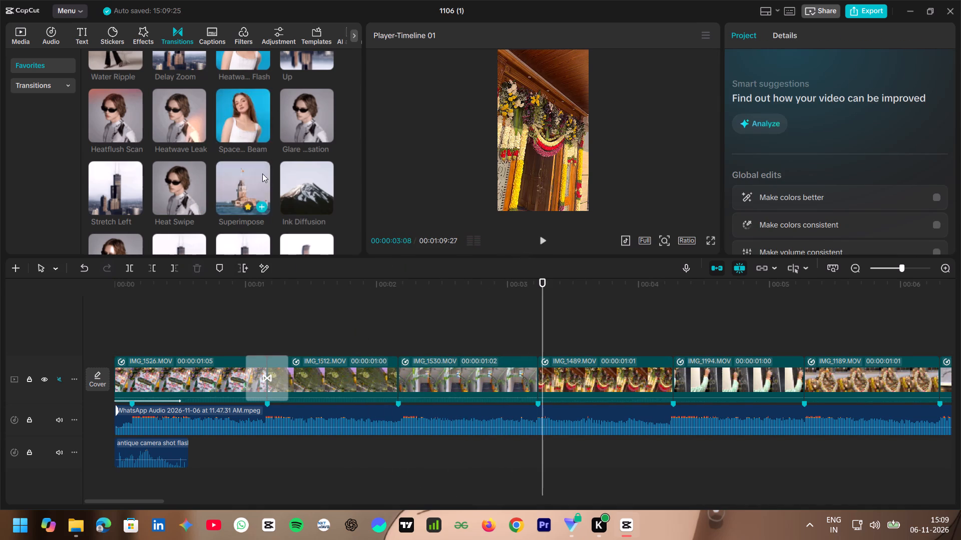
Add the favourite Subtle Shake transition between IMG_1512 and IMG_1530 with a 0.3 s duration and preview it.
scroll(262, 174, "down", 2)
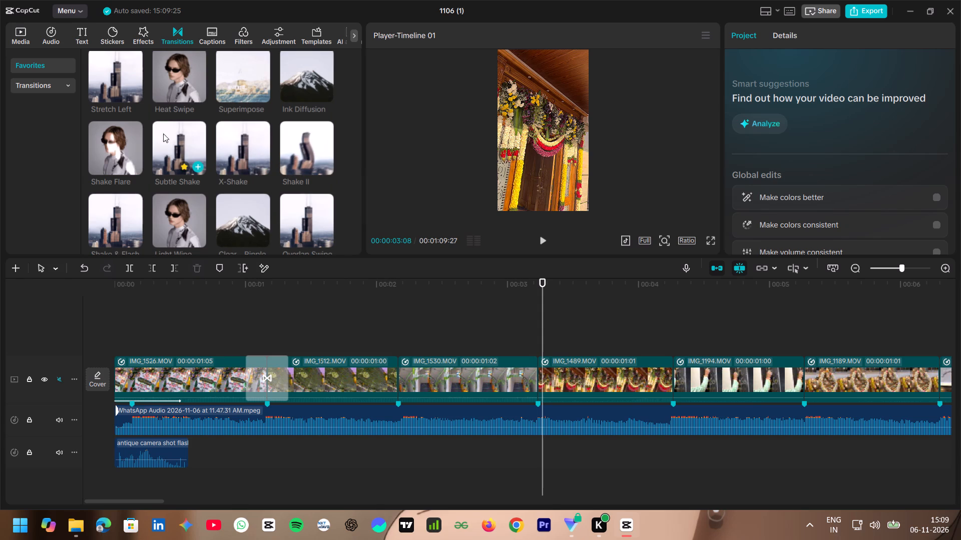
left_click_drag(180, 147, 376, 378)
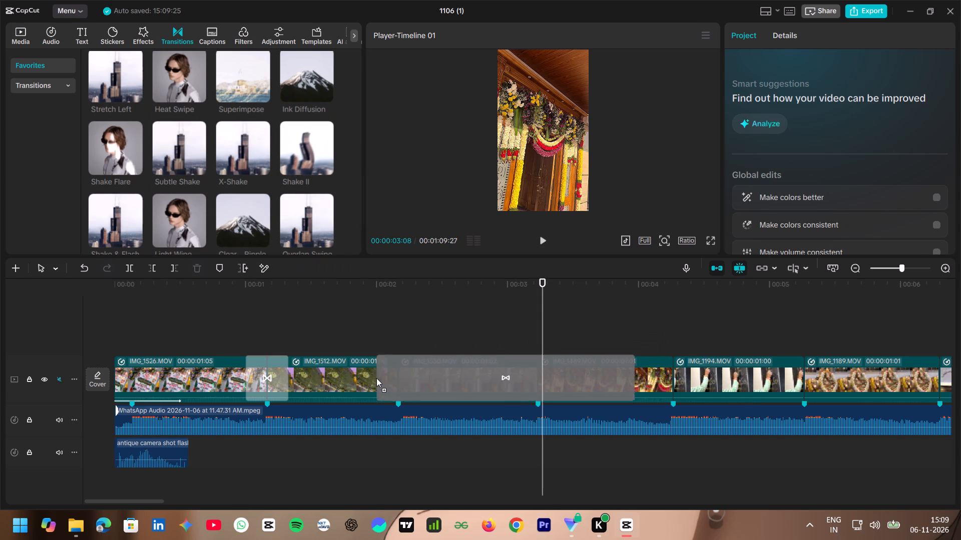
left_click_drag(376, 378, 376, 378)
left_click(847, 117)
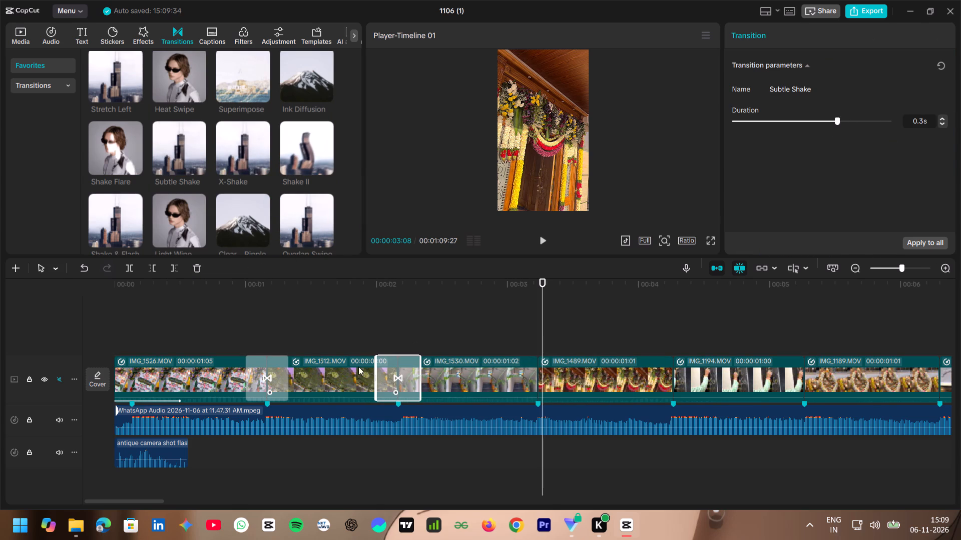
left_click(347, 331)
key("space")
key("space")
left_click(348, 325)
key("space")
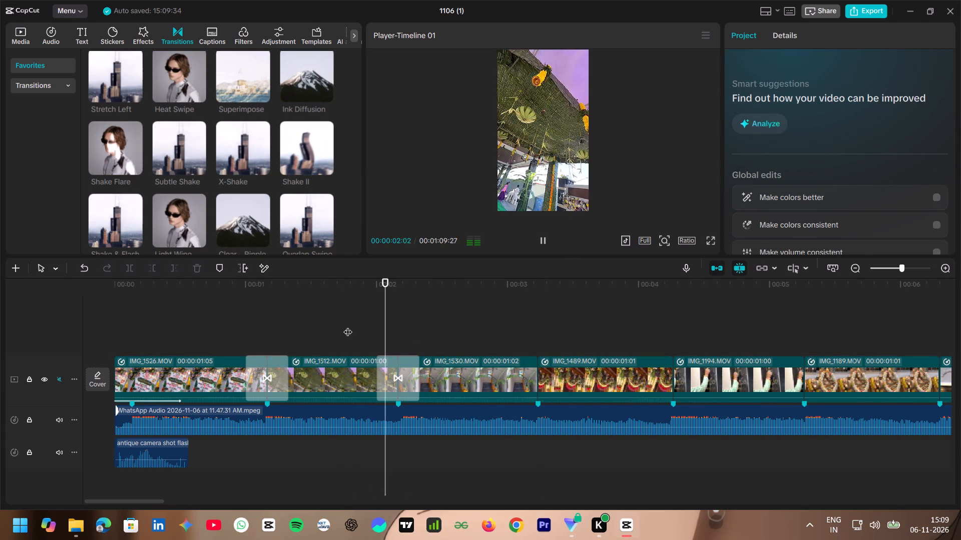
key("space")
left_click(358, 324)
key("space")
key("space")
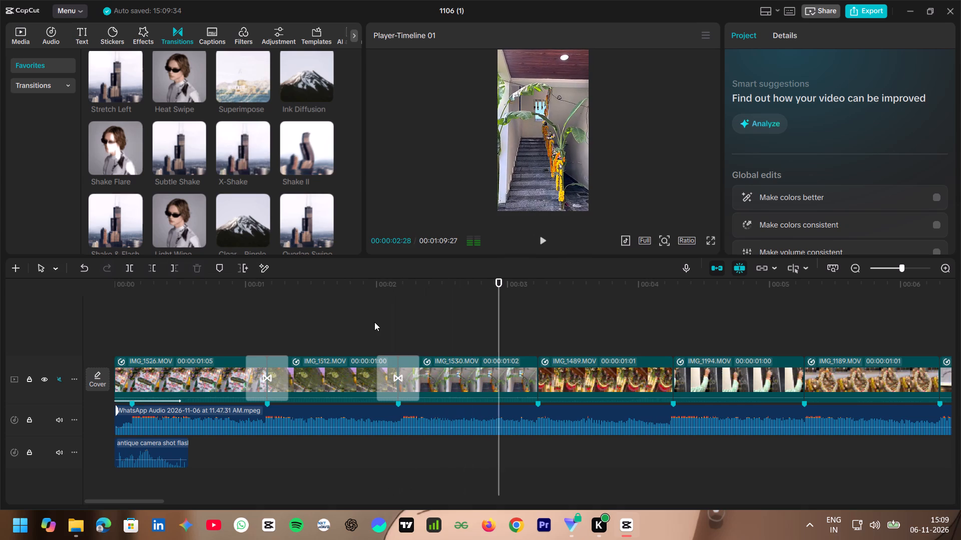
Set the duration of the Subtle Shake transition between IMG_1512 and IMG_1530 to 0.5 s and preview it.
left_click(420, 374)
left_click(382, 381)
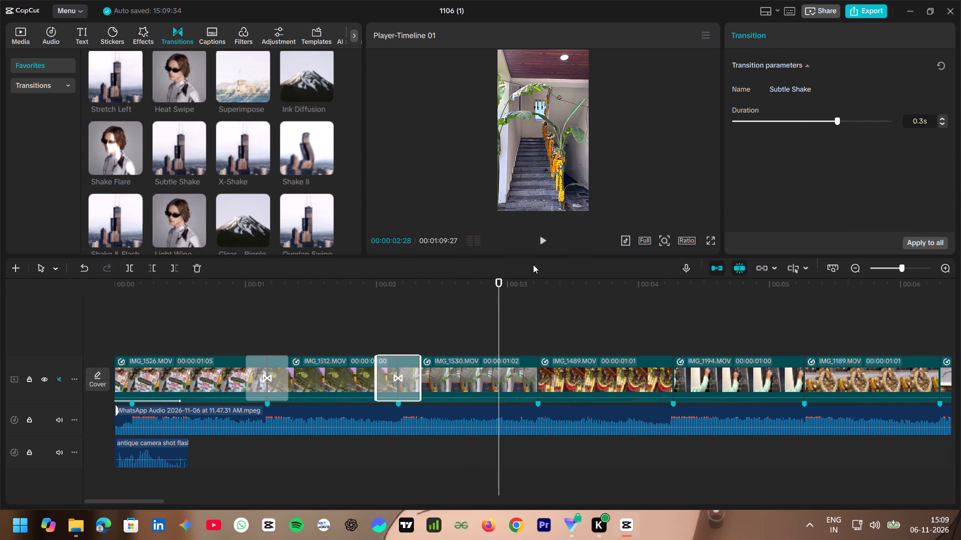
left_click_drag(844, 124, 938, 131)
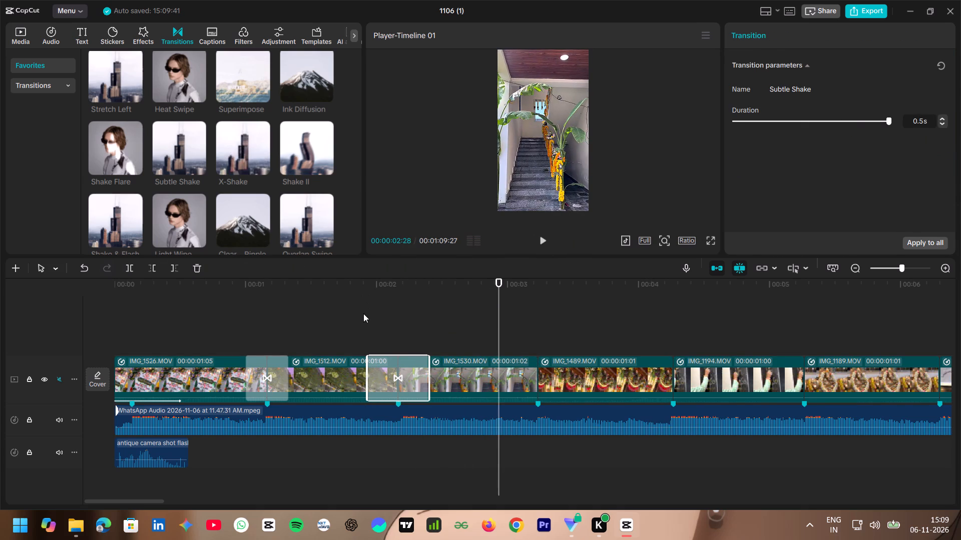
left_click(358, 318)
key("space")
left_click(339, 332)
key("space")
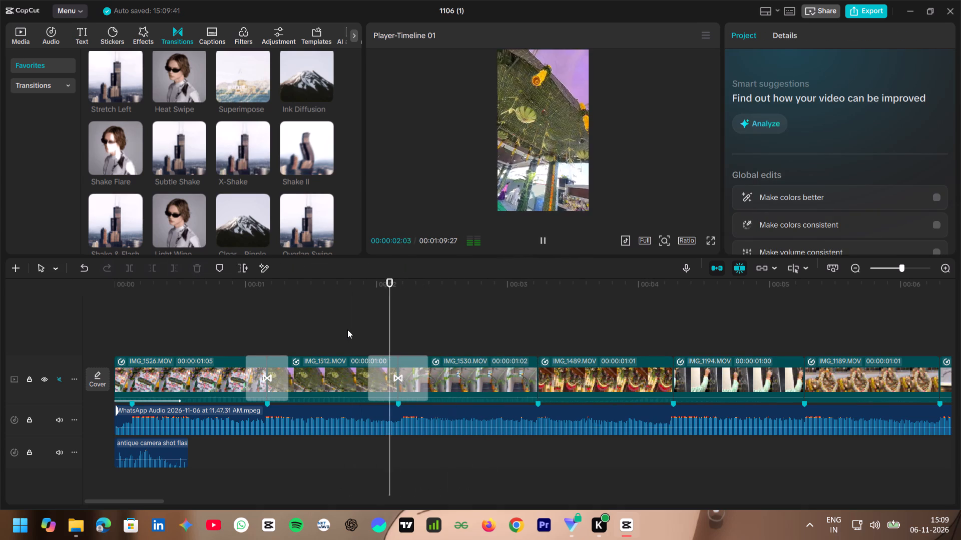
key("space")
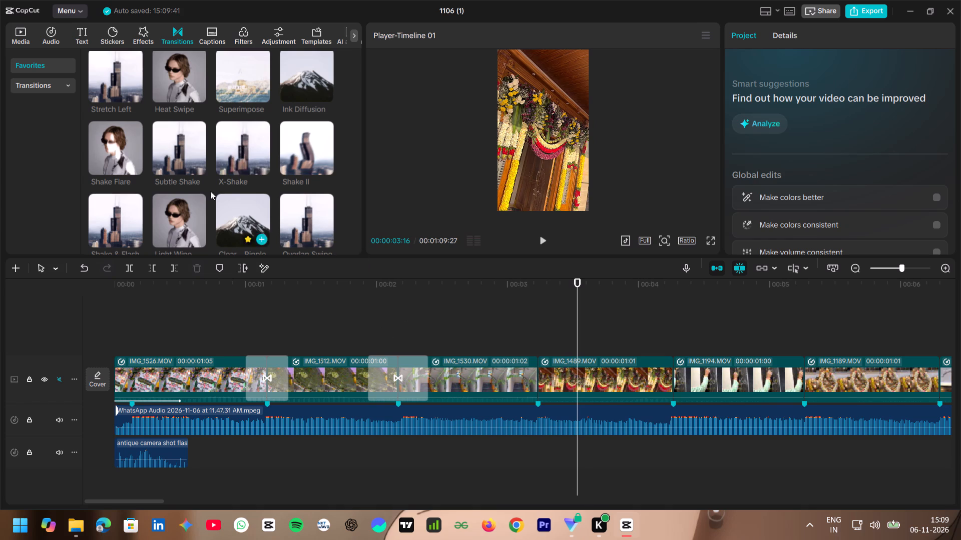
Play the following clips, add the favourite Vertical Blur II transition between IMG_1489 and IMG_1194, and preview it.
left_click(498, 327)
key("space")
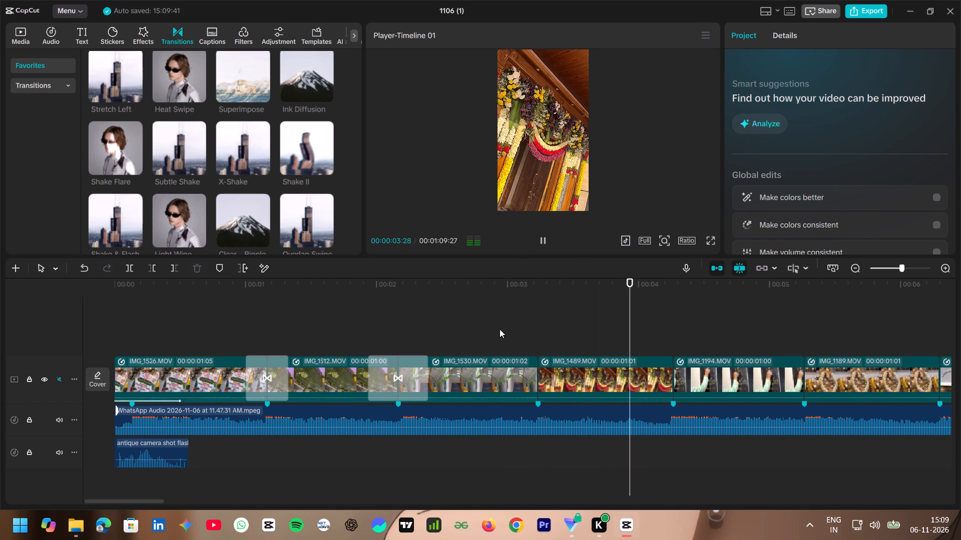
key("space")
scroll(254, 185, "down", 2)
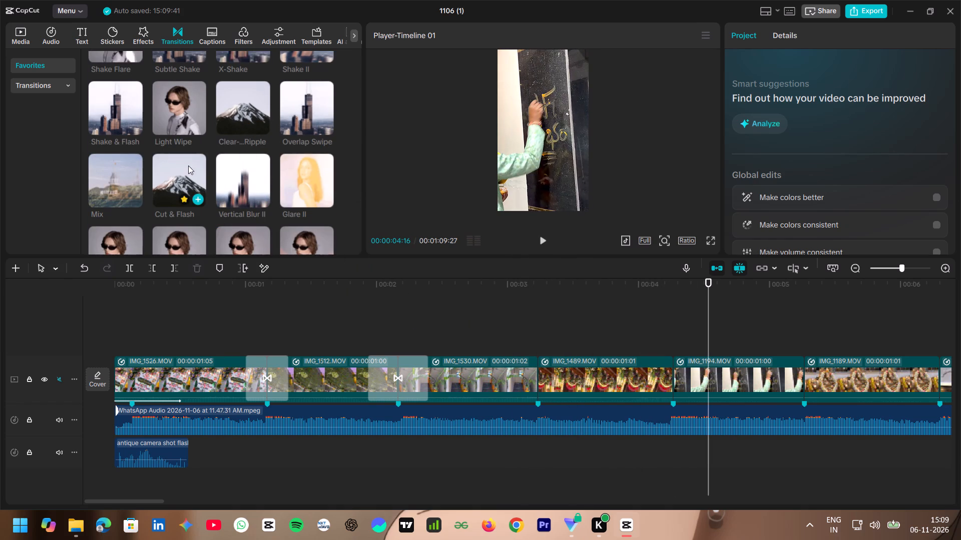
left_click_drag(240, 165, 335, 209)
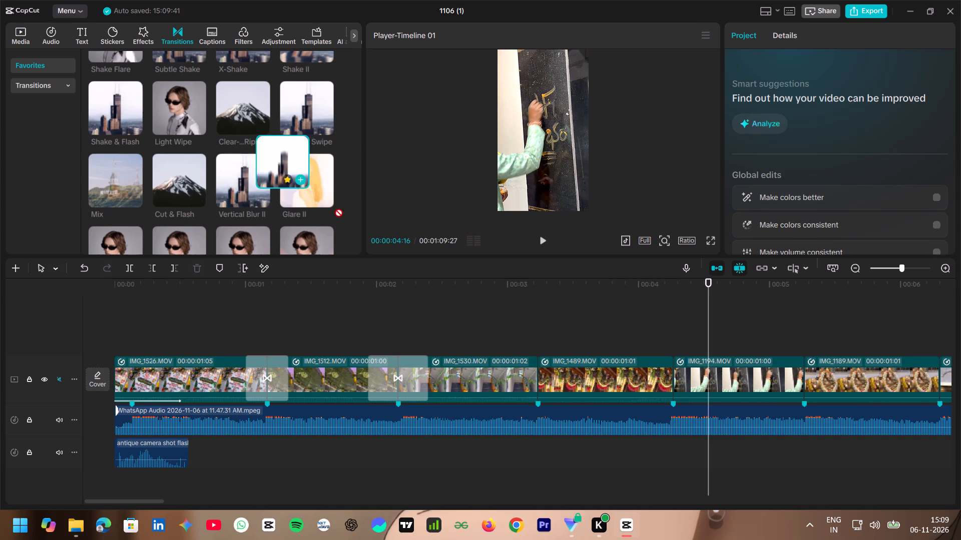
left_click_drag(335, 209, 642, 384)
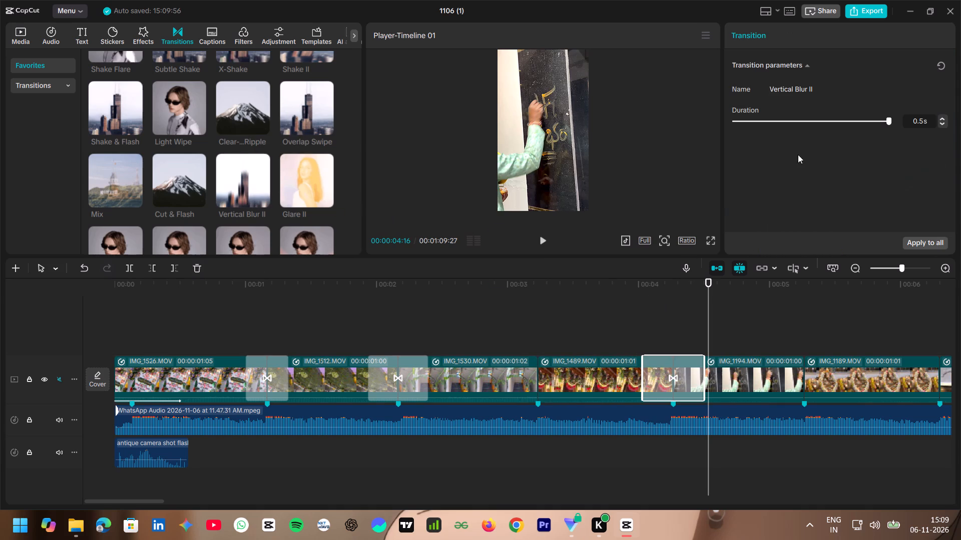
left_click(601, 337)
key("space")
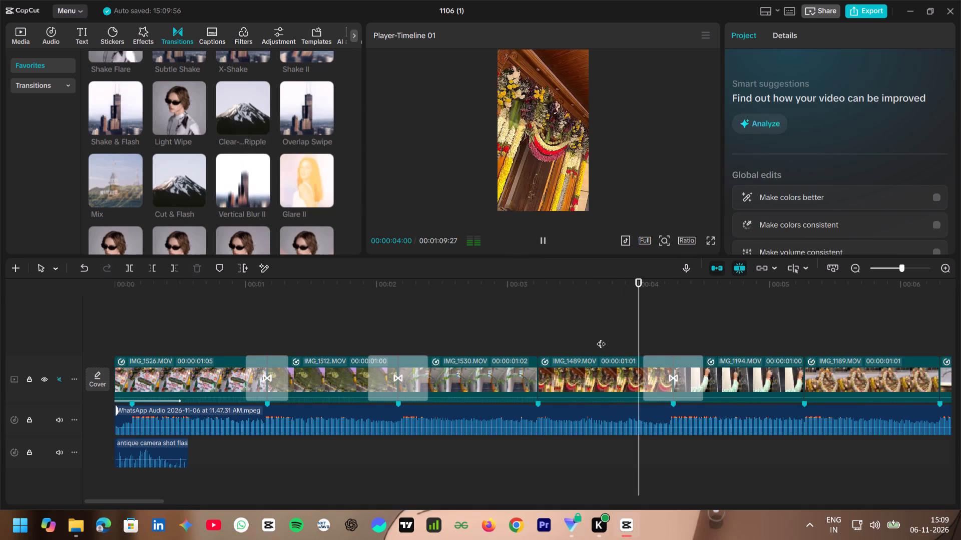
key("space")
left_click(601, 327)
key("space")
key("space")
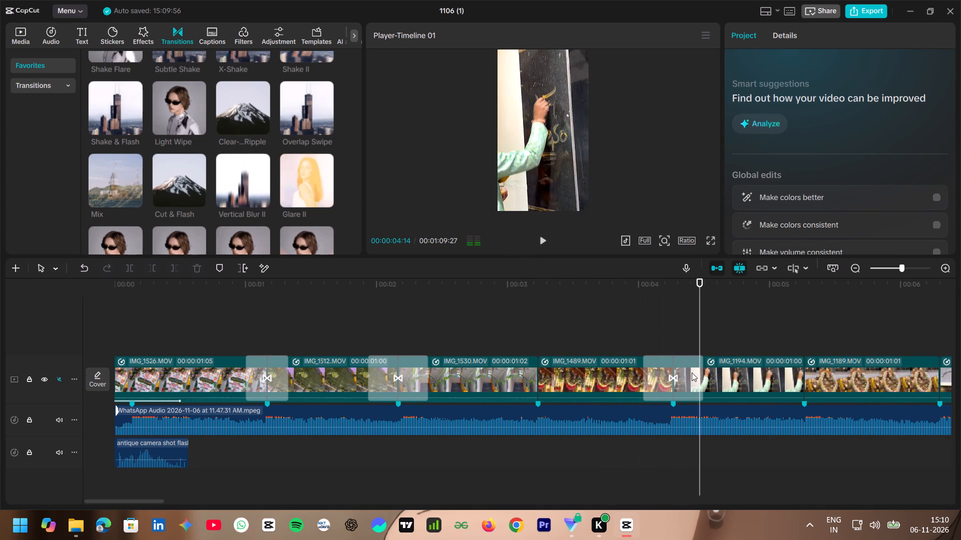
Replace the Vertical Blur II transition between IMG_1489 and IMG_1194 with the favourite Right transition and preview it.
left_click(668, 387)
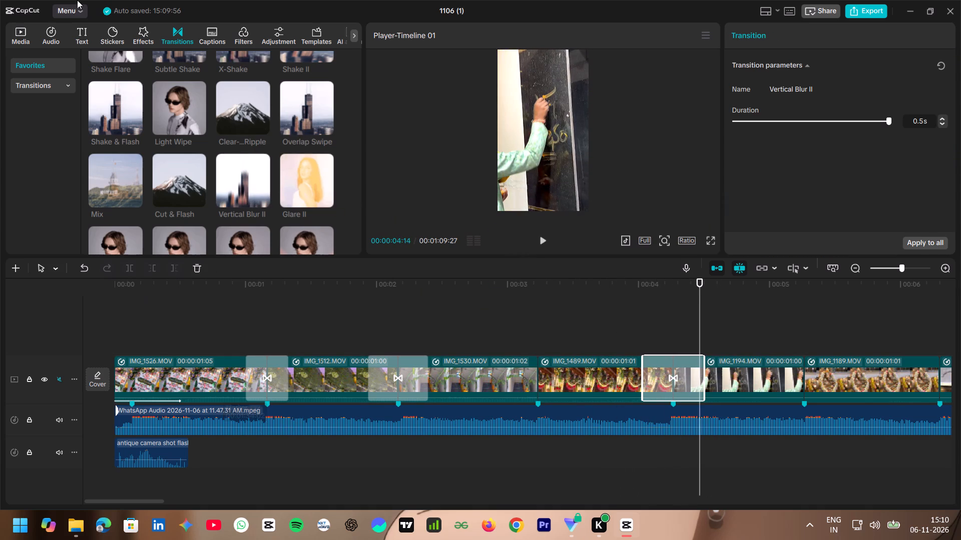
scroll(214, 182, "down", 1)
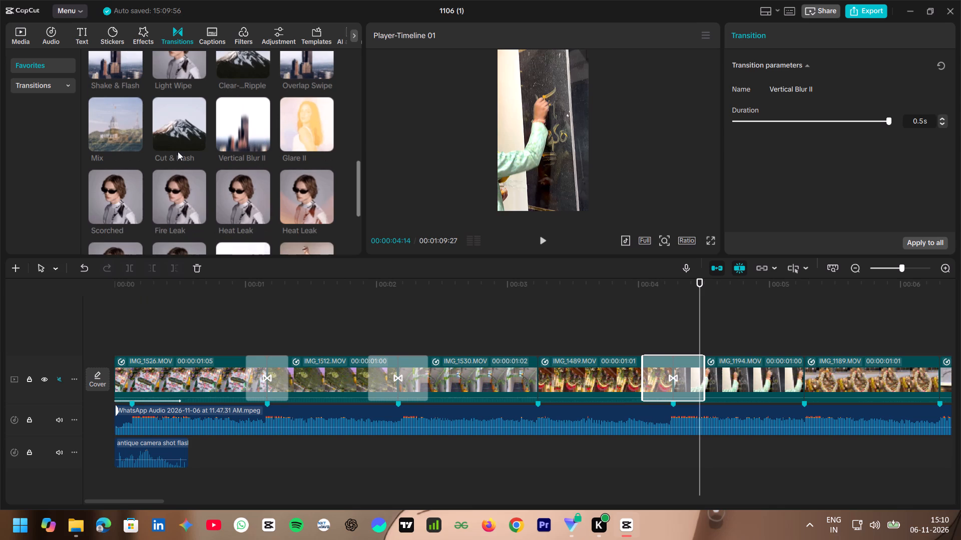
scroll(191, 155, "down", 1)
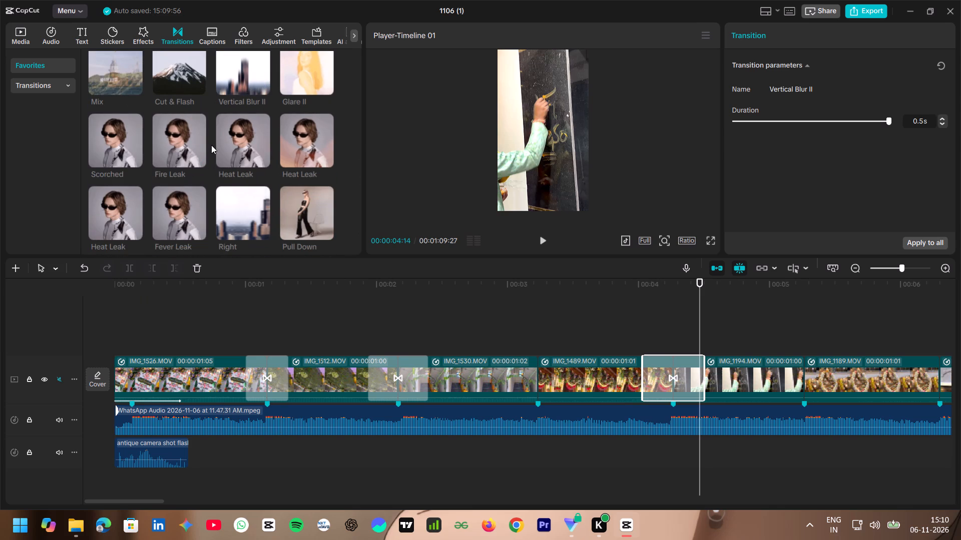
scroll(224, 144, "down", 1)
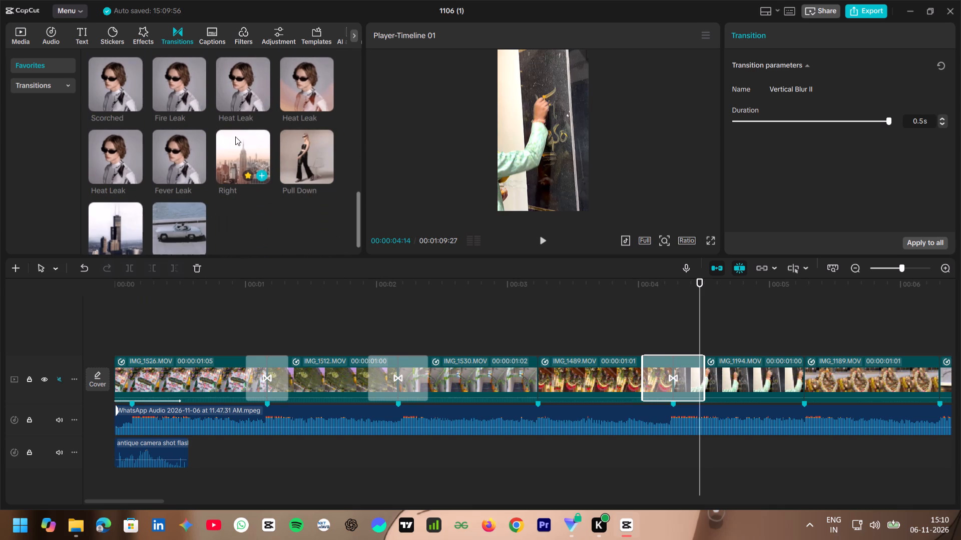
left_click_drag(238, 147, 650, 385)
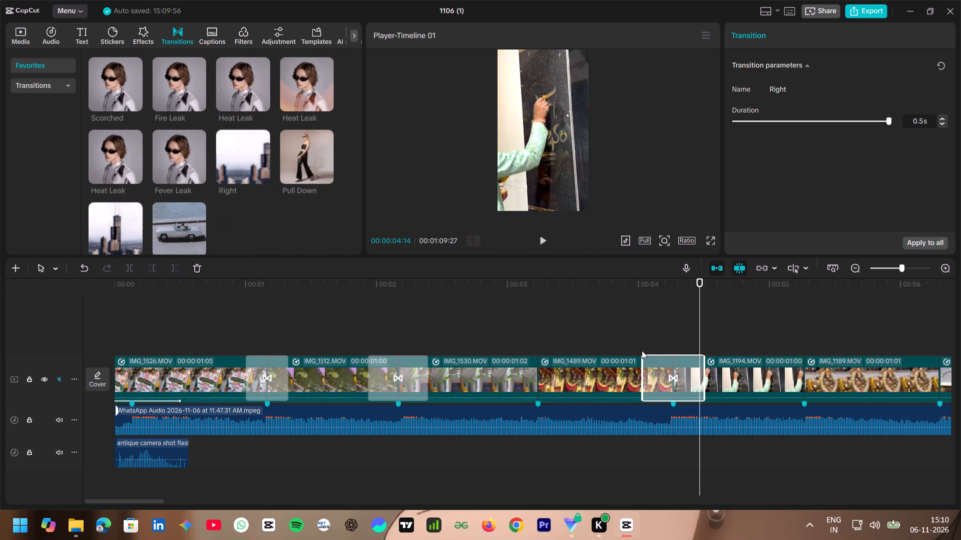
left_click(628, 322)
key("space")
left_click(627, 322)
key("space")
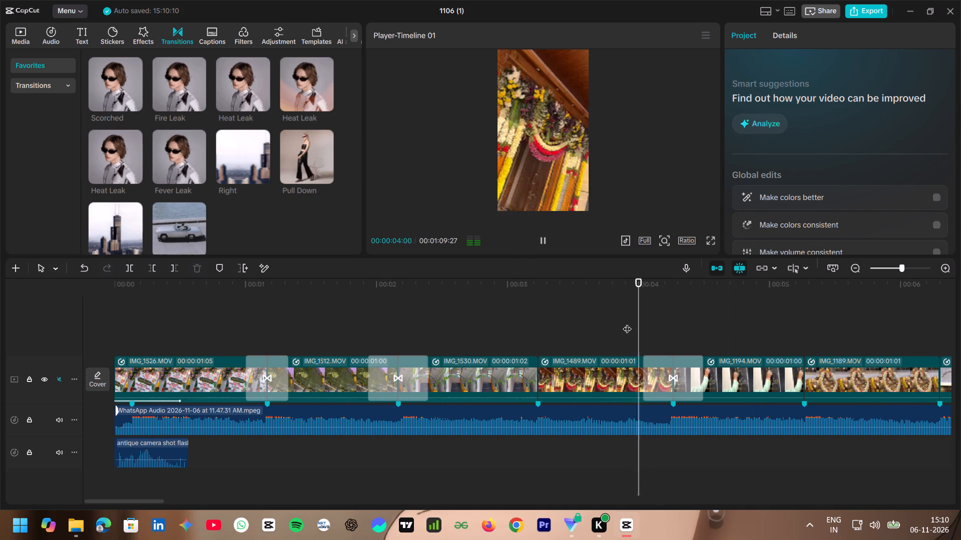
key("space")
Replace the Right transition between IMG_1489 and IMG_1194 with the last favourite, the one with the car thumbnail, and preview it.
left_click(656, 377)
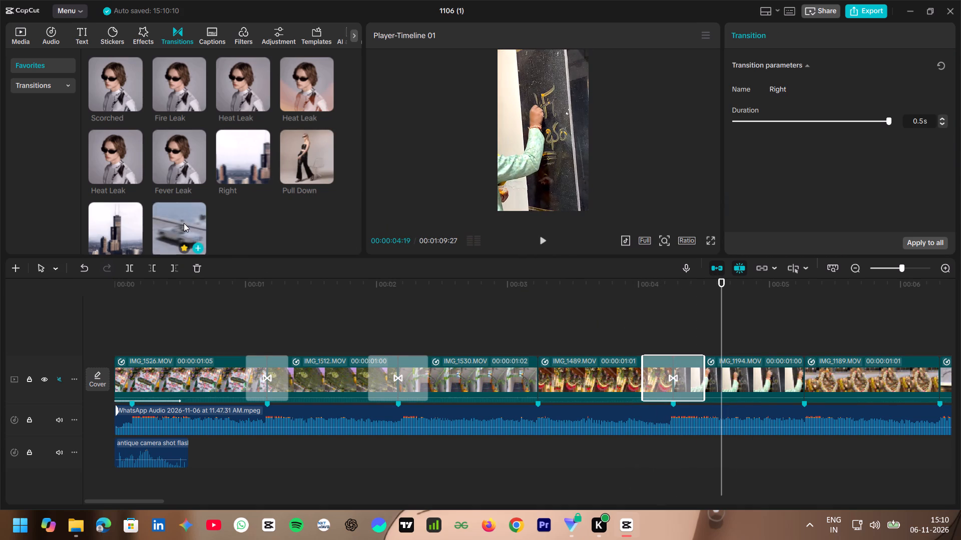
left_click_drag(184, 223, 648, 384)
left_click(604, 329)
key("space")
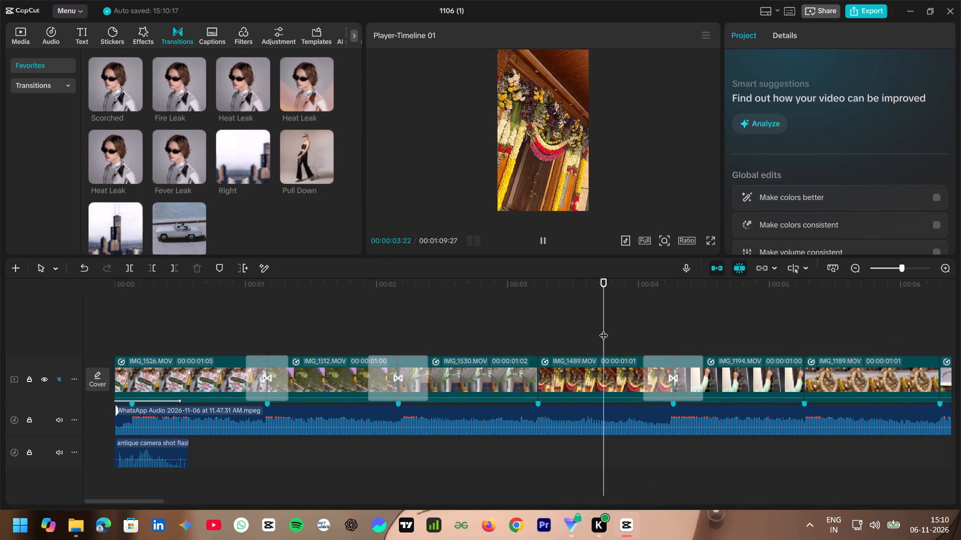
left_click(604, 328)
key("space")
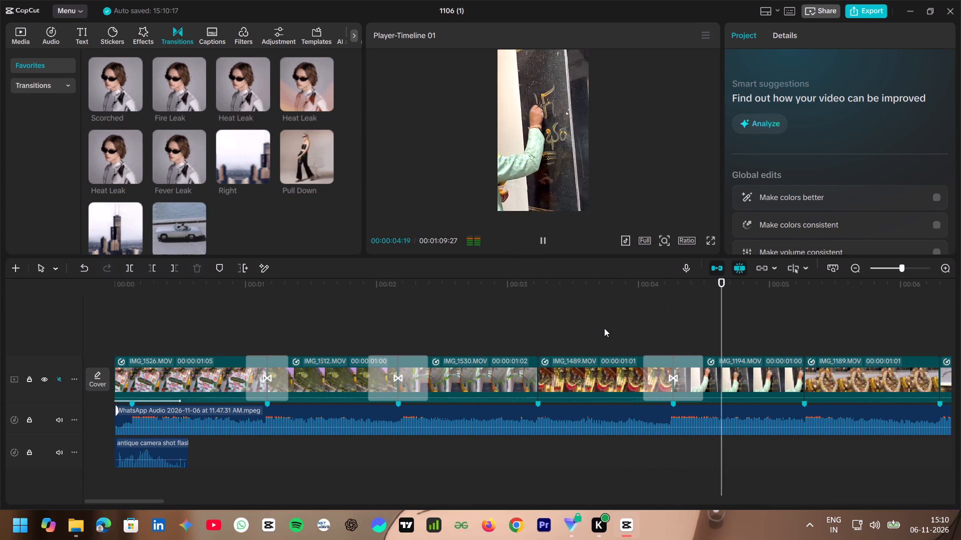
Play the following clips, add the favourite Vertical Blur II transition between IMG_1189 and IMG_1472, and preview it.
key("space")
scroll(609, 326, "left", 1)
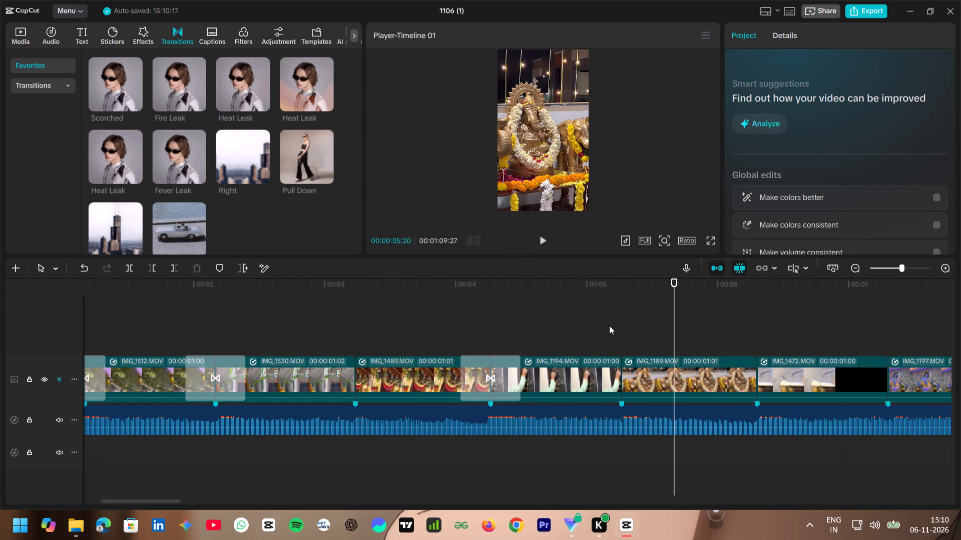
key("space")
key("space")
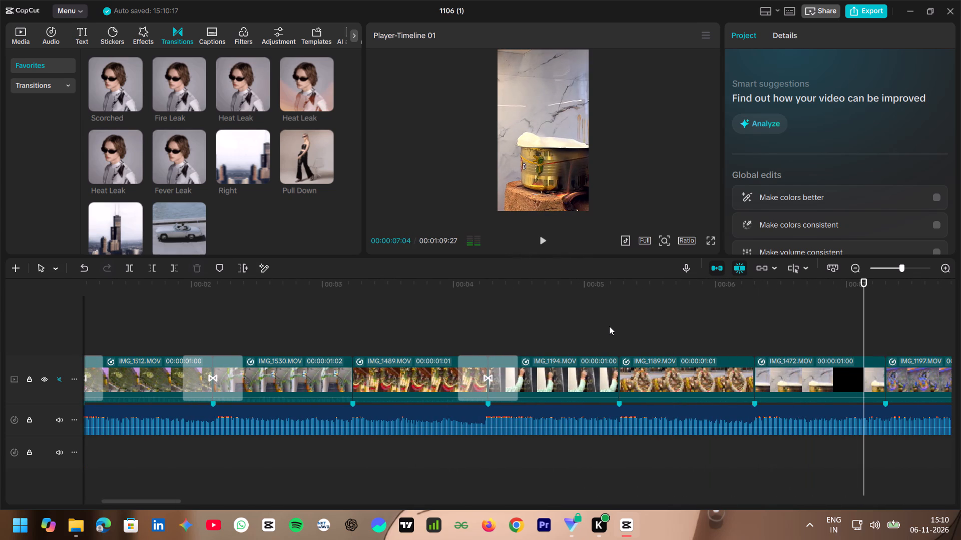
scroll(275, 156, "up", 2)
left_click_drag(247, 124, 693, 327)
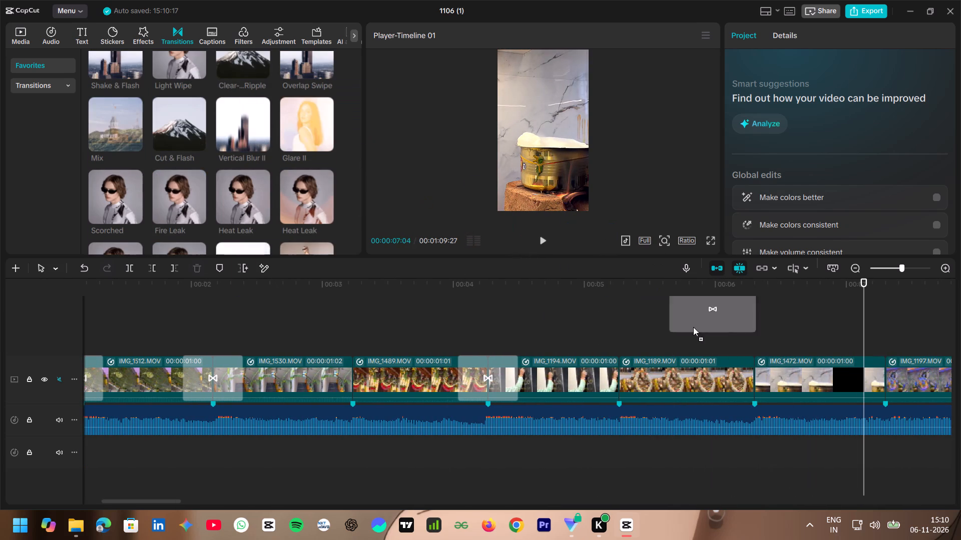
left_click_drag(693, 327, 722, 370)
left_click(696, 327)
key("space")
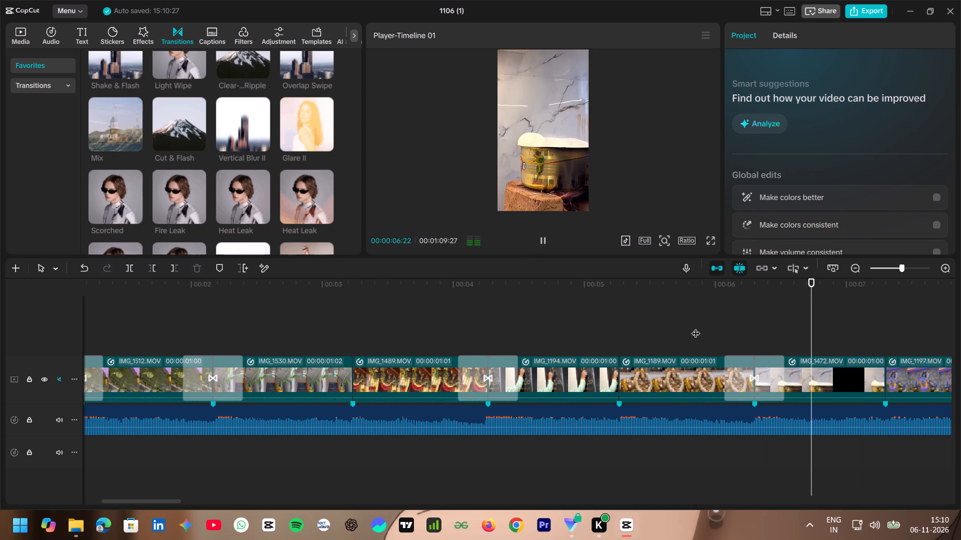
key("space")
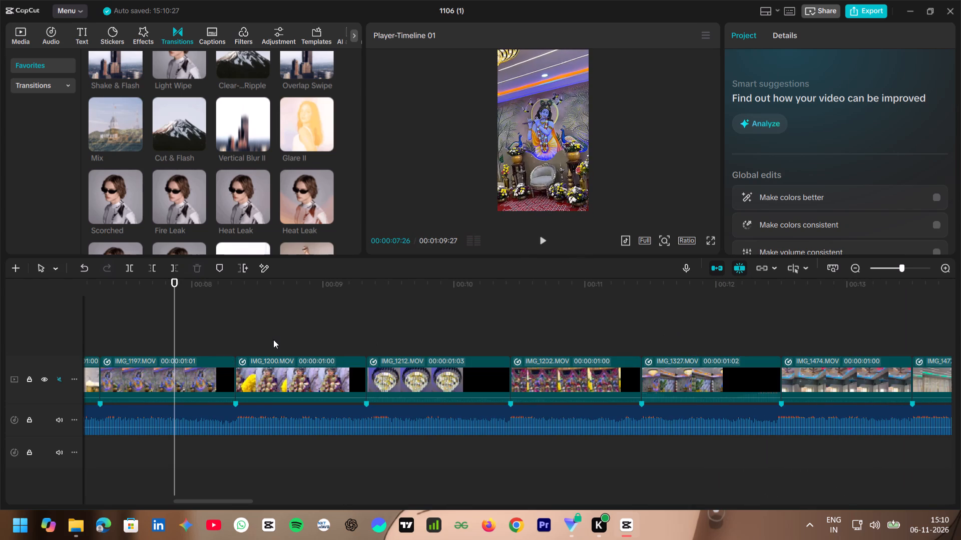
Play the following clips and add the favourite Blurry Dissolution transition between IMG_1197 and IMG_1200.
key("space")
key("space")
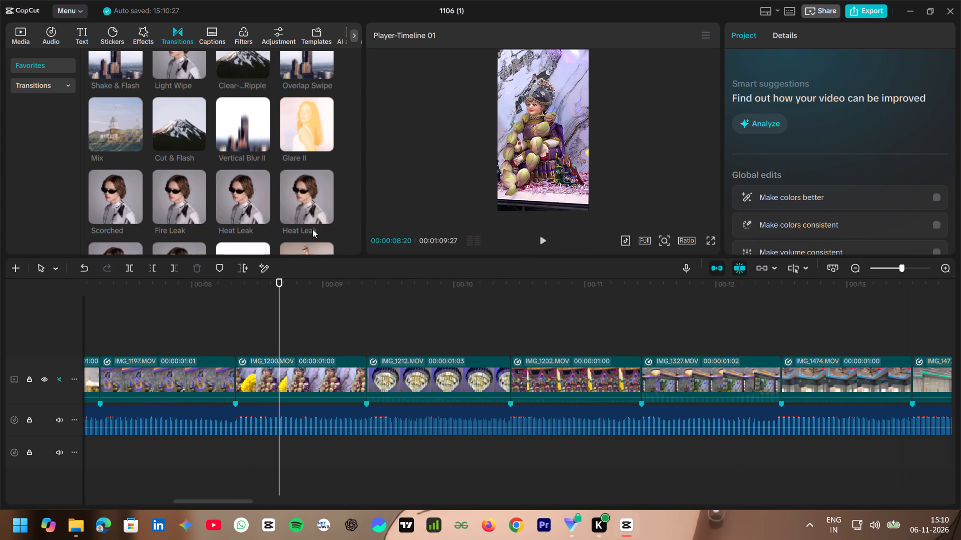
key("space")
key("space")
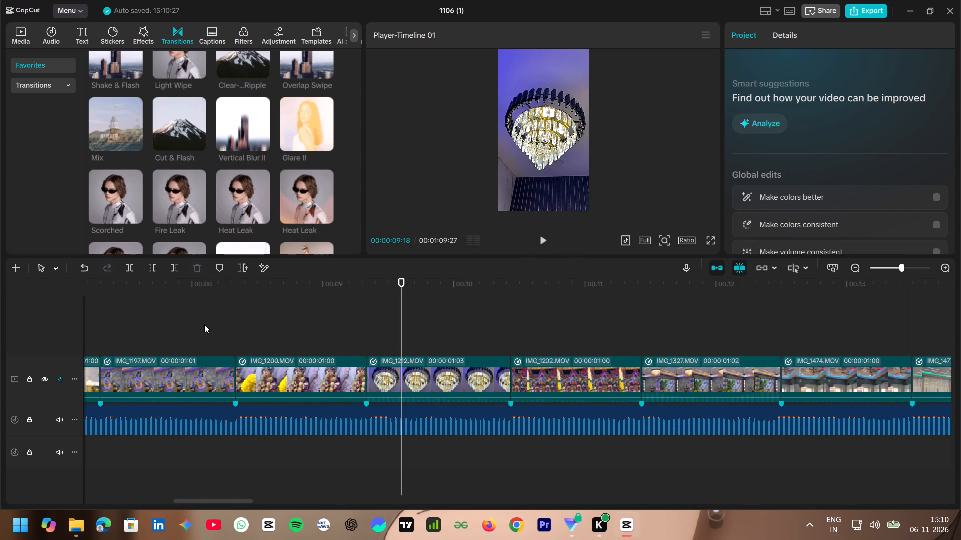
left_click(204, 324)
scroll(210, 169, "up", 13)
scroll(164, 106, "up", 3)
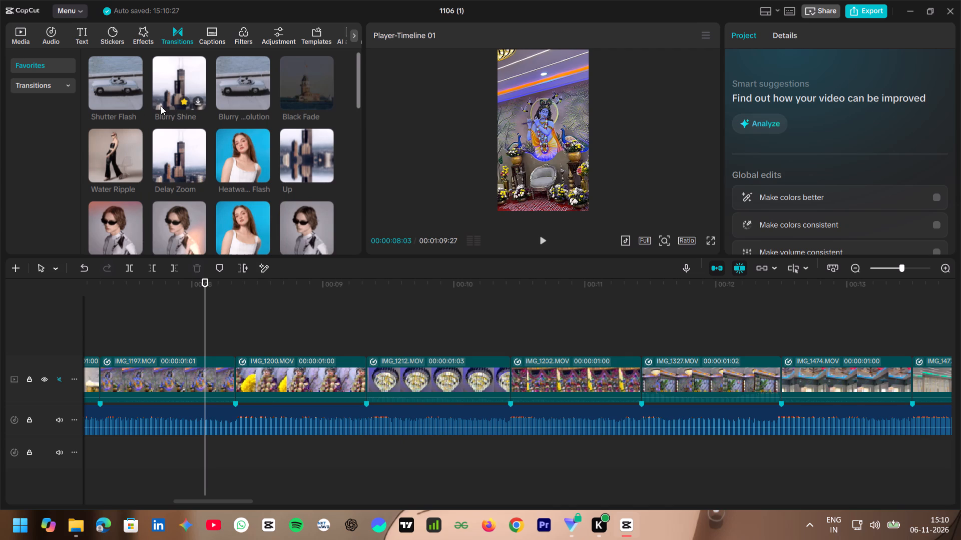
scroll(161, 106, "up", 3)
left_click_drag(238, 82, 210, 383)
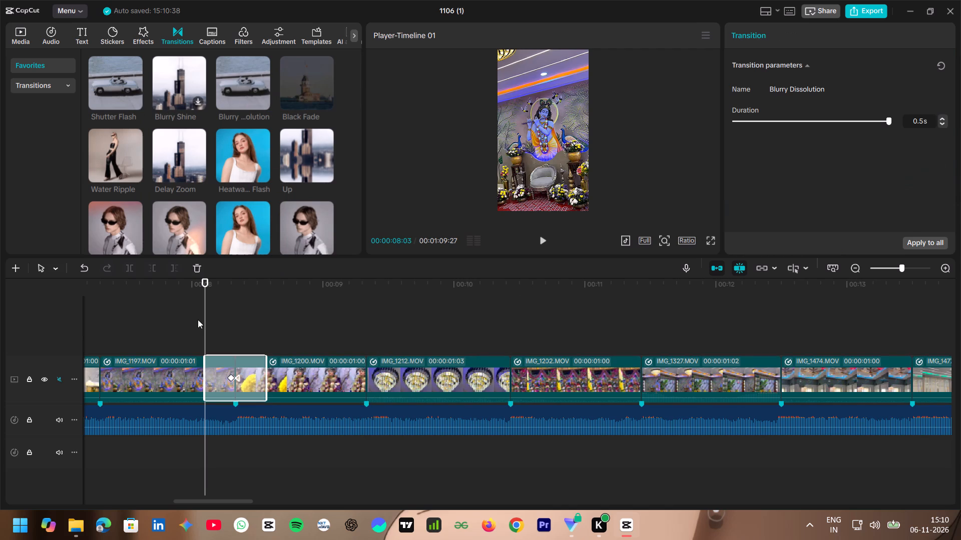
Set the duration of the Blurry Dissolution transition to 0.3 s and preview it.
left_click(840, 120)
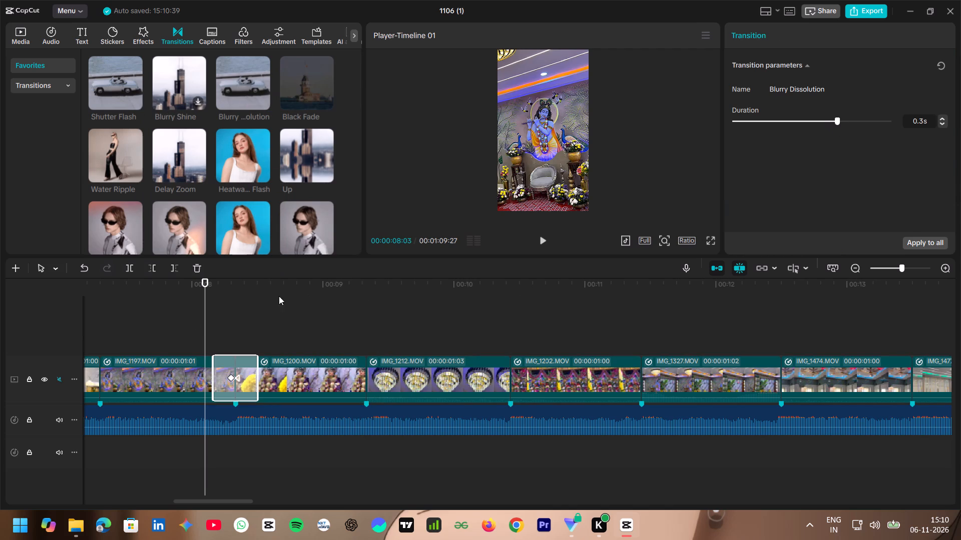
left_click(192, 316)
key("space")
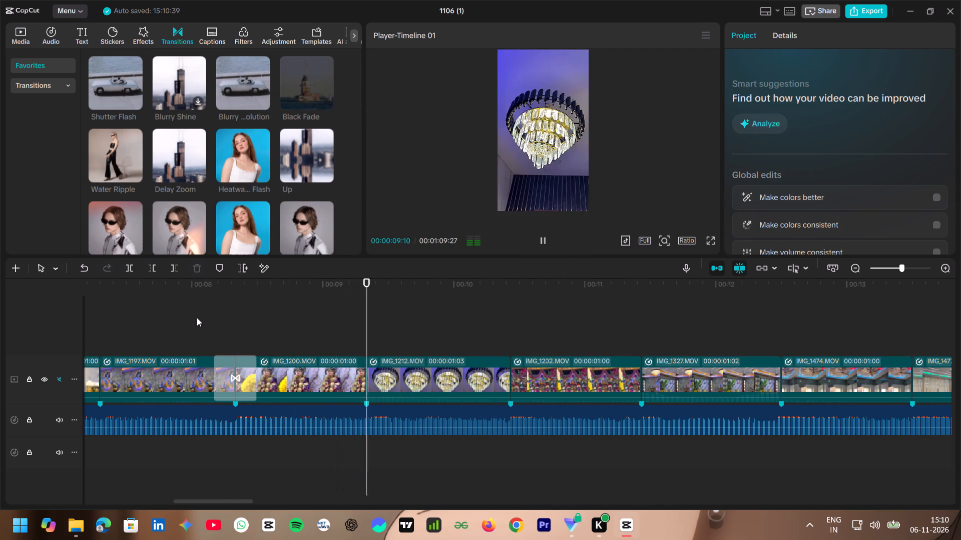
key("space")
Play the following clips, add the favourite Glare II transition between IMG_1212 and IMG_1202, and preview it.
left_click(346, 327)
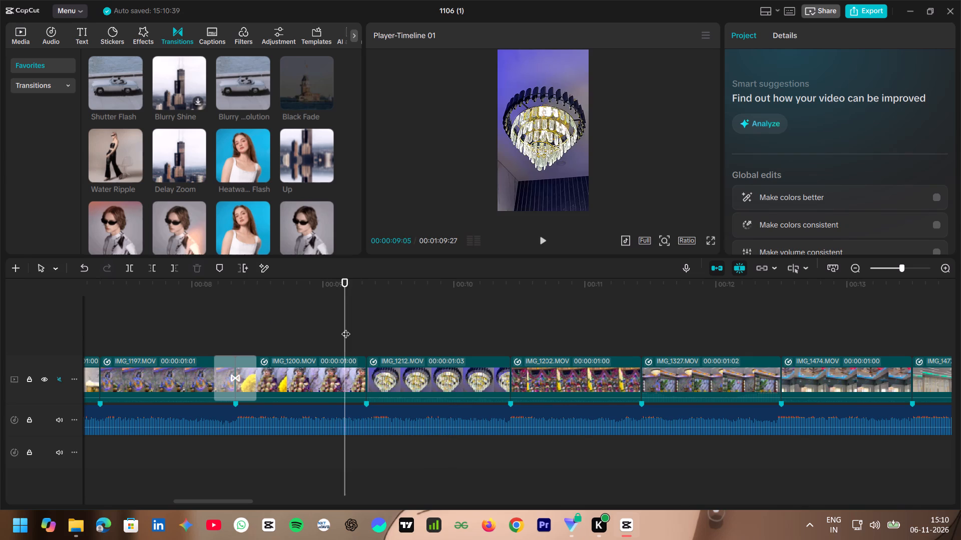
key("space")
key("space")
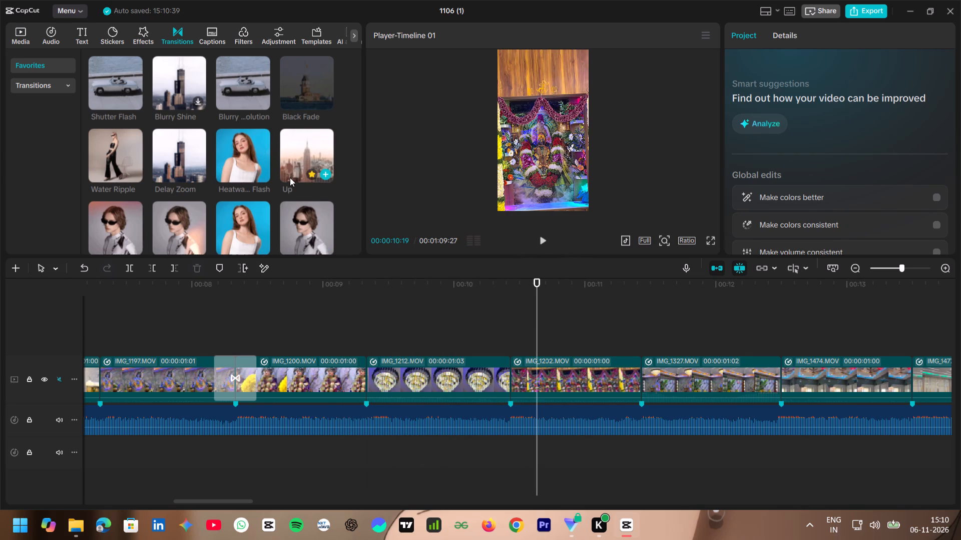
scroll(283, 158, "down", 1)
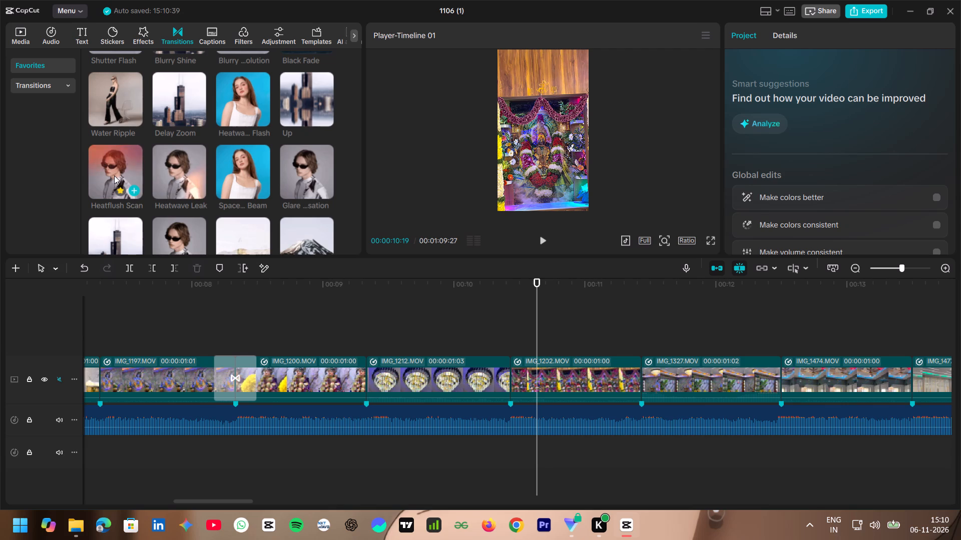
scroll(228, 148, "down", 3)
scroll(173, 113, "up", 2)
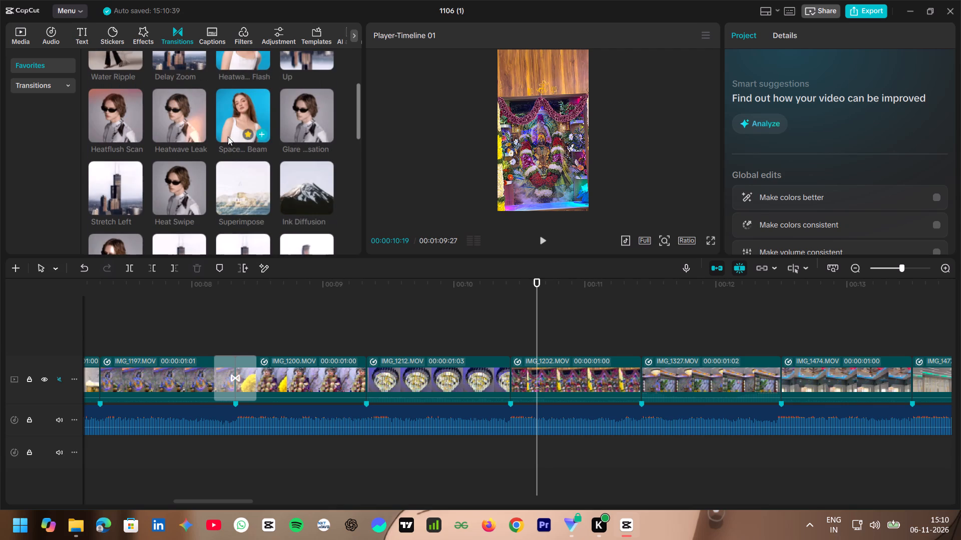
scroll(238, 183, "down", 2)
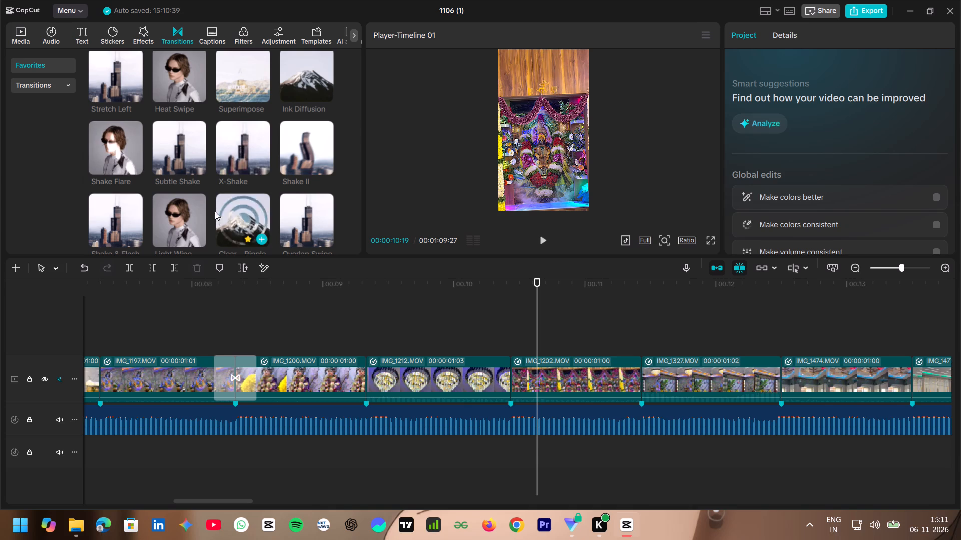
scroll(189, 212, "down", 2)
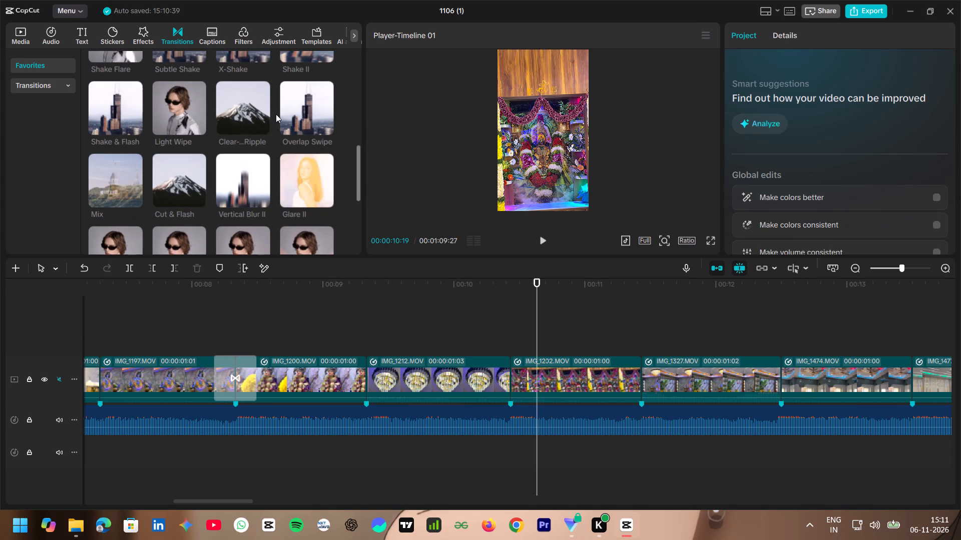
left_click_drag(303, 176, 485, 371)
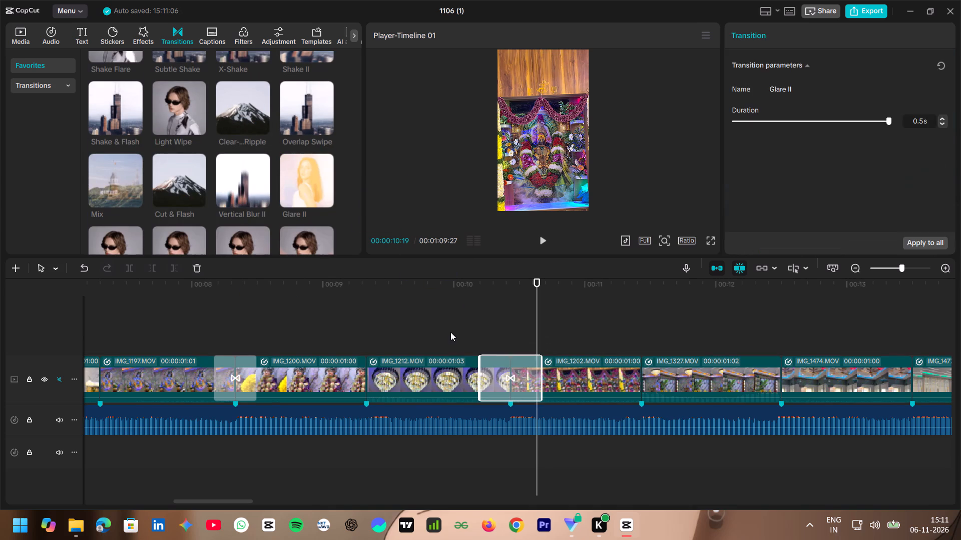
left_click(450, 331)
key("space")
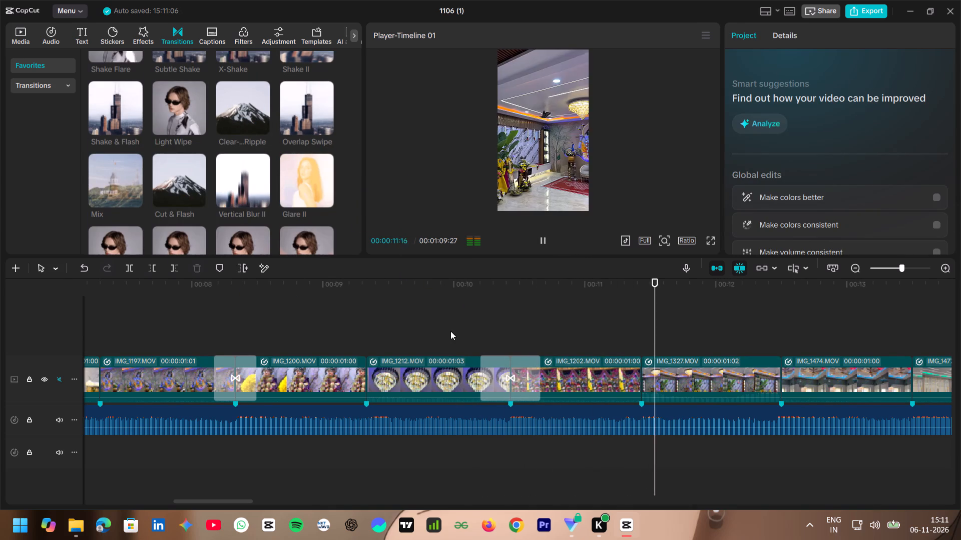
key("space")
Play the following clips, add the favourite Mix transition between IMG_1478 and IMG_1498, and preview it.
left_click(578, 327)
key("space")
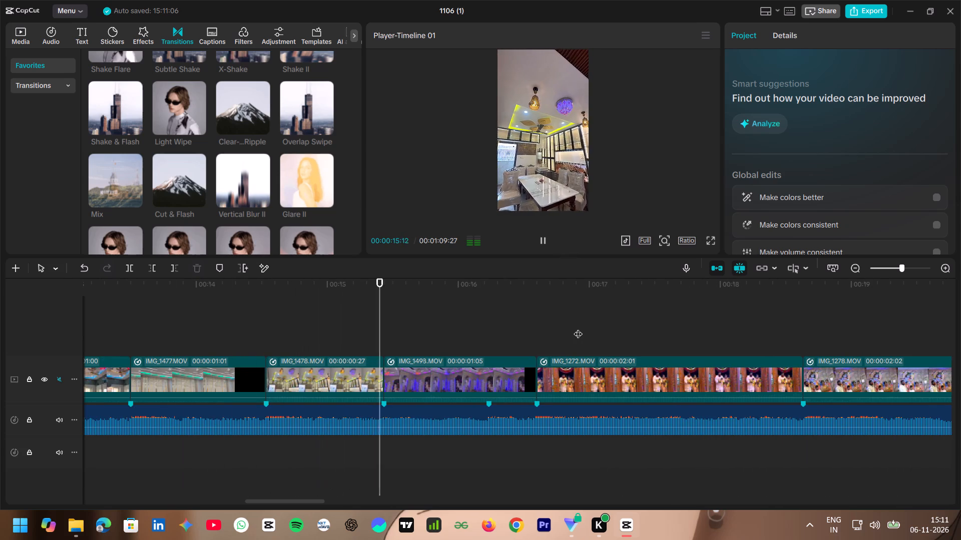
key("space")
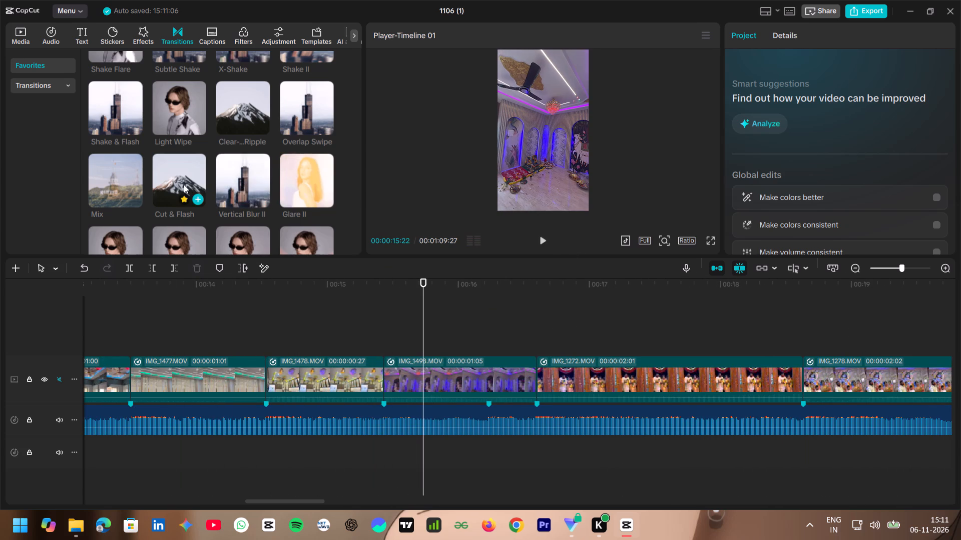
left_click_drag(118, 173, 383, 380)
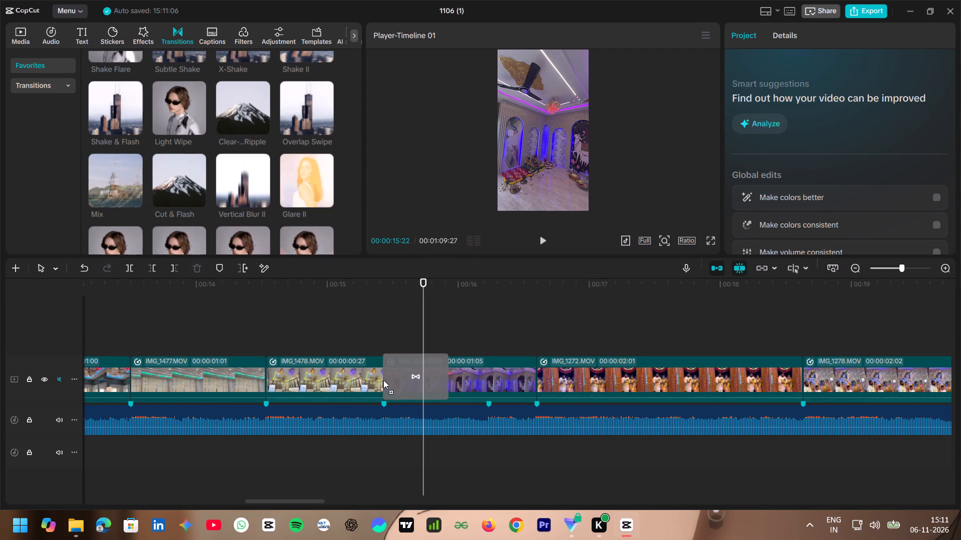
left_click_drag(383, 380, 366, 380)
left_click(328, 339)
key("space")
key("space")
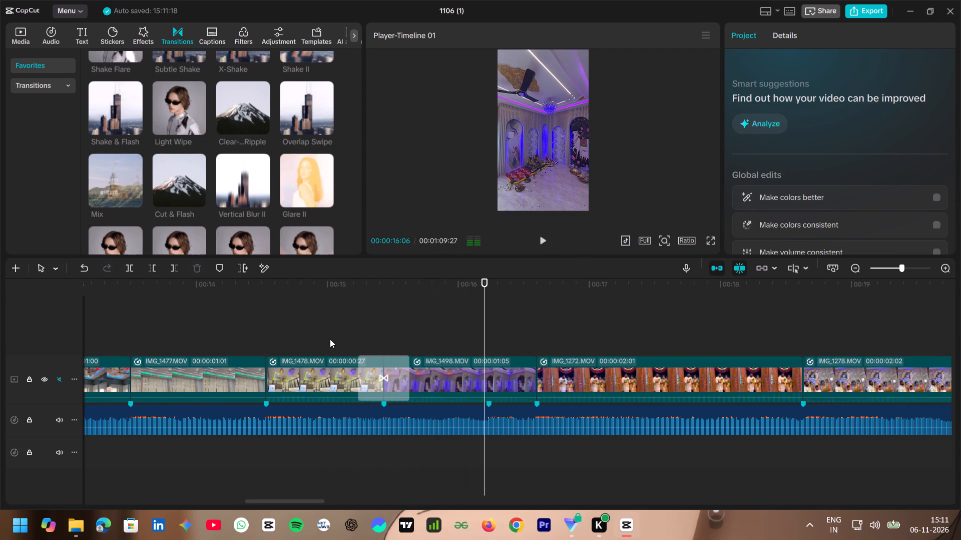
Replace the Mix transition between IMG_1478 and IMG_1498 with the favourite Swoosh Blur transition and preview it.
left_click(396, 382)
scroll(236, 160, "down", 2)
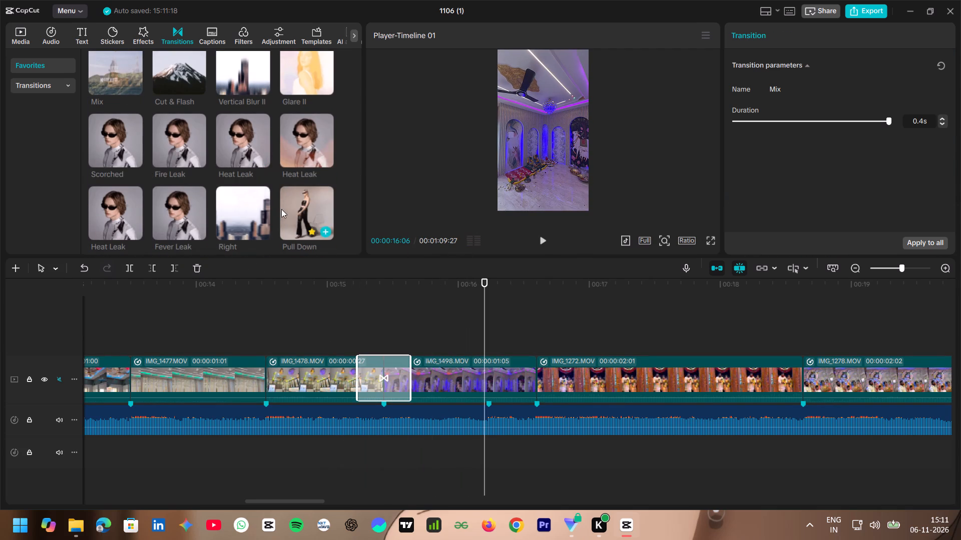
left_click(252, 205)
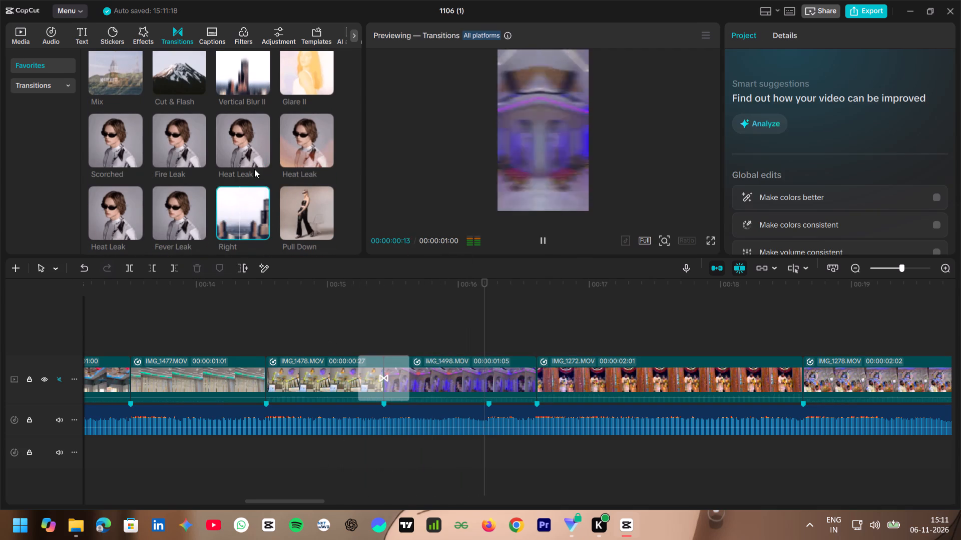
scroll(254, 169, "down", 2)
left_click(387, 374)
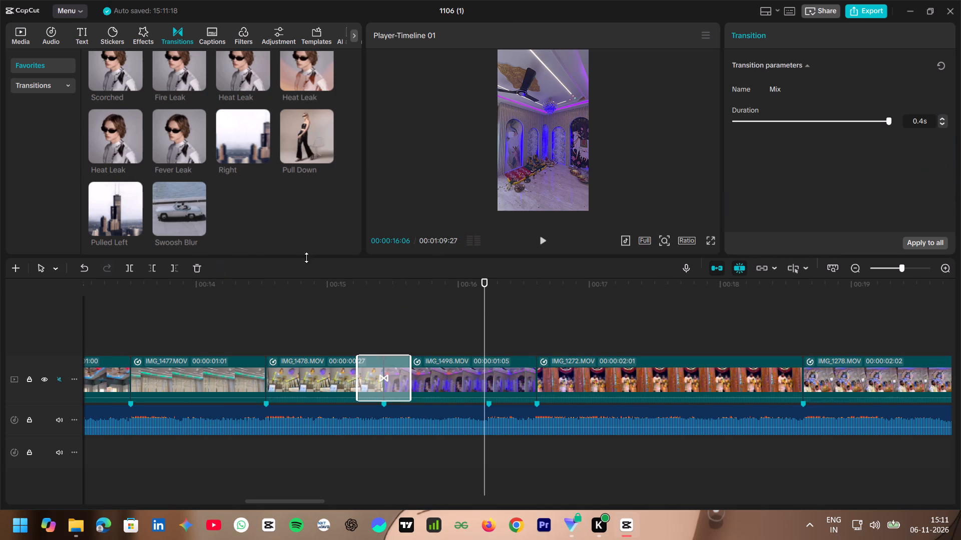
left_click_drag(184, 204, 332, 299)
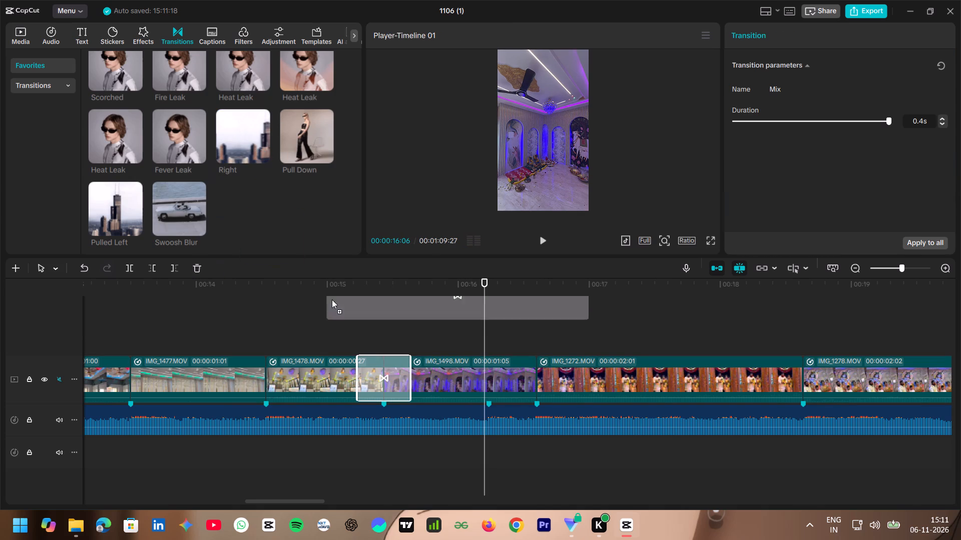
left_click_drag(332, 299, 355, 367)
left_click(305, 317)
key("space")
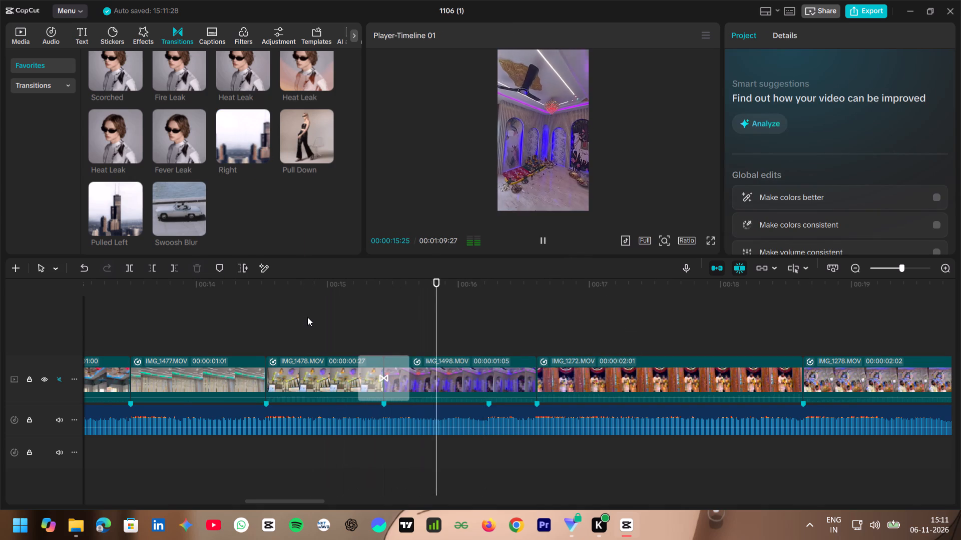
key("space")
Add the favourite Vertical Blur II transition between IMG_1498 and IMG_1272 and preview it.
scroll(284, 207, "up", 2)
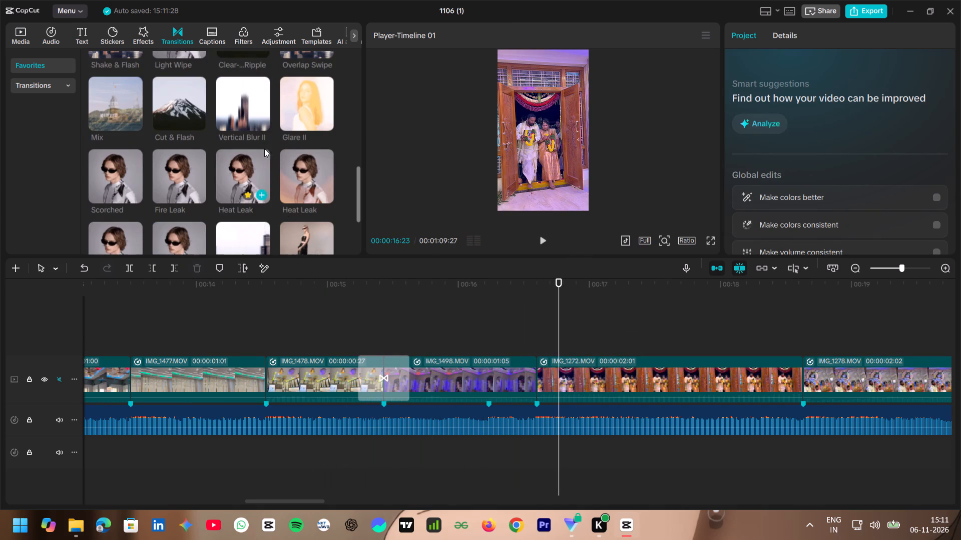
left_click_drag(235, 119, 500, 382)
left_click(473, 327)
key("space")
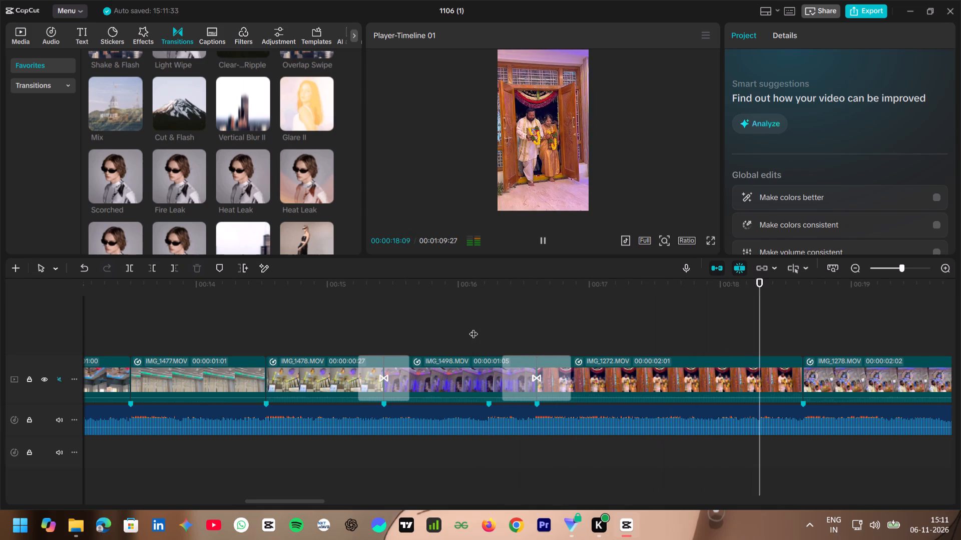
key("space")
Add the favourite Scorched transition between IMG_1272 and IMG_1278.
left_click_drag(306, 176, 454, 234)
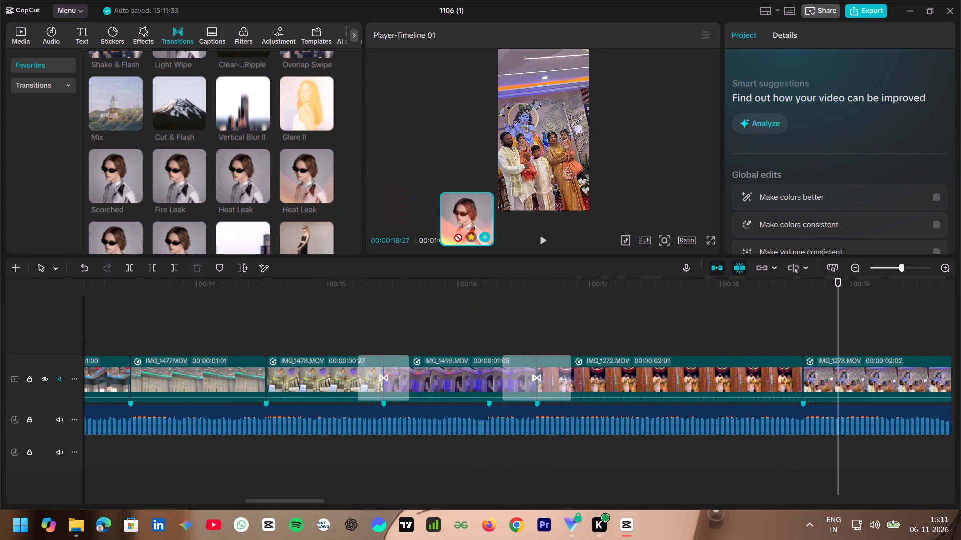
left_click_drag(454, 234, 296, 170)
left_click_drag(107, 178, 801, 418)
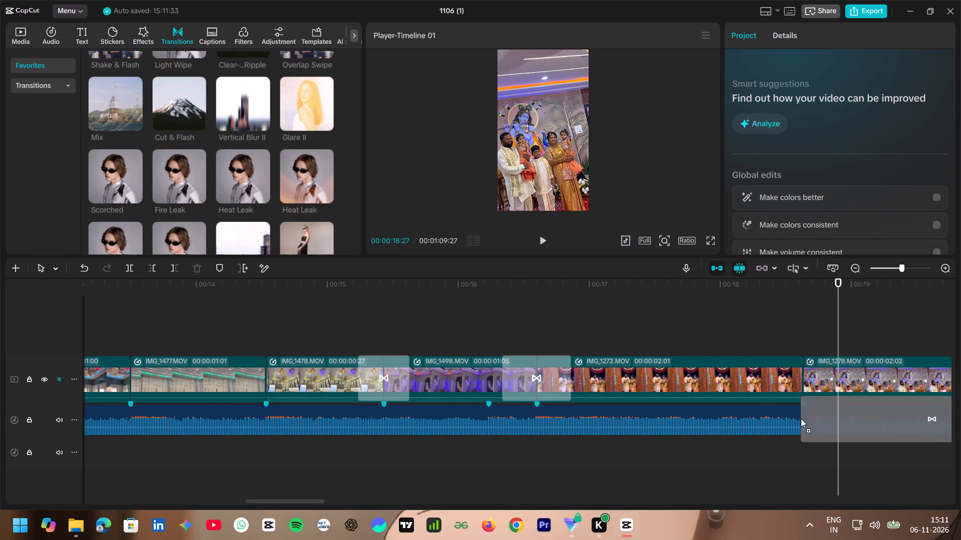
left_click_drag(801, 418, 761, 371)
left_click(697, 318)
left_click(534, 291)
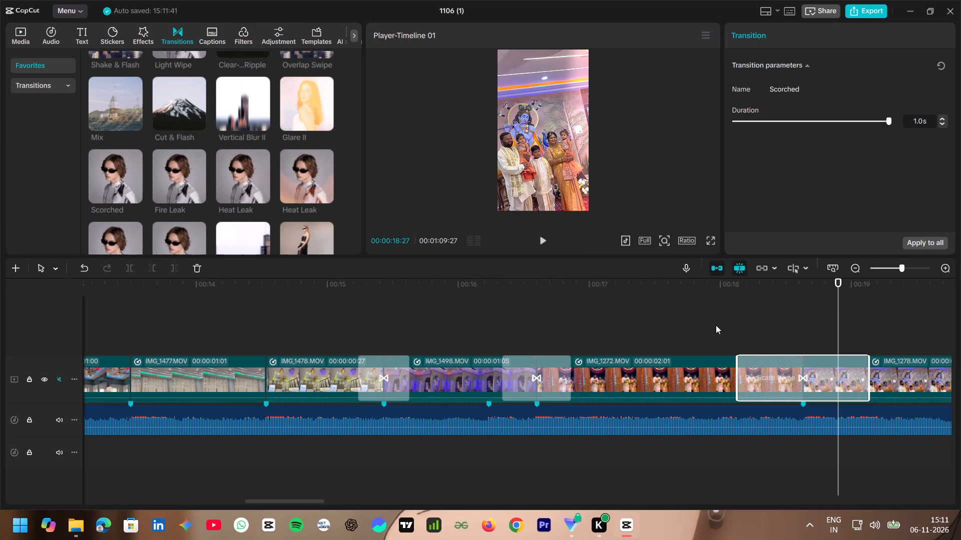
Set the duration of the Scorched transition to 0.5 s and preview it.
left_click(799, 127)
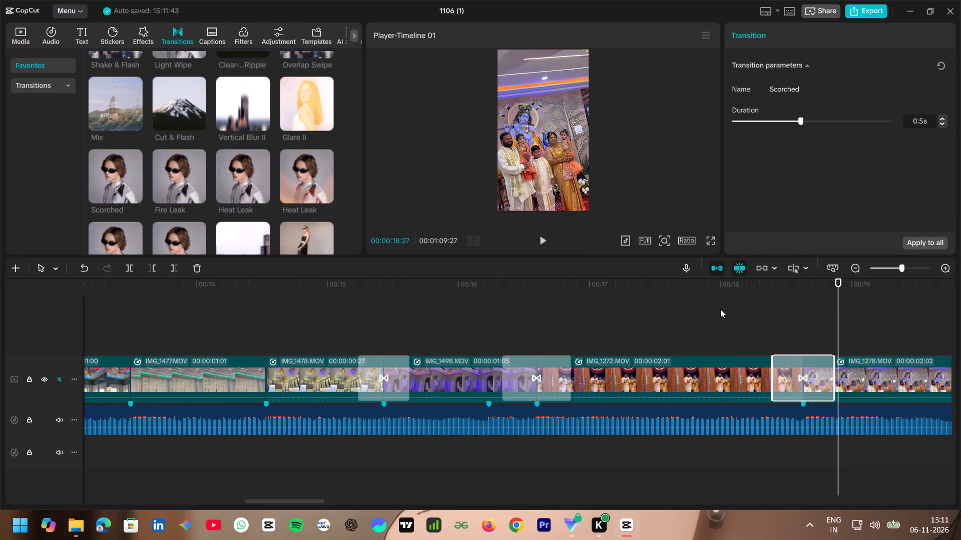
left_click(720, 309)
key("space")
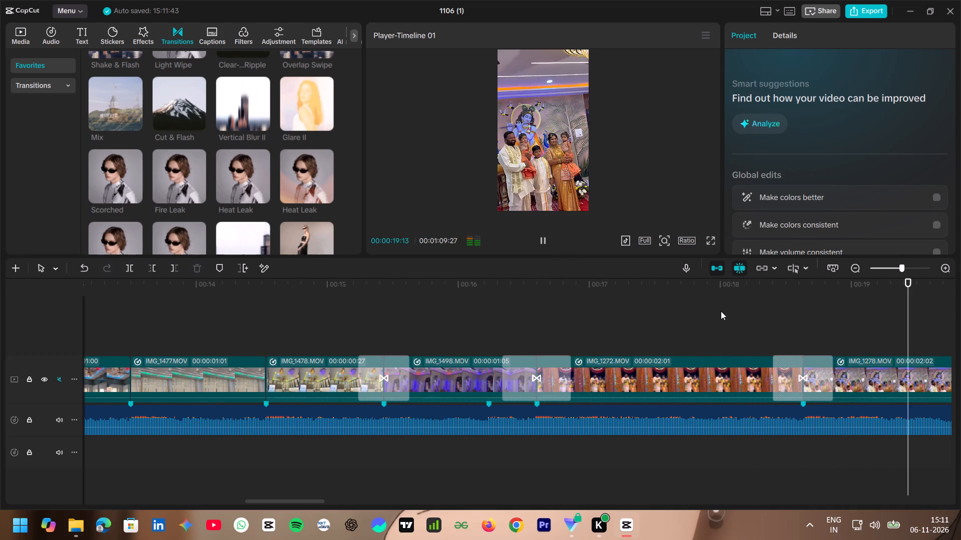
Add the favourite Swoosh Blur transition between IMG_1278 and IMG_1291 and preview it.
key("space")
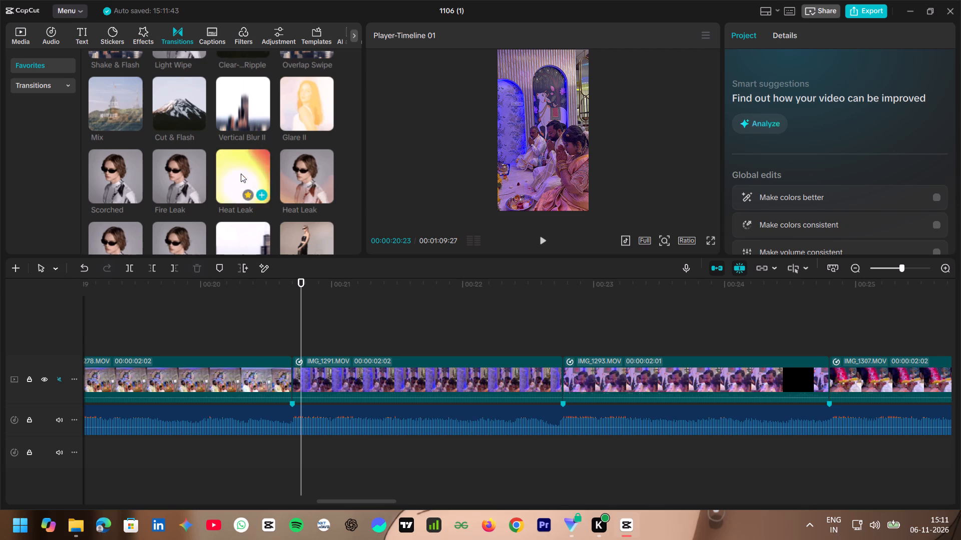
scroll(238, 174, "down", 2)
left_click_drag(166, 209, 267, 272)
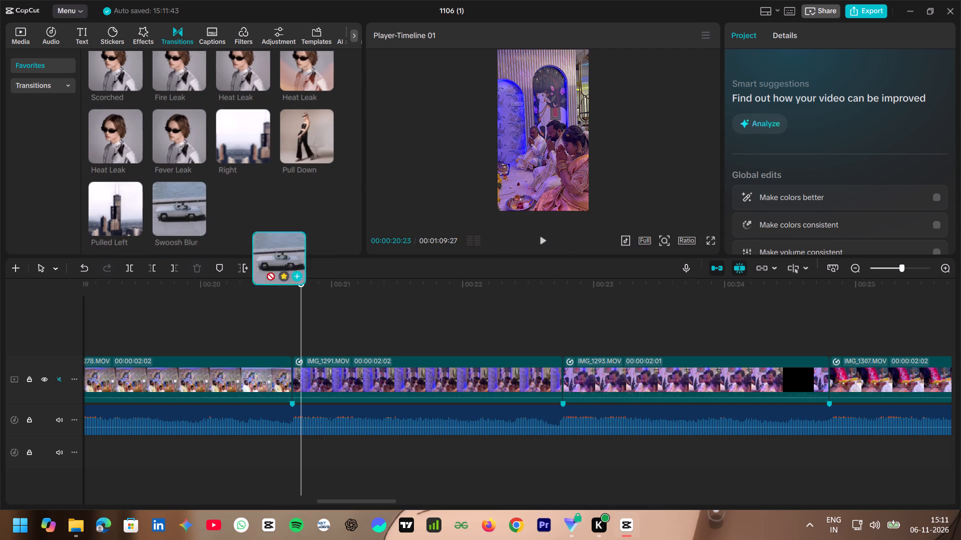
left_click_drag(267, 272, 272, 369)
left_click(233, 309)
key("space")
key("space")
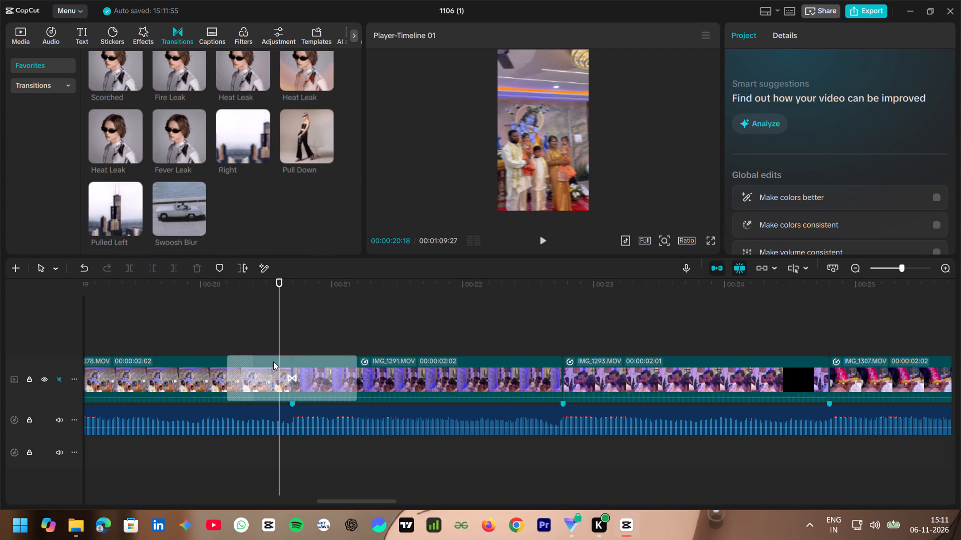
Set the duration of the Swoosh Blur transition between IMG_1278 and IMG_1291 to 0.5 s and play it back.
left_click(273, 365)
left_click(800, 126)
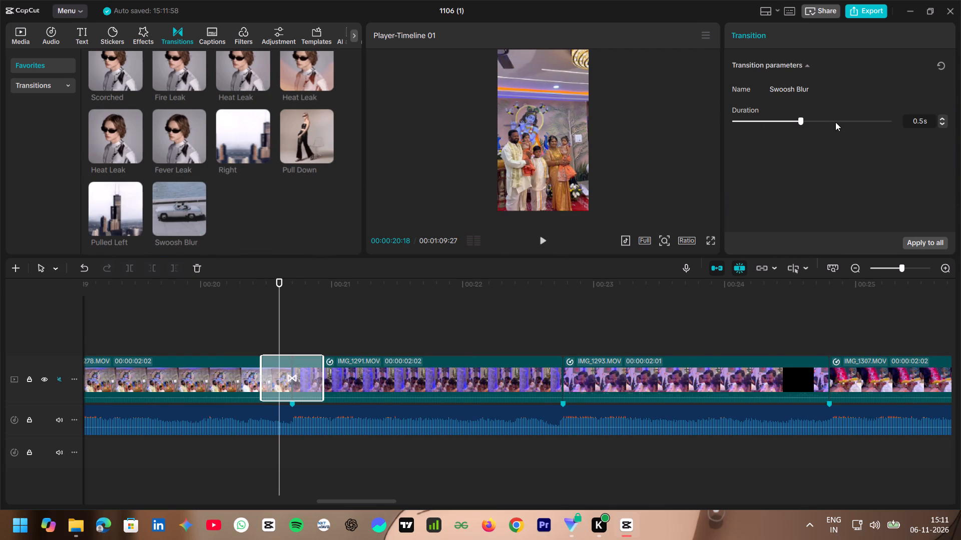
left_click(204, 336)
key("space")
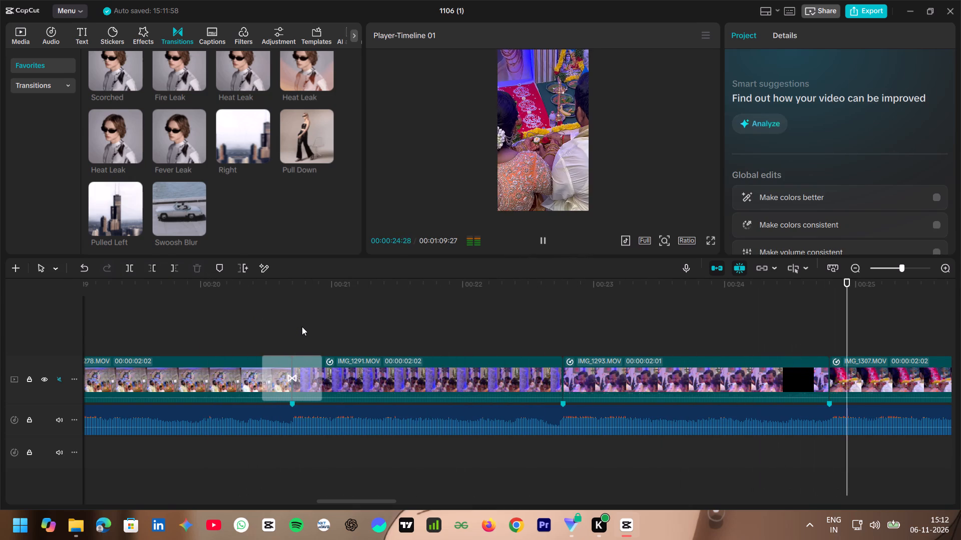
key("space")
key("space")
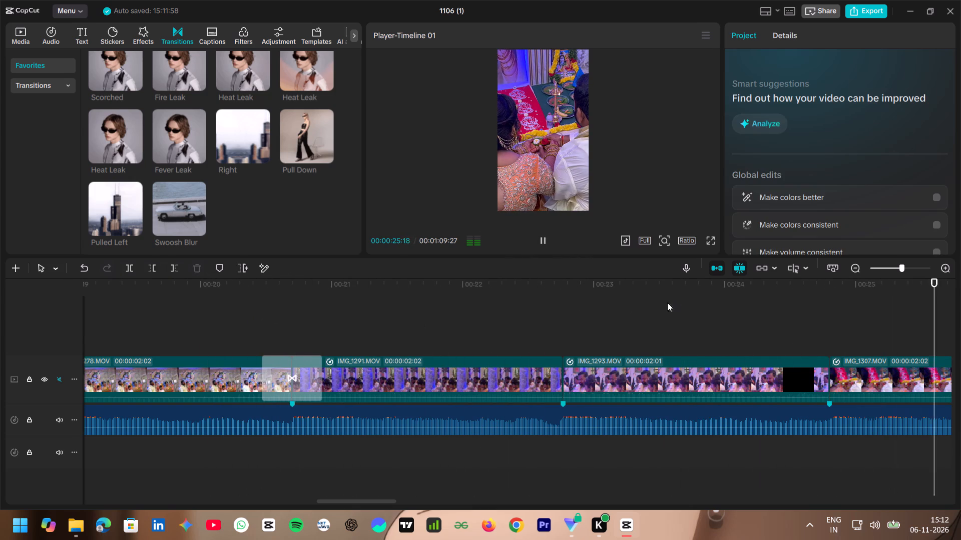
key("space")
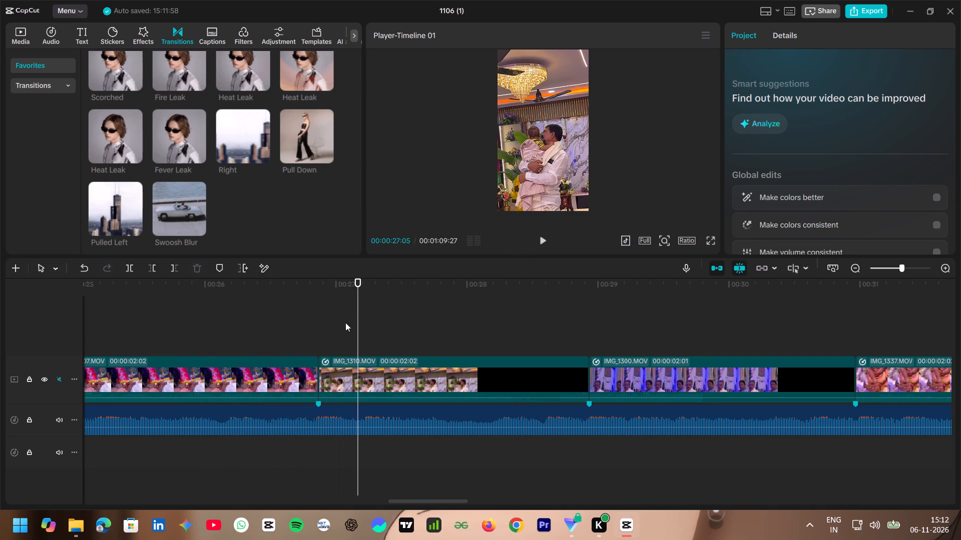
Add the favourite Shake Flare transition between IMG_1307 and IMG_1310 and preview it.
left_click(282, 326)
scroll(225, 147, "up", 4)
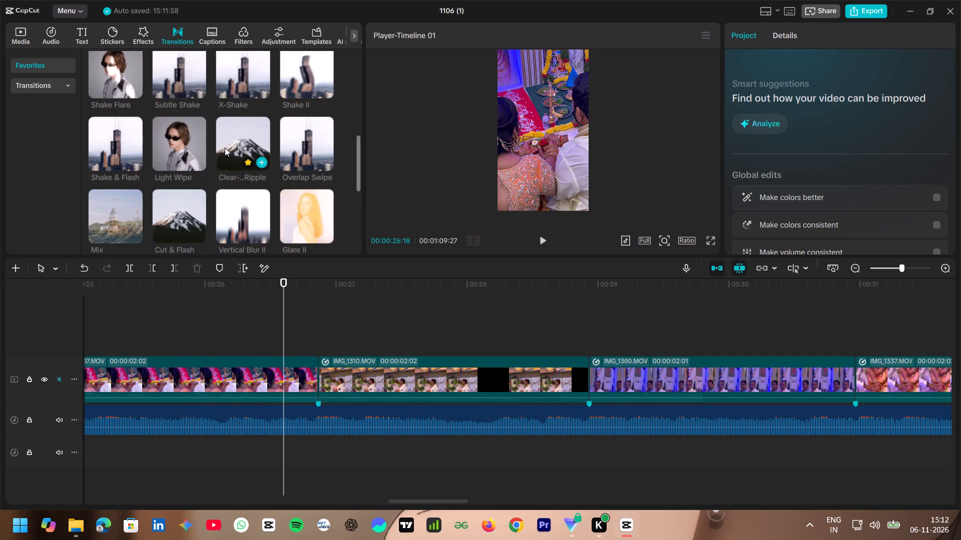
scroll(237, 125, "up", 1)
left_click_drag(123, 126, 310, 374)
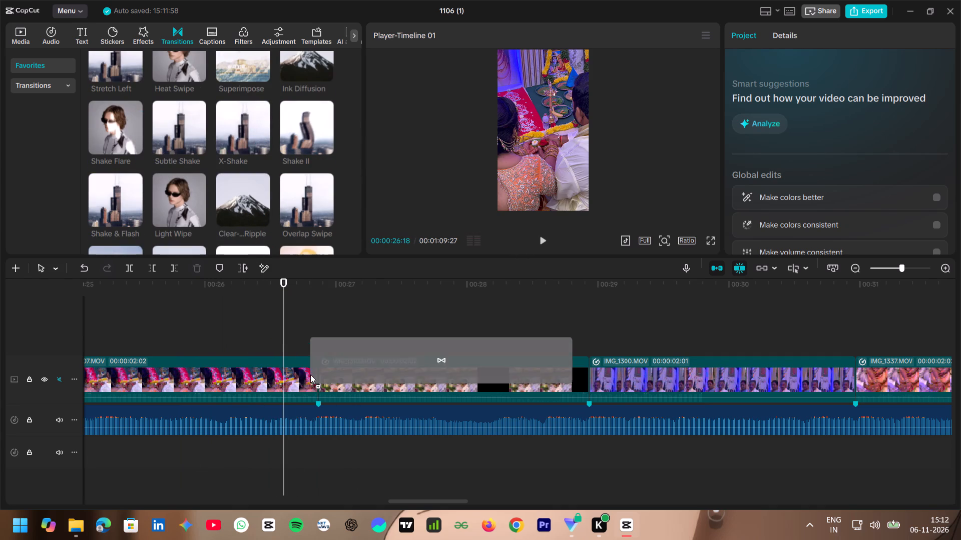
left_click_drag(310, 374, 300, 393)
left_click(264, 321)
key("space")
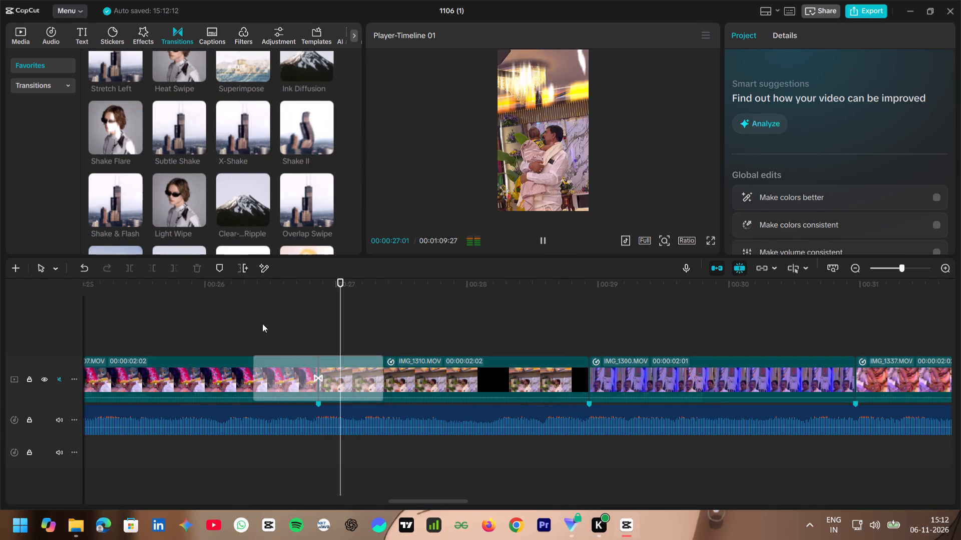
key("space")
Set the duration of the transition between IMG_1307 and IMG_1310 to 0.4 s and preview it.
left_click(307, 359)
left_click(780, 110)
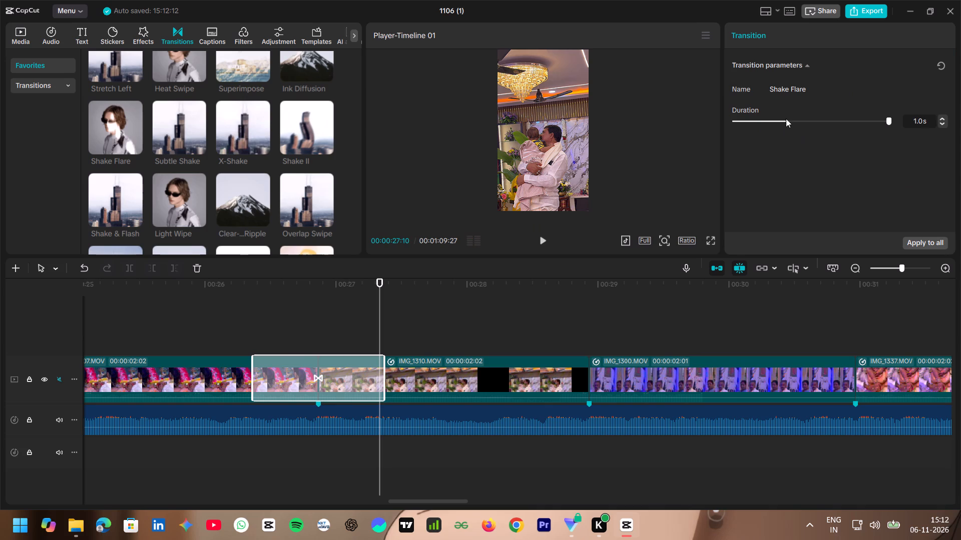
left_click(786, 118)
left_click(253, 327)
key("space")
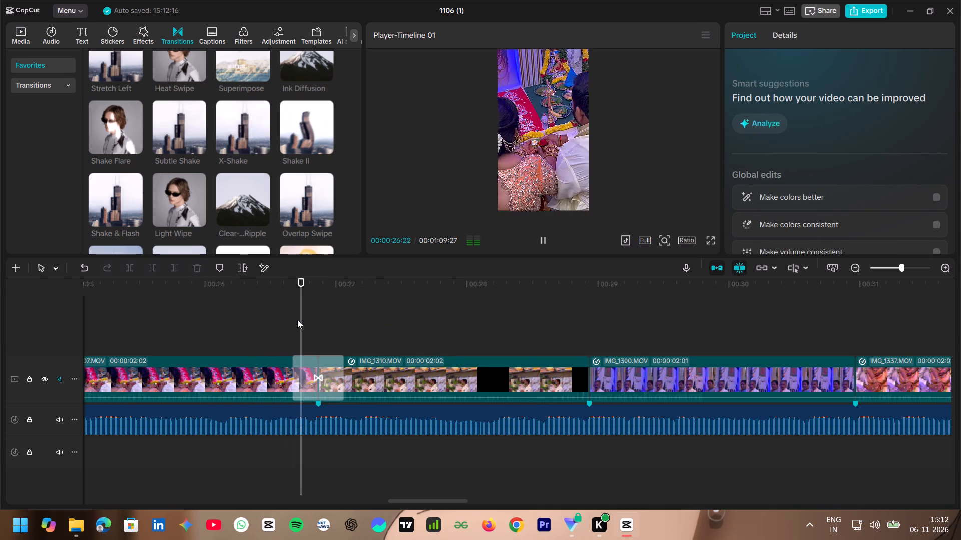
key("space")
Replace the Shake Flare transition between IMG_1307 and IMG_1310 with the favourite Superimpose transition and preview it.
left_click(318, 362)
scroll(242, 209, "up", 2)
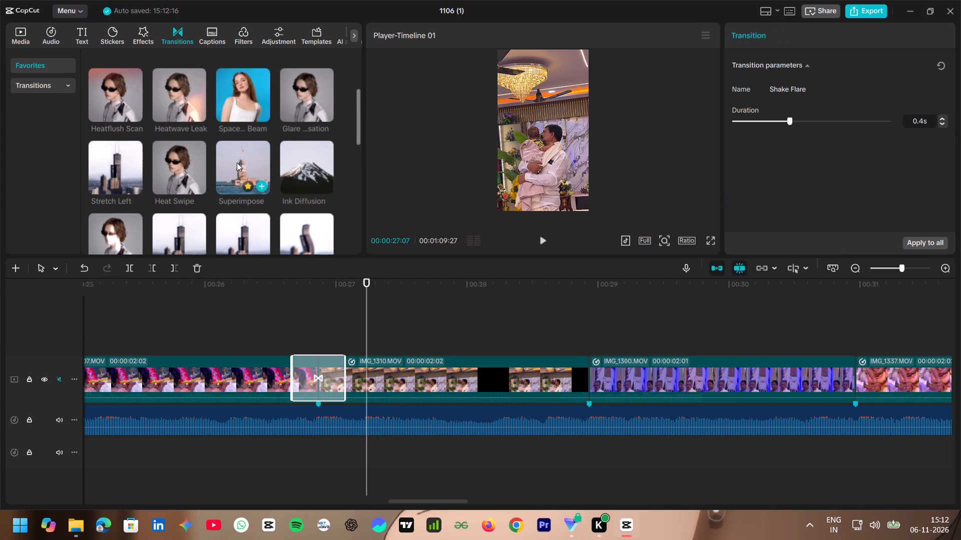
left_click_drag(236, 162, 306, 363)
left_click(261, 325)
key("space")
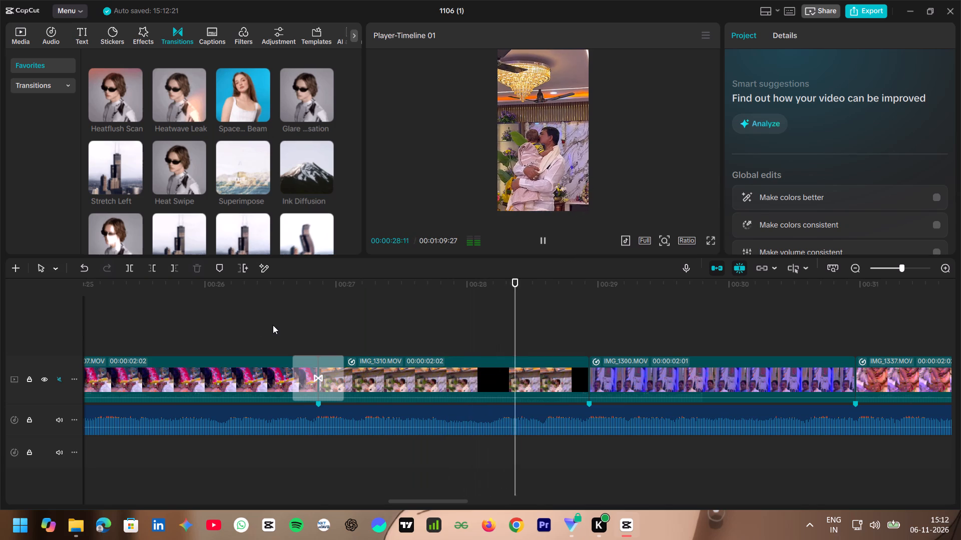
key("space")
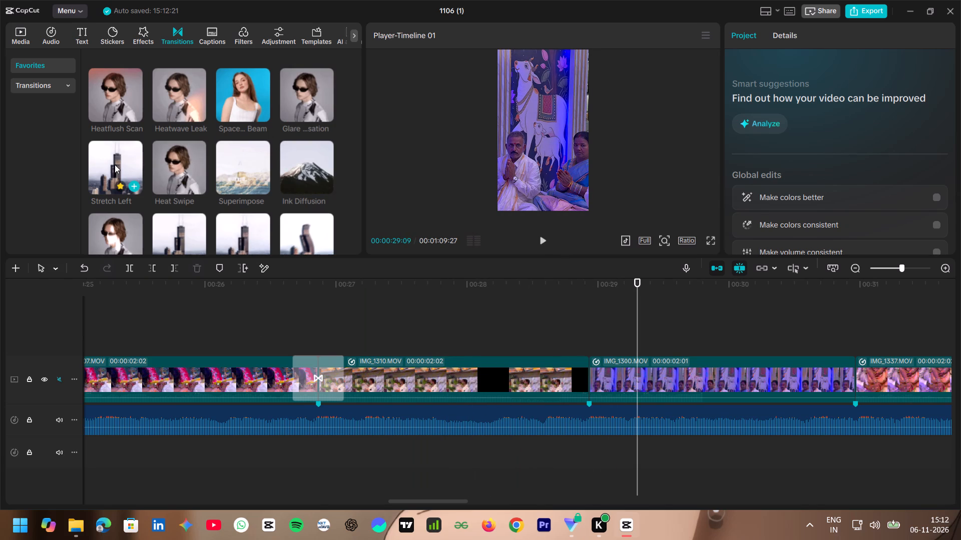
Add the favourite Black Fade transition between IMG_1310 and IMG_1300 and preview it.
scroll(143, 153, "up", 3)
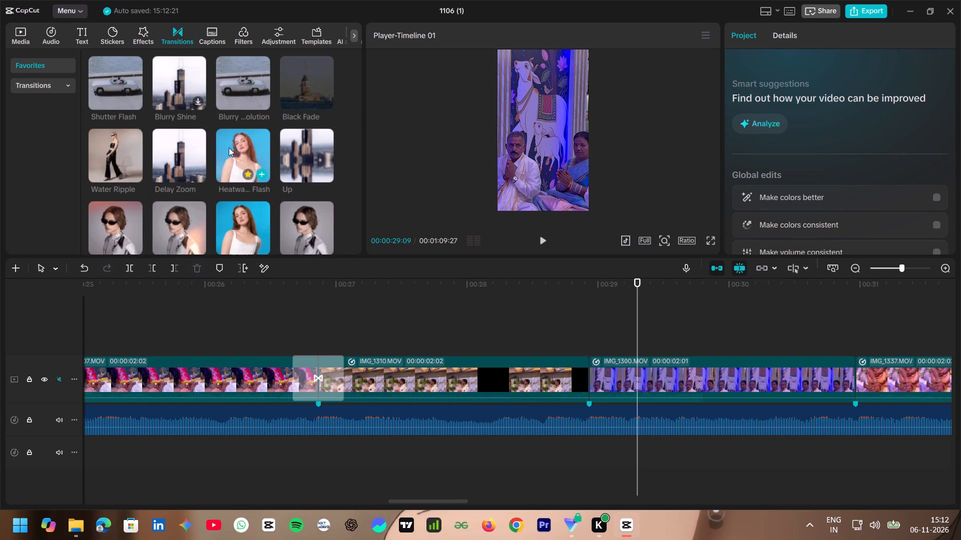
scroll(229, 147, "up", 2)
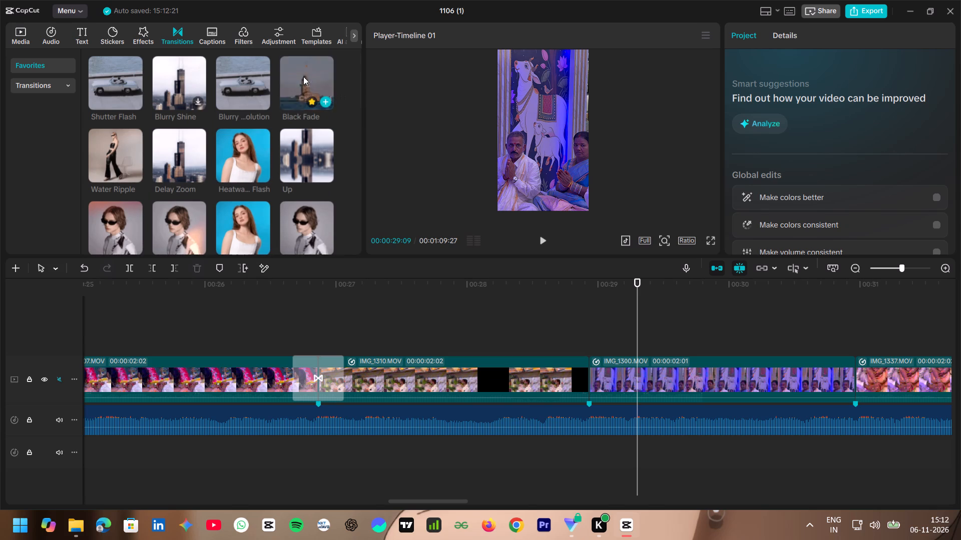
left_click_drag(303, 76, 579, 389)
left_click(527, 320)
key("space")
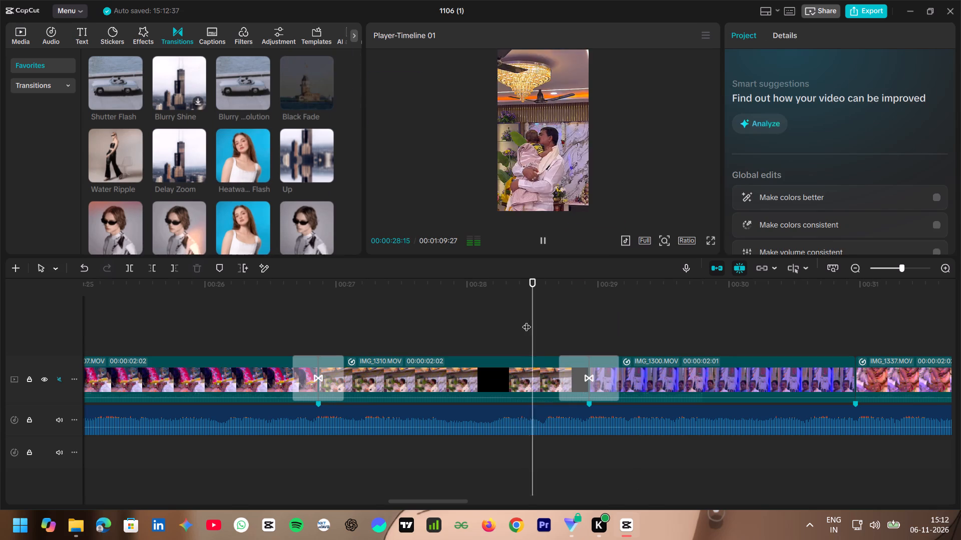
key("space")
Replace the Vertical Blur II transition between IMG_1498 and IMG_1272 with Black Fade and play the video through the following clips.
scroll(577, 357, "right", 3)
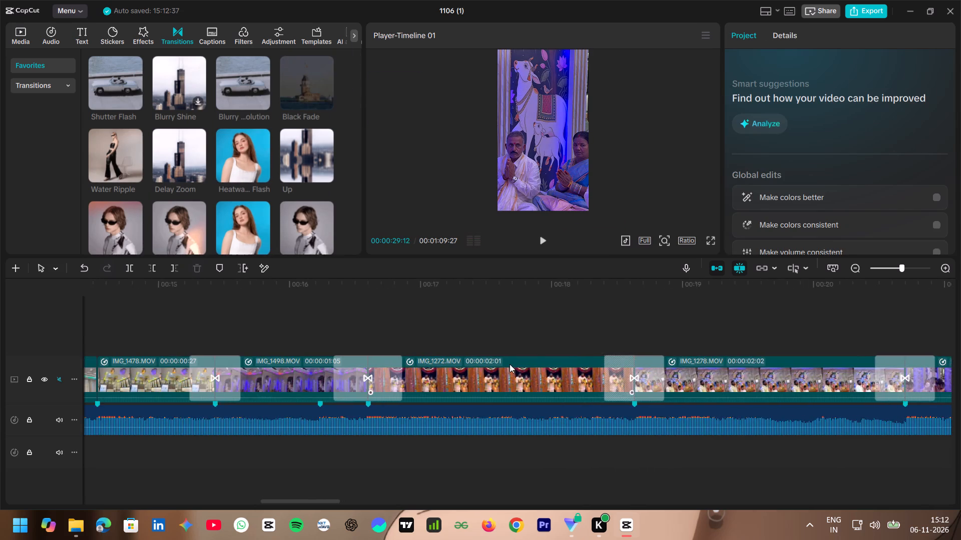
scroll(508, 364, "right", 1)
left_click(384, 330)
key("space")
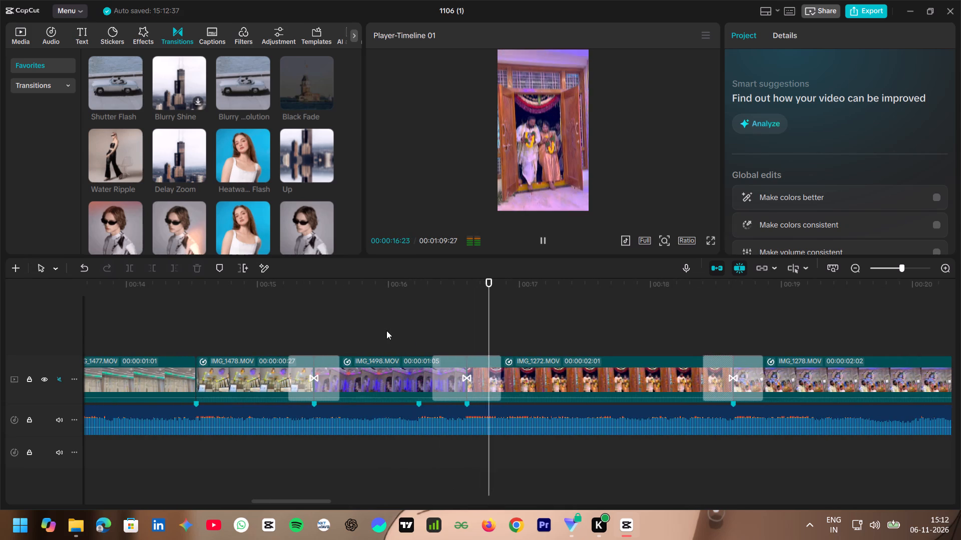
key("space")
left_click_drag(299, 94, 443, 374)
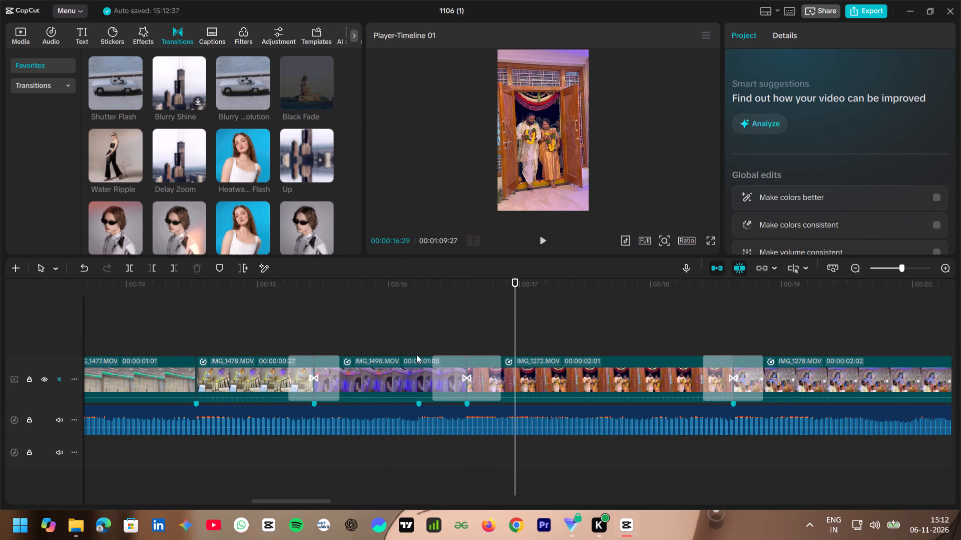
left_click(395, 319)
key("space")
key("space")
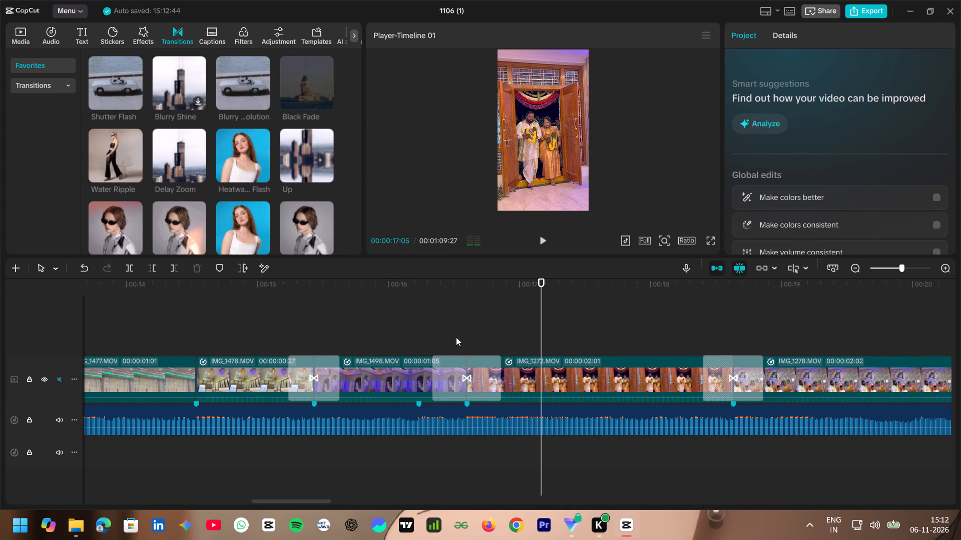
left_click(369, 317)
key("space")
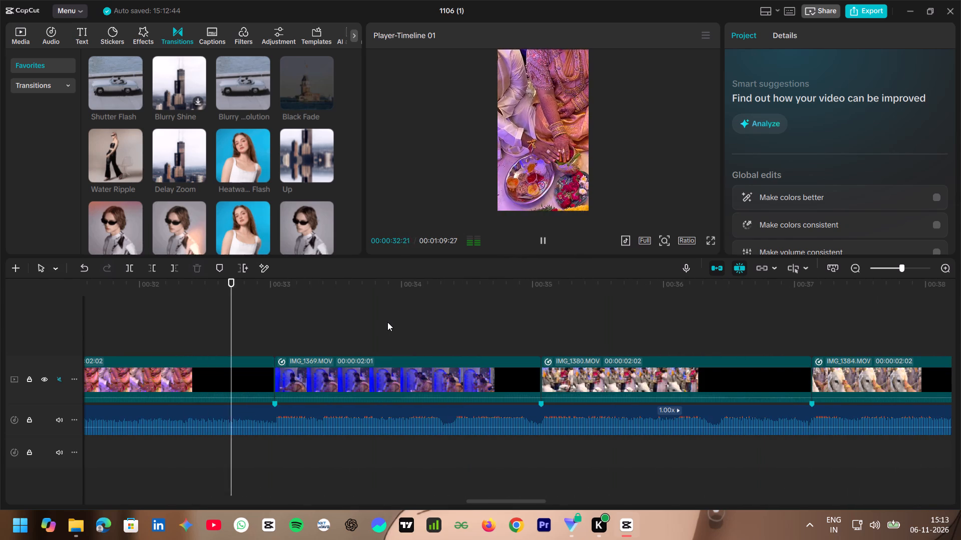
key("space")
Add the favourite Vertical Blur II transition between IMG_1337 and IMG_1369 and preview it.
scroll(251, 173, "down", 1)
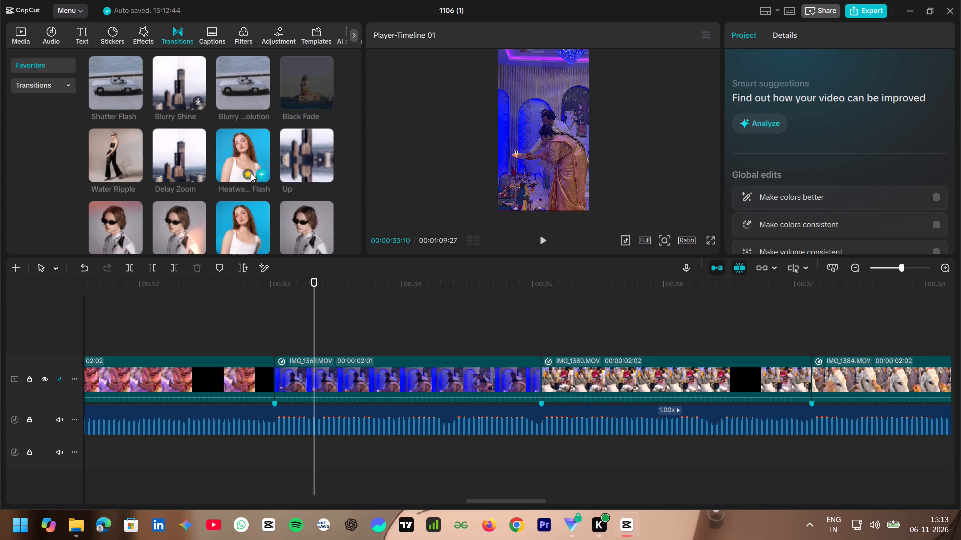
scroll(251, 173, "down", 5)
left_click_drag(252, 163, 279, 339)
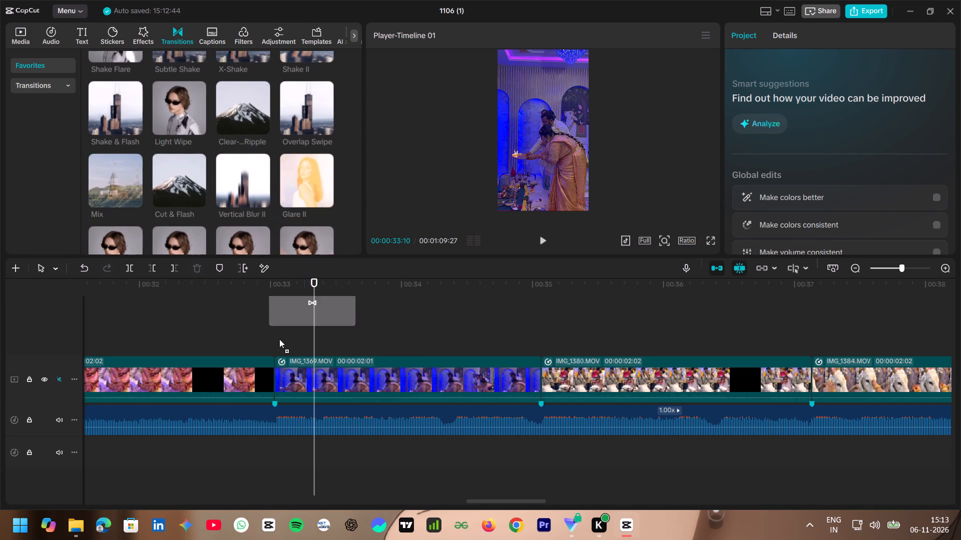
left_click_drag(279, 339, 249, 371)
left_click(212, 314)
key("space")
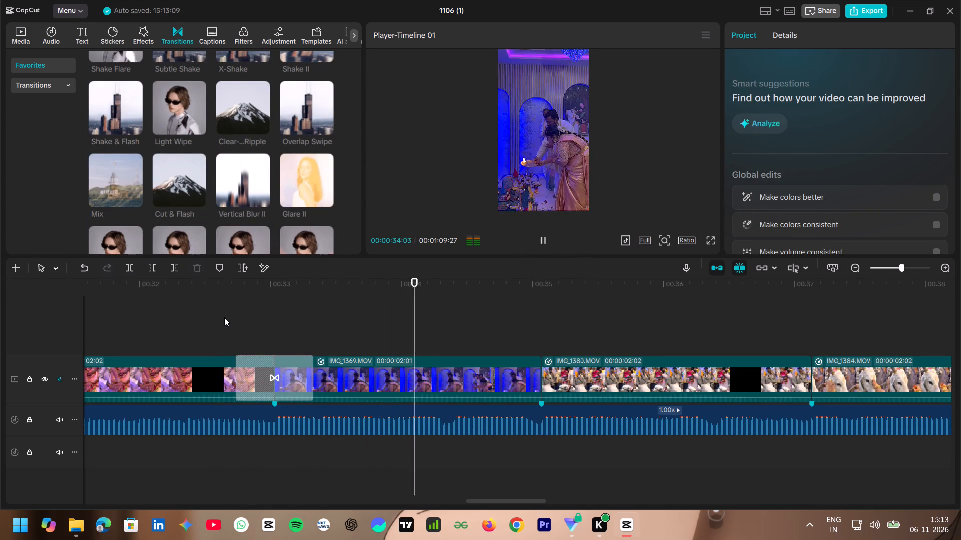
key("space")
Set the duration of the Vertical Blur II transition before IMG_1369 to 0.5 s and play on through IMG_1380.
left_click(263, 377)
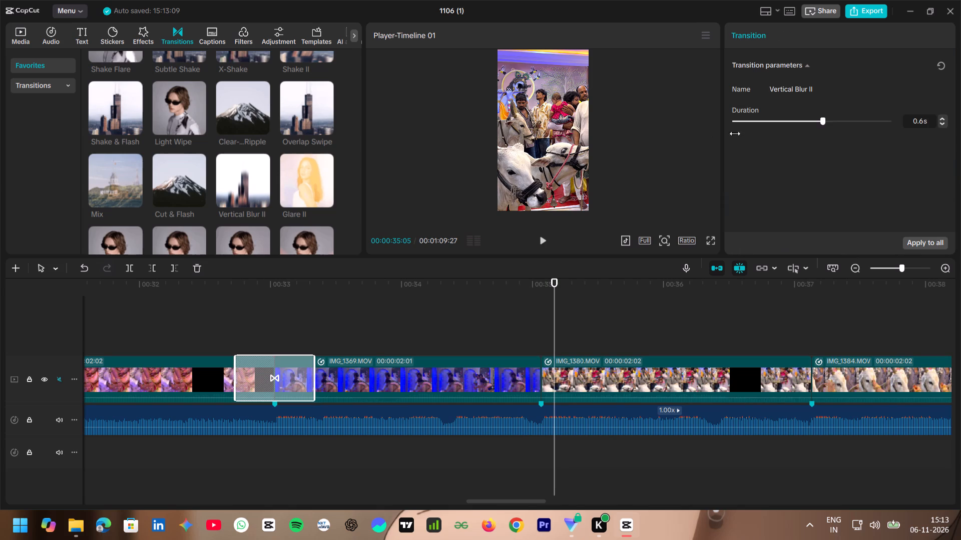
left_click(943, 122)
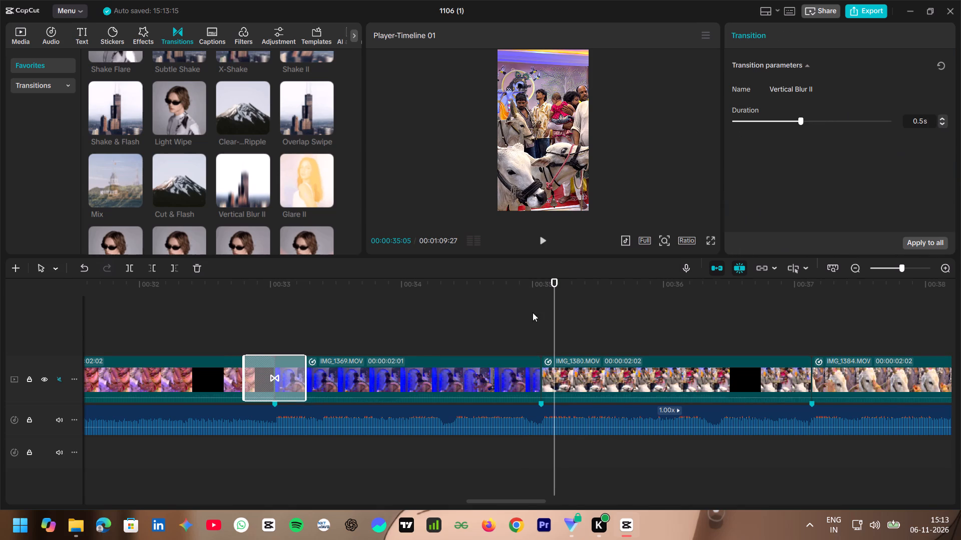
left_click(491, 313)
key("space")
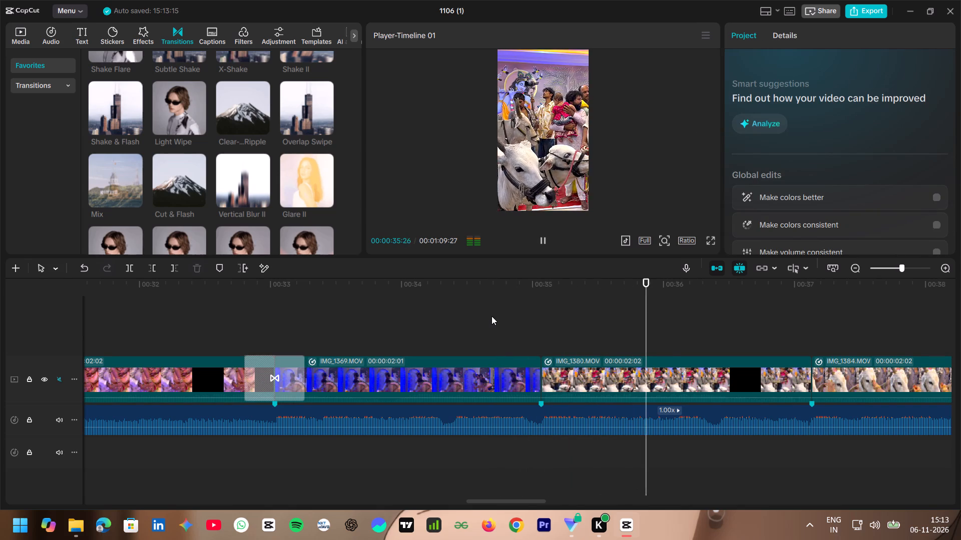
key("space")
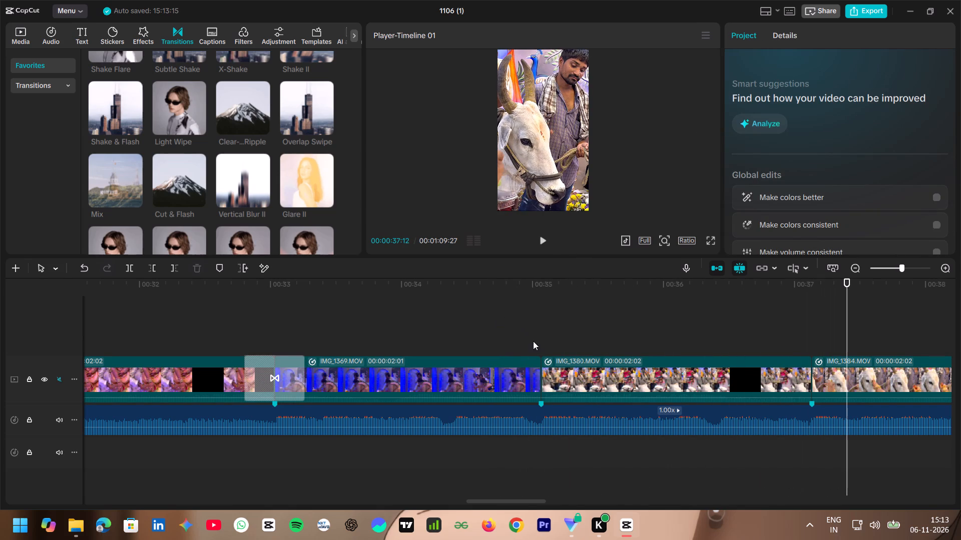
Add the favourite Glare II transition between IMG_1369 and IMG_1380 and preview it.
left_click(496, 326)
left_click_drag(290, 171, 533, 351)
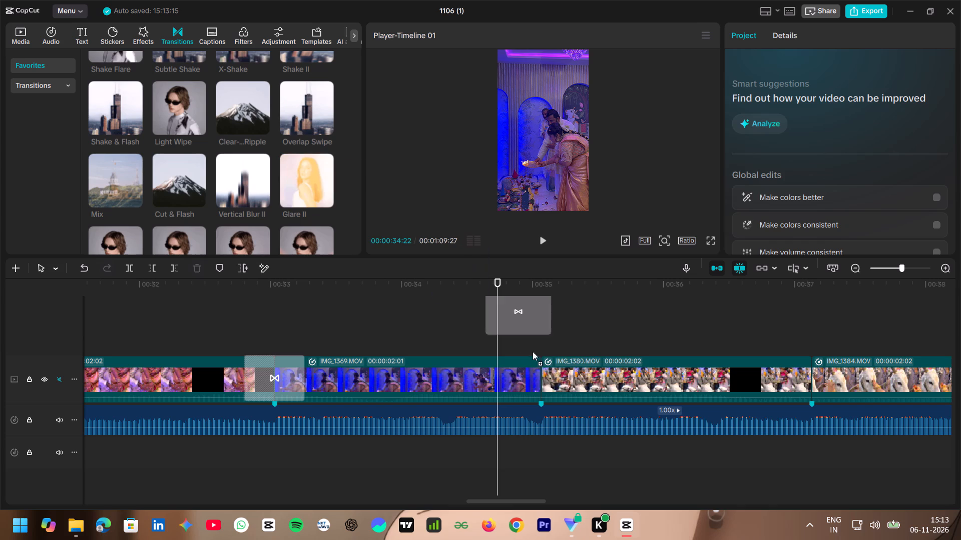
left_click_drag(533, 351, 521, 380)
left_click(496, 336)
key("space")
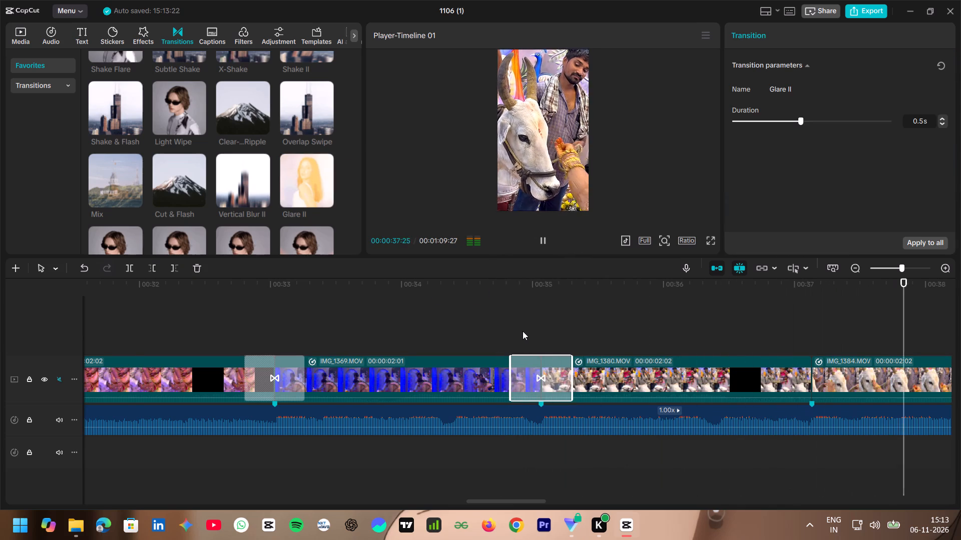
key("space")
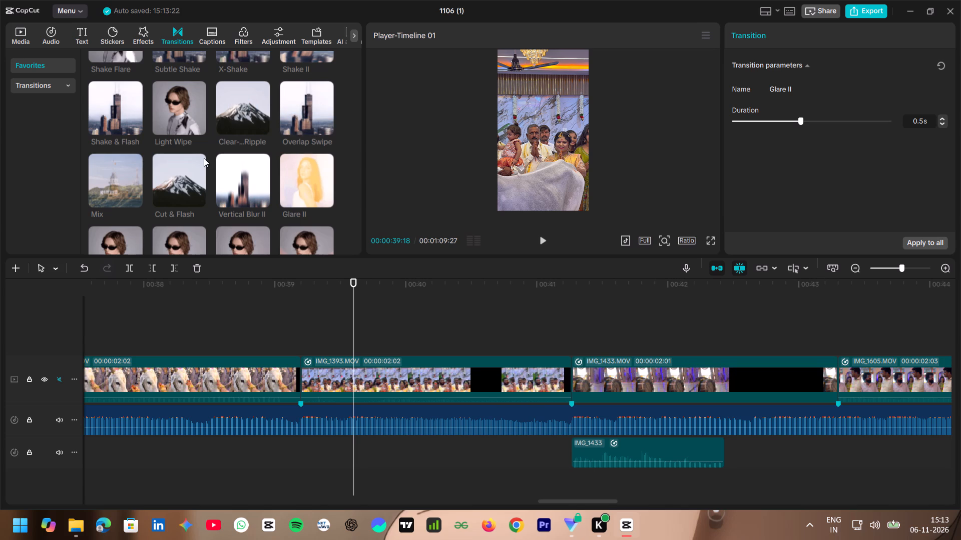
Add the favourite Fire Leak transition between IMG_1384 and IMG_1393.
scroll(190, 163, "down", 1)
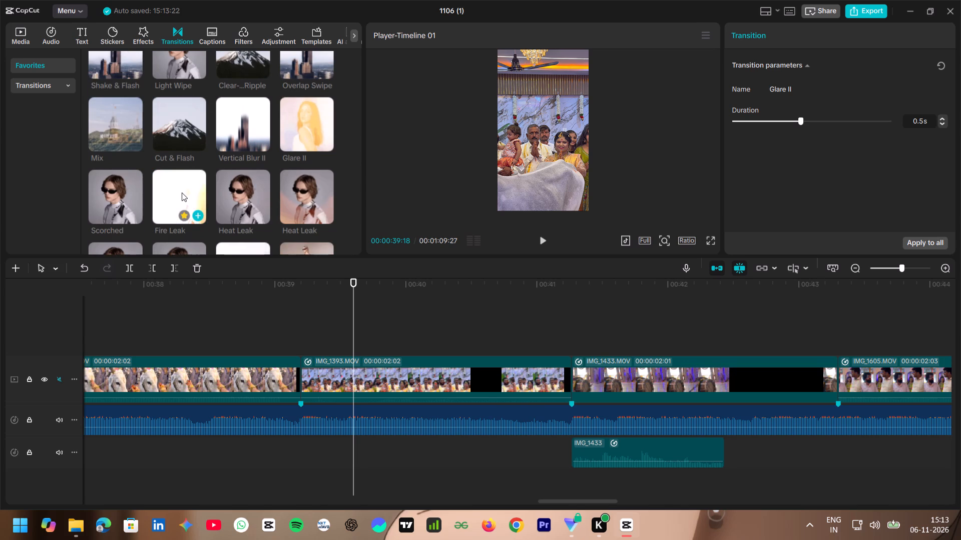
left_click_drag(182, 192, 259, 366)
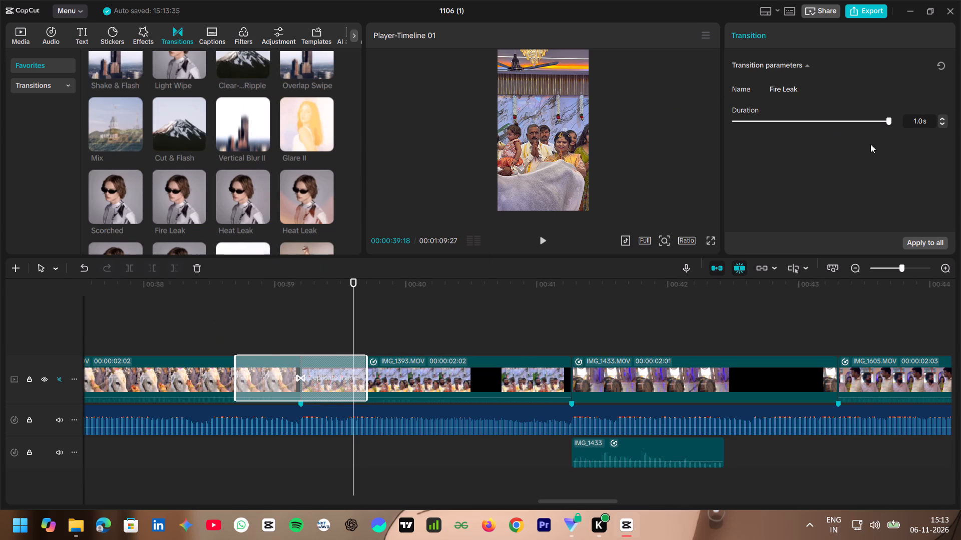
Shorten the Fire Leak transition between IMG_1384 and IMG_1393 to about 0.5 s and preview it.
left_click(805, 125)
left_click(215, 336)
key("space")
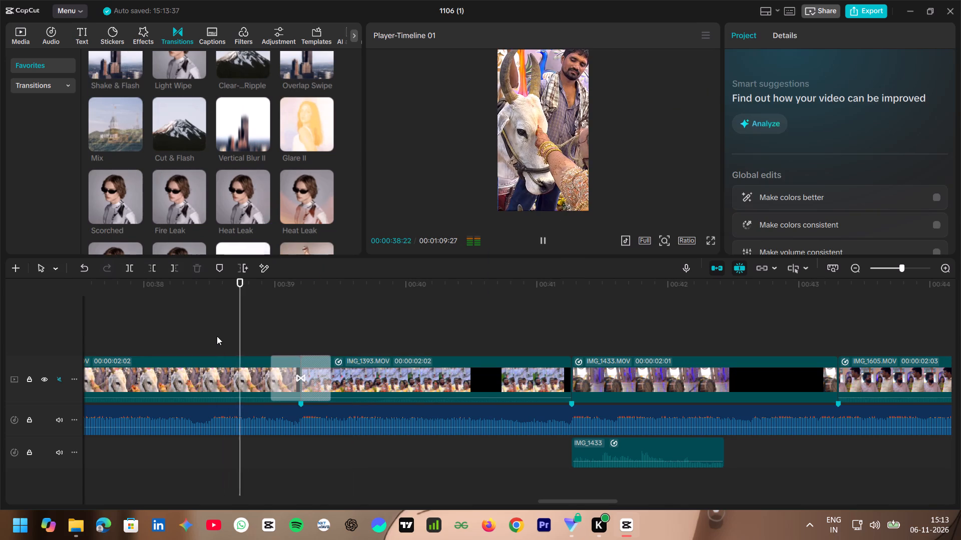
key("space")
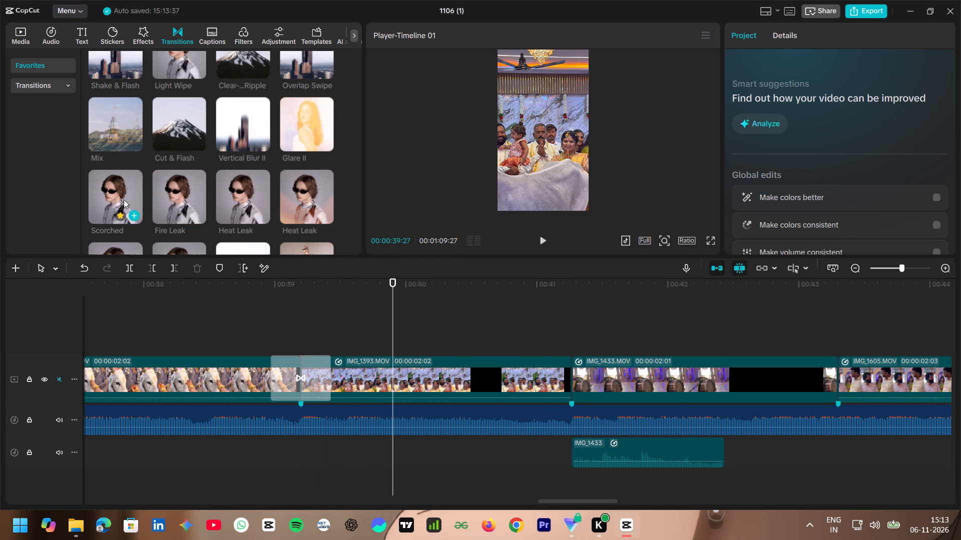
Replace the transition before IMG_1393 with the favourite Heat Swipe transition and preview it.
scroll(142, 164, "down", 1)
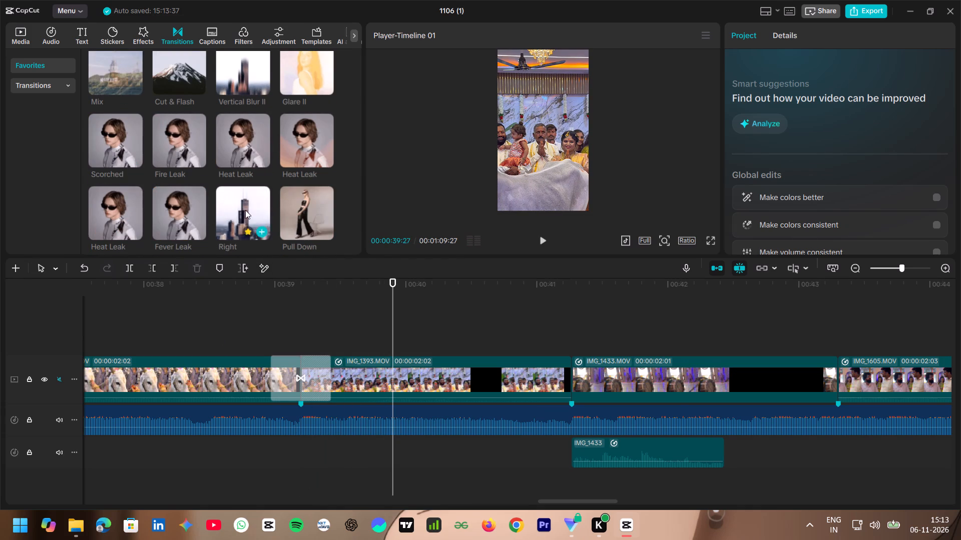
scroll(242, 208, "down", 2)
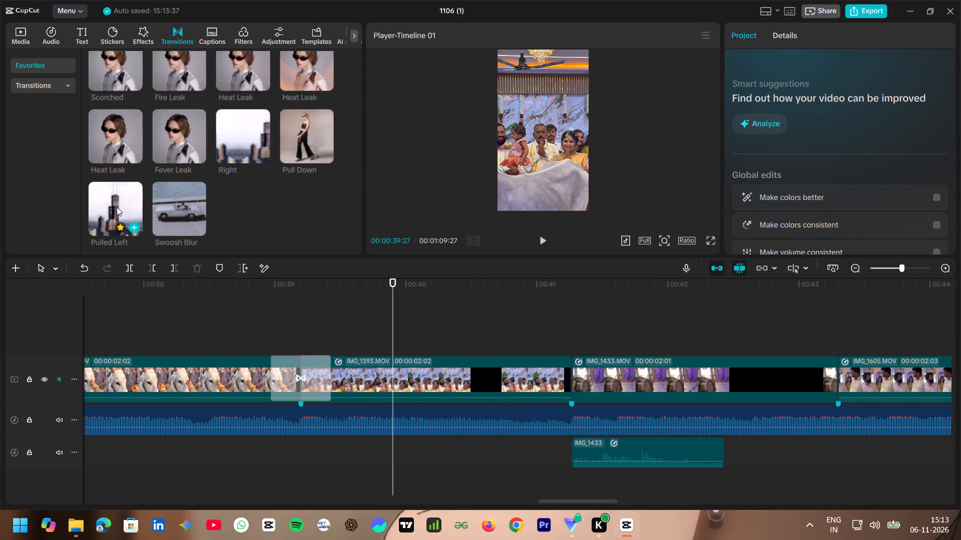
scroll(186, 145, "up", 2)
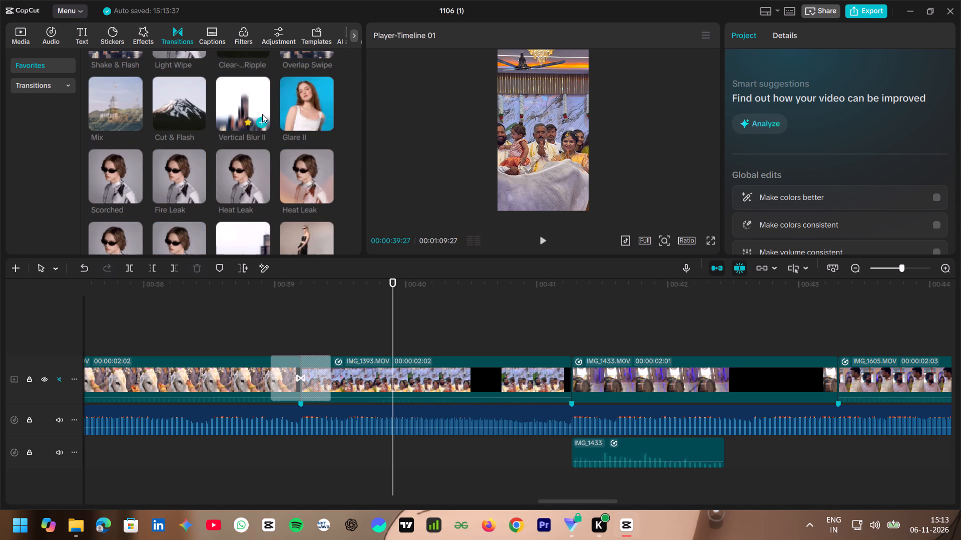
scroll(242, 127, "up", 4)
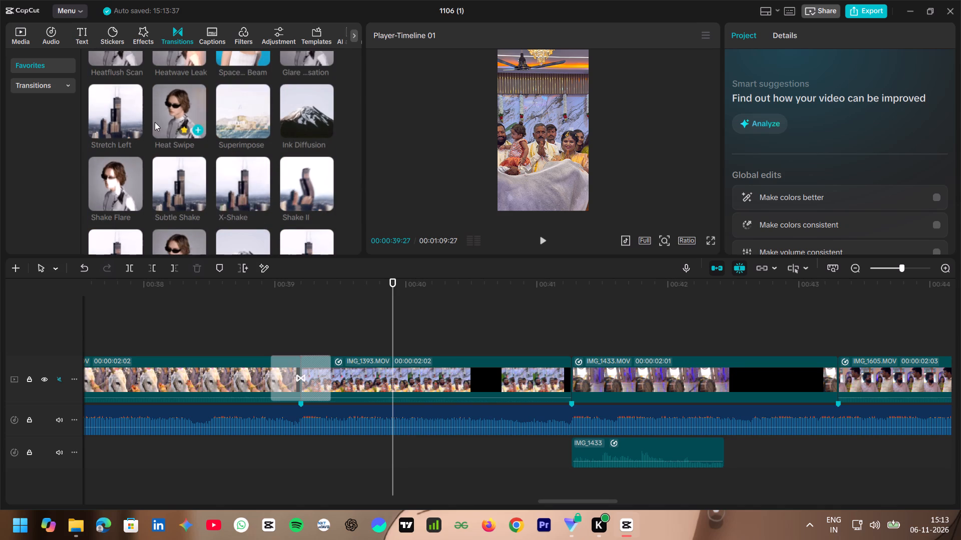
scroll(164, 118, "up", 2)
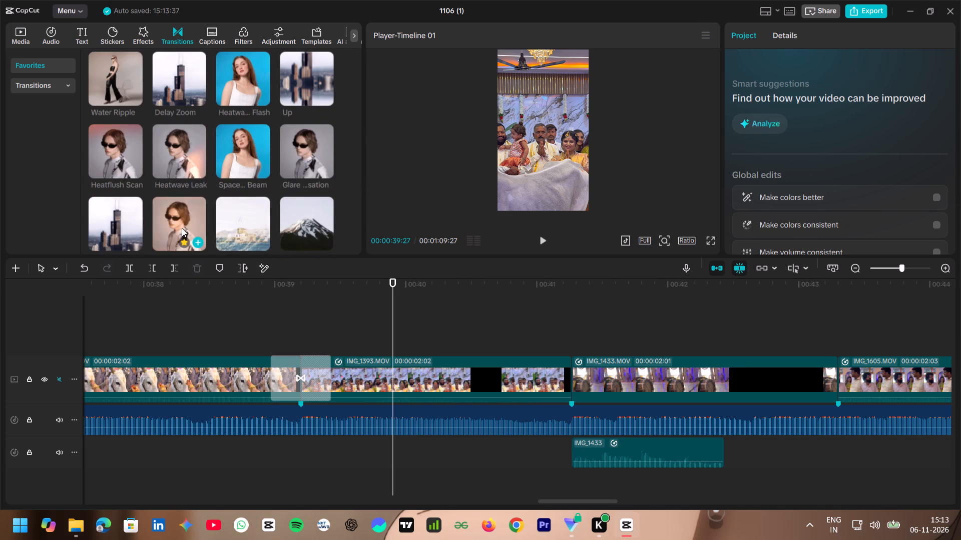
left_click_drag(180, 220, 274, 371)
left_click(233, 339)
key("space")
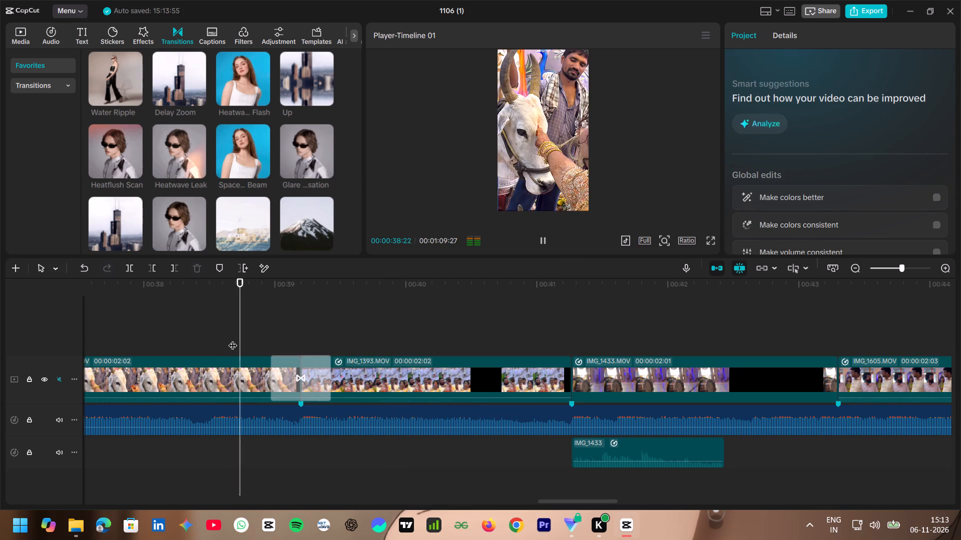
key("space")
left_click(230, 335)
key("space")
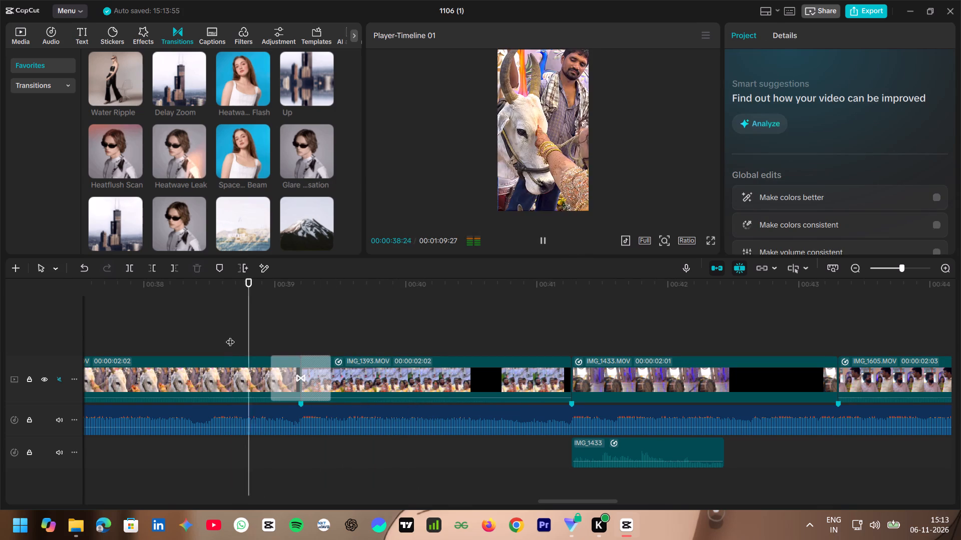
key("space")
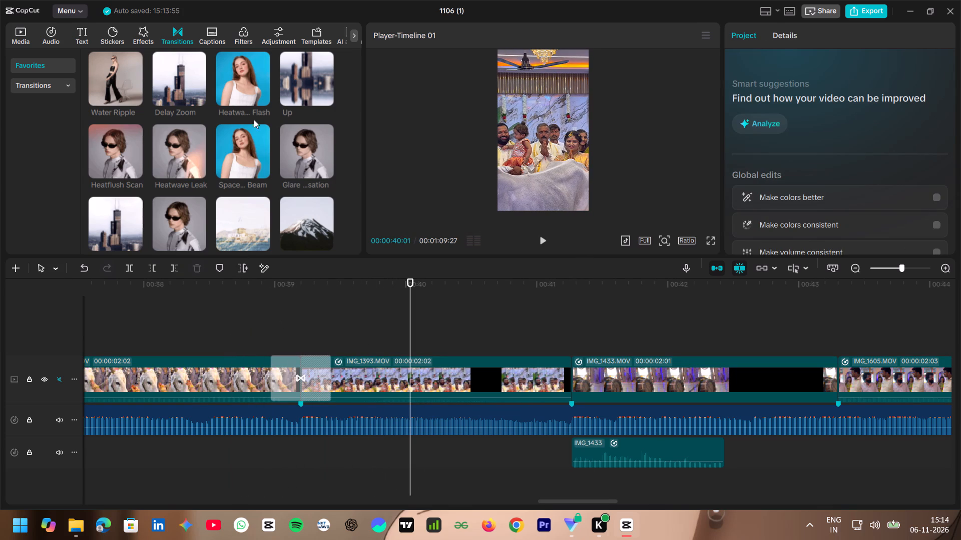
Replace the transition before IMG_1393 with the favourite Glare Sensation transition and play on through IMG_1433.
left_click_drag(301, 142, 281, 368)
left_click_drag(212, 290, 217, 291)
key("space")
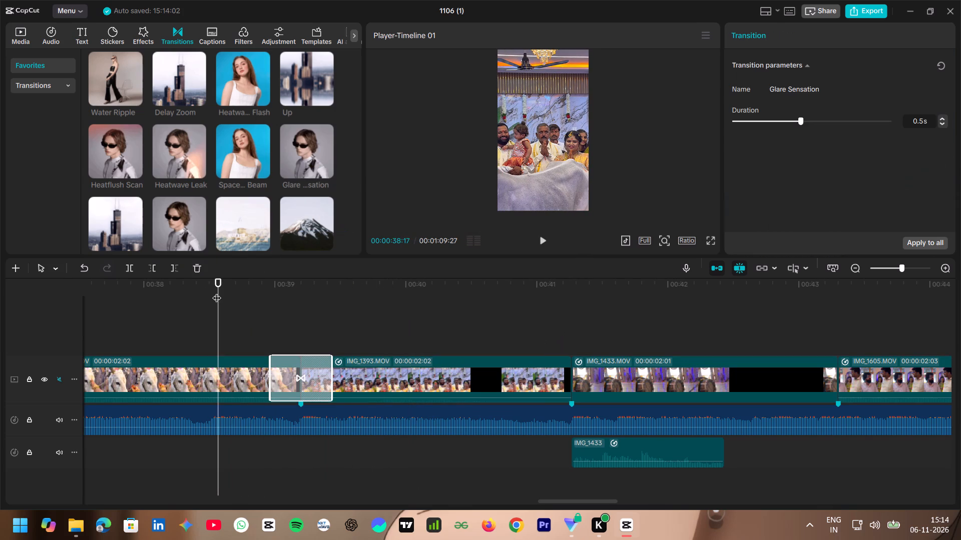
key("space")
left_click(217, 311)
key("space")
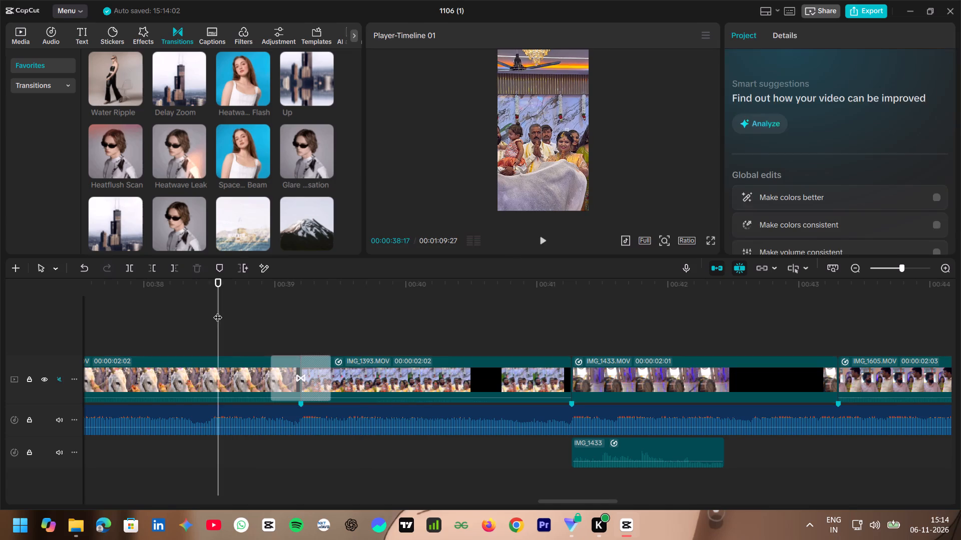
key("space")
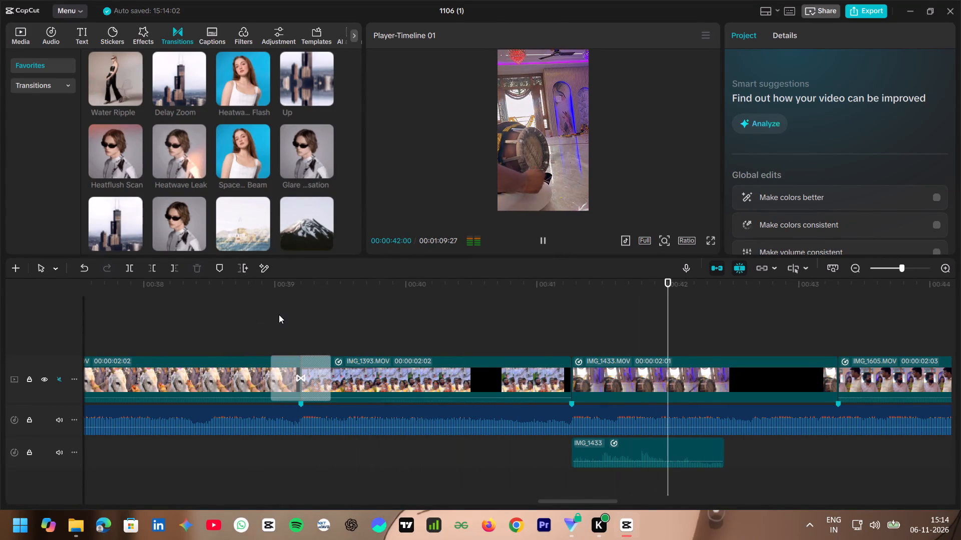
key("space")
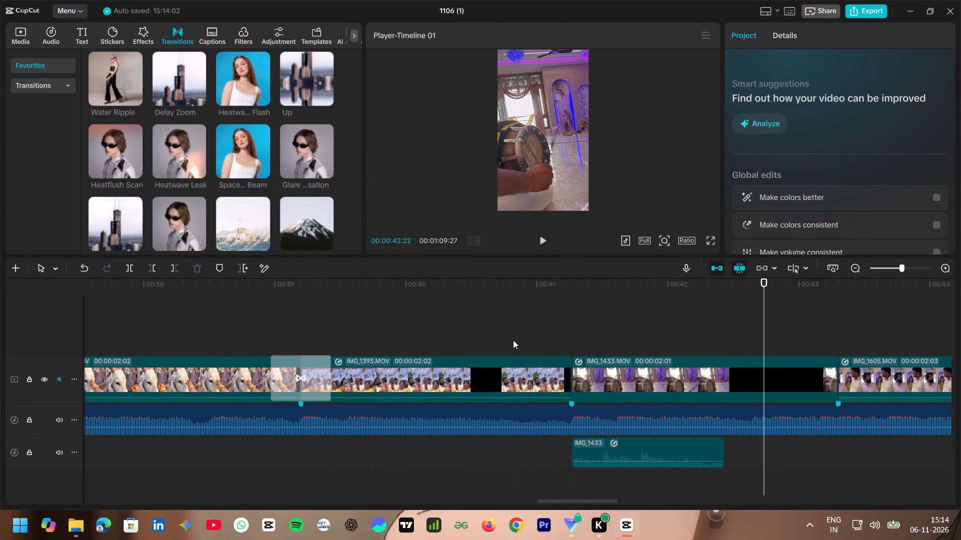
Add the favourite Superimpose transition between IMG_1433 and IMG_1605 and play on into IMG_1450.
left_click(506, 325)
key("space")
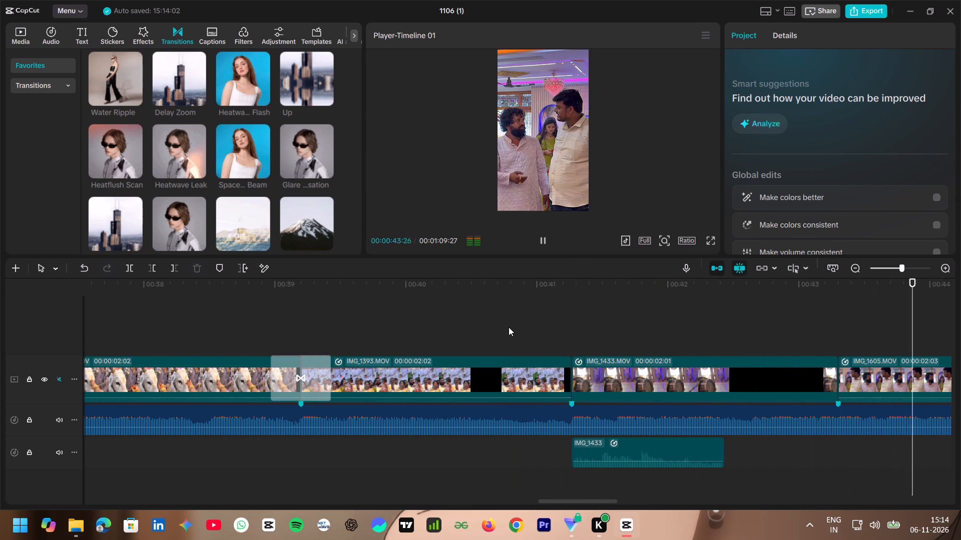
key("space")
scroll(200, 157, "down", 3)
scroll(200, 163, "up", 2)
left_click_drag(239, 169, 805, 375)
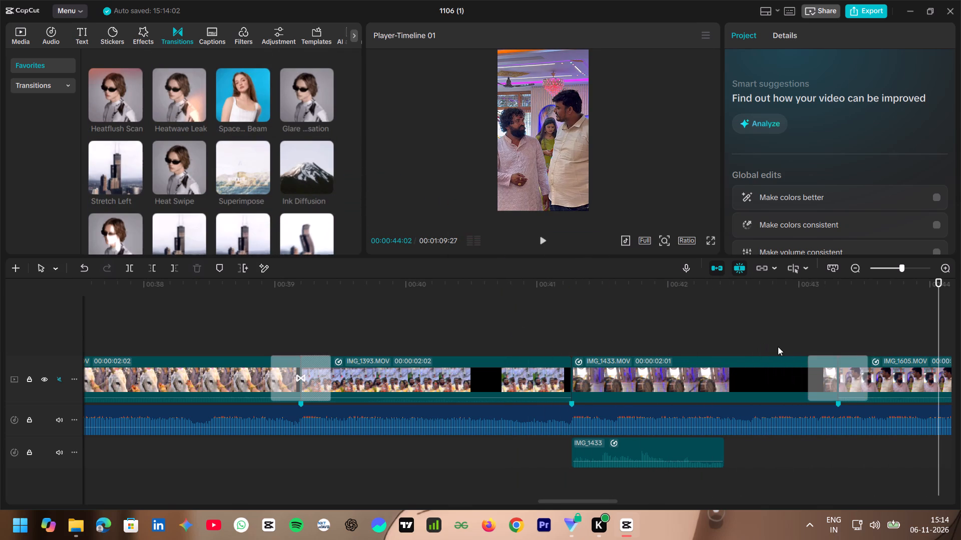
left_click(774, 341)
key("space")
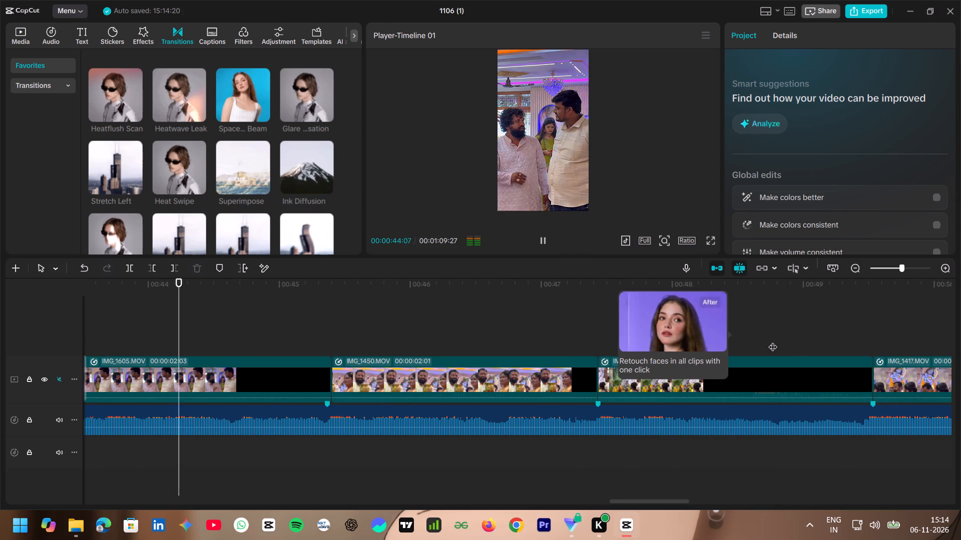
key("space")
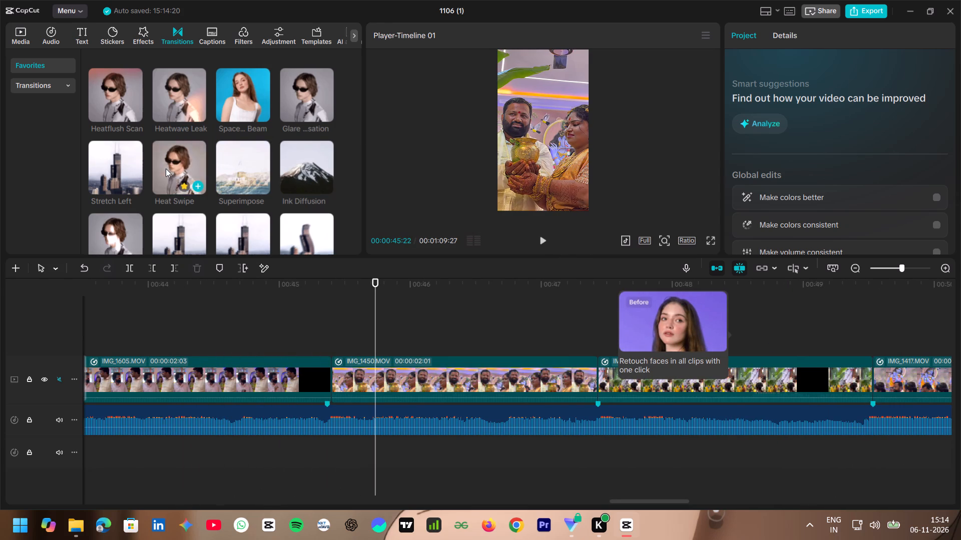
Add the favourite Heatwave Flash transition between IMG_1605 and IMG_1450, shorten it to about 0.5 s and preview it.
scroll(188, 134, "up", 2)
left_click_drag(231, 132, 323, 321)
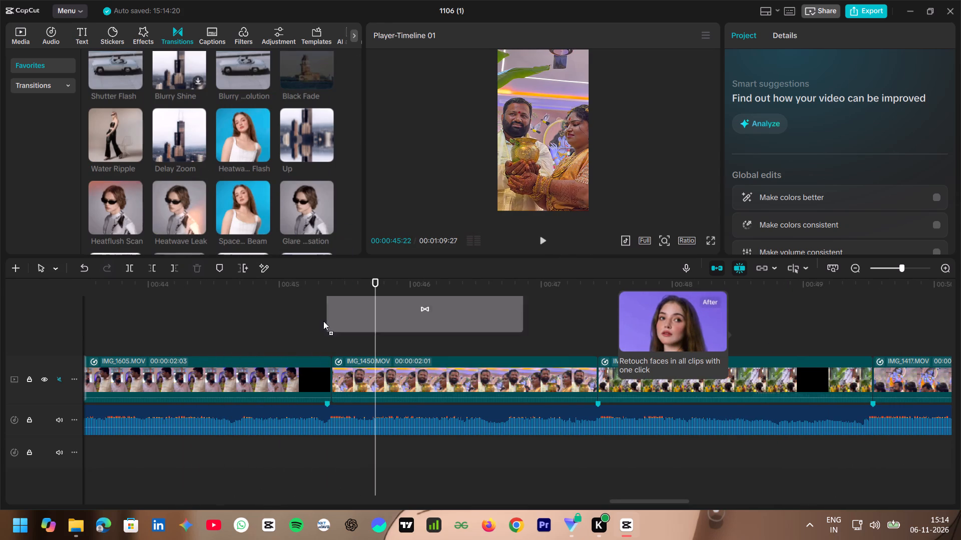
left_click_drag(323, 321, 298, 383)
left_click(276, 333)
left_click(381, 386)
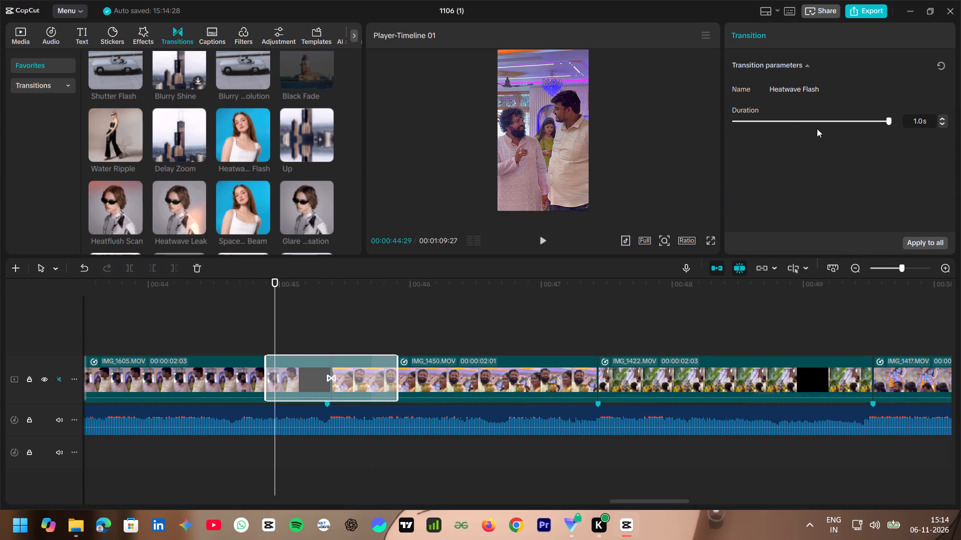
left_click(805, 127)
left_click(267, 320)
key("space")
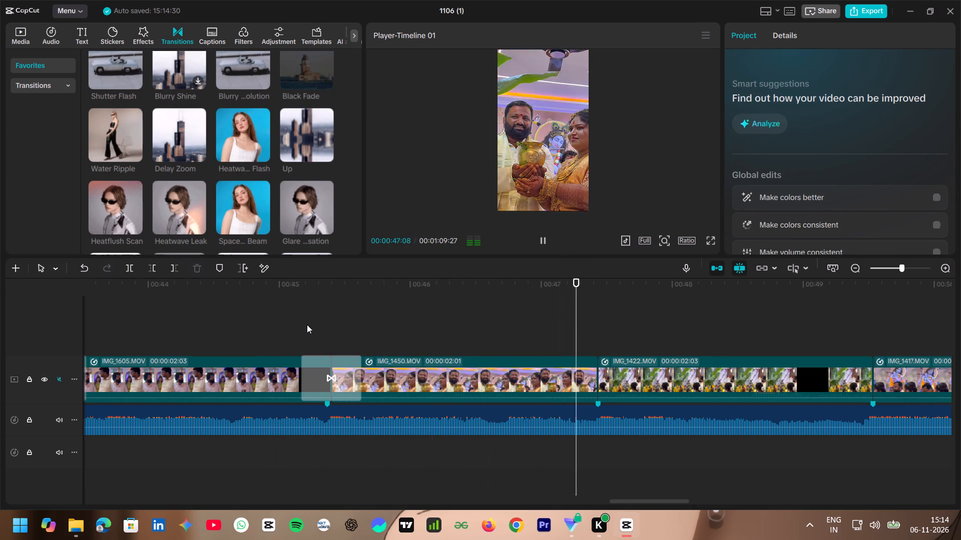
key("space")
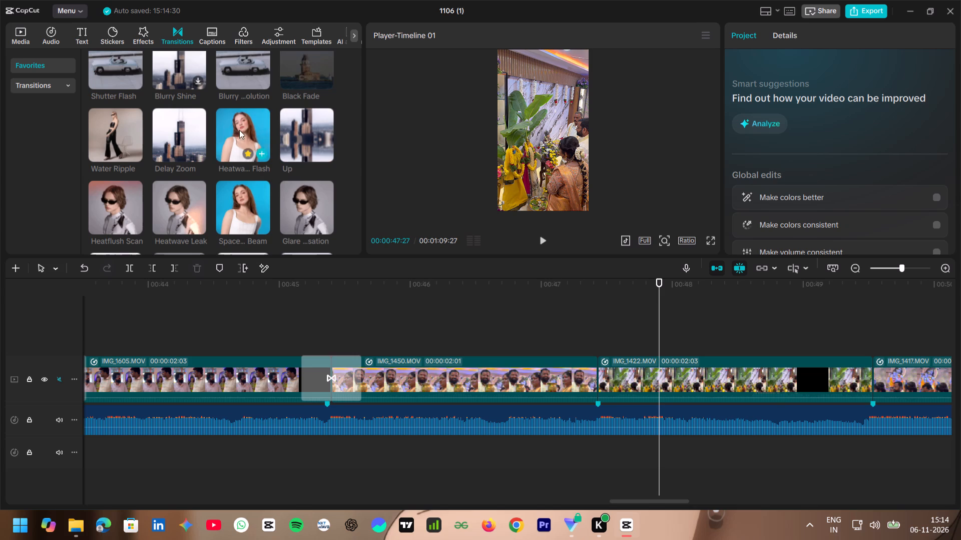
Add the favourite Delay Zoom transition between IMG_1450 and IMG_1422, shorten it to about 0.5 s and preview it.
left_click_drag(184, 138, 559, 371)
left_click(802, 126)
left_click_drag(480, 347, 486, 347)
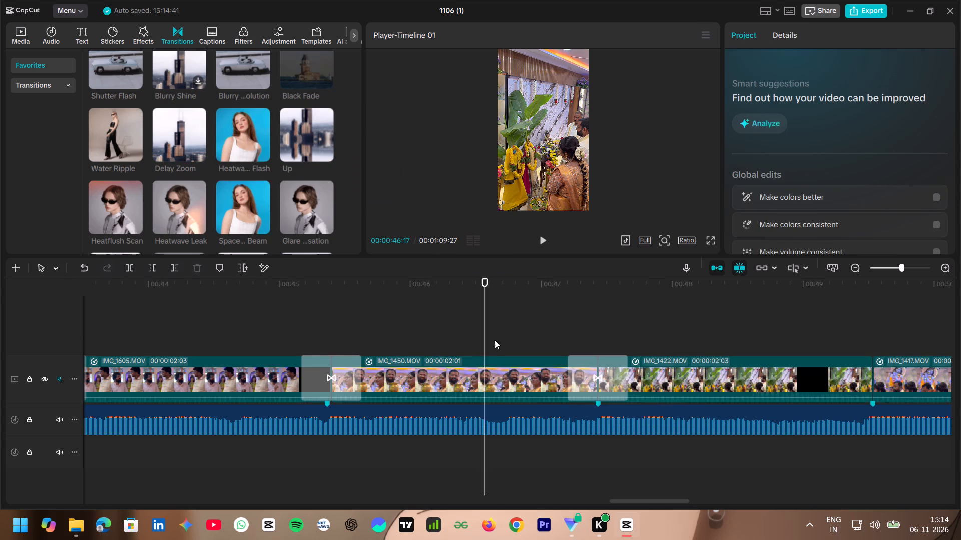
key("space")
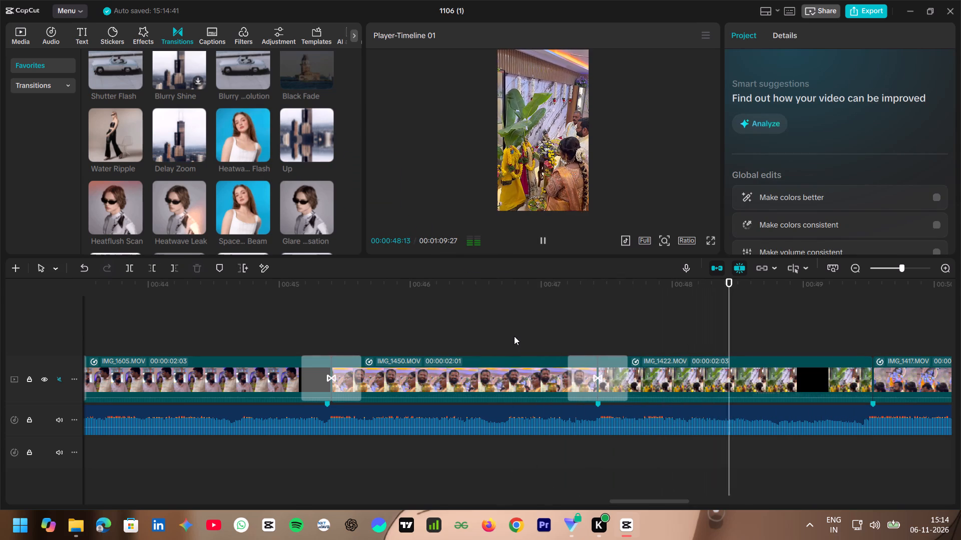
key("space")
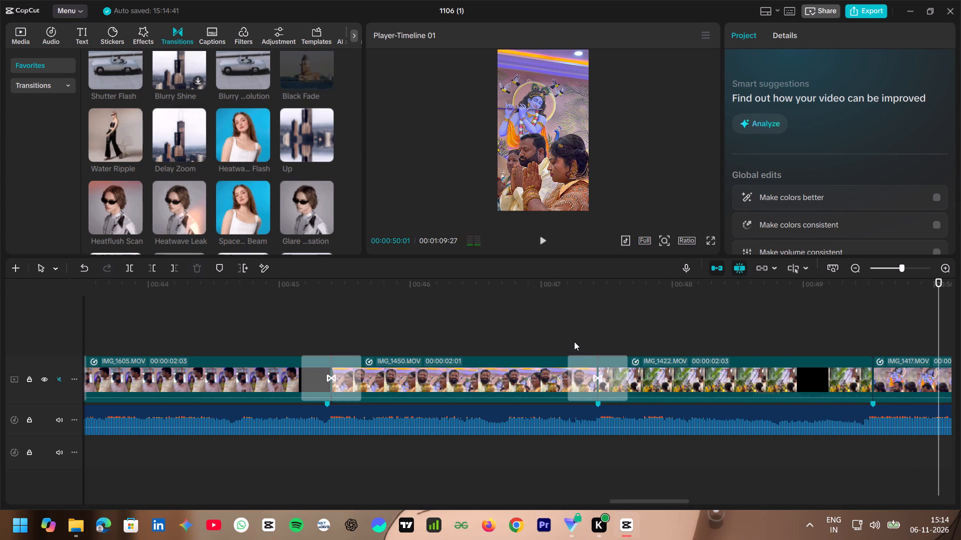
Add the favourite Blurry Dissolution transition between IMG_1417 and IMG_1414, shorten it to about 0.5 s and preview it.
scroll(642, 360, "left", 1)
key("space")
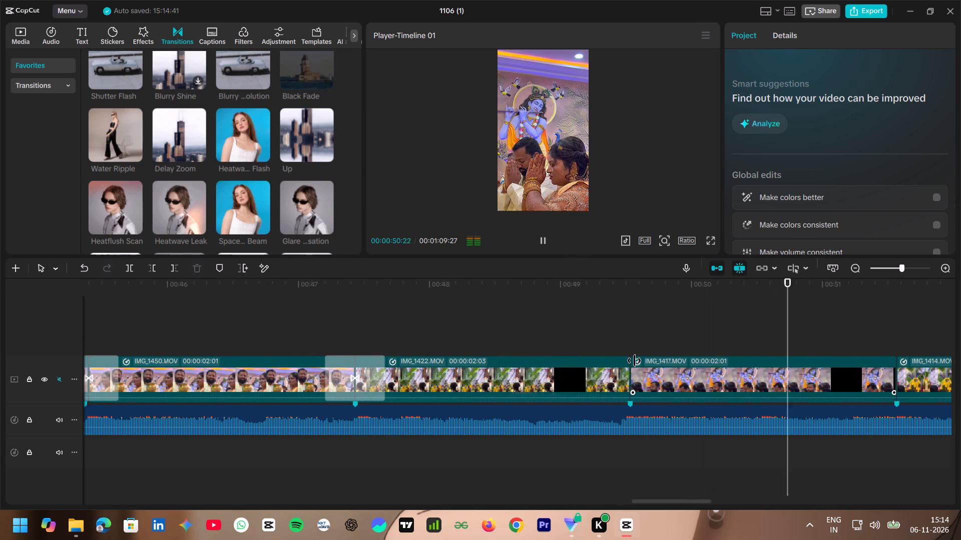
key("space")
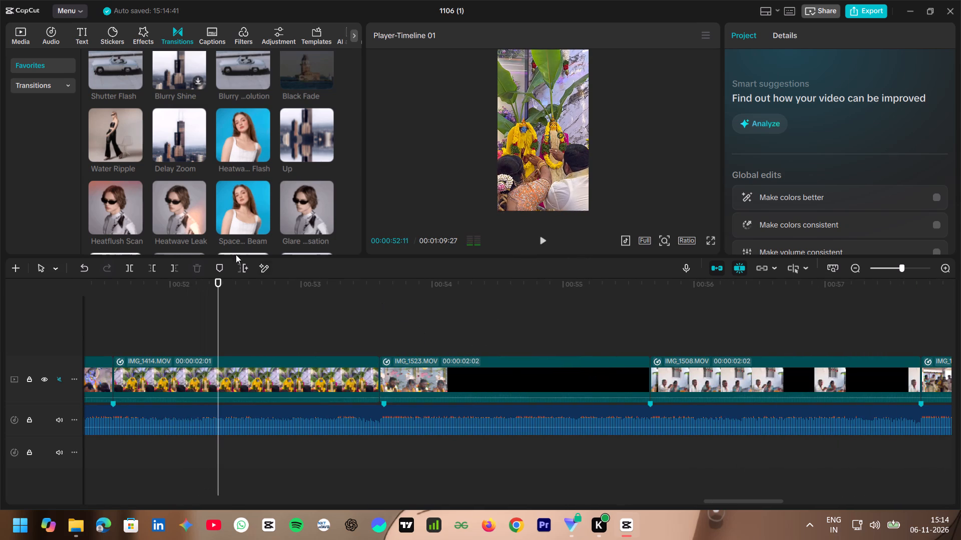
scroll(219, 154, "up", 3)
left_click_drag(241, 75, 242, 77)
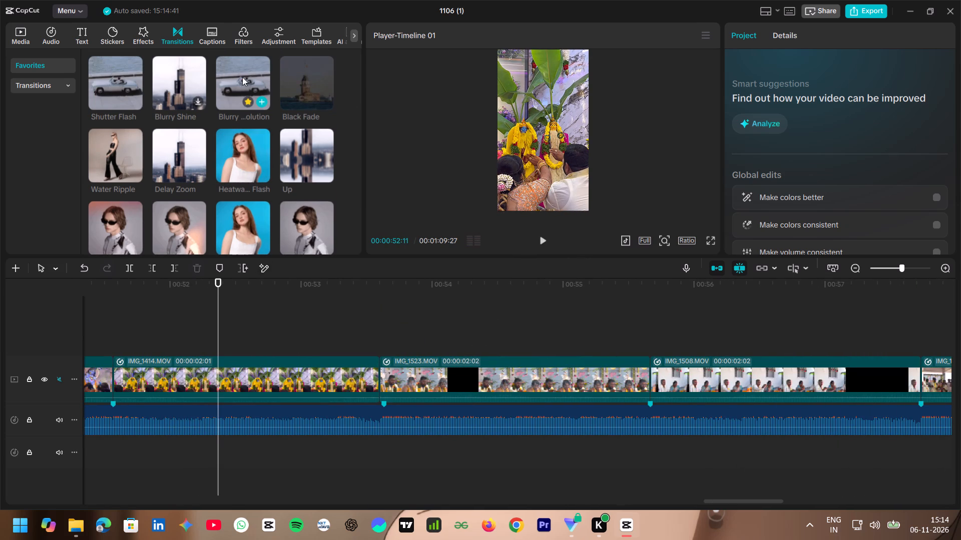
left_click_drag(242, 77, 87, 381)
scroll(117, 369, "right", 2)
left_click(813, 113)
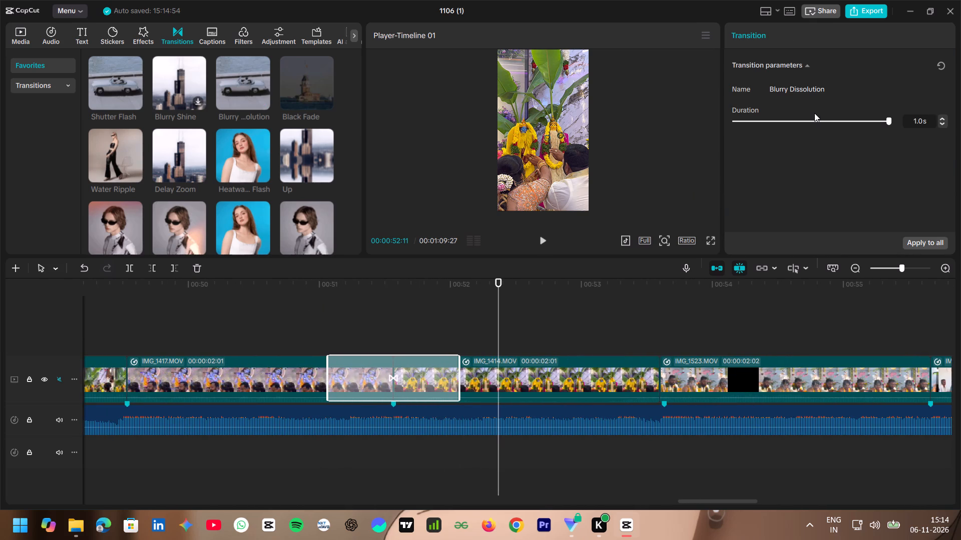
left_click(811, 121)
left_click(282, 345)
key("space")
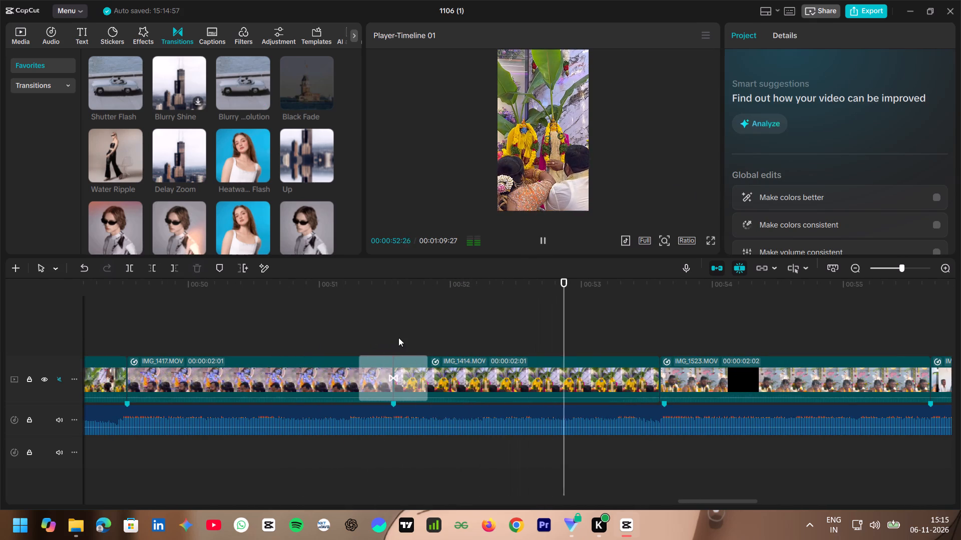
key("space")
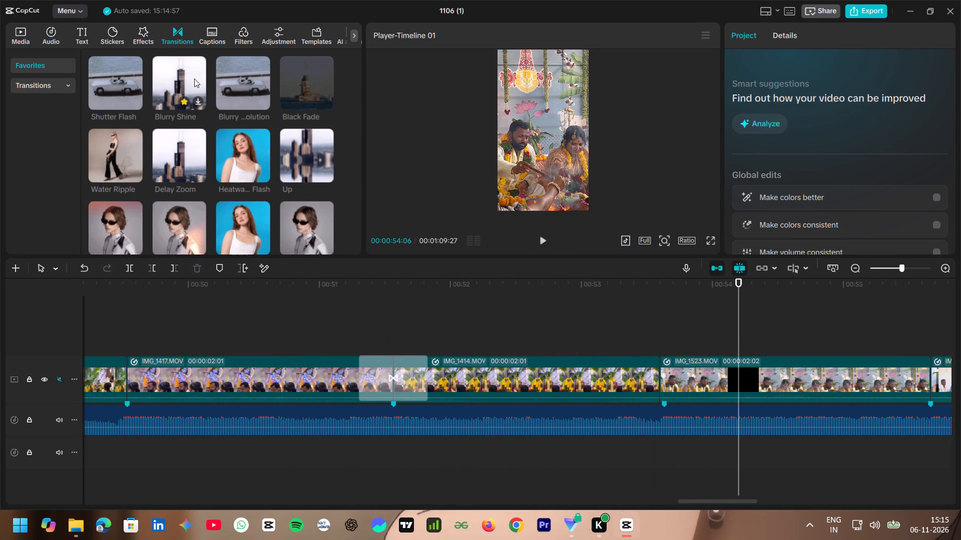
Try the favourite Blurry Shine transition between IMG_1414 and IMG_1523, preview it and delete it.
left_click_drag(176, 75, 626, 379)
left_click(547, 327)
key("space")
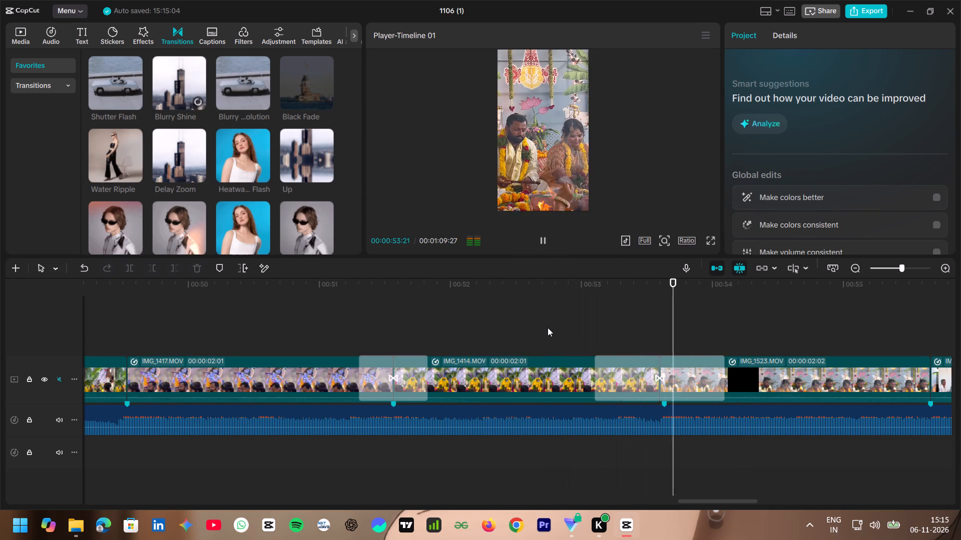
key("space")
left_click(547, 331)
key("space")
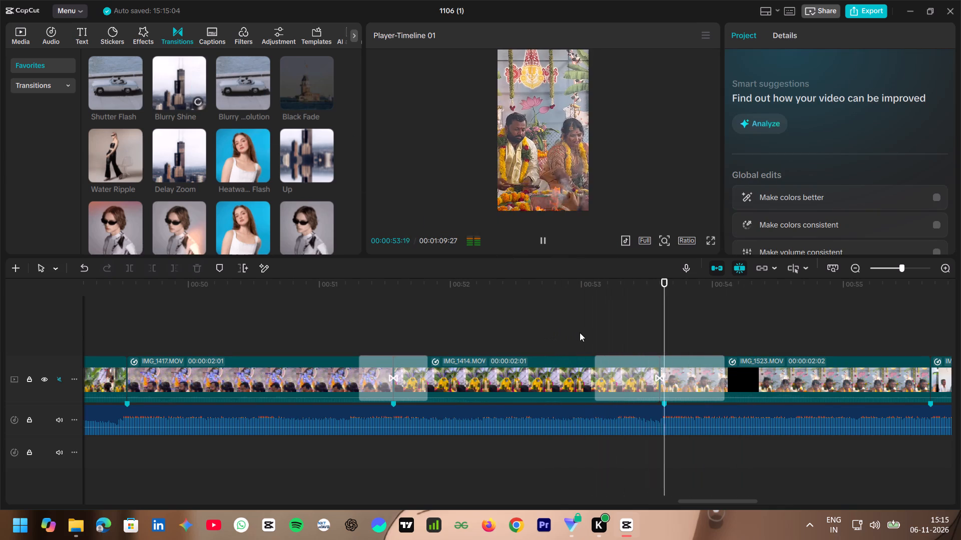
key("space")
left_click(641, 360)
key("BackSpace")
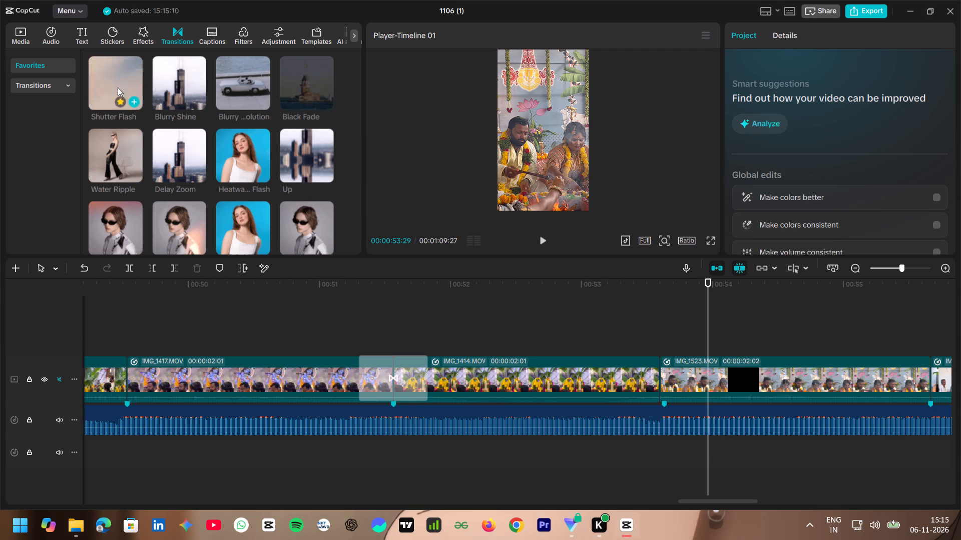
Add the favourite Blurry Shine transition between IMG_1414 and IMG_1523, shorten it and preview the following clip.
left_click(174, 72)
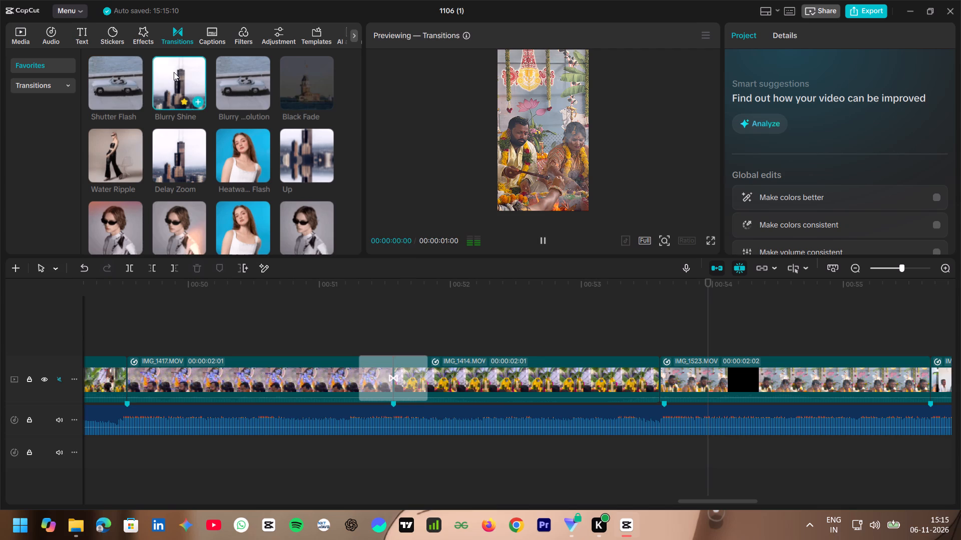
left_click_drag(174, 72, 639, 379)
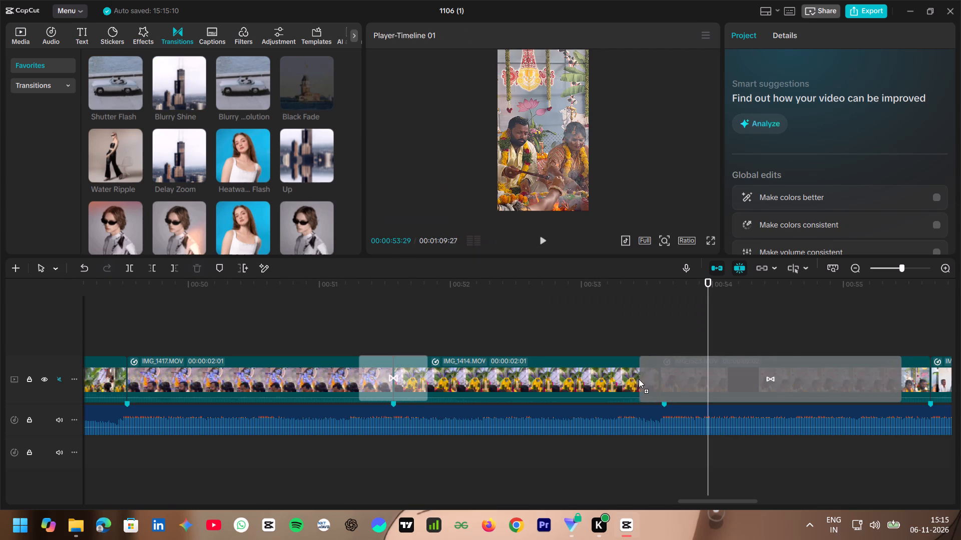
left_click_drag(639, 379, 638, 379)
left_click(810, 120)
left_click(591, 316)
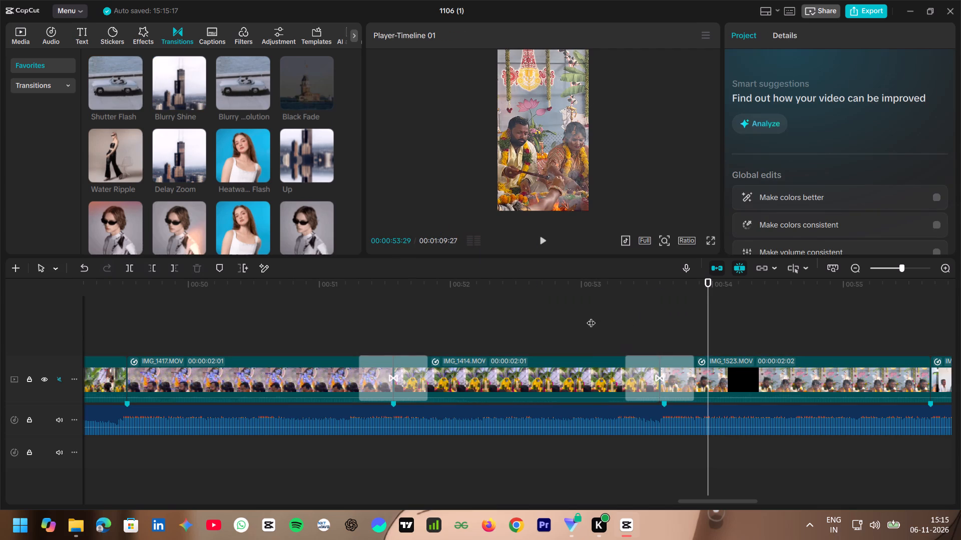
key("space")
key("space")
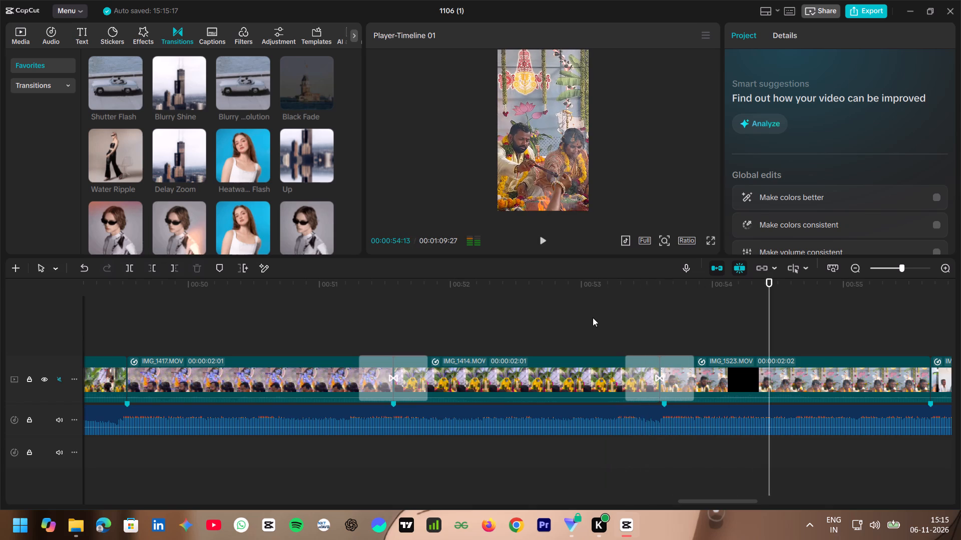
left_click(593, 317)
key("space")
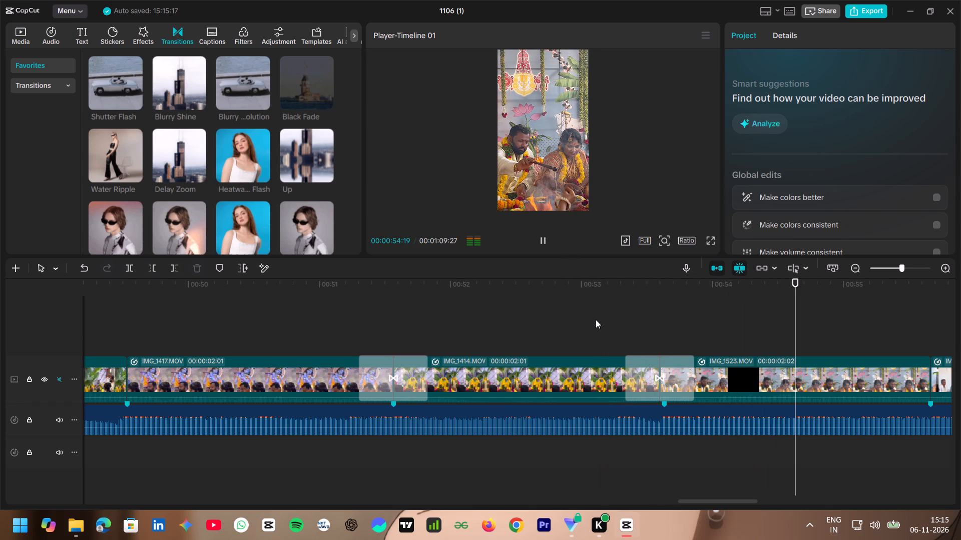
key("space")
Set the duration of the Blurry Shine transition between IMG_1414 and IMG_1523 to 0.4 s and preview onward.
left_click(669, 374)
left_click(787, 122)
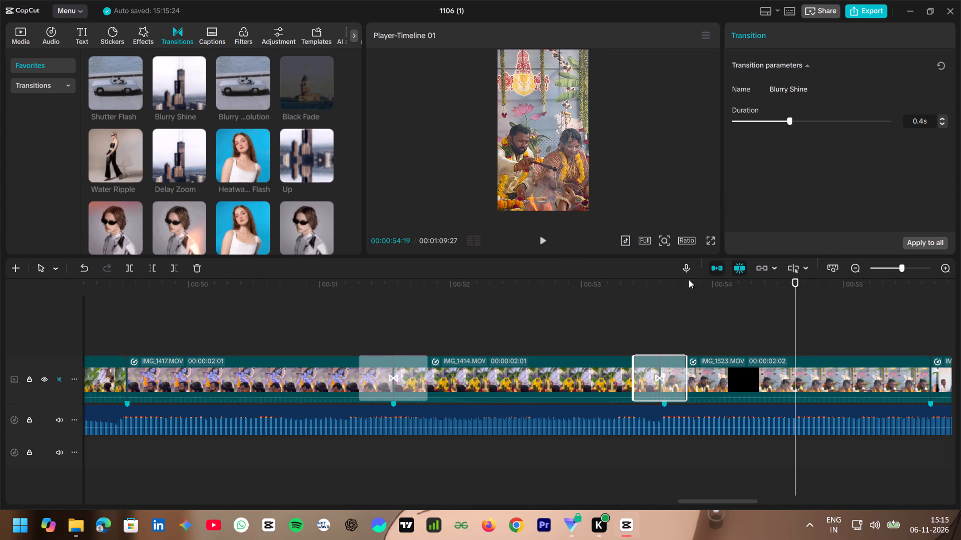
left_click(594, 323)
key("space")
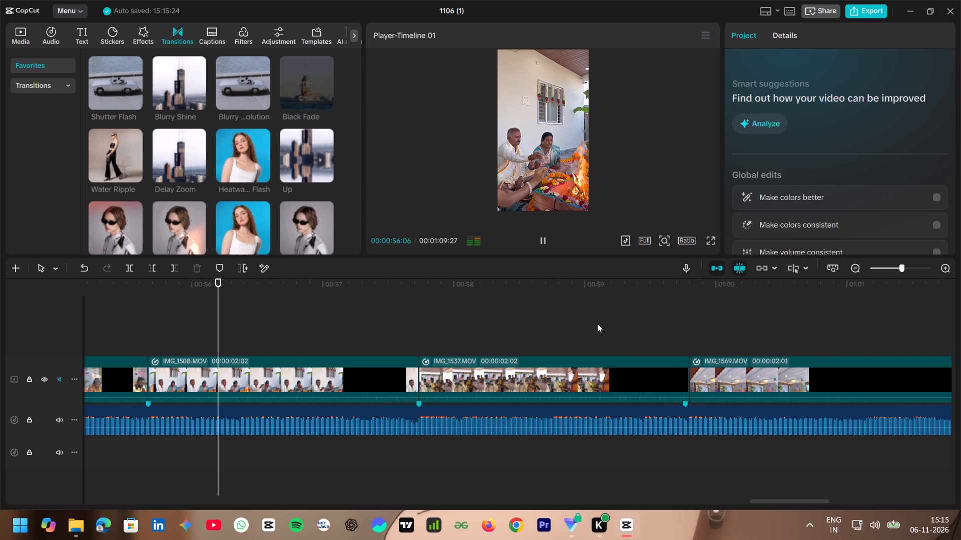
key("space")
Add the favourite Black Fade transition between IMG_1523 and IMG_1508 and preview it through to IMG_1569.
scroll(212, 238, "right", 1)
scroll(252, 165, "right", 1)
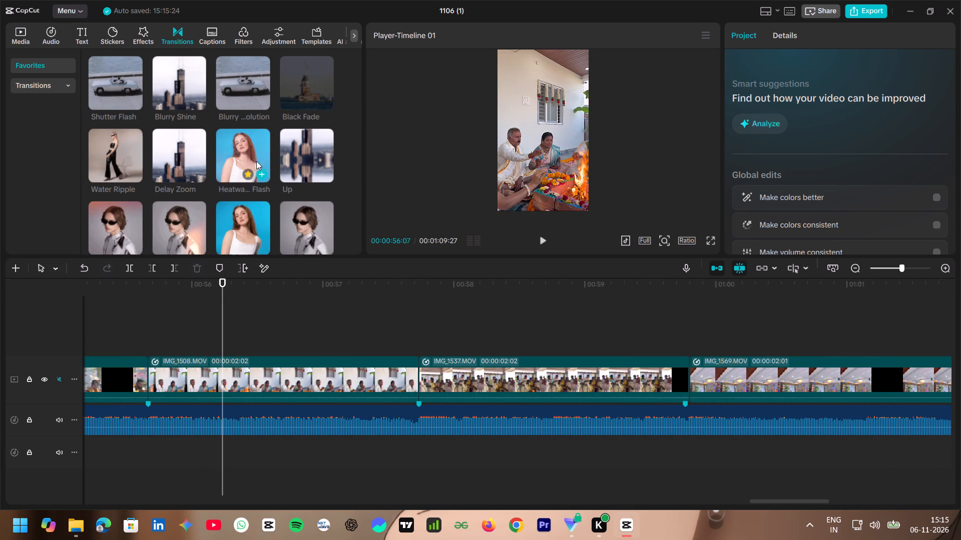
scroll(256, 161, "right", 1)
left_click_drag(292, 95, 134, 386)
left_click(123, 316)
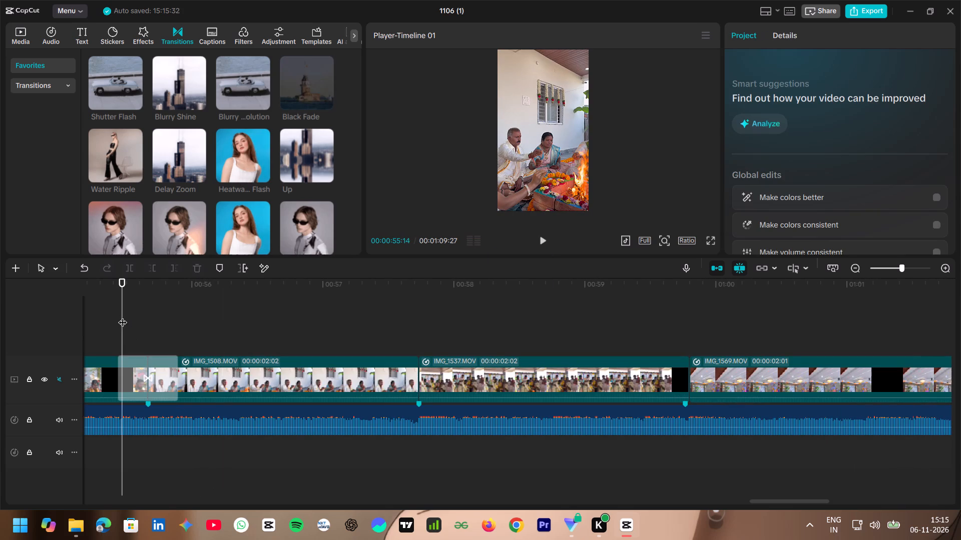
left_click(114, 324)
key("space")
key("space")
key("space")
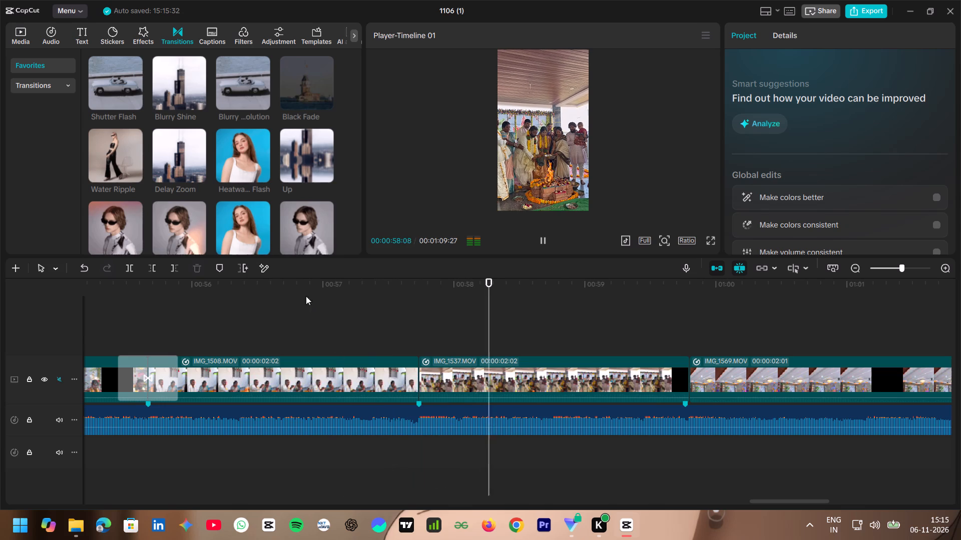
key("space")
key("space")
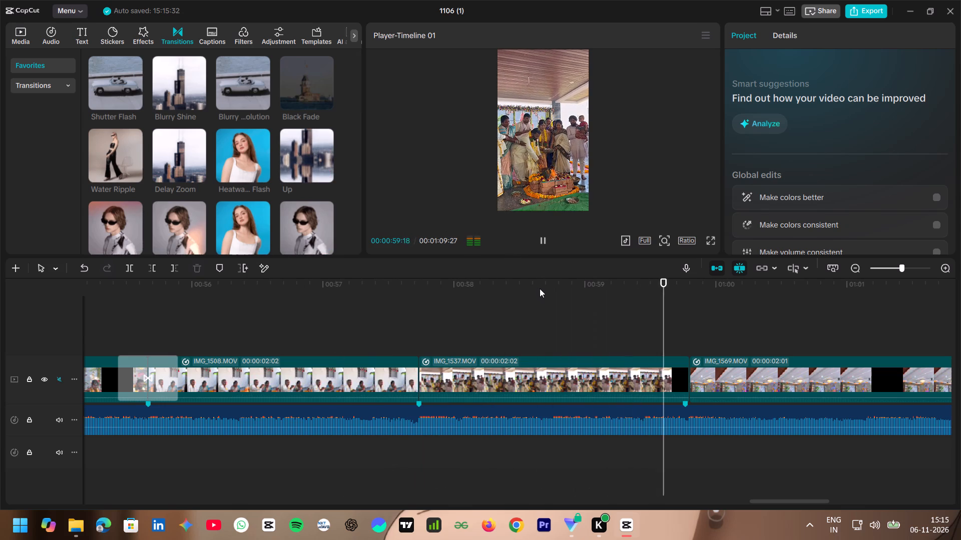
key("space")
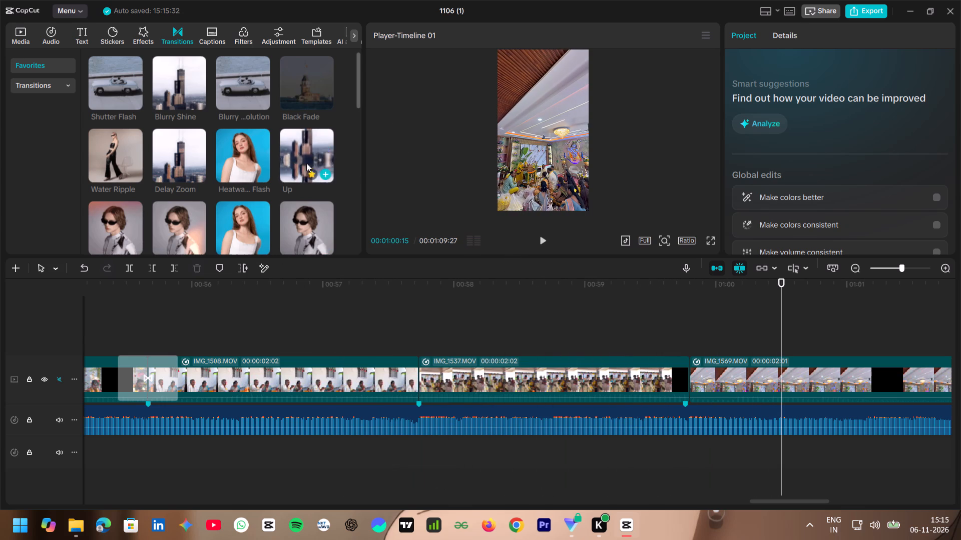
Add the favourite Spaceship Beam transition between IMG_1537 and IMG_1569, shorten it to 0.5 s and play onward.
scroll(259, 142, "down", 2)
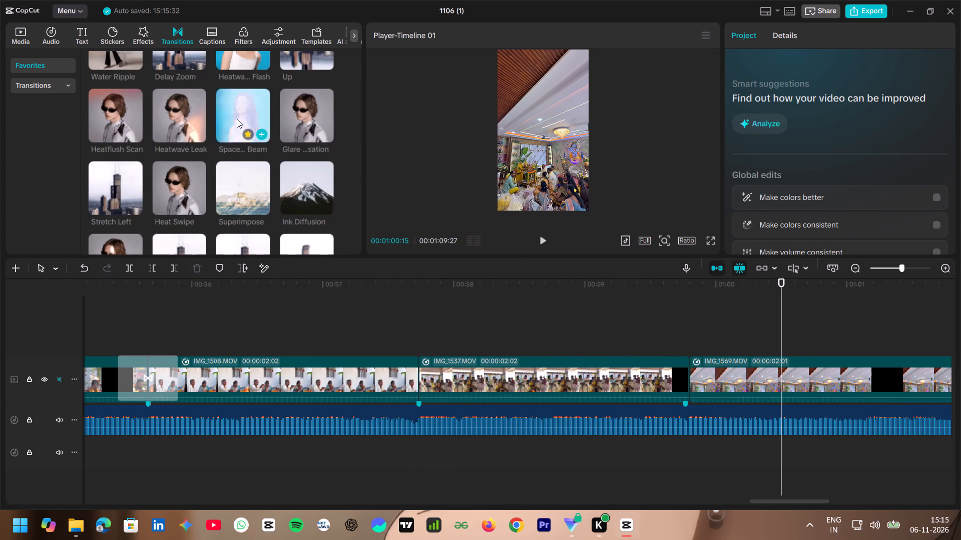
left_click_drag(237, 119, 579, 382)
left_click(798, 120)
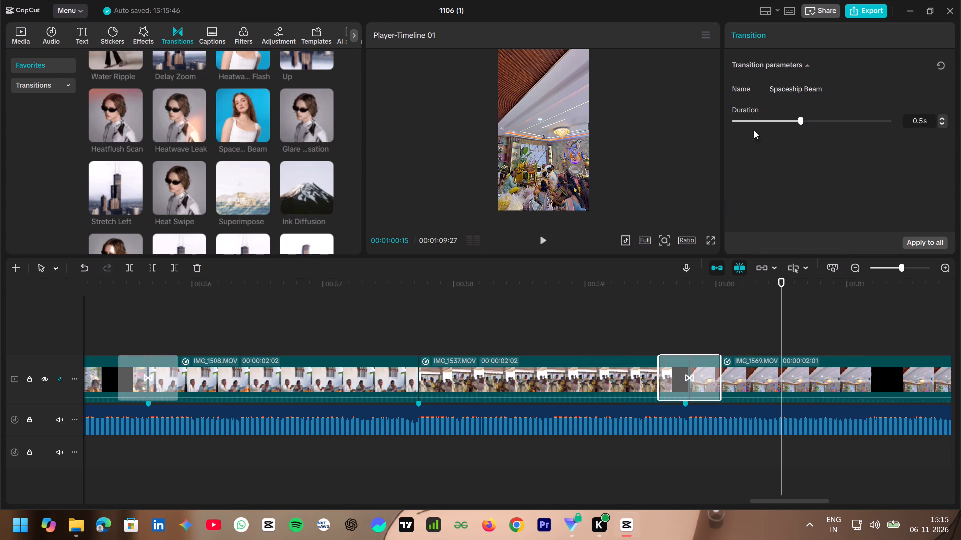
left_click(576, 325)
key("space")
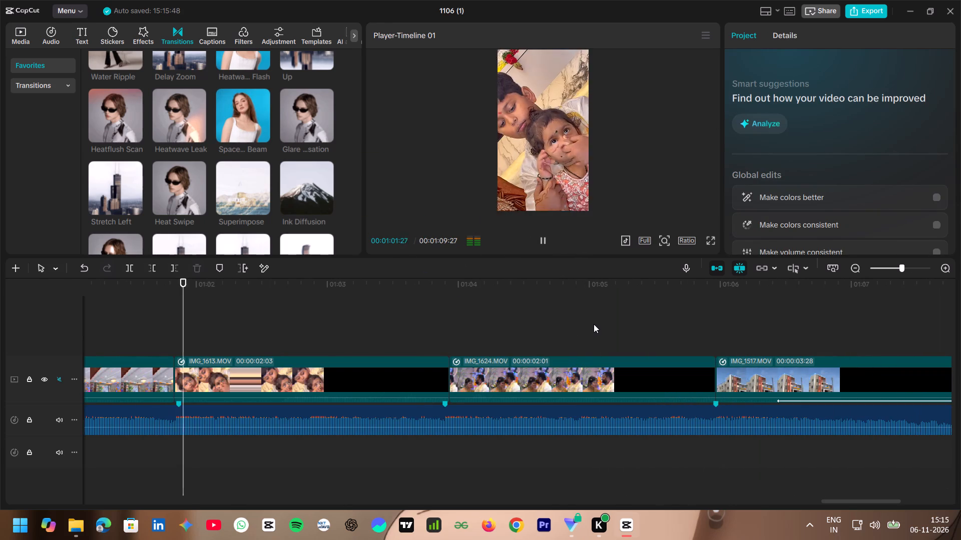
key("space")
Add the favourite Superimpose transition between IMG_1569 and IMG_1613 and preview it through to the closing clip IMG_1517.
scroll(308, 253, "right", 1)
scroll(298, 182, "right", 1)
left_click_drag(250, 188, 140, 390)
left_click(123, 334)
key("space")
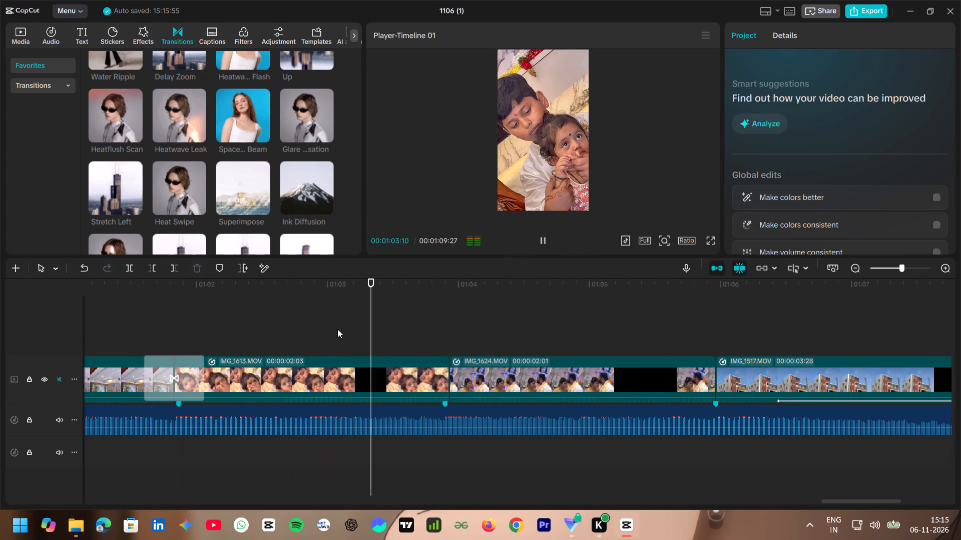
key("space")
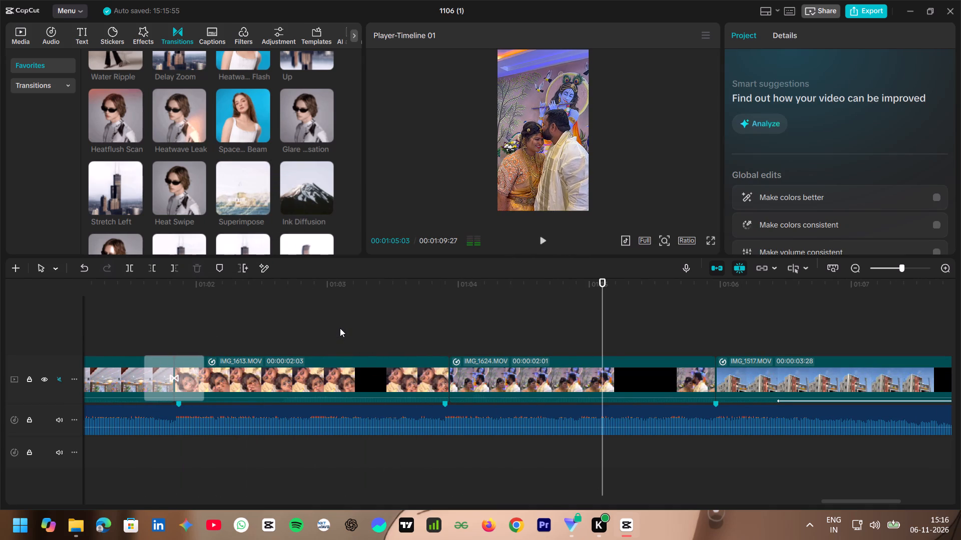
key("space")
key("space")
key("space")
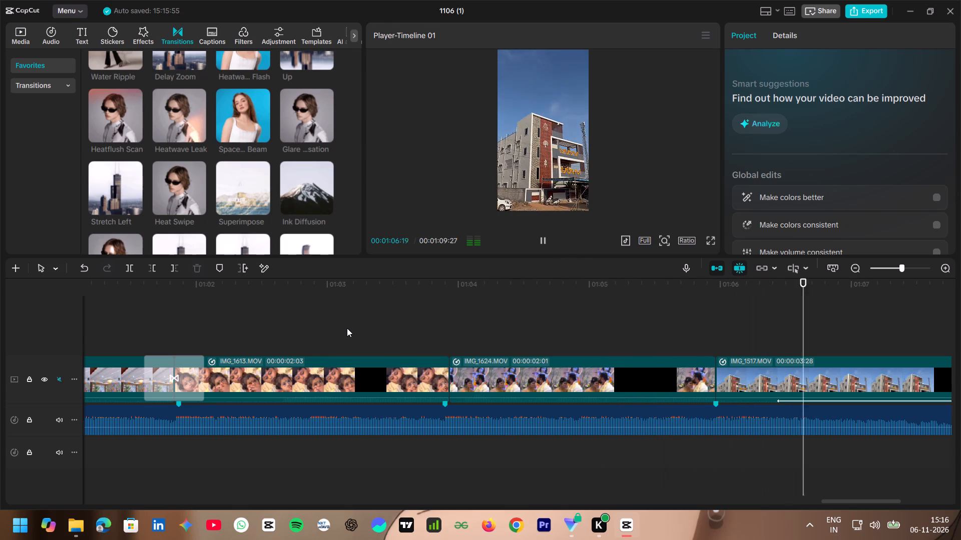
key("space")
key("space")
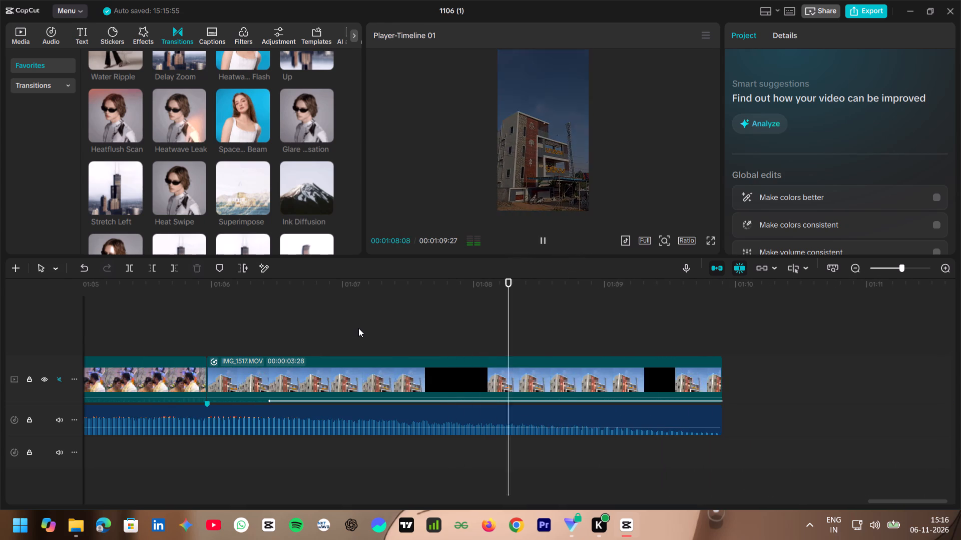
key("space")
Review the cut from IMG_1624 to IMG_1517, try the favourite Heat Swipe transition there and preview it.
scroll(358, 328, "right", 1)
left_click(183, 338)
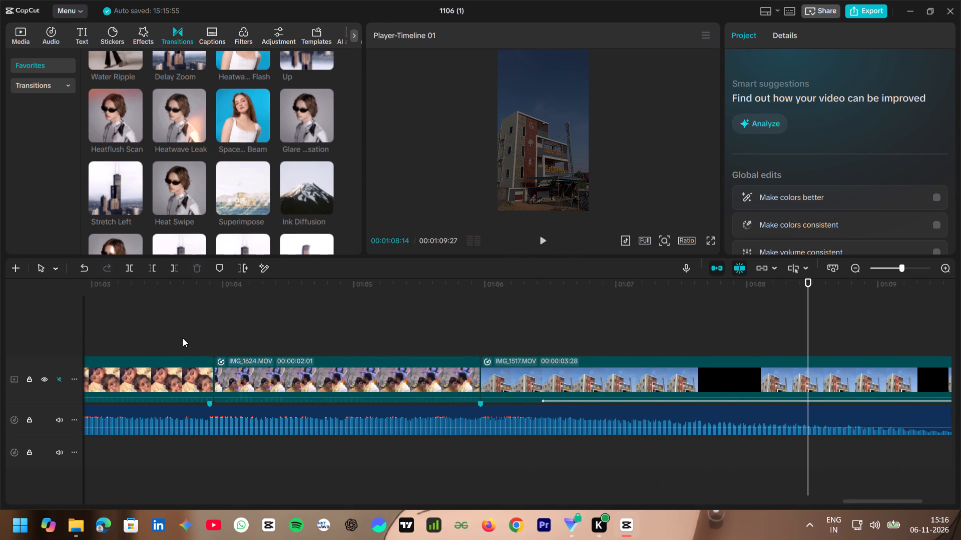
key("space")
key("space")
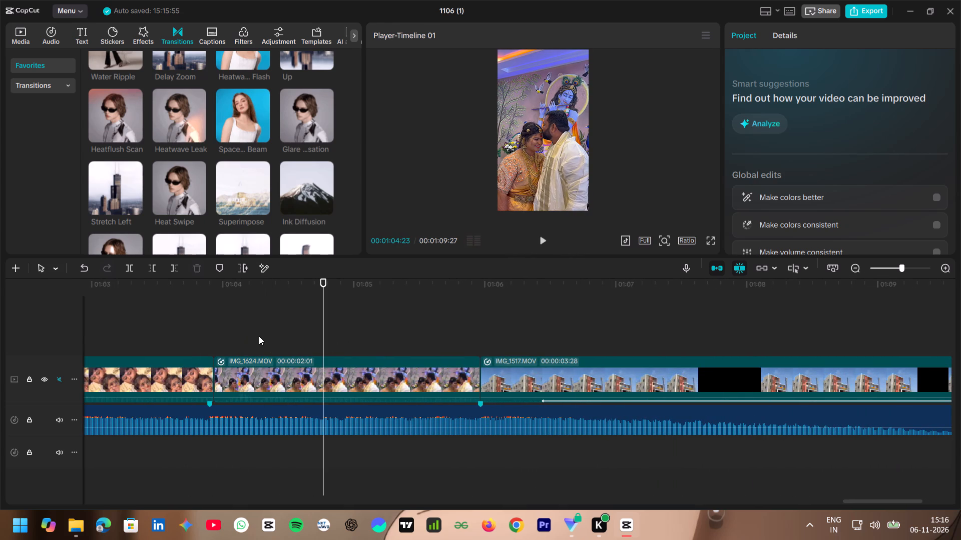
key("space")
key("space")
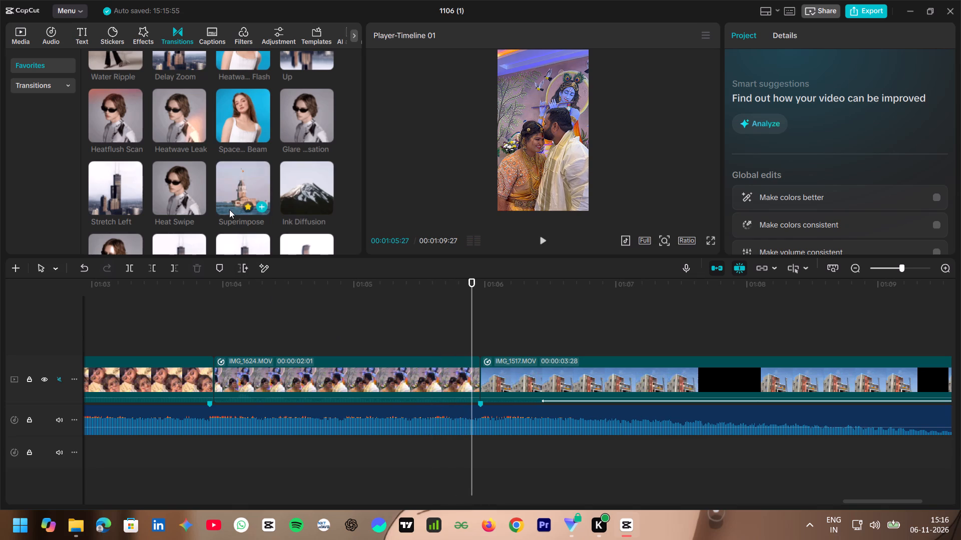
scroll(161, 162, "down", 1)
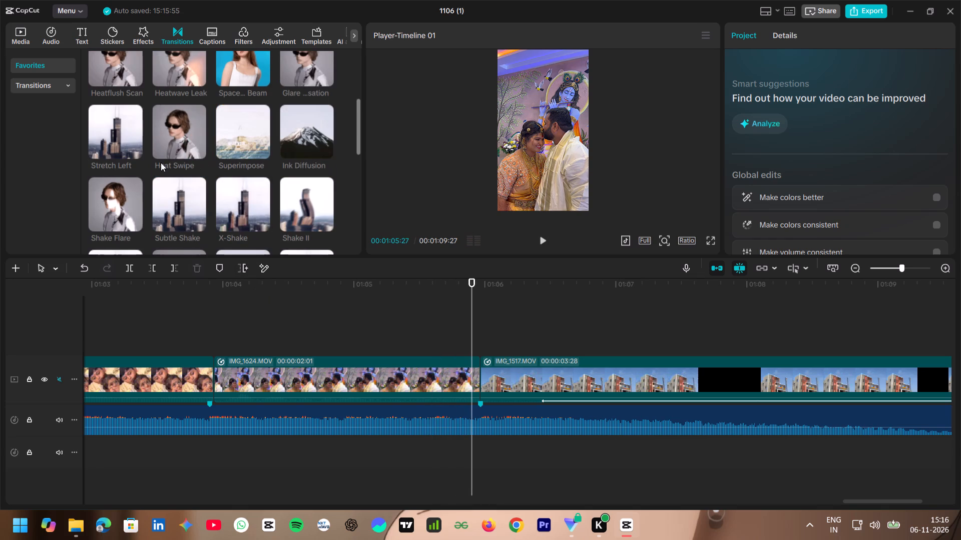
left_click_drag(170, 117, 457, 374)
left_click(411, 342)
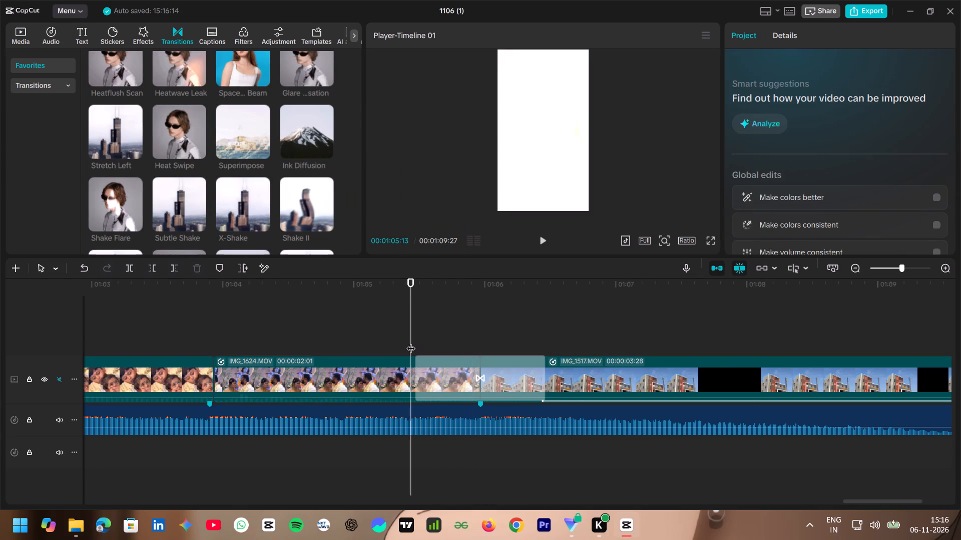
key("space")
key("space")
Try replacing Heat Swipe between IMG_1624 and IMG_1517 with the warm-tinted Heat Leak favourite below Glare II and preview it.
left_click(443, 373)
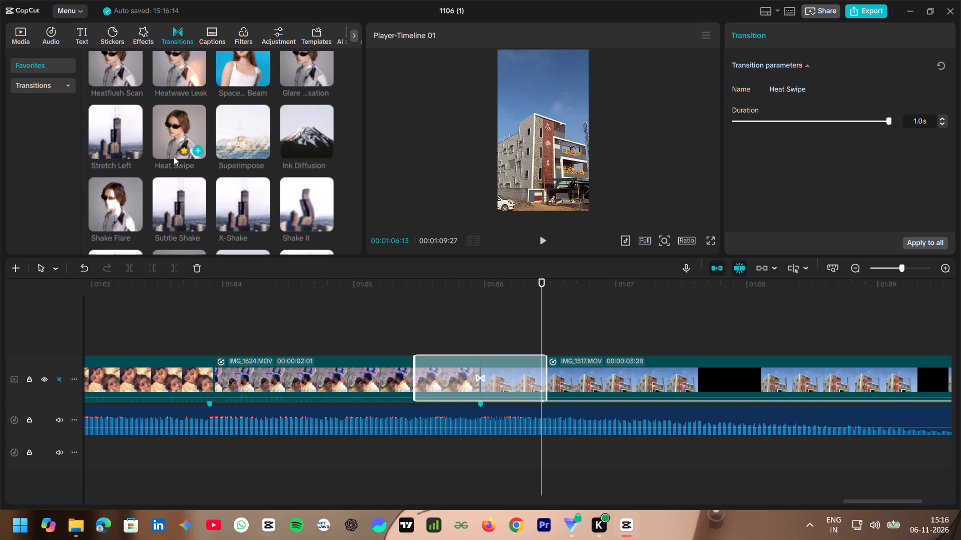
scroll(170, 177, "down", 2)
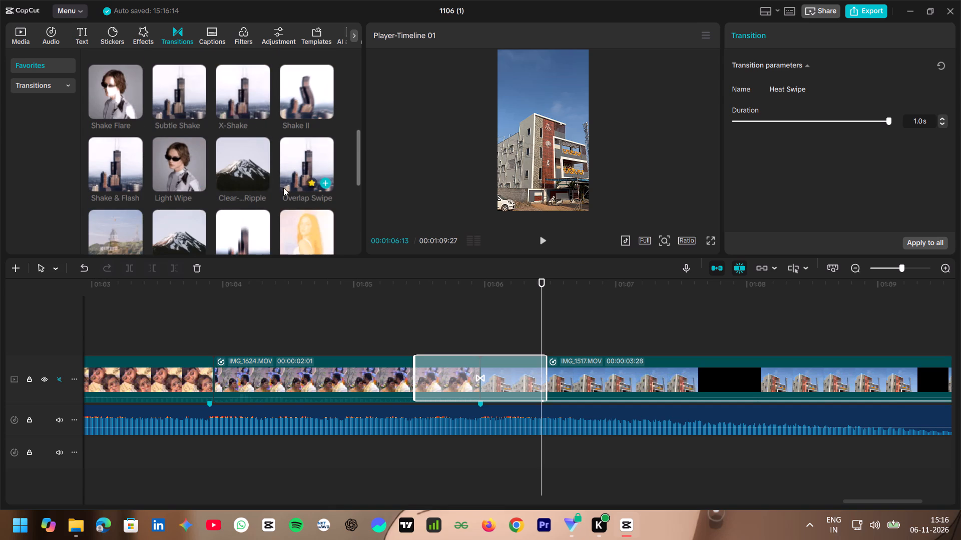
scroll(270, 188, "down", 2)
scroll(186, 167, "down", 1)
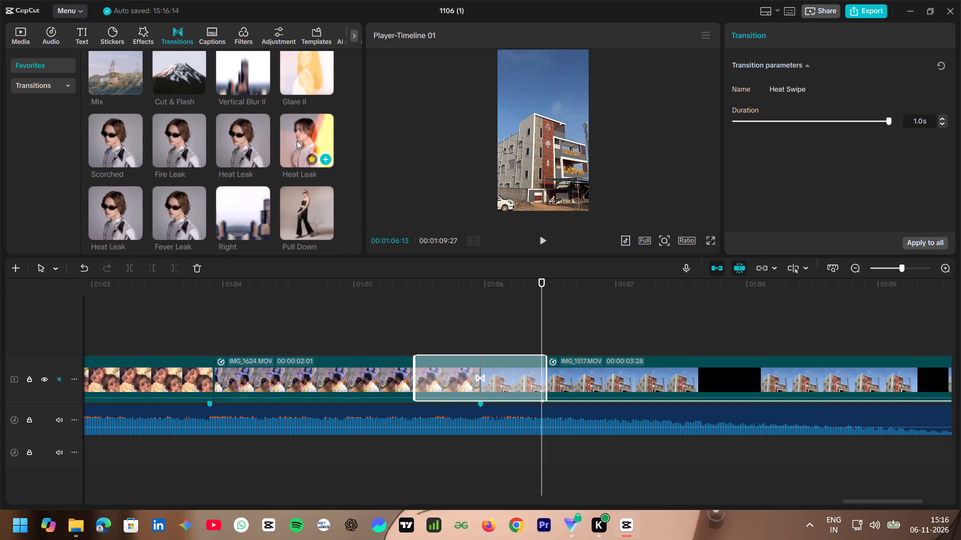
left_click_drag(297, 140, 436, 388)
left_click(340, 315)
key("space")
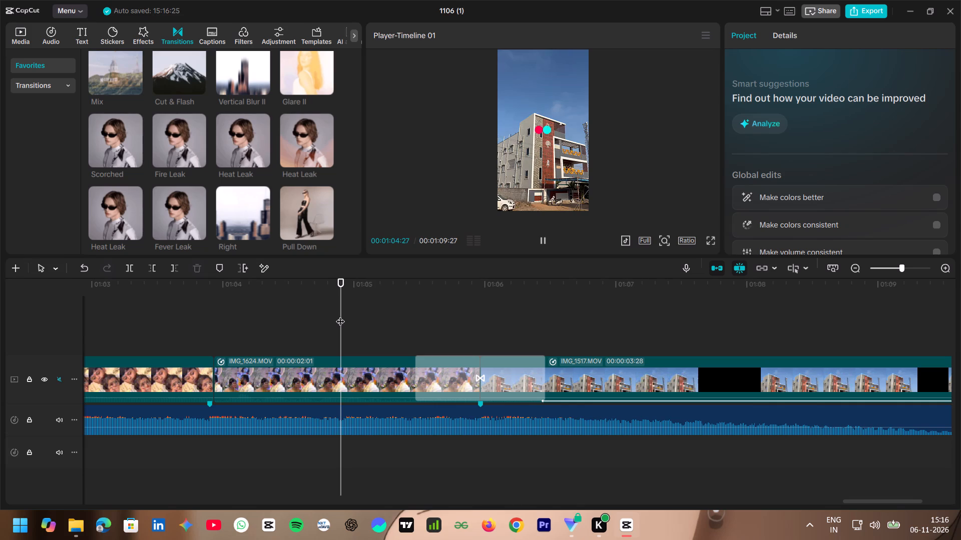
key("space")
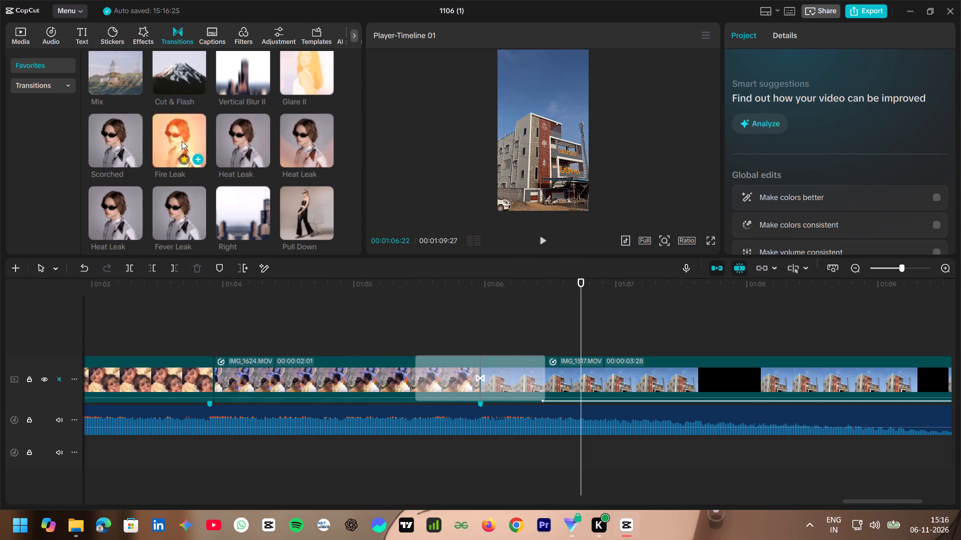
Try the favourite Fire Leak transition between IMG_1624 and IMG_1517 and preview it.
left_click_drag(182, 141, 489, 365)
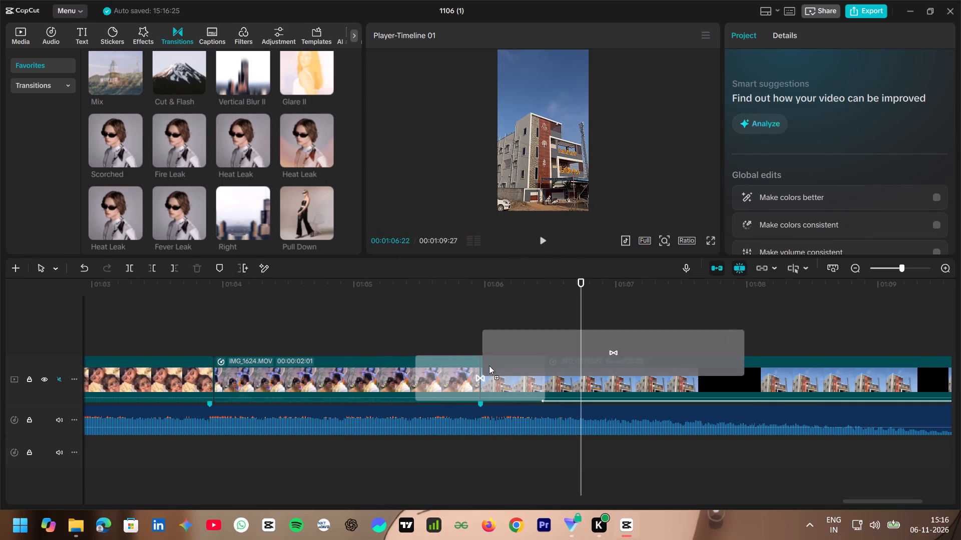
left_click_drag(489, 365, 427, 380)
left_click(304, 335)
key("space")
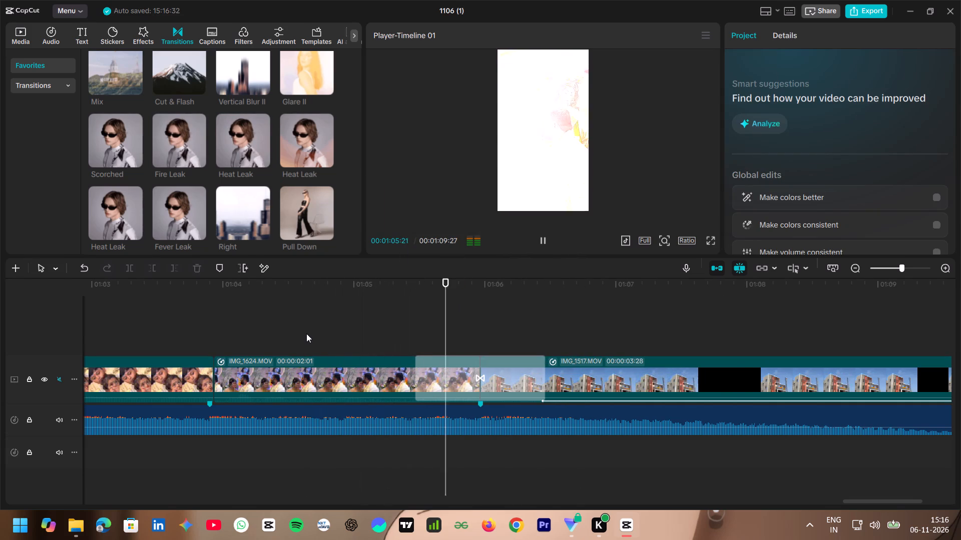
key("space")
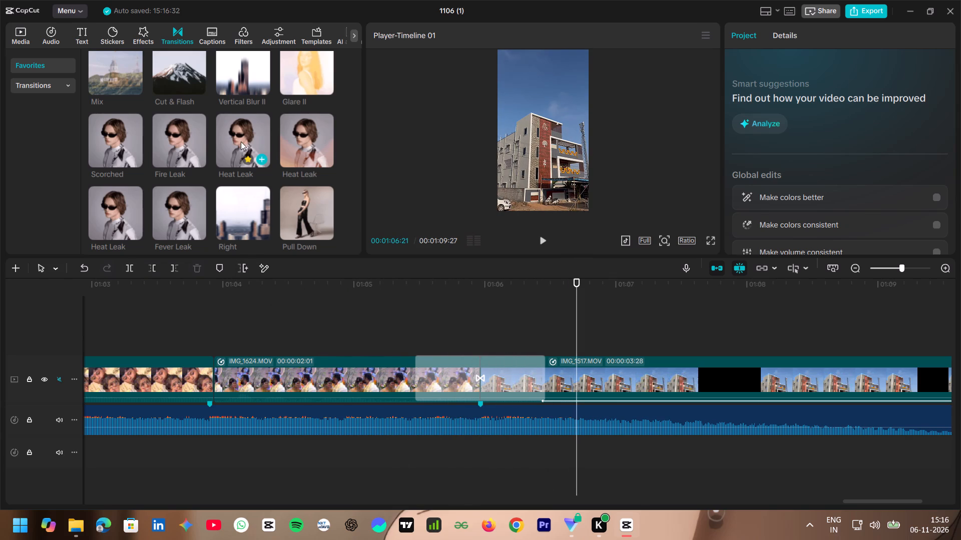
Replace the transition between IMG_1624 and IMG_1517 with the Heat Leak favourite right beside Fire Leak and preview it.
left_click(241, 141)
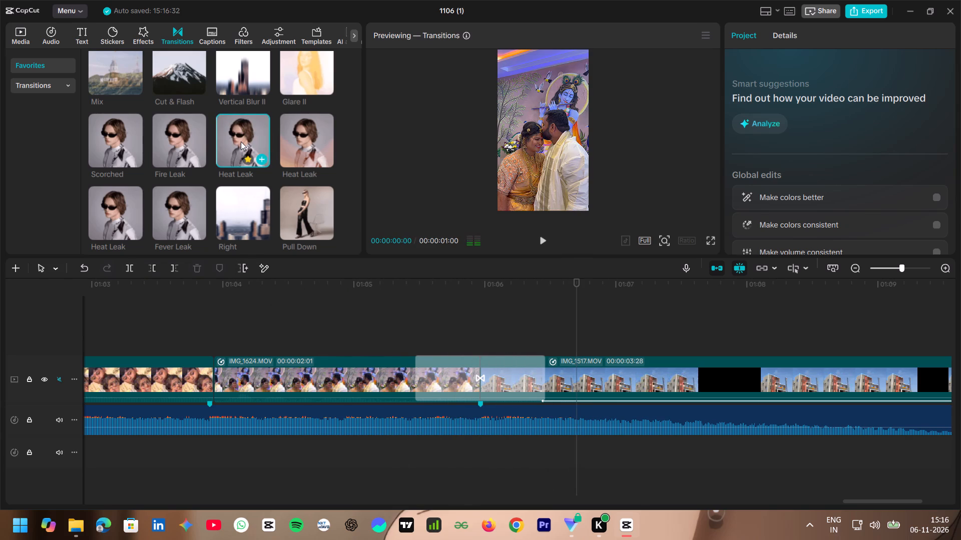
left_click_drag(241, 141, 432, 386)
left_click(332, 317)
key("space")
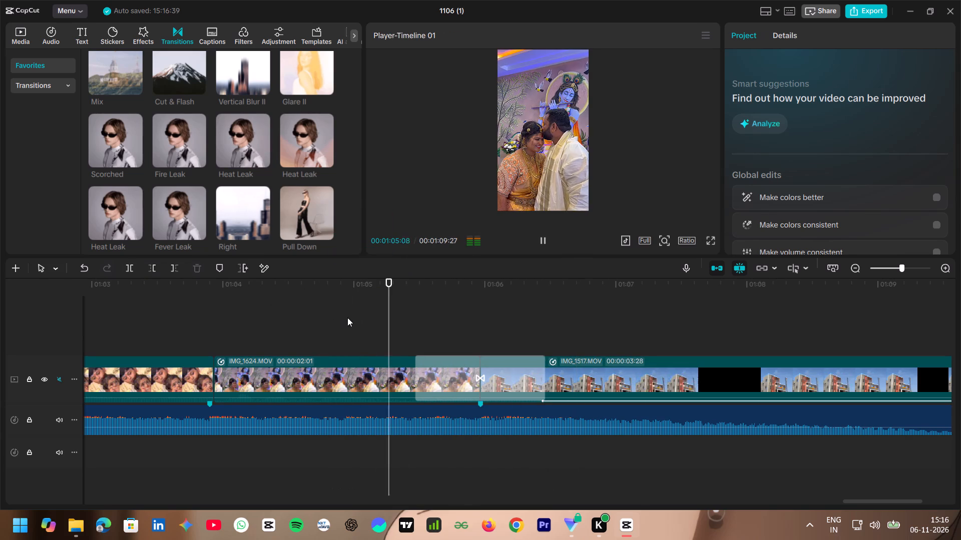
key("space")
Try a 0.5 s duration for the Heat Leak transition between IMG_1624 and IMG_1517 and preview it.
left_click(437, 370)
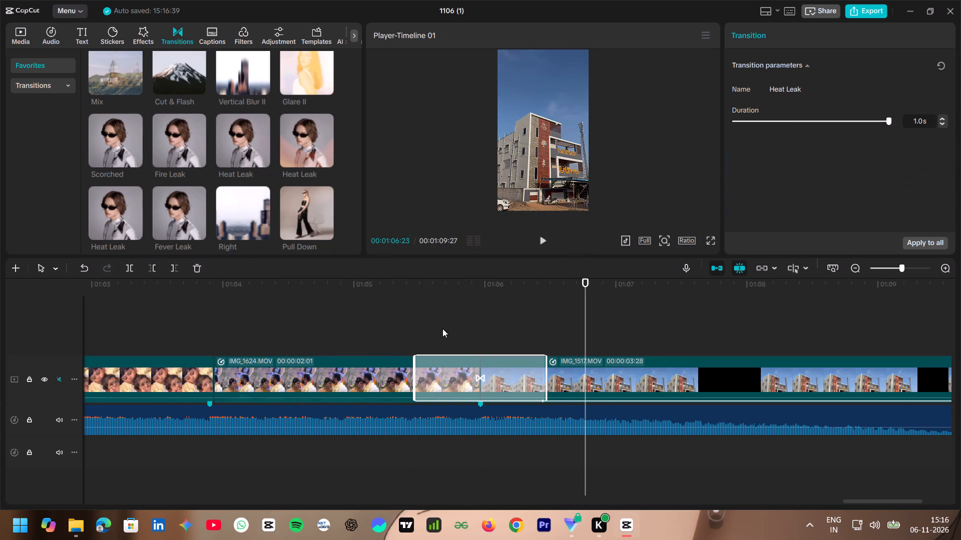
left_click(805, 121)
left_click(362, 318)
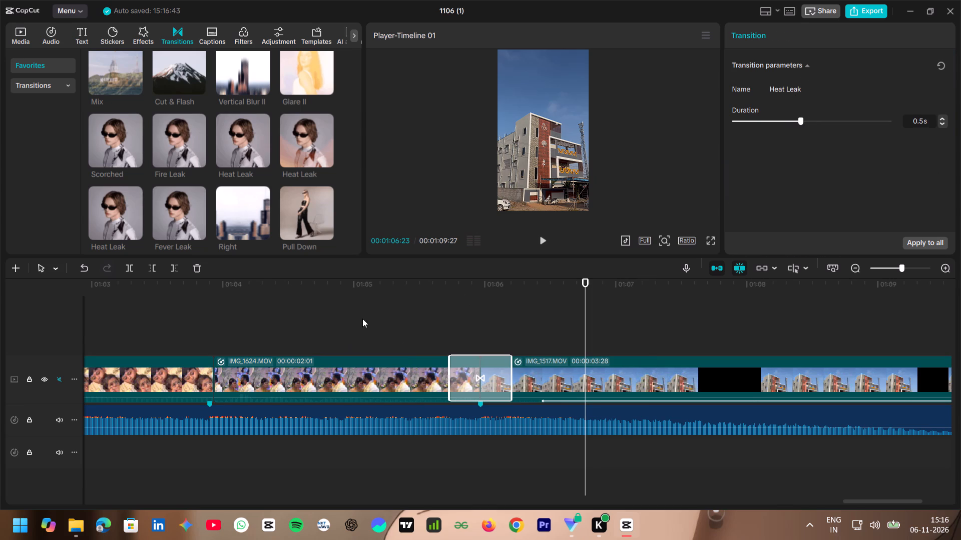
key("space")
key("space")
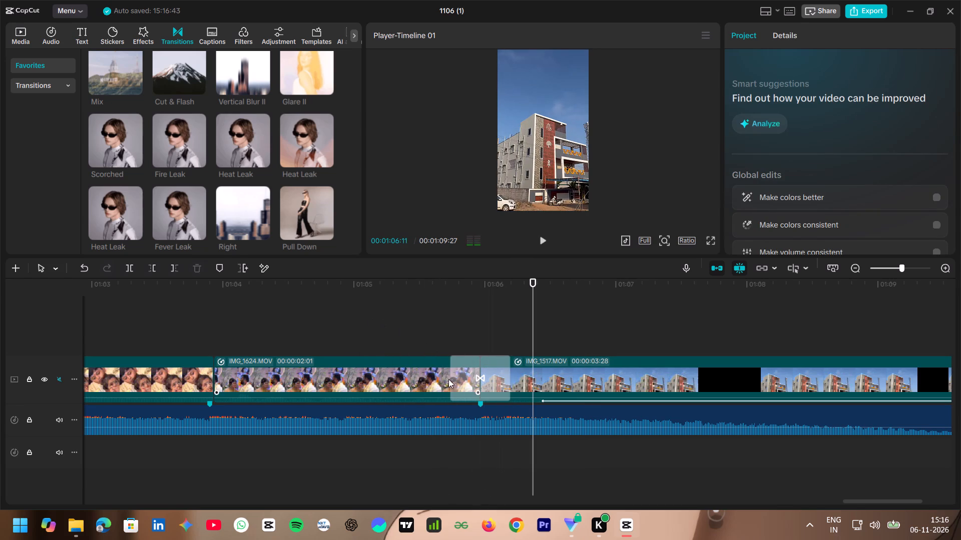
Set the Heat Leak transition between IMG_1624 and IMG_1517 to 0.9 s and preview it through the closing building shot.
left_click(475, 359)
left_click(862, 122)
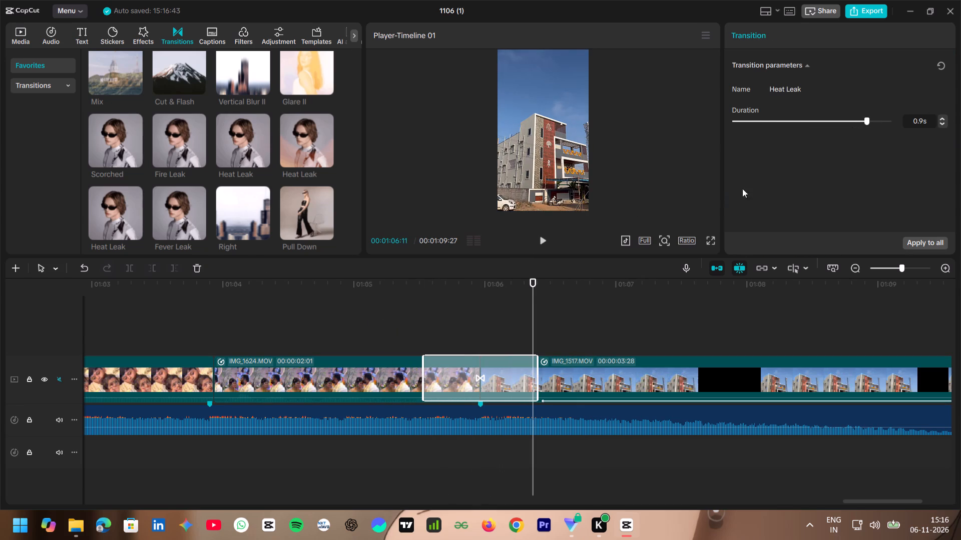
left_click(398, 328)
key("space")
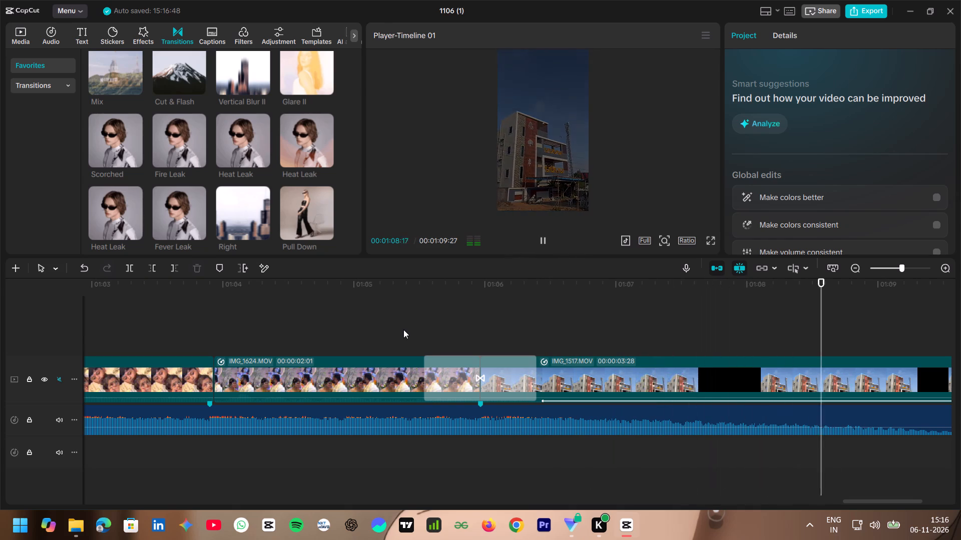
key("space")
Return to the start of the video and play the opening clips up to the Ganesha shot IMG_1189.
scroll(442, 347, "down", 4, "ctrl")
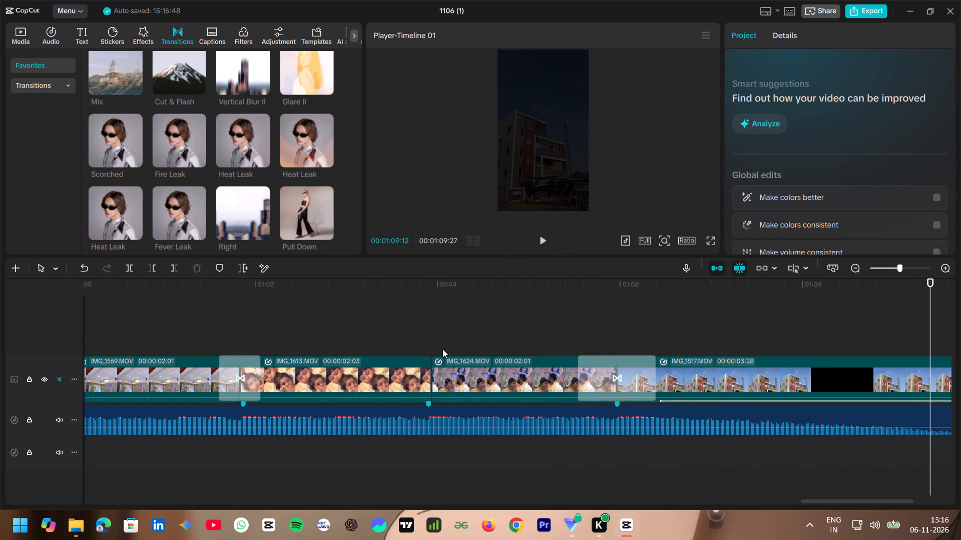
scroll(442, 349, "down", 14, "ctrl")
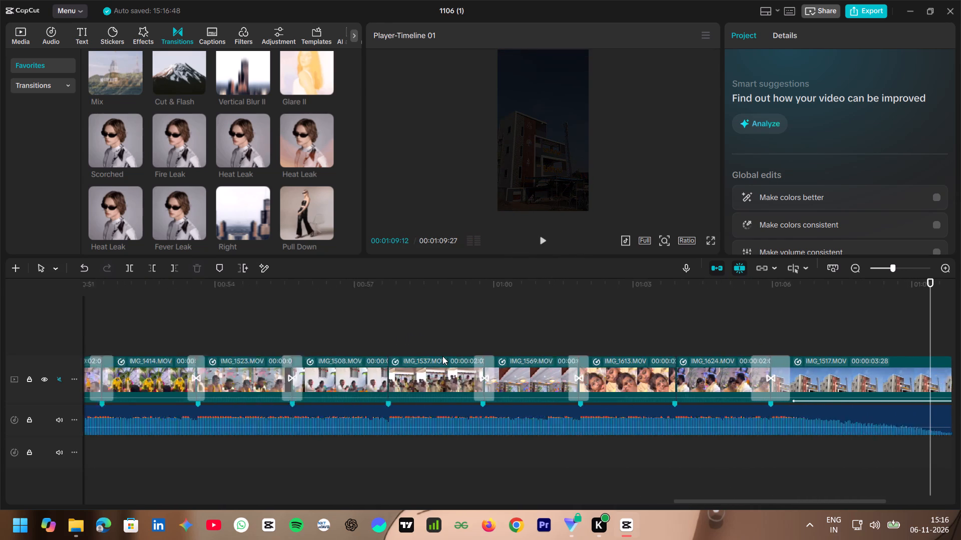
scroll(442, 356, "right", 7)
left_click(191, 330)
left_click_drag(192, 329, 58, 350)
key("space")
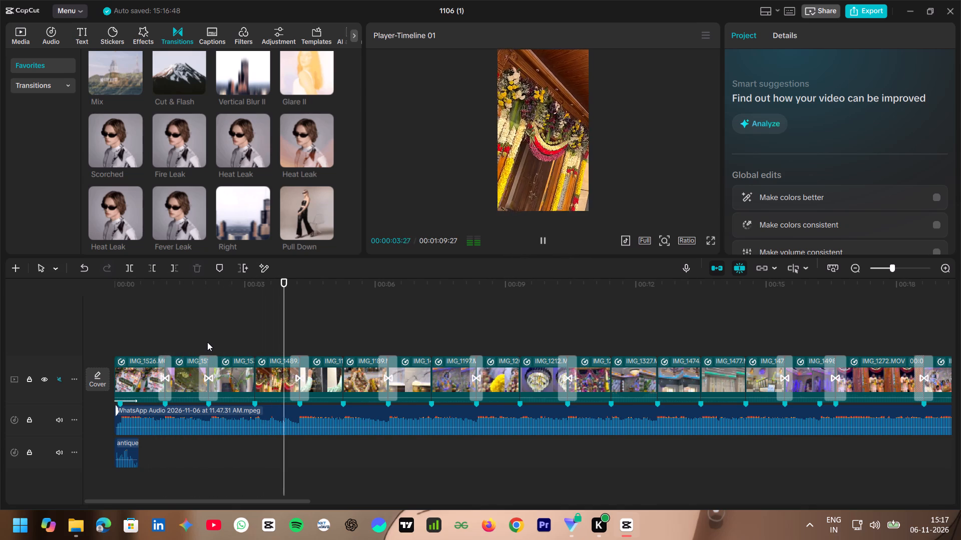
key("space")
key("space")
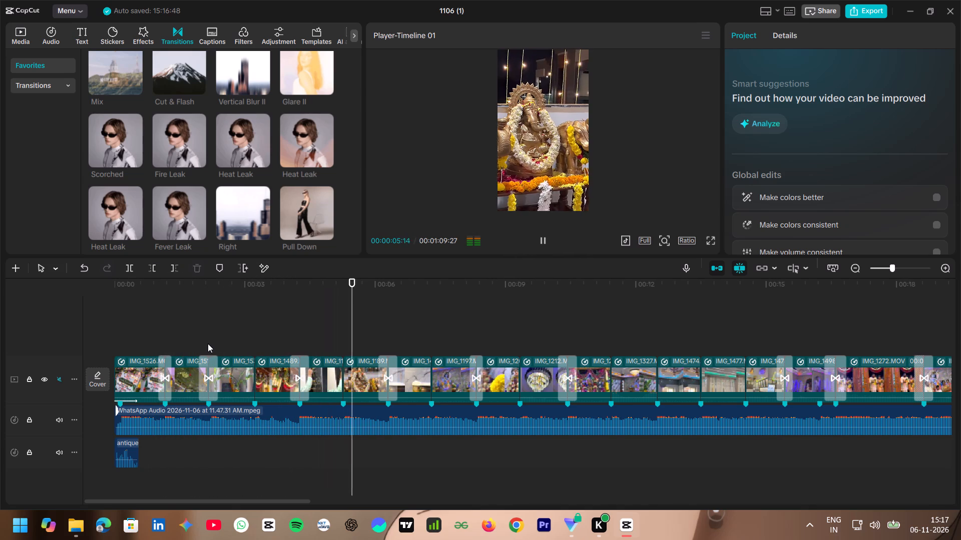
key("space")
Look through the imported project media for the sound-effect audio files.
scroll(258, 342, "up", 8, "ctrl")
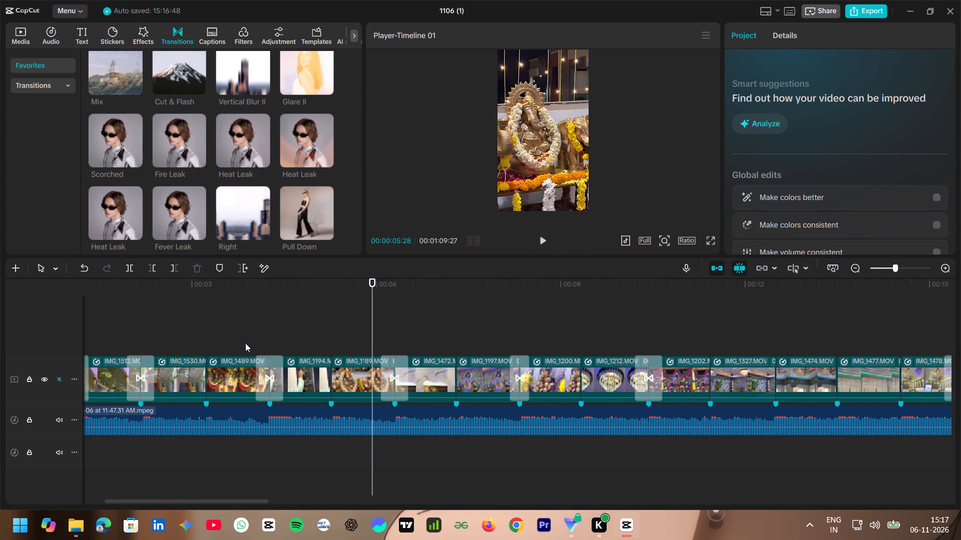
scroll(245, 343, "up", 3, "ctrl")
scroll(243, 343, "right", 1)
scroll(228, 145, "down", 2)
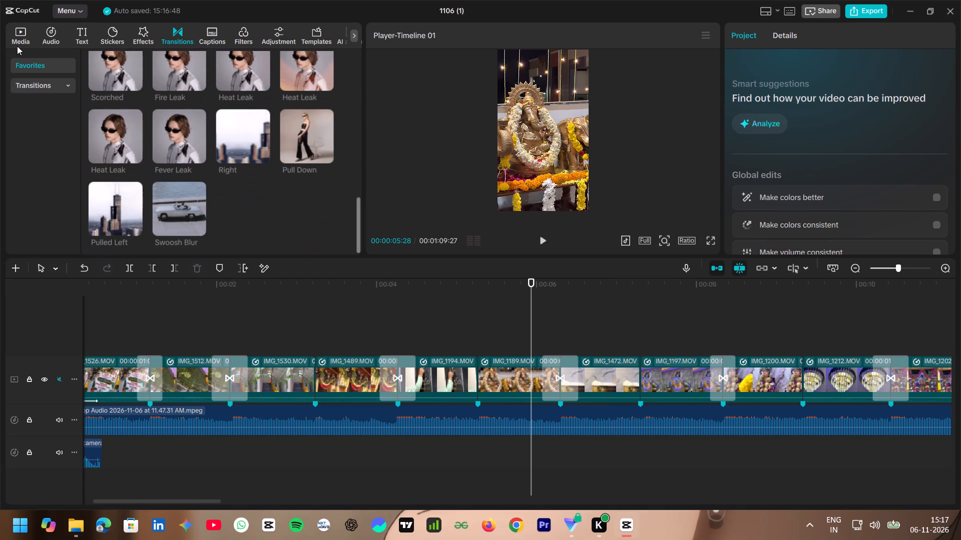
left_click(20, 28)
scroll(168, 132, "down", 3)
scroll(175, 136, "up", 4)
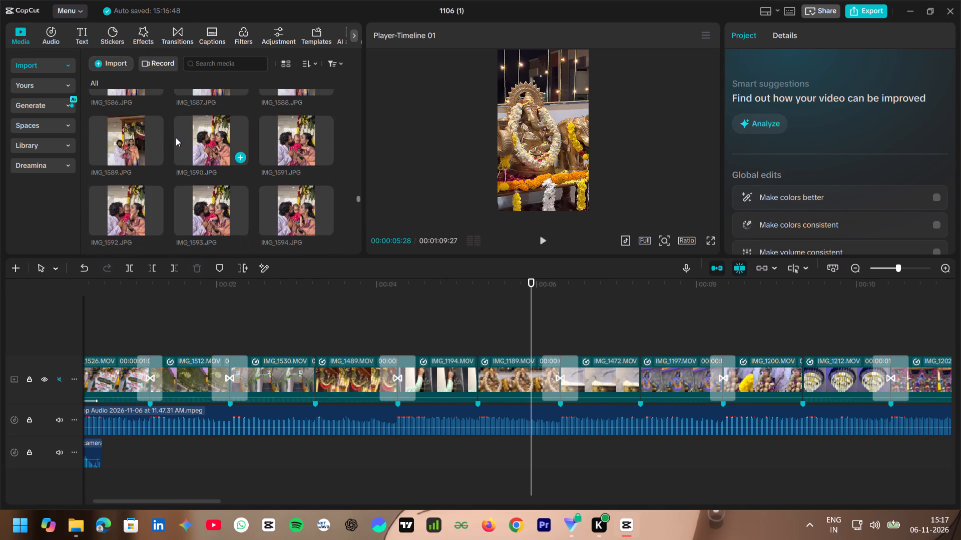
scroll(177, 140, "down", 6)
scroll(190, 148, "up", 1)
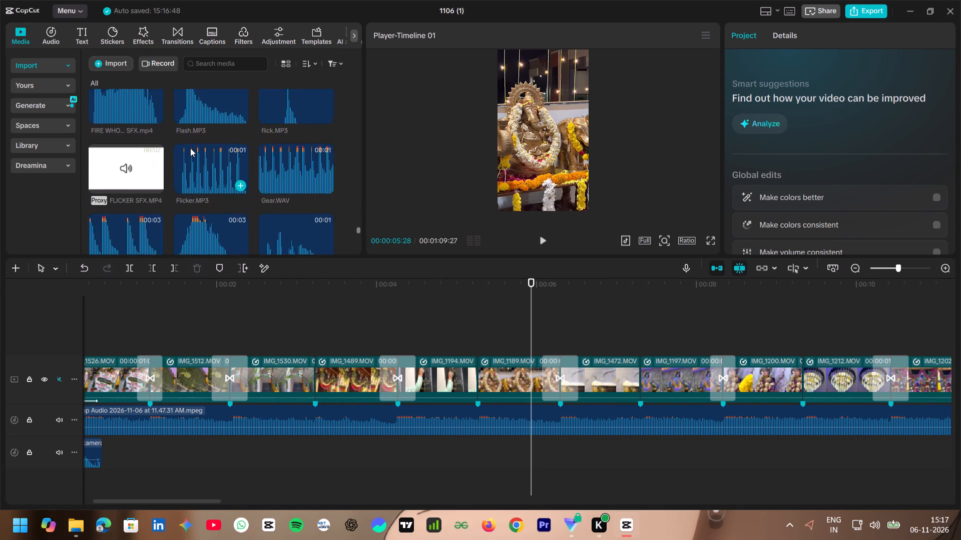
scroll(190, 148, "up", 5)
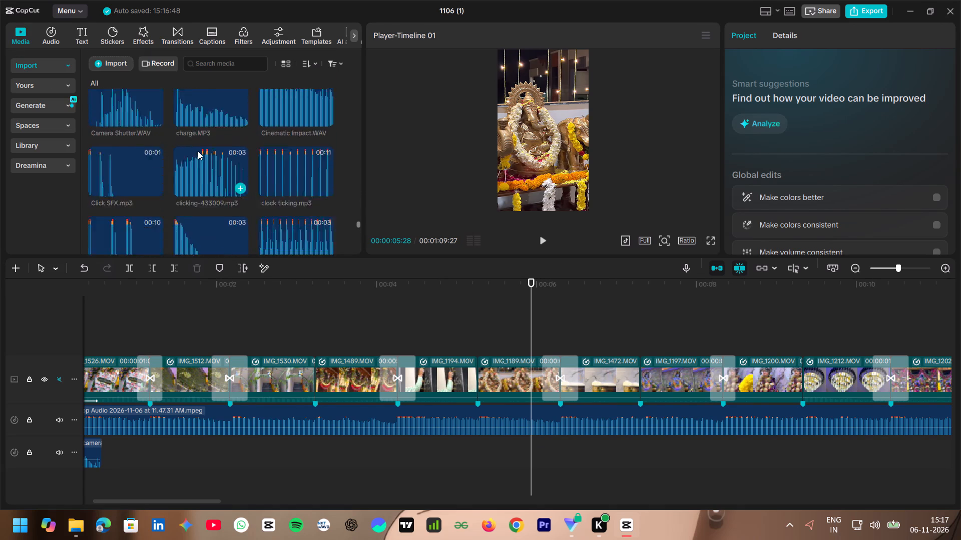
scroll(198, 151, "up", 1)
scroll(198, 152, "down", 4)
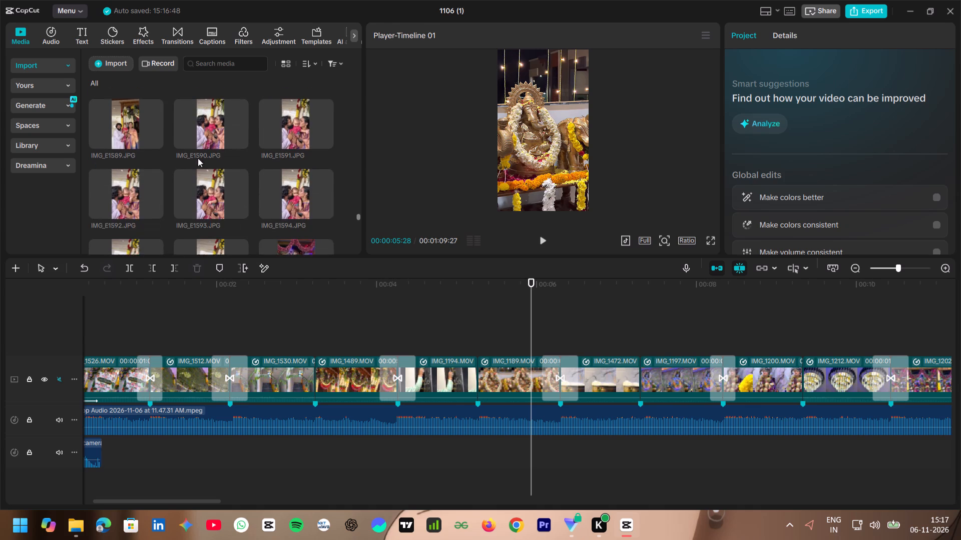
scroll(198, 158, "up", 2)
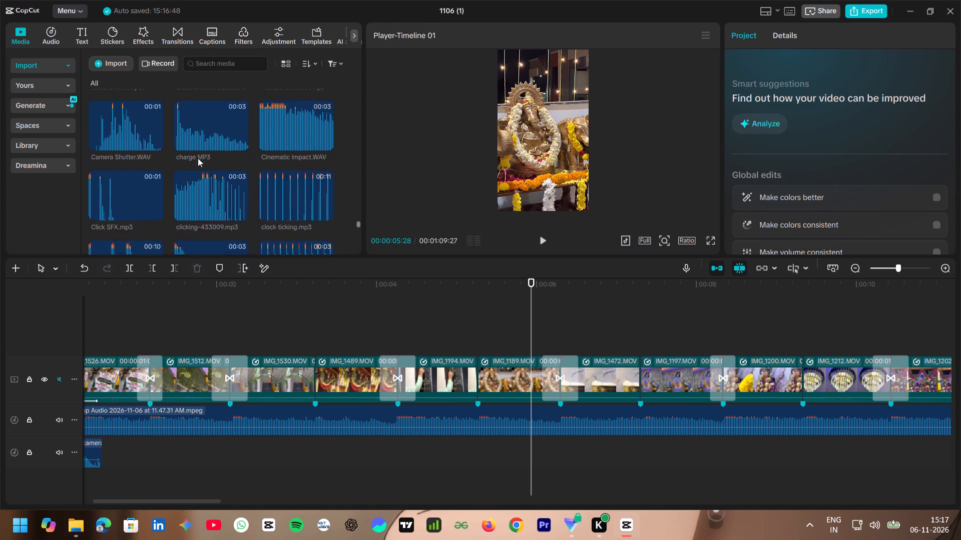
scroll(198, 158, "up", 2)
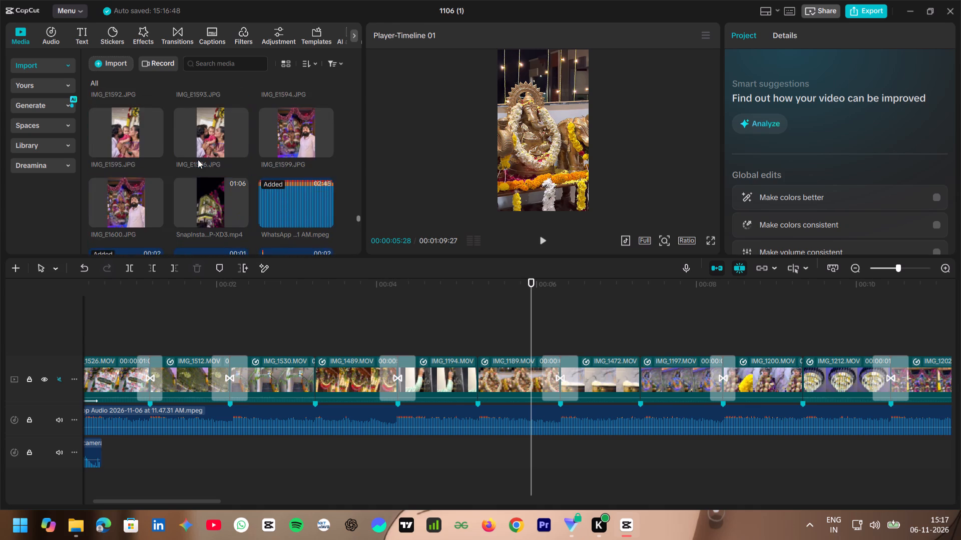
scroll(198, 159, "down", 5)
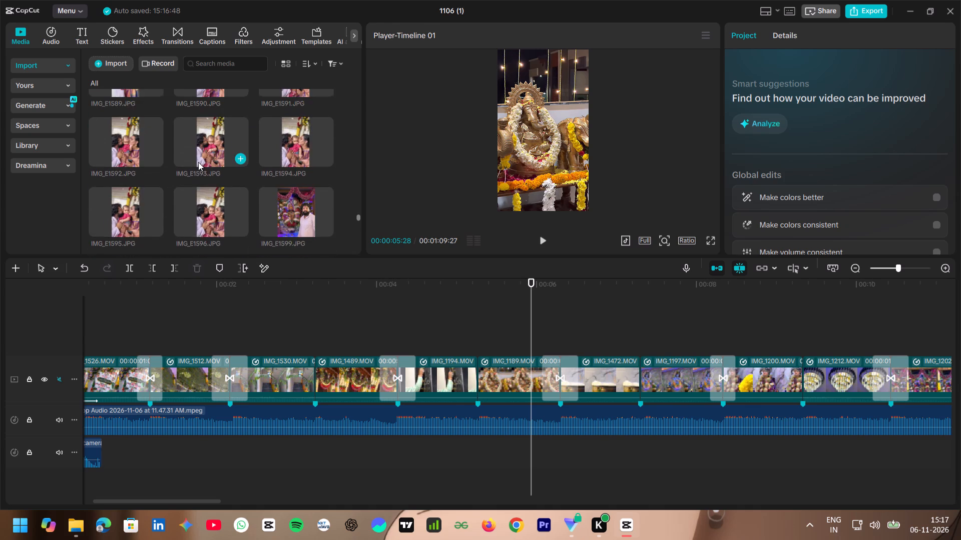
scroll(198, 162, "down", 3)
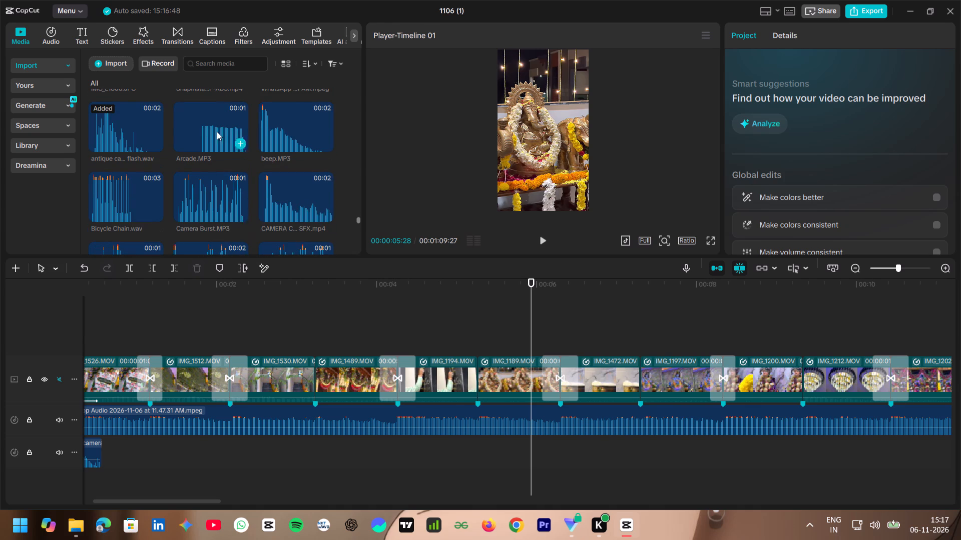
Audition the imported sound effects Arcade, beep, Bicycle Chain, Camera Burst and the camera click variants.
left_click(217, 131)
left_click(288, 122)
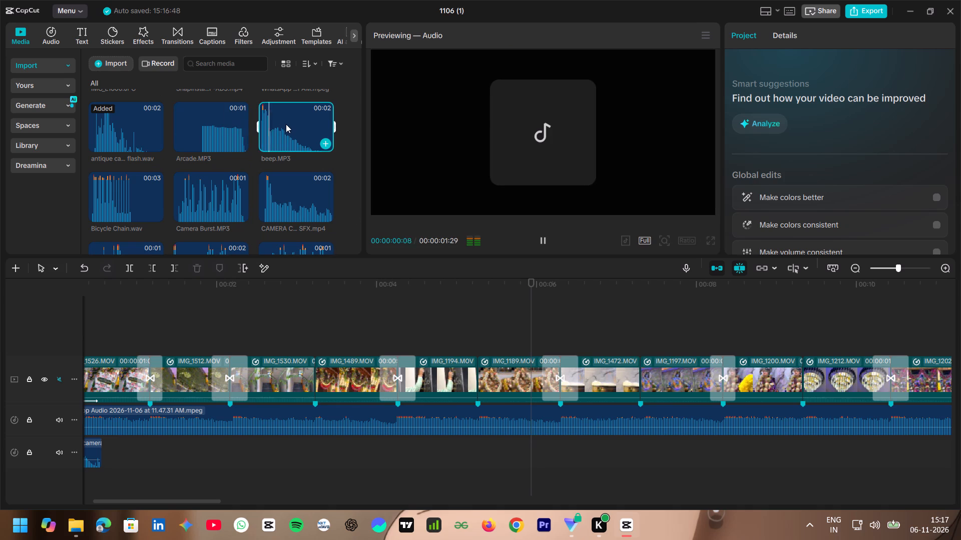
left_click(110, 203)
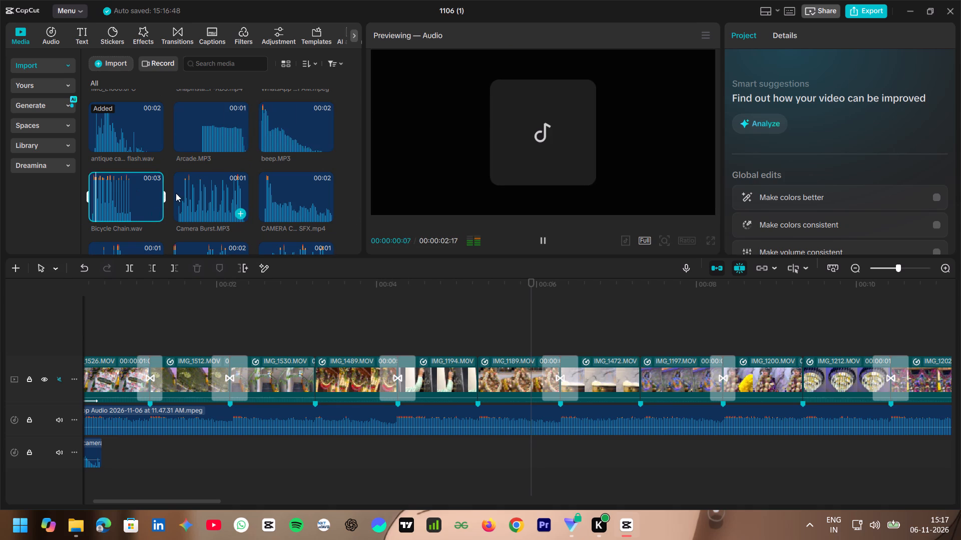
left_click(188, 195)
scroll(194, 166, "down", 1)
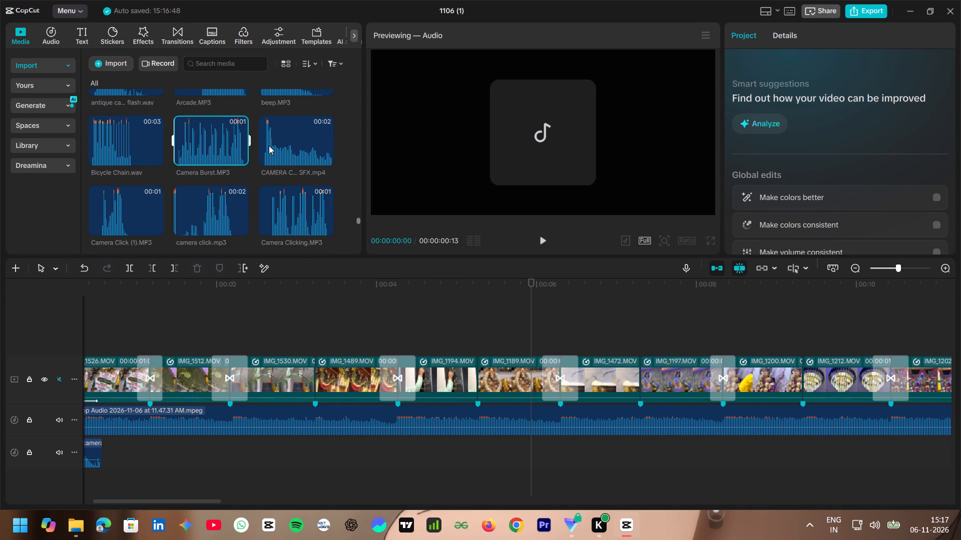
left_click(281, 140)
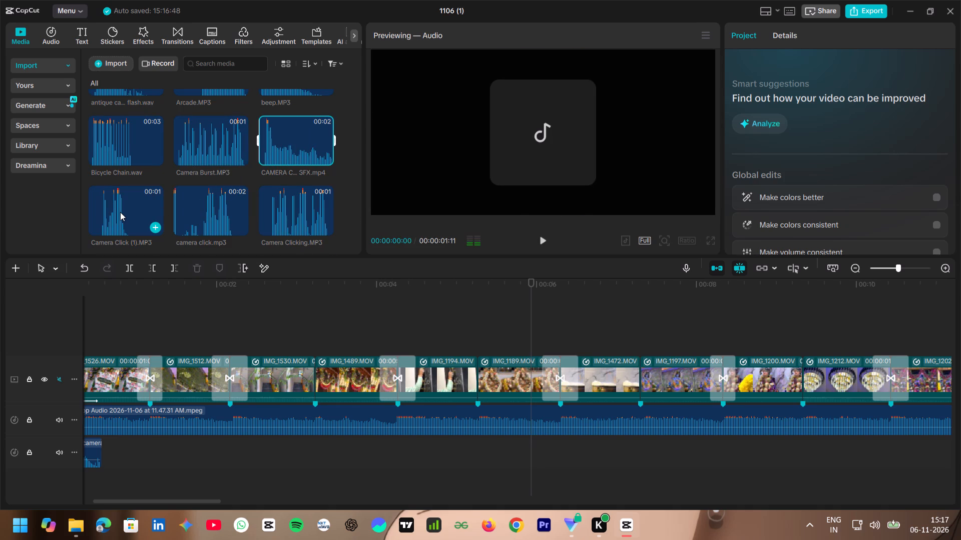
left_click(120, 212)
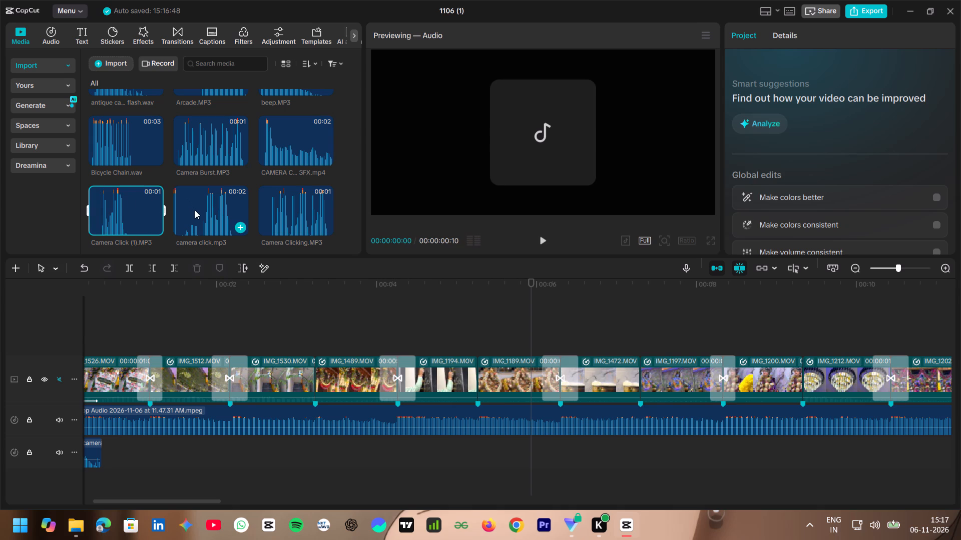
left_click(194, 206)
scroll(193, 186, "down", 1)
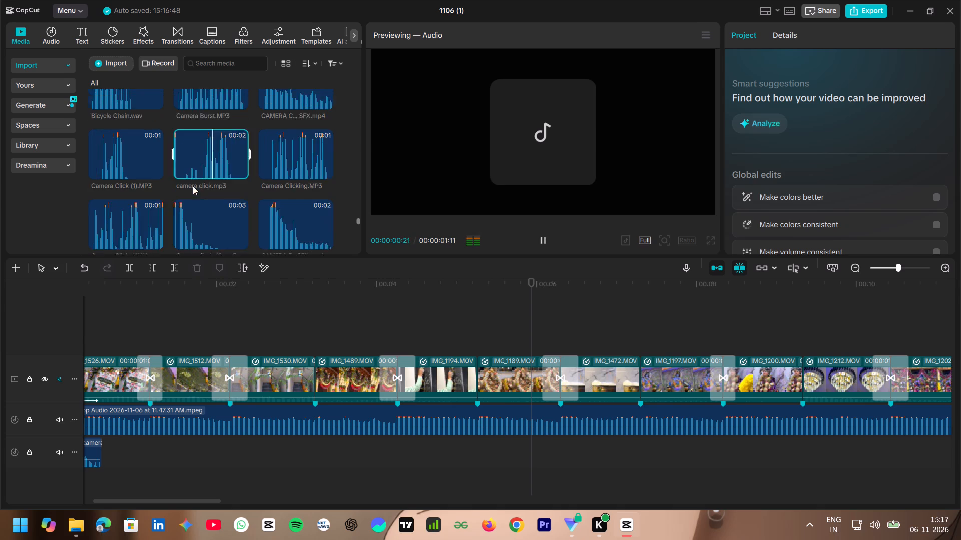
scroll(193, 186, "down", 1)
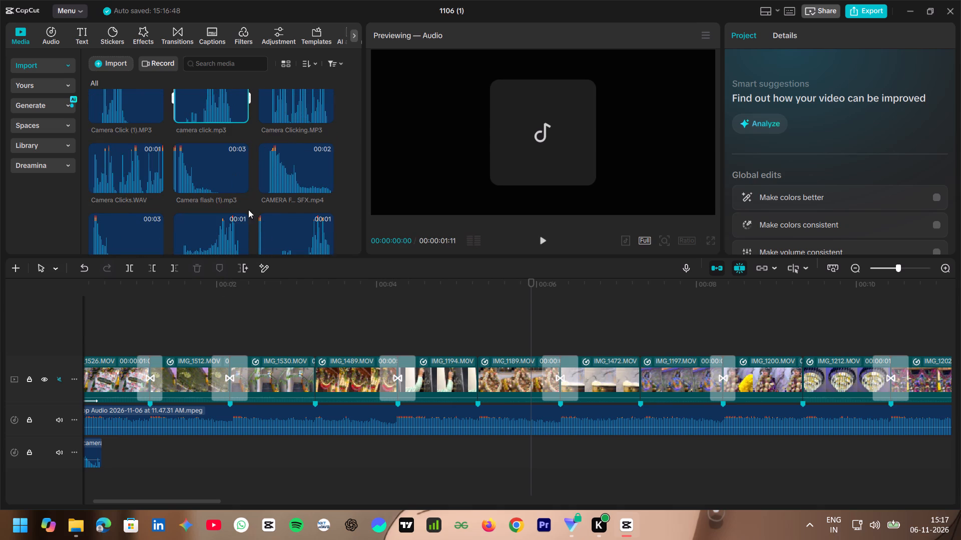
scroll(243, 208, "up", 2)
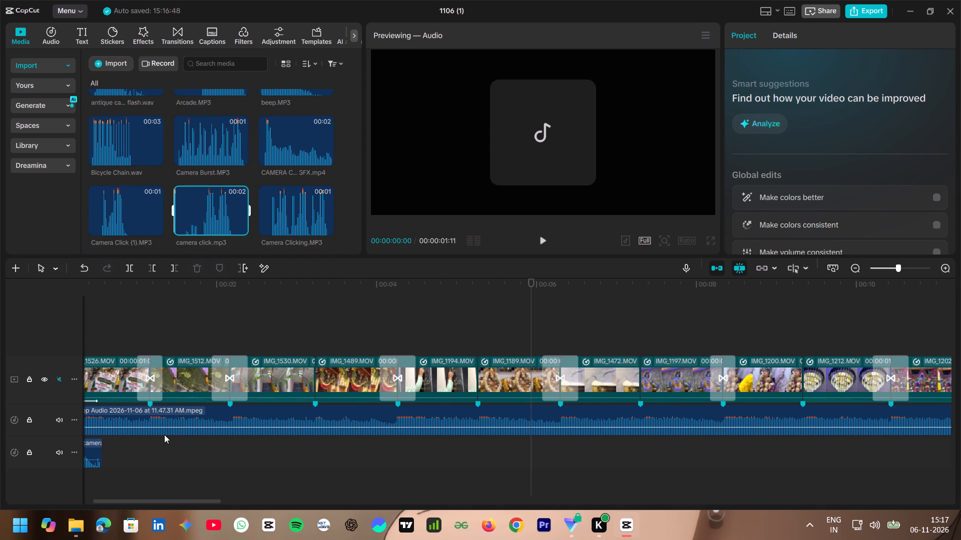
scroll(239, 200, "down", 1)
left_click(292, 158)
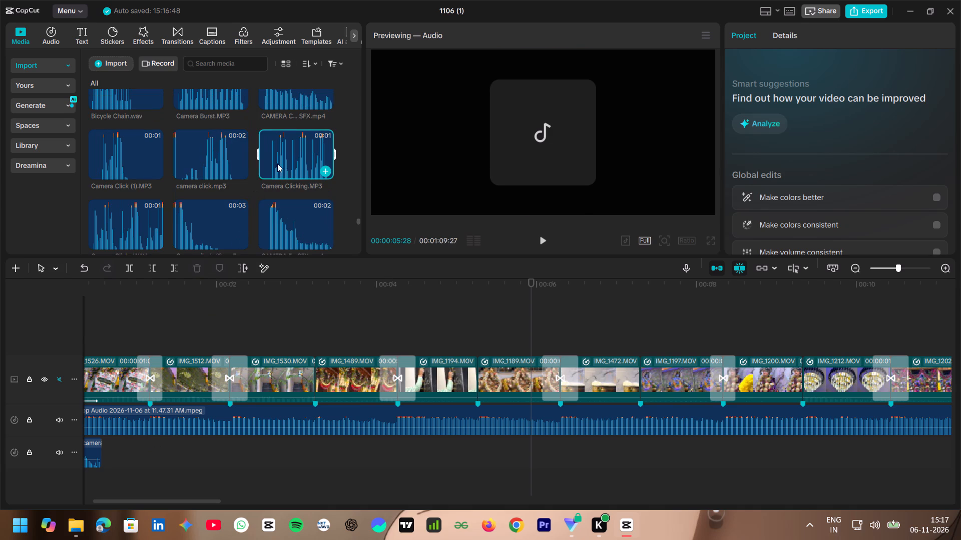
Place the Fast whoosh.wav sound effect on the audio track below the music, near the transition between IMG_1189 and IMG_1472.
scroll(259, 175, "down", 1)
scroll(201, 181, "down", 1)
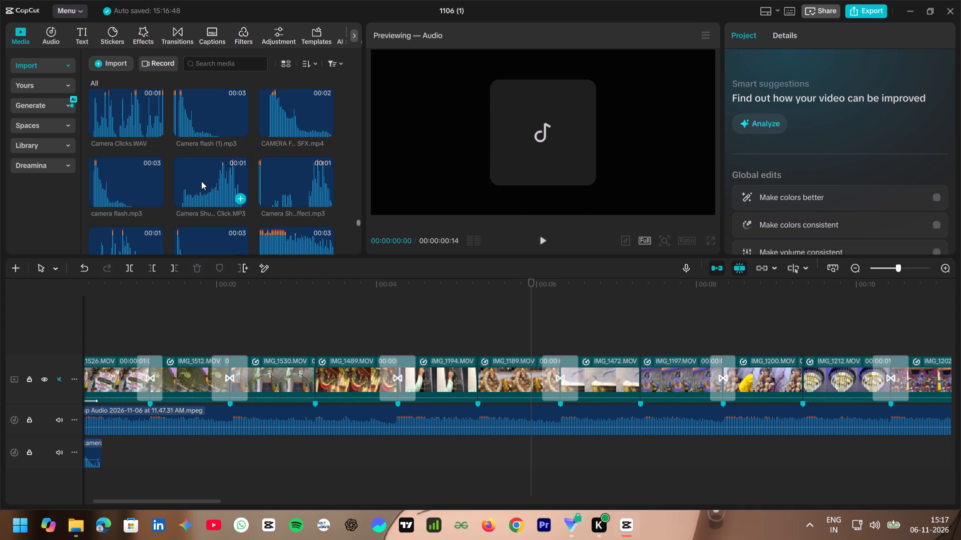
scroll(201, 181, "down", 4)
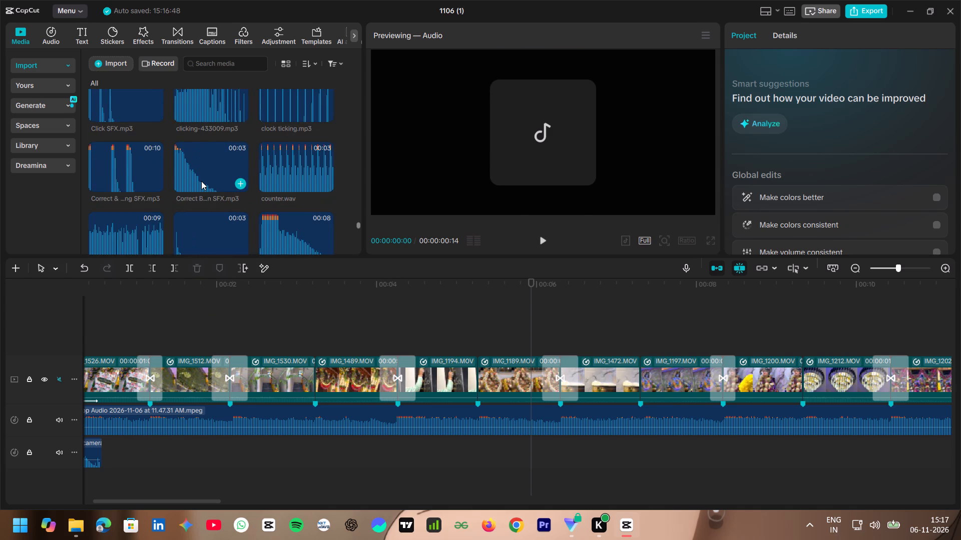
scroll(201, 181, "down", 3)
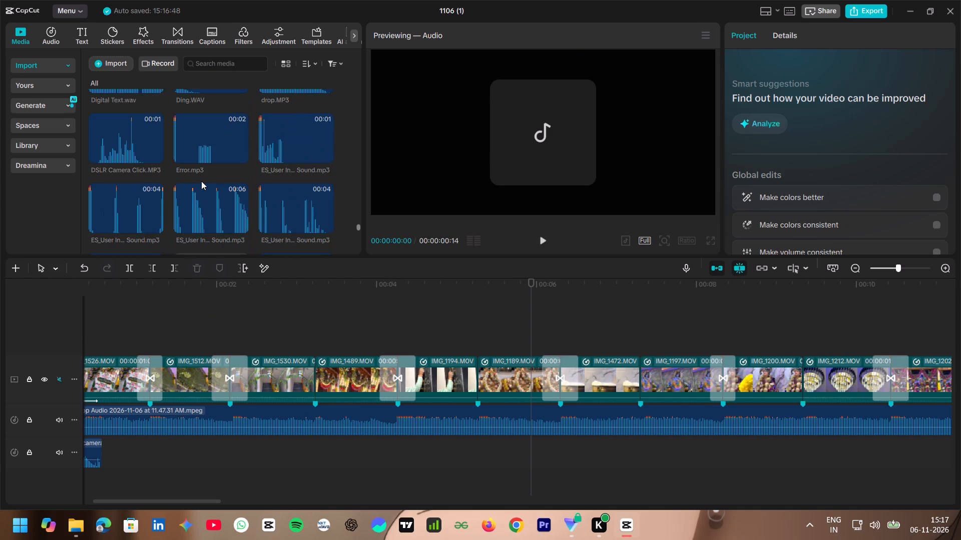
scroll(166, 161, "down", 3)
left_click(268, 112)
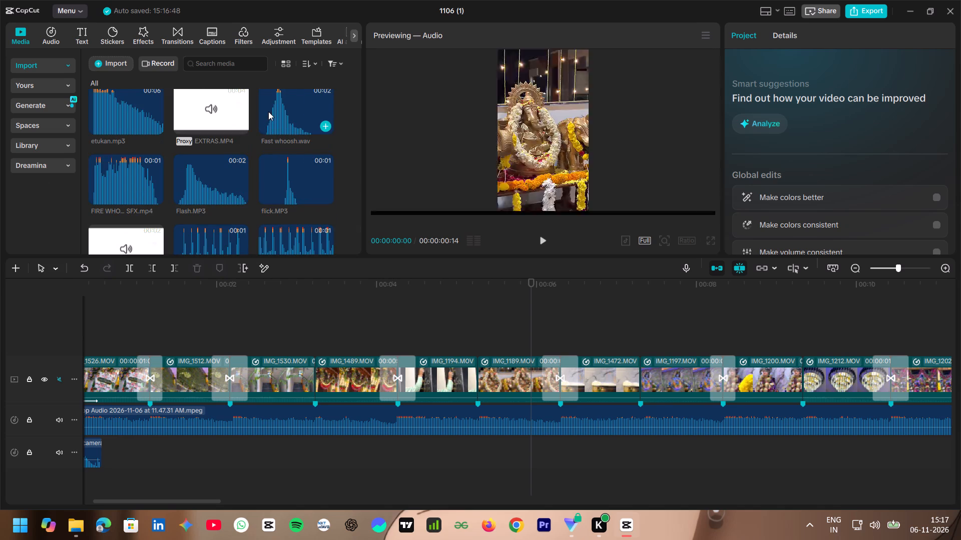
left_click_drag(281, 111, 565, 458)
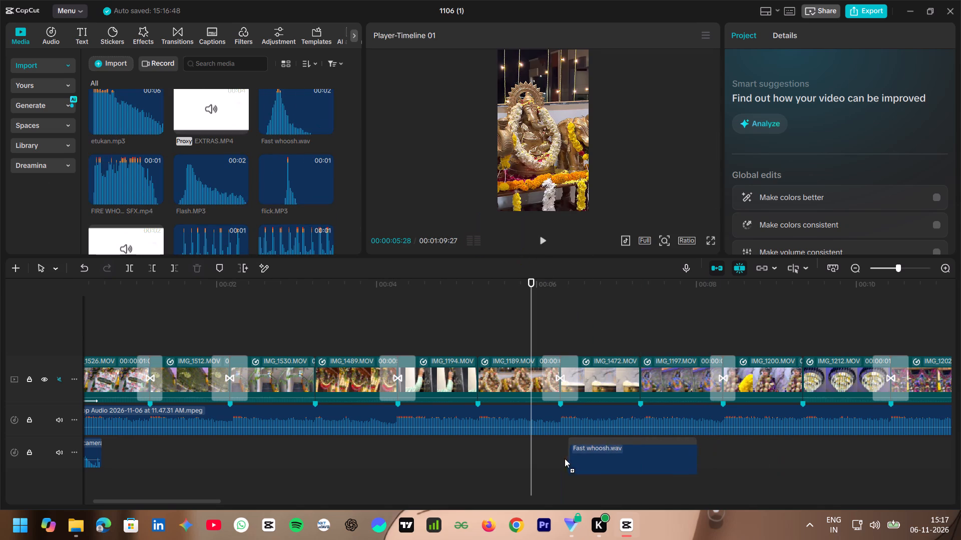
Place the Fast whoosh.wav clip just before the IMG_1189 to IMG_1472 transition, starting at about 00:00:05:28.
left_click_drag(565, 458, 544, 454)
left_click_drag(580, 444, 568, 447)
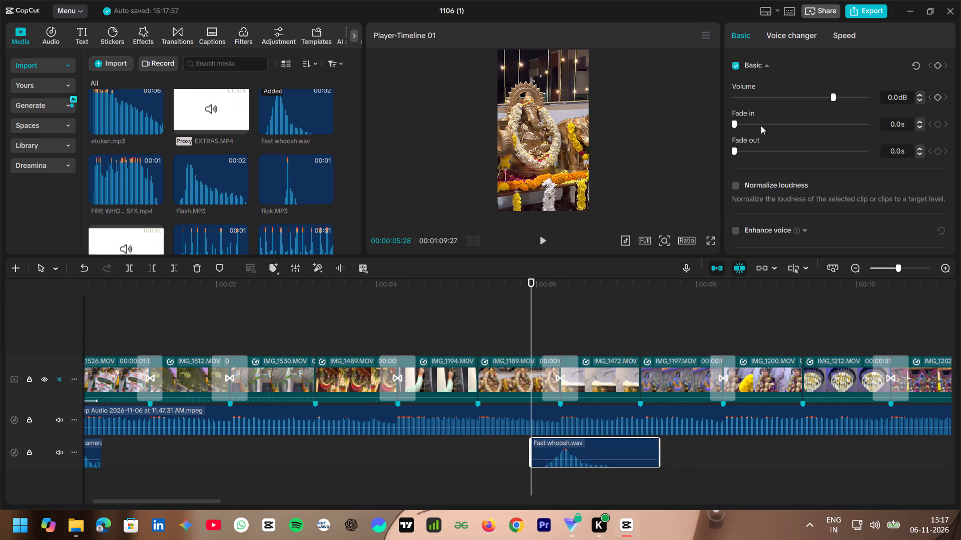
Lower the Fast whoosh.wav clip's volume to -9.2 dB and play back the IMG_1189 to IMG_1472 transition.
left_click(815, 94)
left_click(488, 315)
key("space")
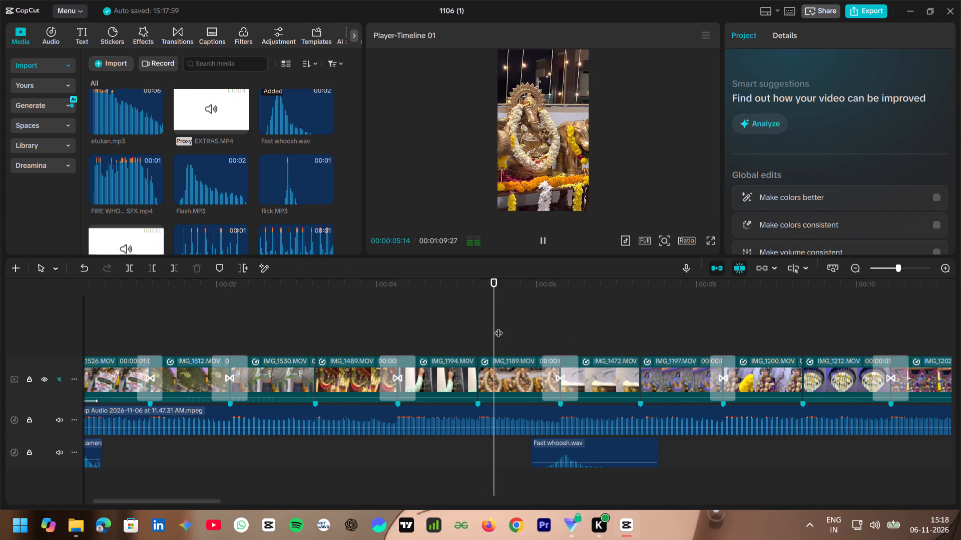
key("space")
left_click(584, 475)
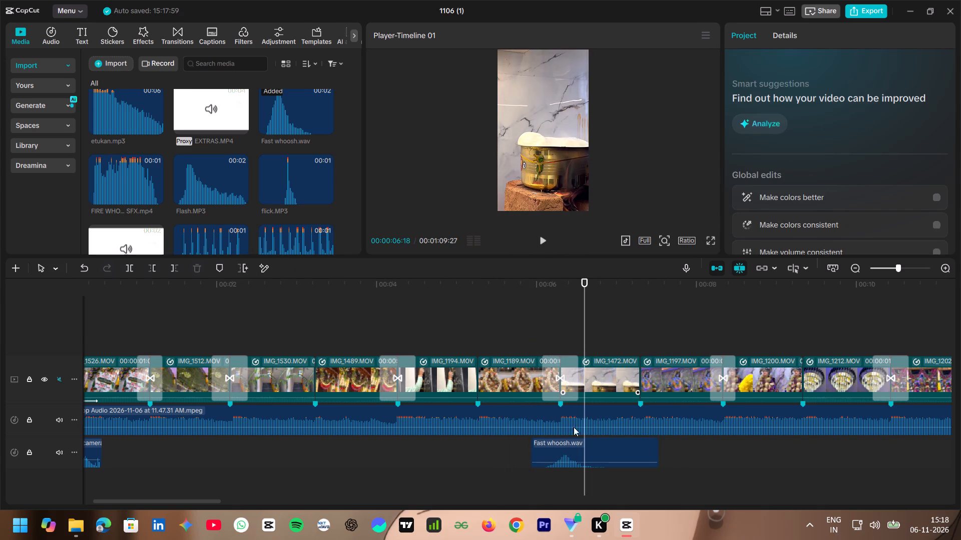
Move the Fast whoosh.wav clip to the transition between IMG_1489 and IMG_1194, starting at about 00:00:03:27.
left_click(574, 454)
left_click(360, 345)
key("space")
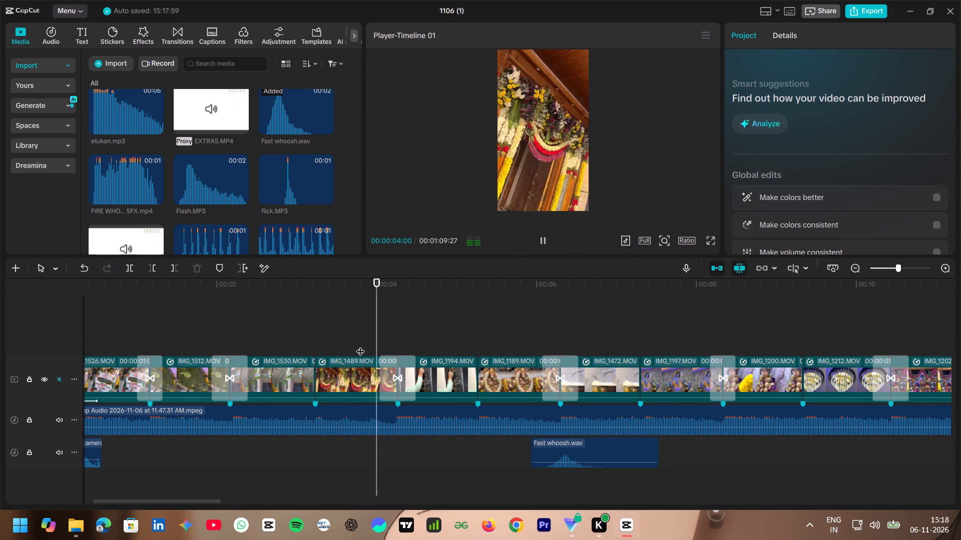
key("space")
left_click(603, 451)
left_click_drag(603, 451, 488, 460)
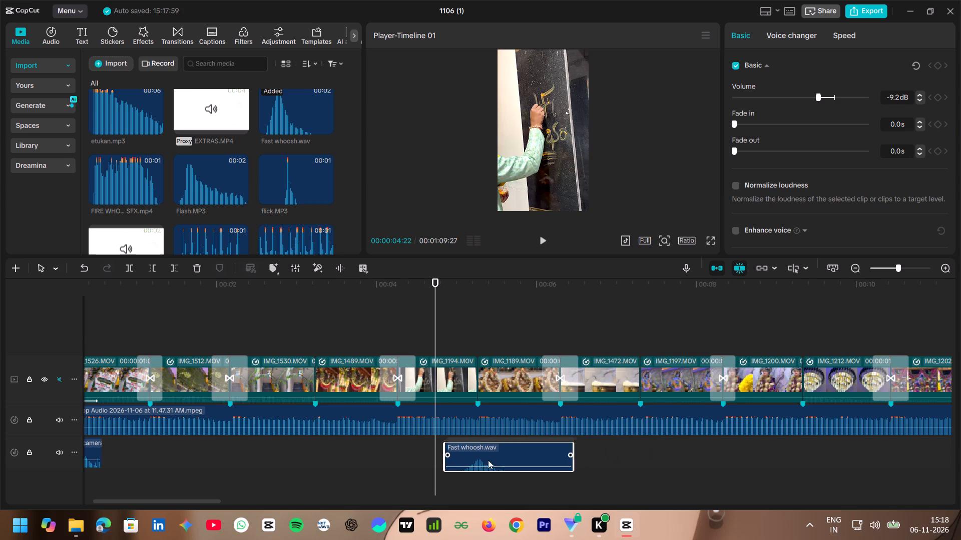
left_click_drag(488, 460, 439, 462)
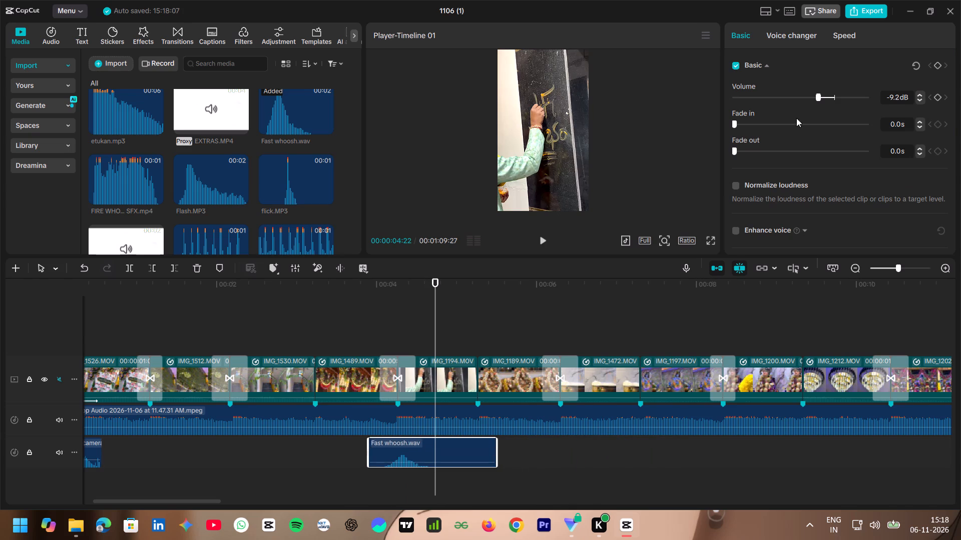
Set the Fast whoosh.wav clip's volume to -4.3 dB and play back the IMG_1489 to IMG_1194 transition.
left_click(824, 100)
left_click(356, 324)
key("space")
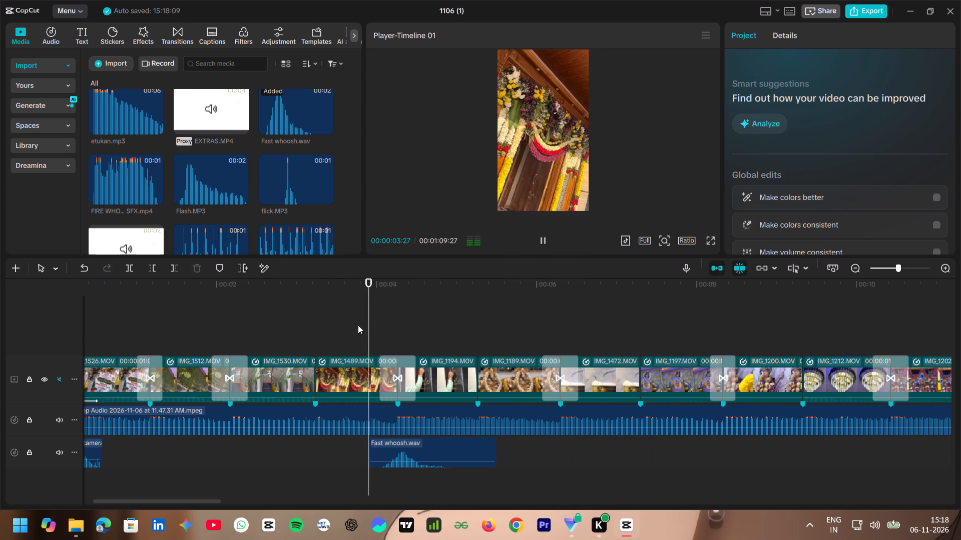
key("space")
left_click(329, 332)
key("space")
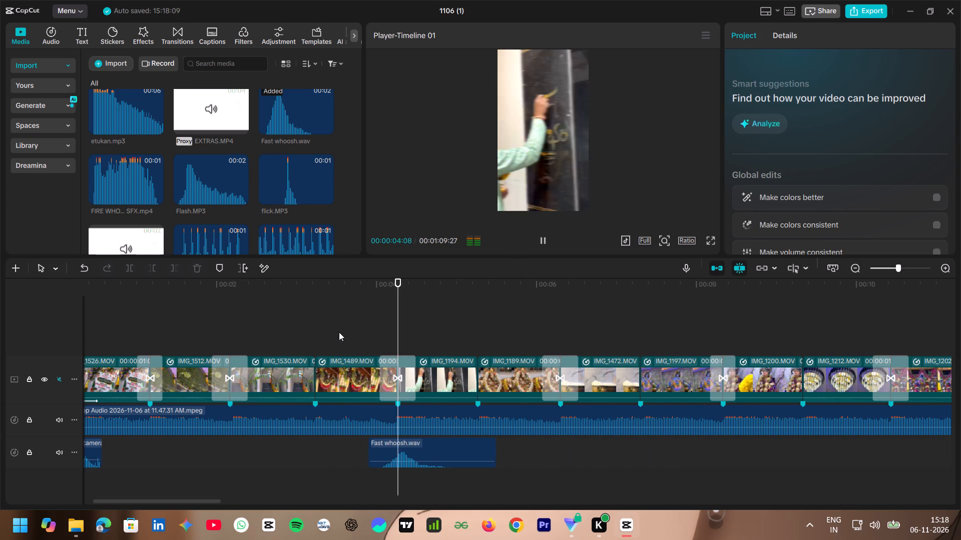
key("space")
Set the Fast whoosh.wav clip's volume to about -1.3 dB and play the video on into IMG_1200.
left_click(462, 449)
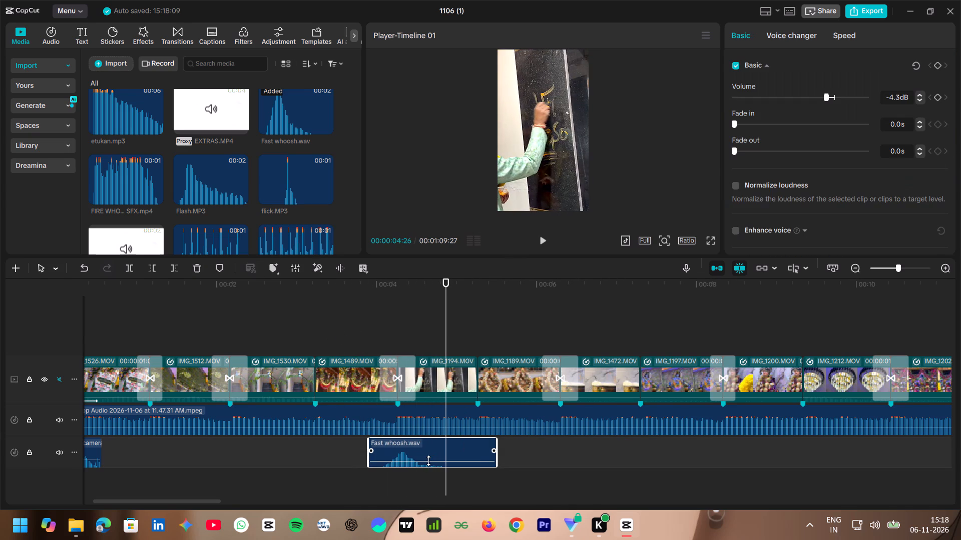
left_click(428, 460)
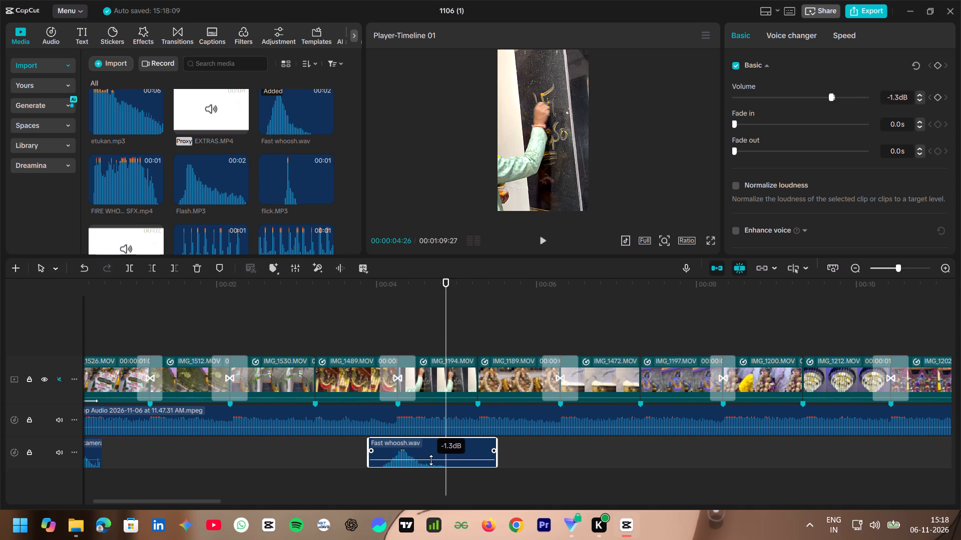
left_click(363, 489)
key("space")
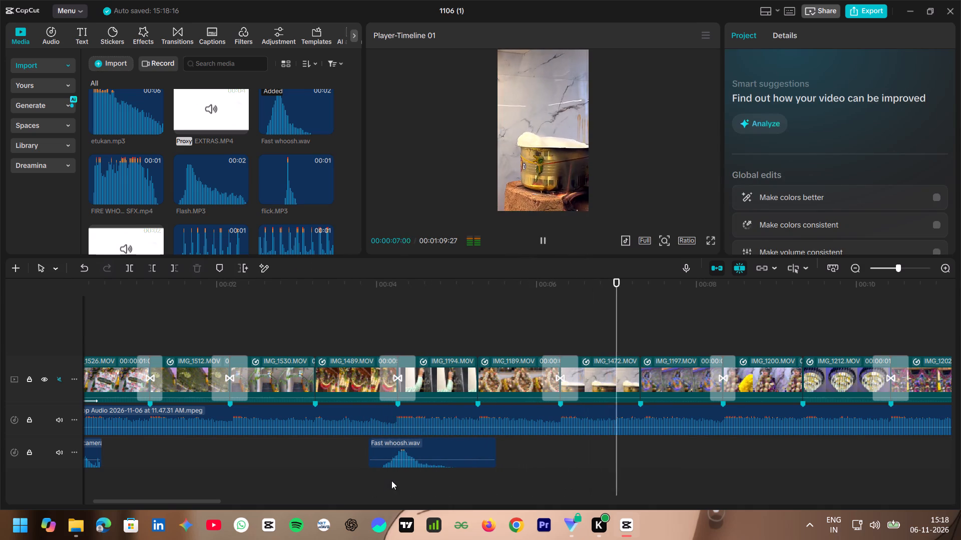
key("space")
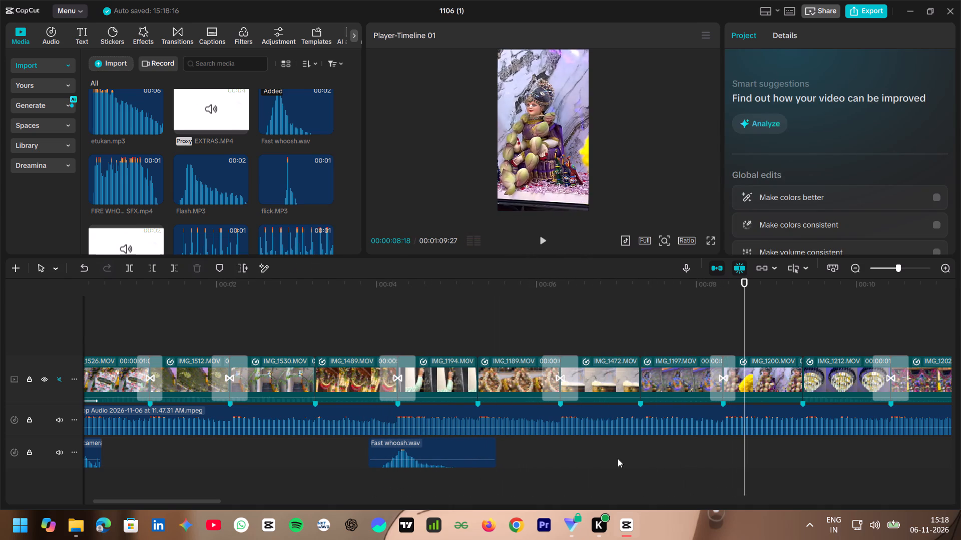
Play the stretch around the IMG_1472 to IMG_1197 cut and audition flick.MP3, Flash.MP3 and Fast whoosh.wav in the imported media.
left_click(617, 458)
key("space")
key("space")
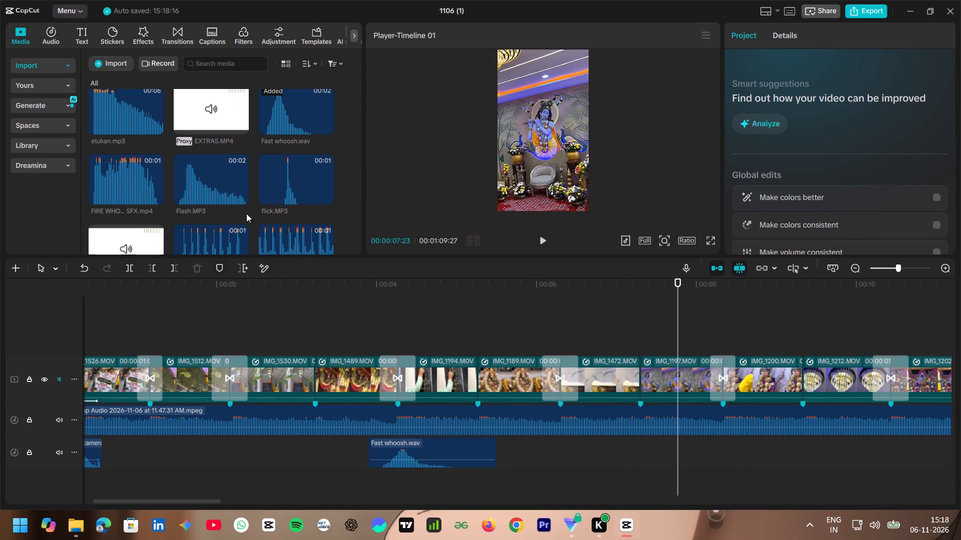
left_click(291, 179)
left_click(287, 181)
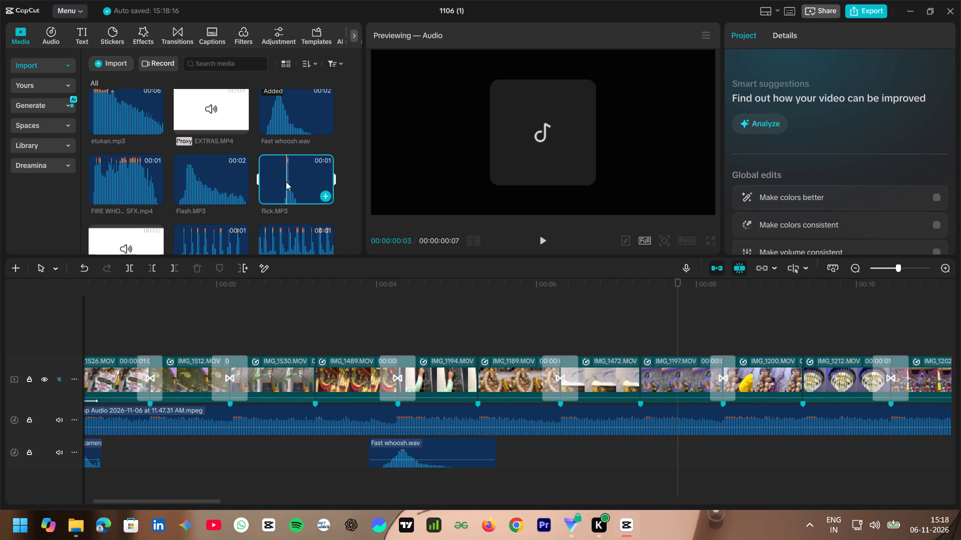
left_click(224, 188)
left_click(293, 173)
left_click_drag(292, 173, 292, 174)
left_click_drag(292, 174, 256, 207)
left_click(288, 120)
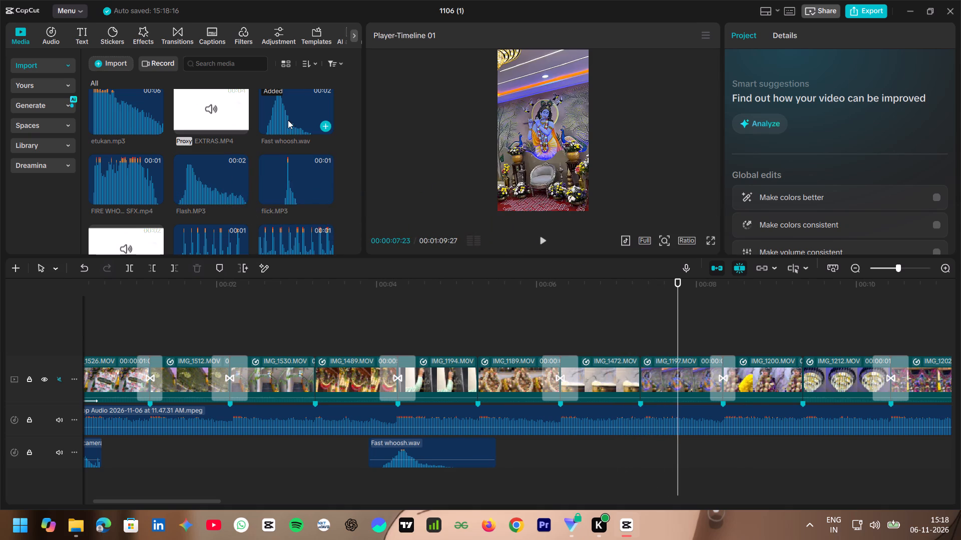
scroll(183, 172, "up", 1)
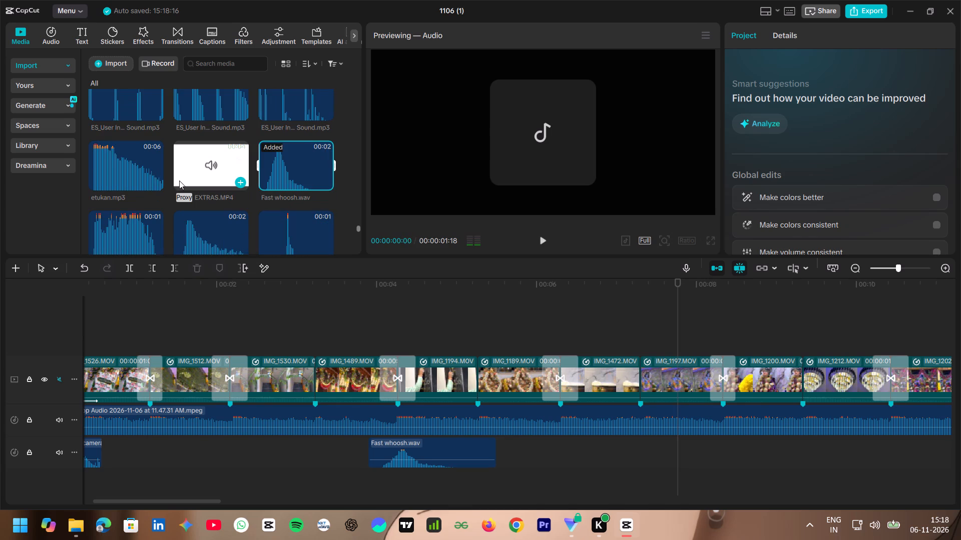
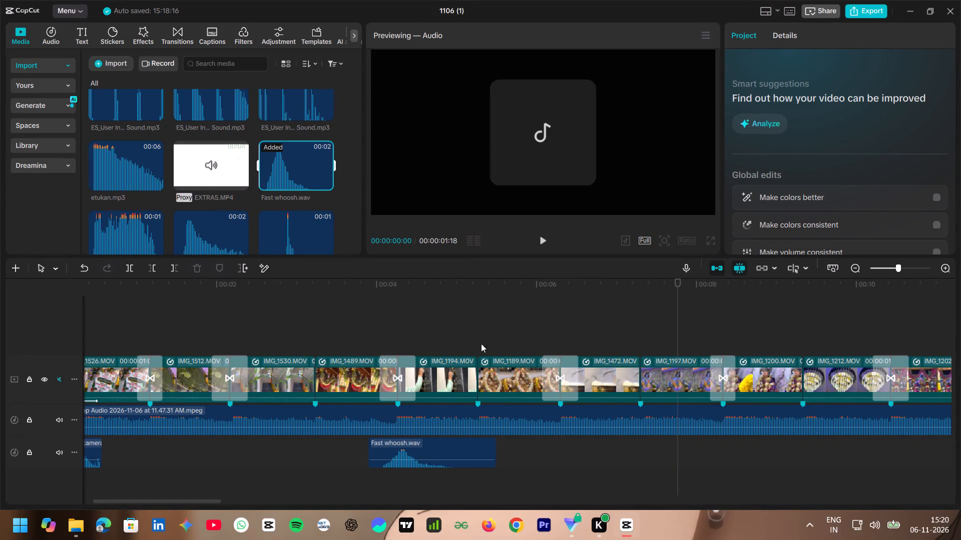
Play back the timeline from about 1 s to 8 s to check the existing sound effects against the cuts.
left_click(482, 310)
key("space")
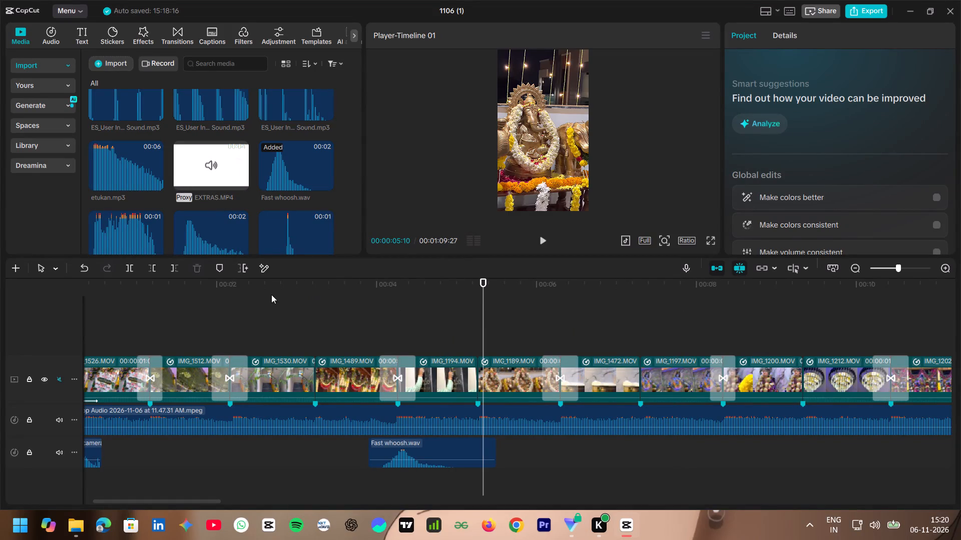
left_click(186, 314)
key("space")
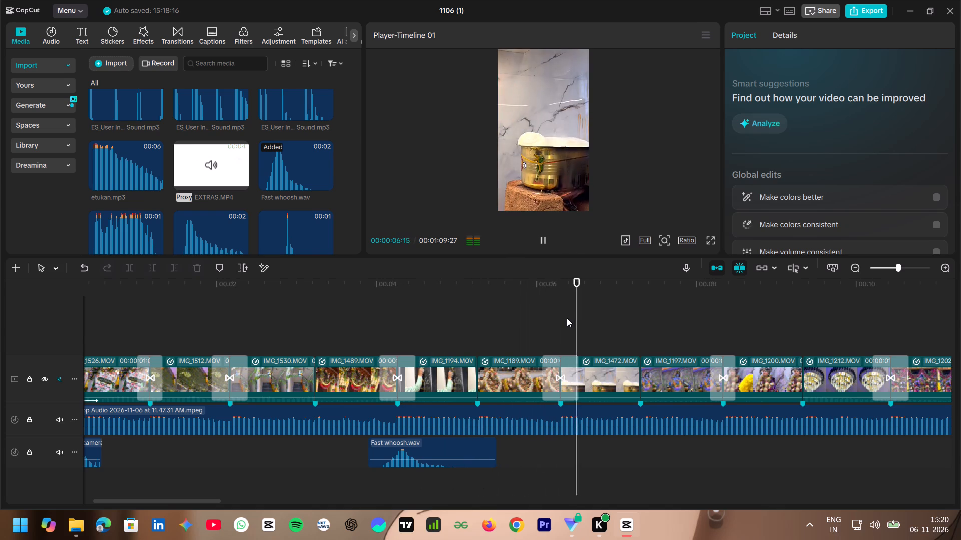
key("space")
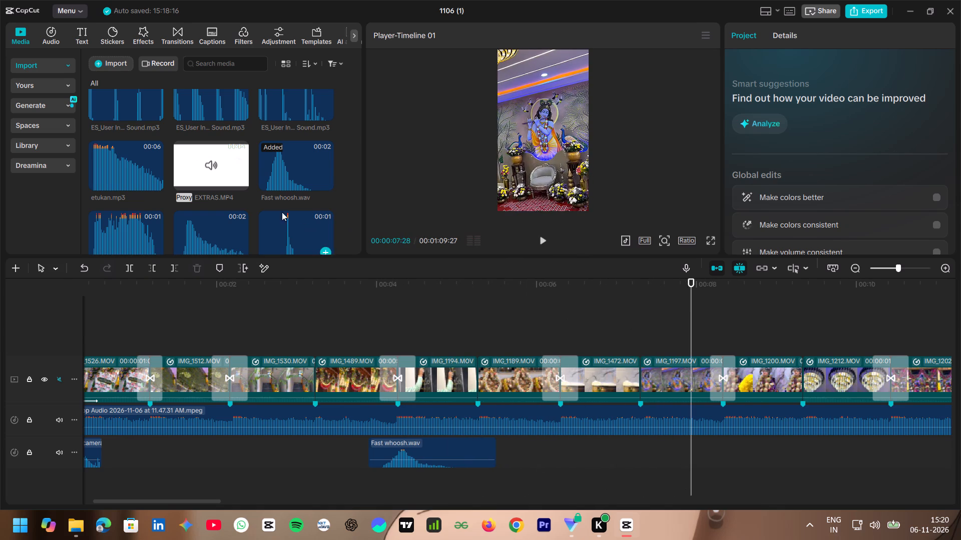
Place the one-second ES_User Interface click sound on the sound-effects track at the start of the IMG_1197.MOV clip and play it back.
left_click(143, 159)
scroll(167, 154, "up", 2)
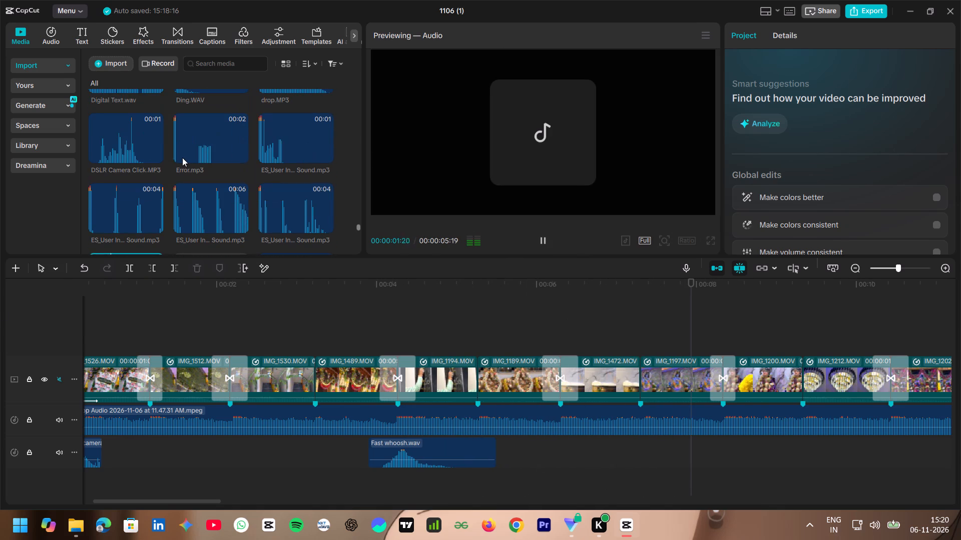
left_click(188, 157)
left_click(274, 145)
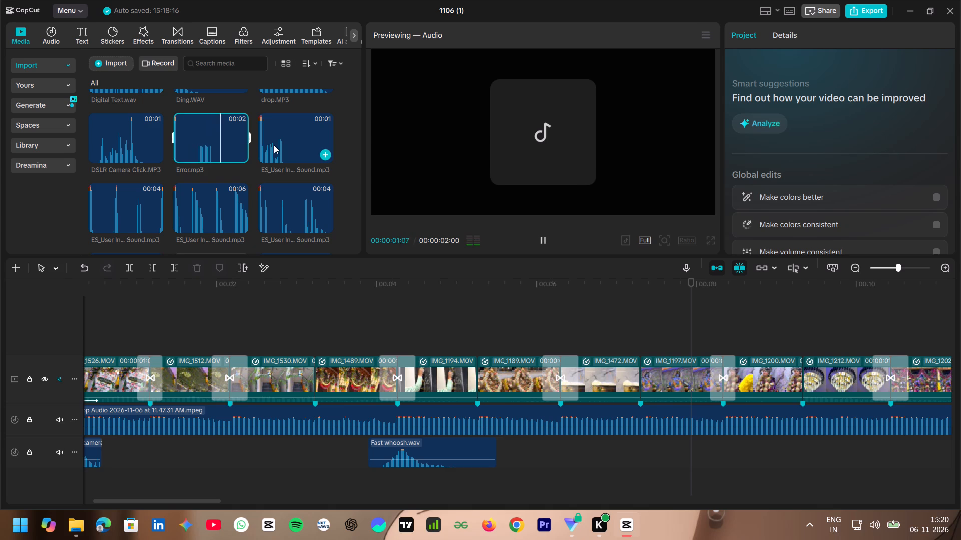
left_click_drag(280, 136, 629, 423)
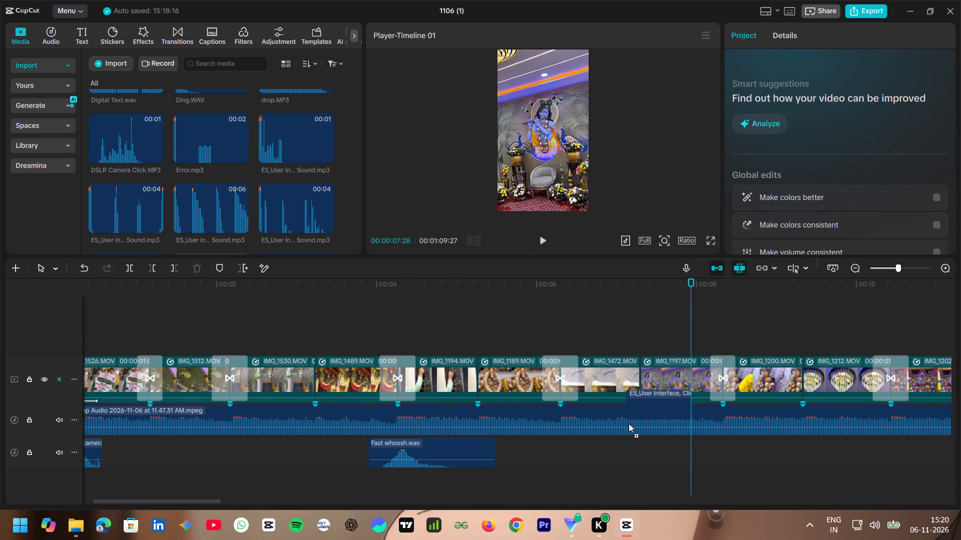
left_click_drag(629, 423, 639, 455)
left_click(612, 441)
key("space")
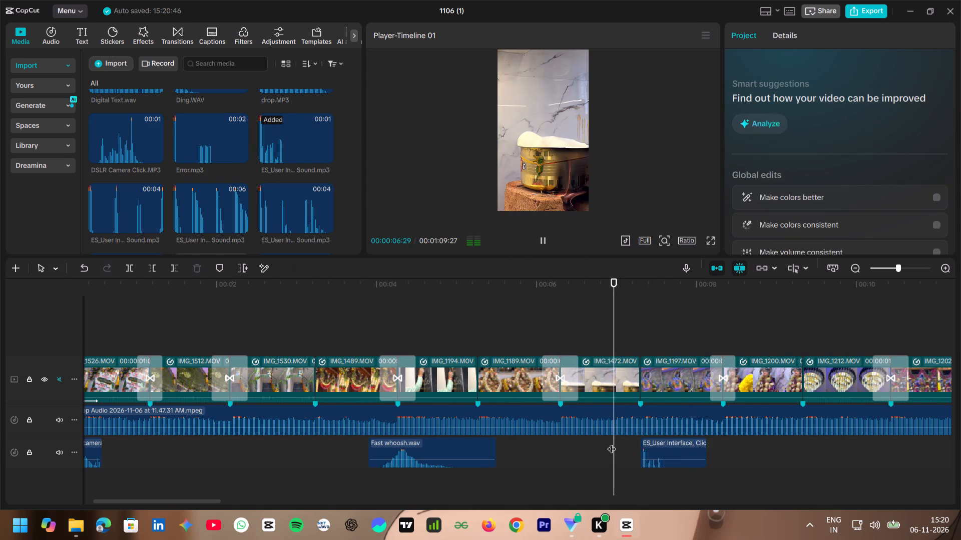
key("space")
left_click(603, 460)
key("space")
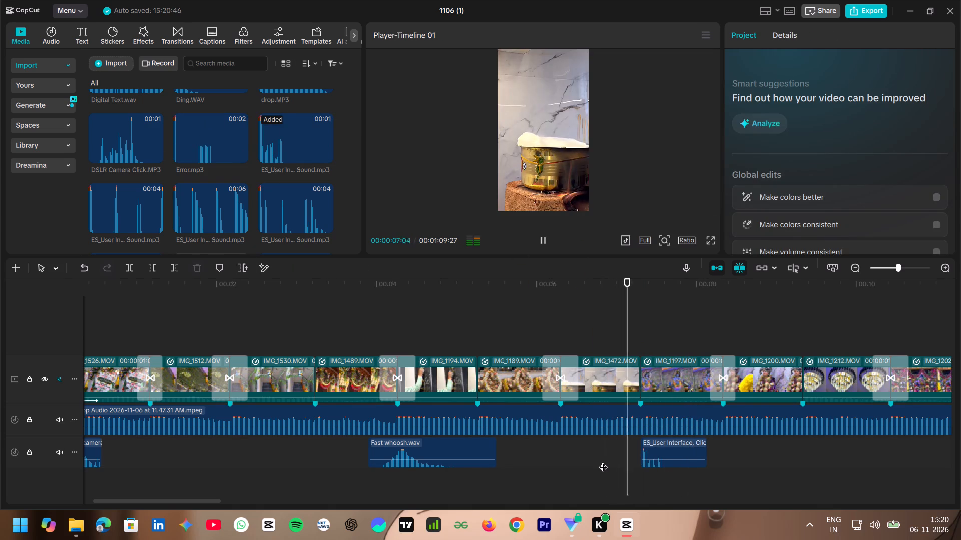
key("space")
Set the volume of the ES_User Interface click sound under IMG_1197.MOV to -1.3 dB.
left_click(652, 445)
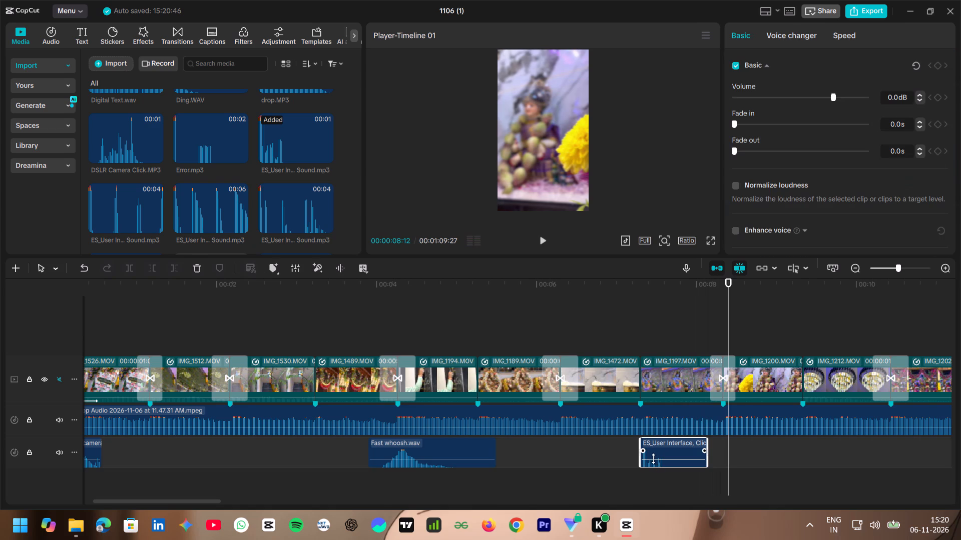
left_click(653, 455)
left_click(654, 458)
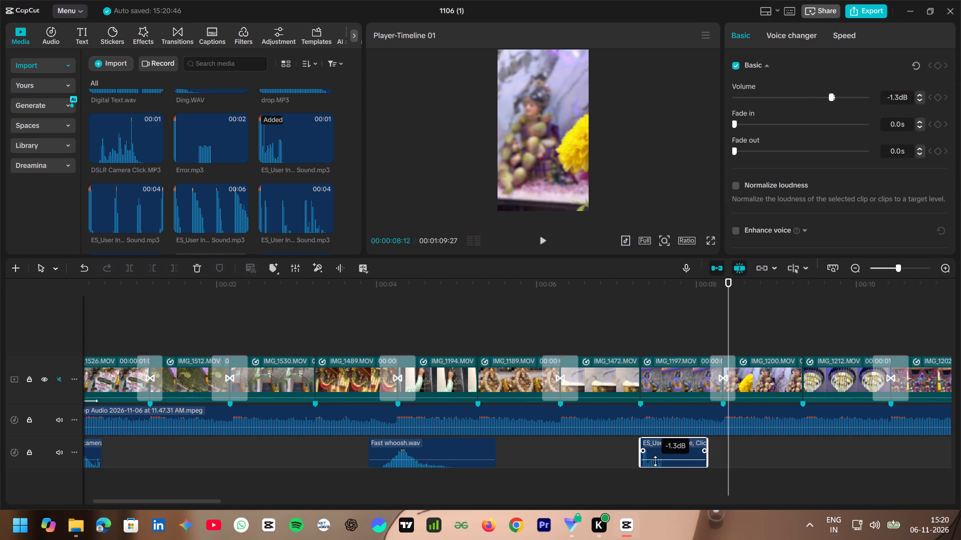
left_click(587, 469)
key("space")
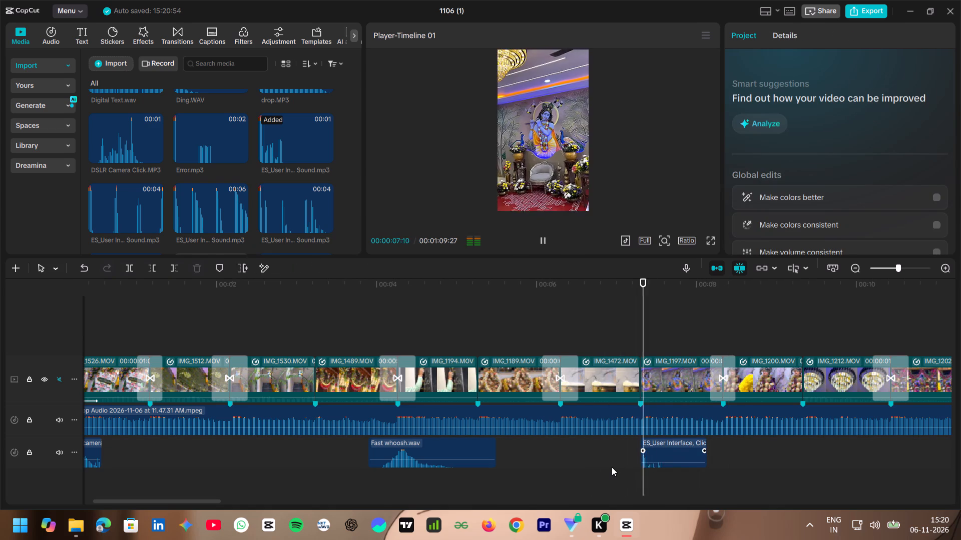
key("space")
Recheck the ES_User Interface click sound's level by replaying the section around the start of IMG_1197.MOV and onward.
left_click(651, 462)
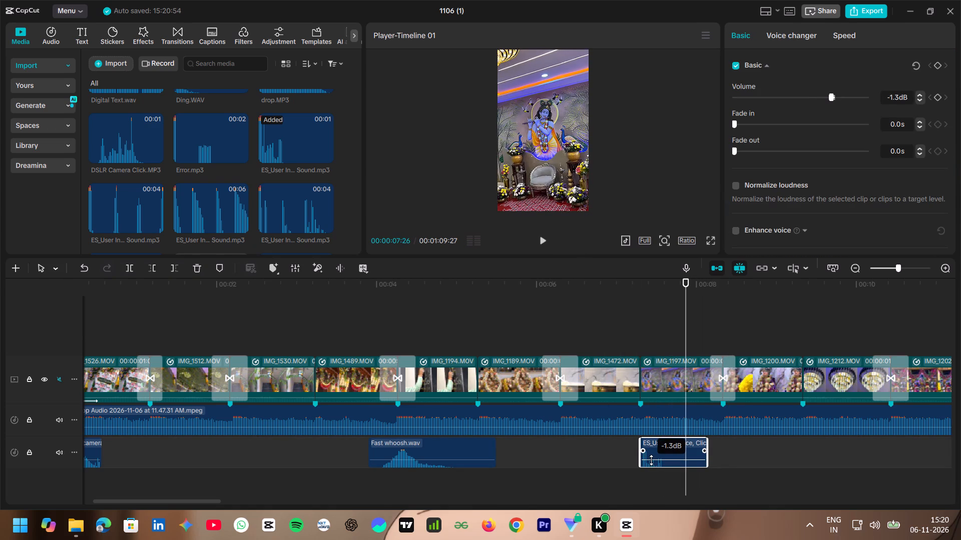
left_click(636, 469)
key("space")
left_click(623, 469)
key("space")
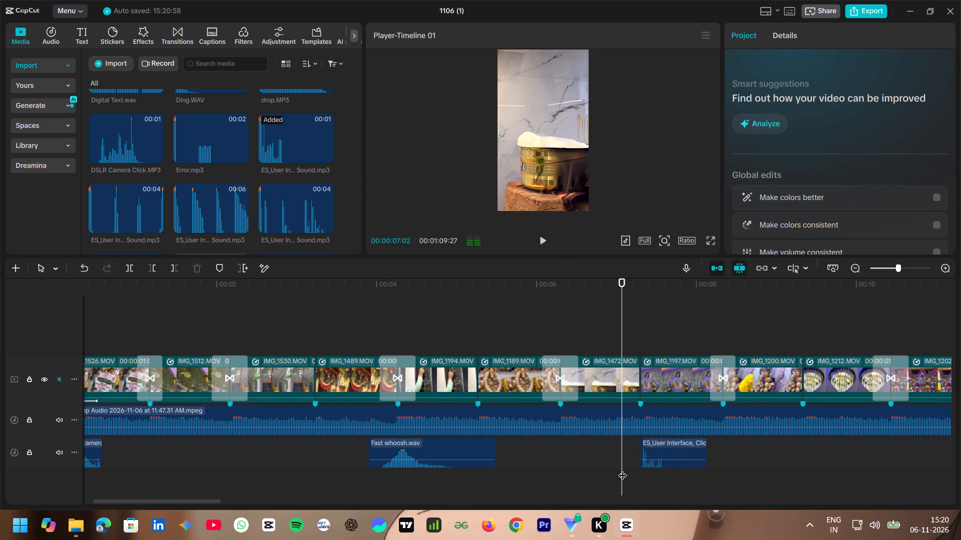
key("space")
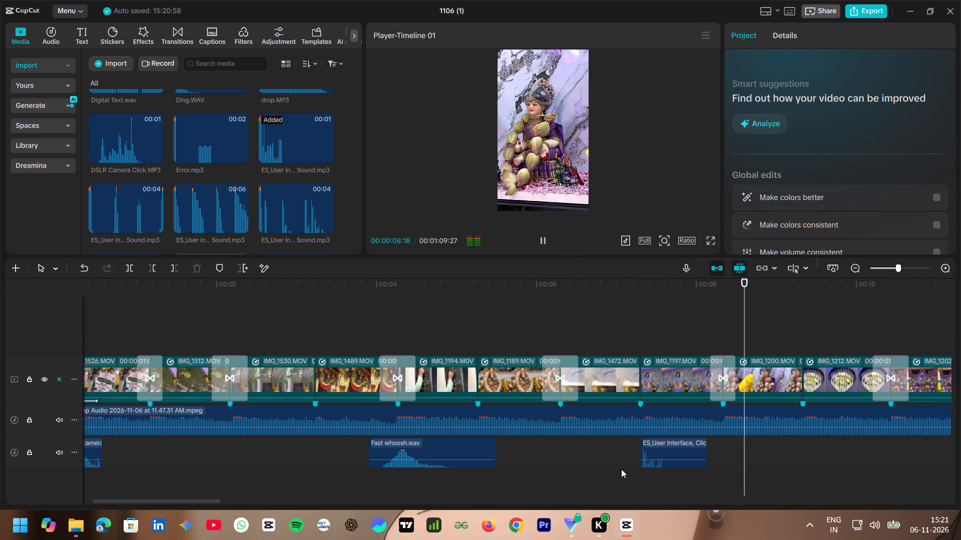
key("space")
left_click(664, 458)
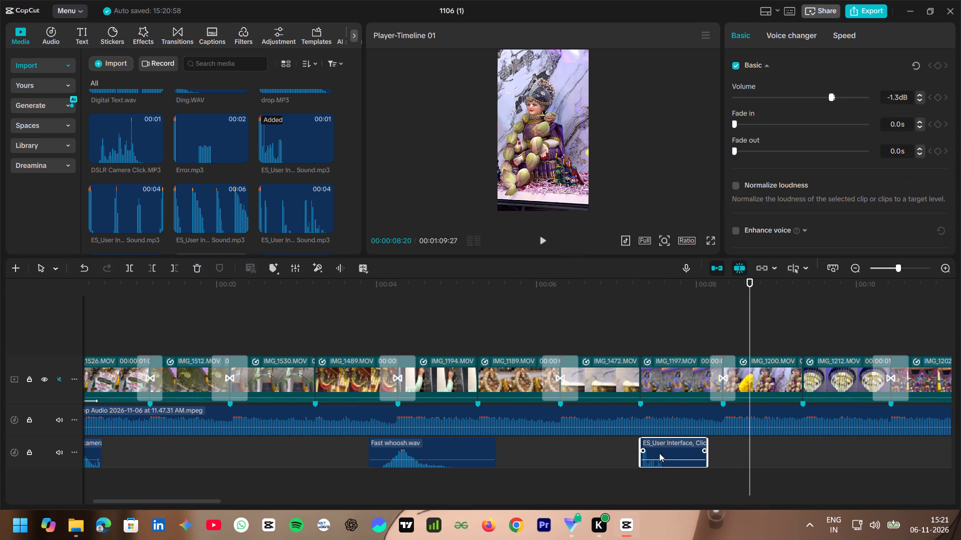
left_click(662, 459)
left_click(588, 463)
key("space")
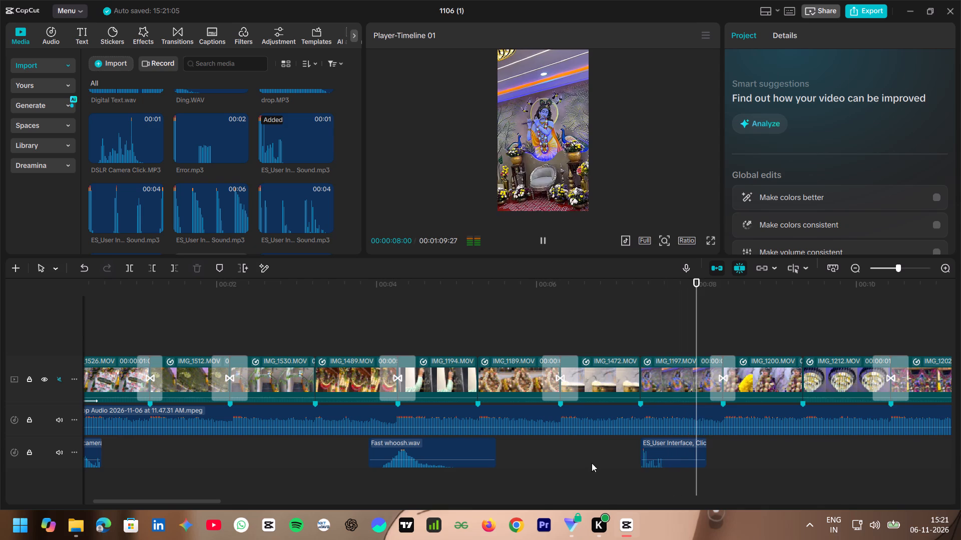
key("space")
left_click(652, 460)
left_click(652, 460)
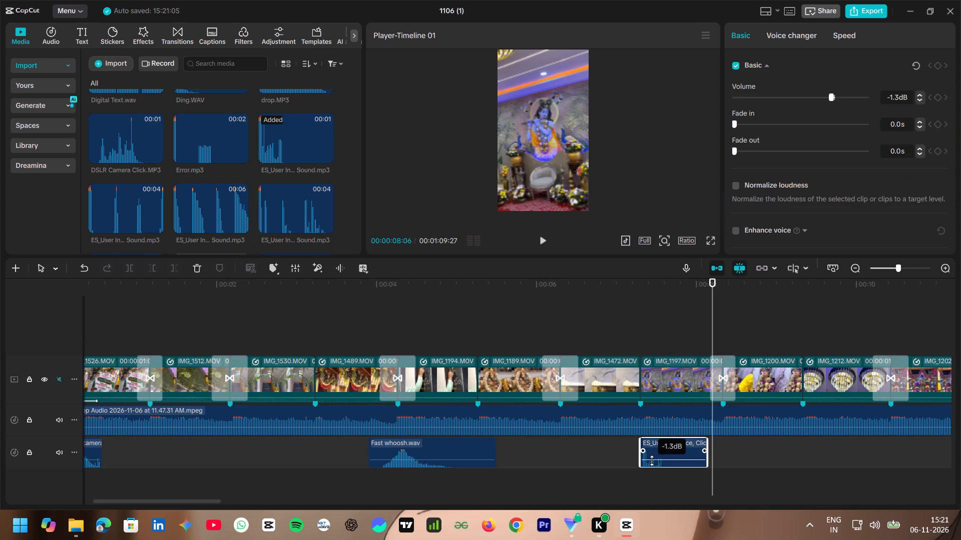
left_click(603, 473)
key("space")
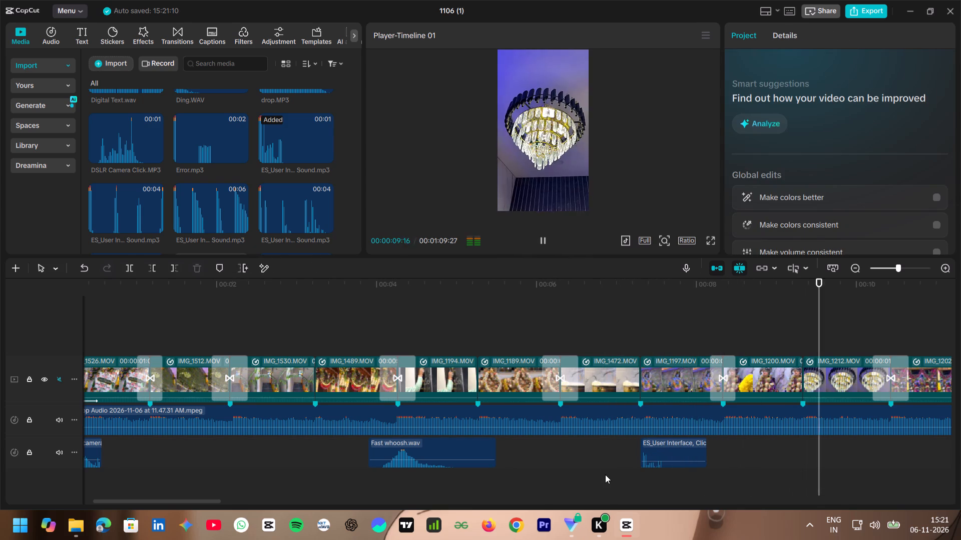
key("space")
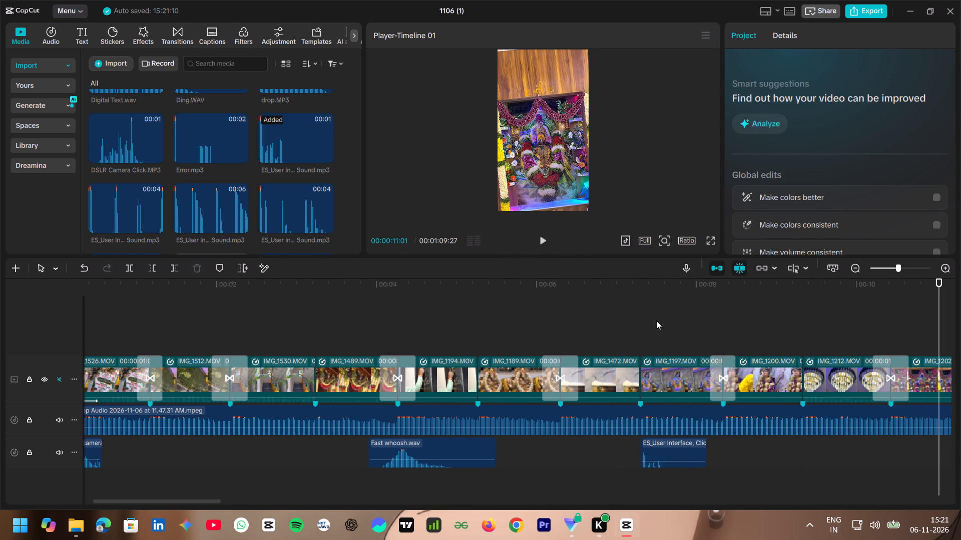
Audition the DSLR Camera Click, Error, Ding, Correct, Click SFX and charge sounds in the media library.
left_click(137, 146)
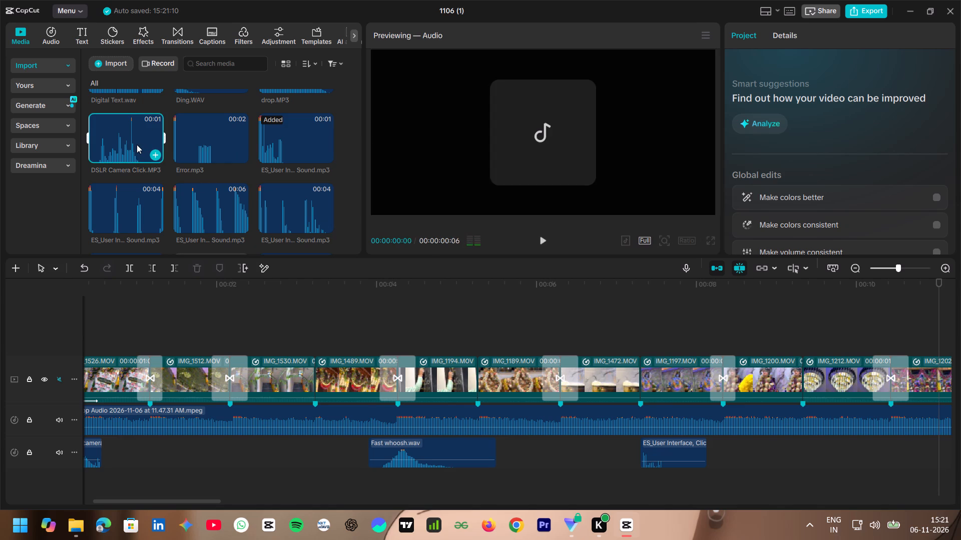
left_click(219, 124)
left_click(92, 137)
scroll(167, 155, "up", 2)
left_click(208, 179)
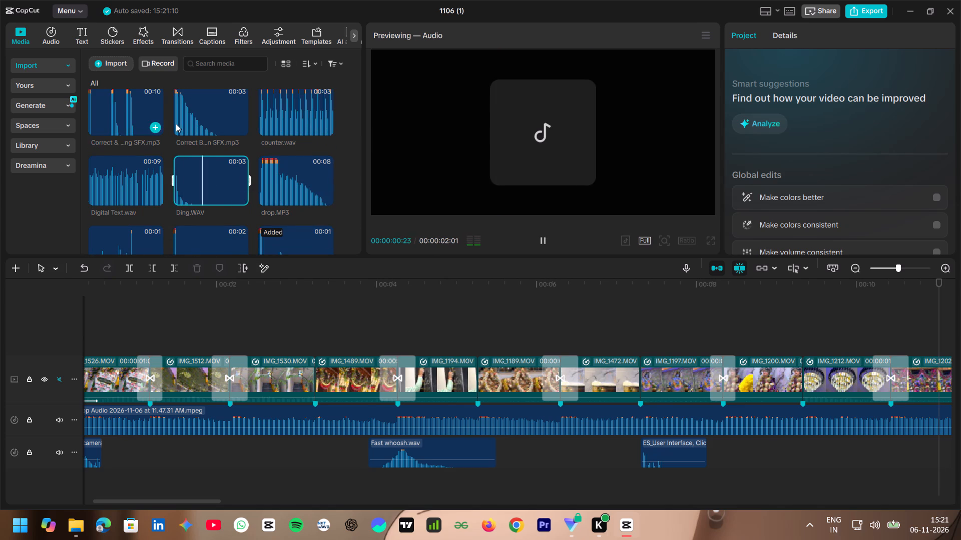
left_click(187, 125)
left_click(130, 122)
scroll(189, 175, "up", 1)
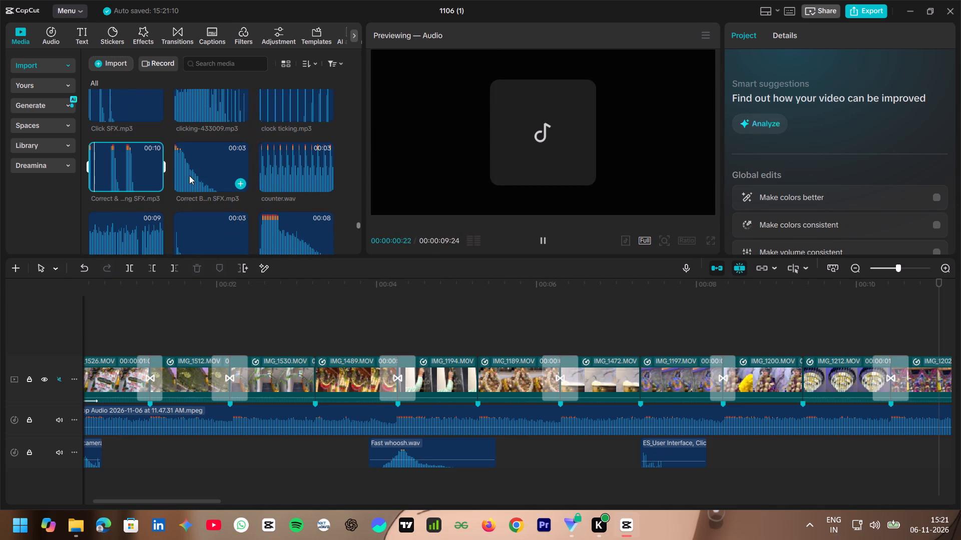
scroll(191, 146, "up", 2)
left_click(132, 212)
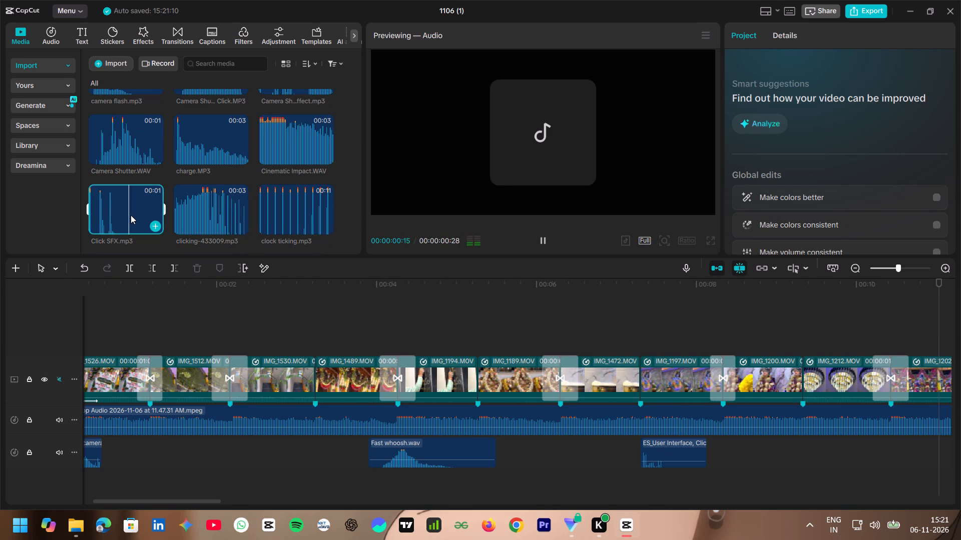
left_click(201, 138)
left_click(130, 209)
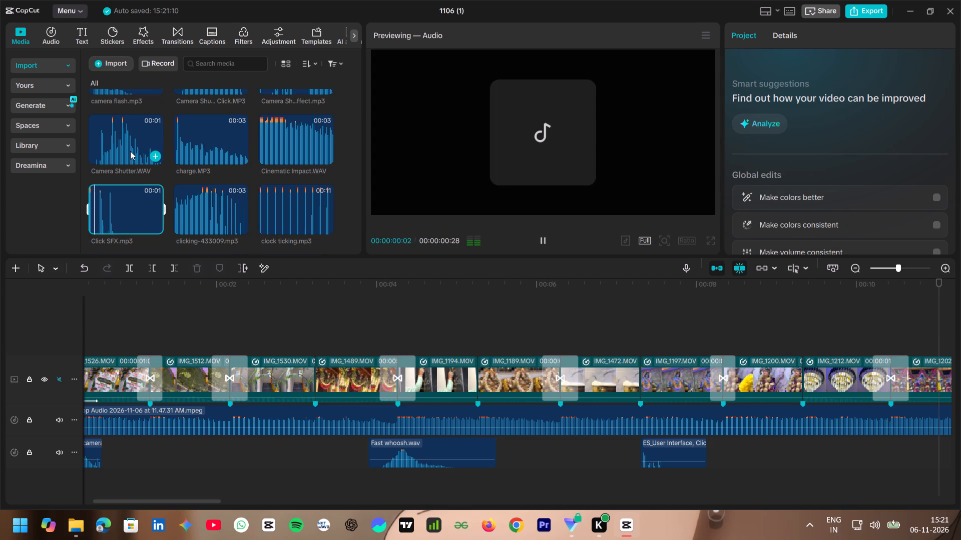
Place the Camera Shutter.WAV sound on the sound-effects track under the transition between IMG_1212.MOV and IMG_1202.MOV and play it back.
left_click(128, 147)
left_click_drag(126, 150, 883, 444)
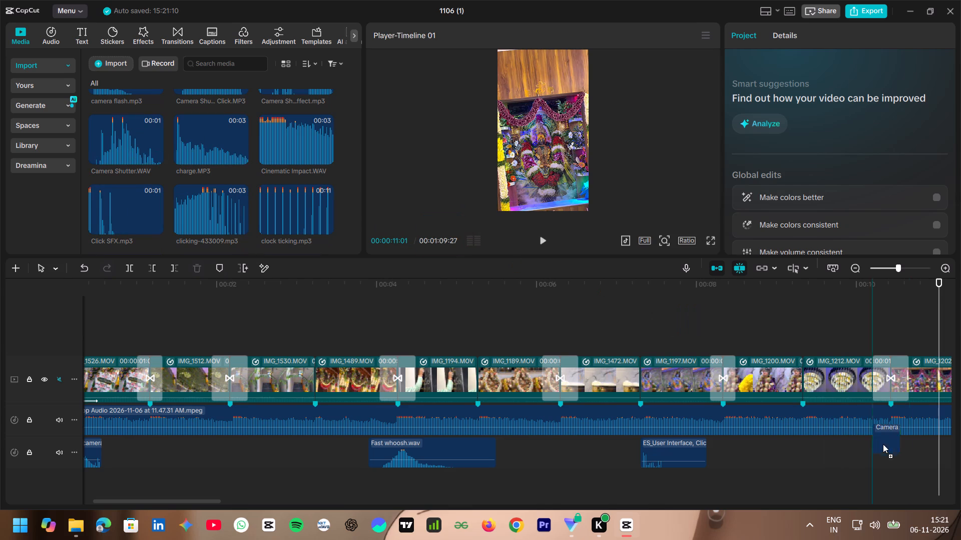
left_click_drag(883, 444, 883, 445)
left_click(865, 458)
key("space")
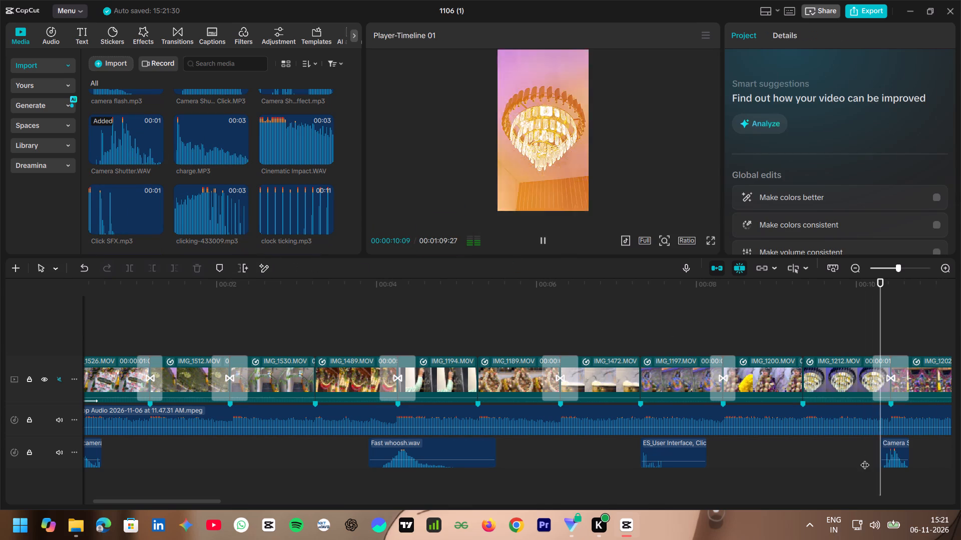
key("space")
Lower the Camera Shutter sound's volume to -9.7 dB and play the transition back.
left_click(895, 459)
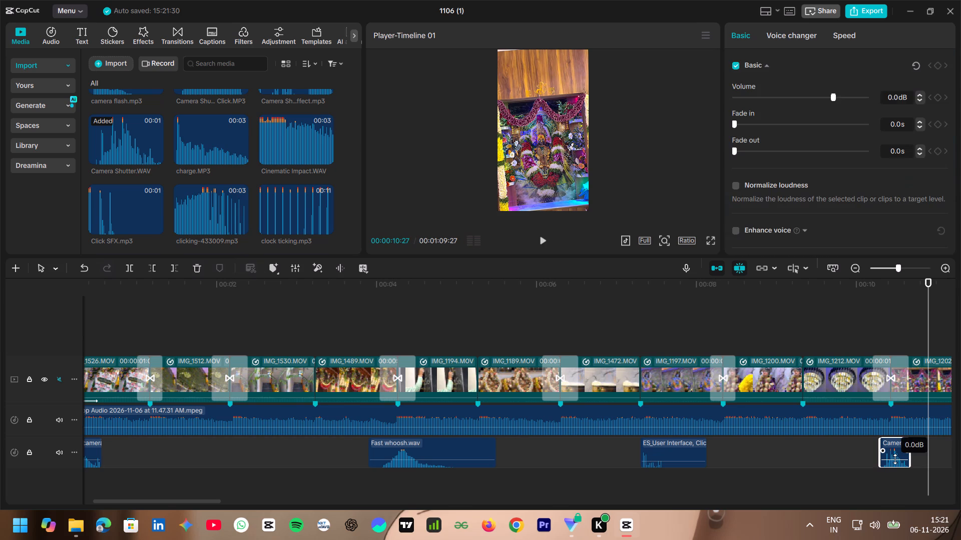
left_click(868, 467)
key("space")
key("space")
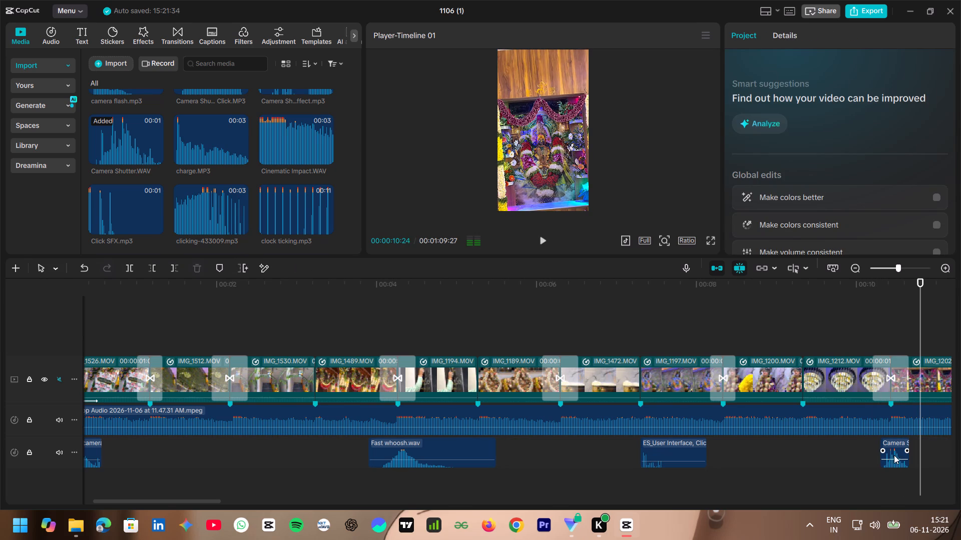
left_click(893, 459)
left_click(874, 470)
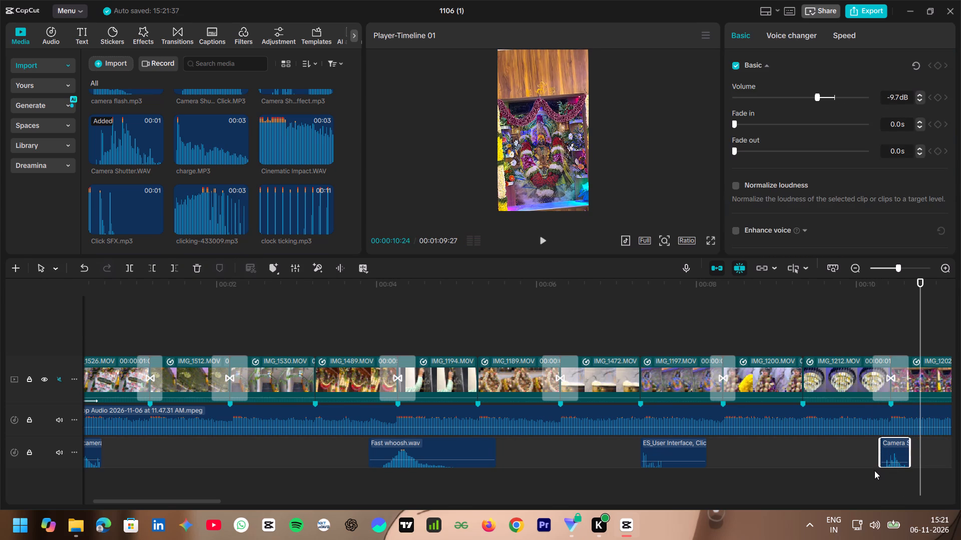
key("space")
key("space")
Set the Camera Shutter sound's volume to -7.8 dB and play the transition back.
left_click(896, 463)
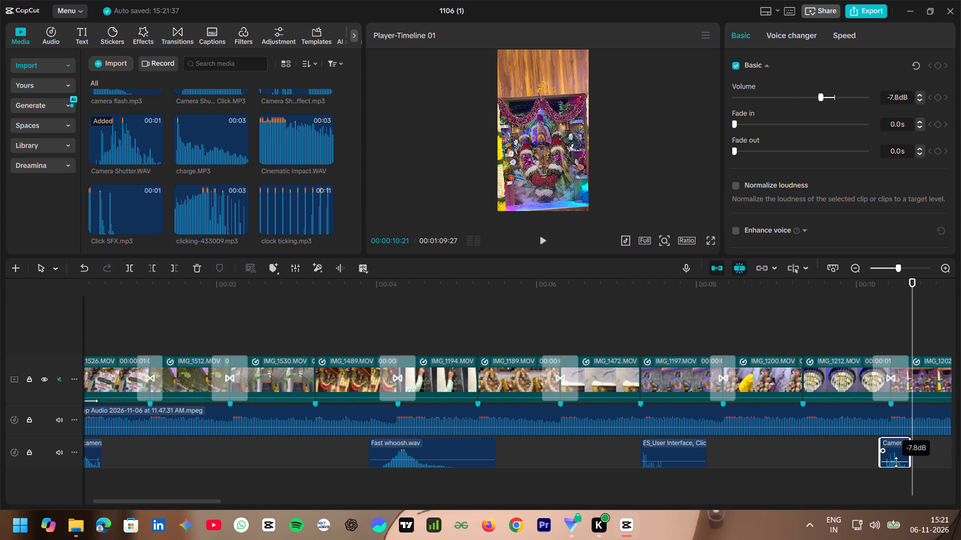
left_click(870, 470)
key("space")
key("space")
Play the timeline from after the Camera Shutter sound through the transition between IMG_1498.MOV and IMG_1272.MOV to find the next effect spot.
left_click(835, 480)
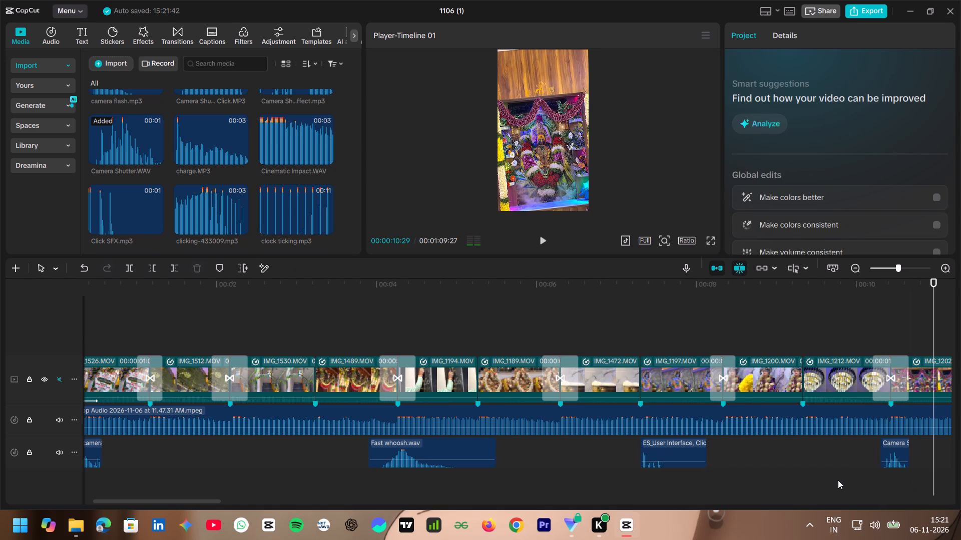
key("space")
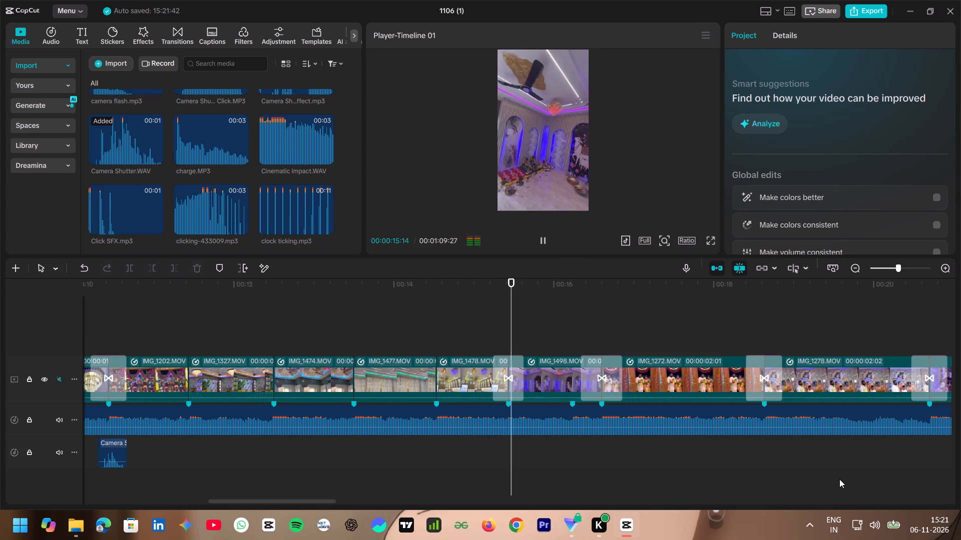
key("space")
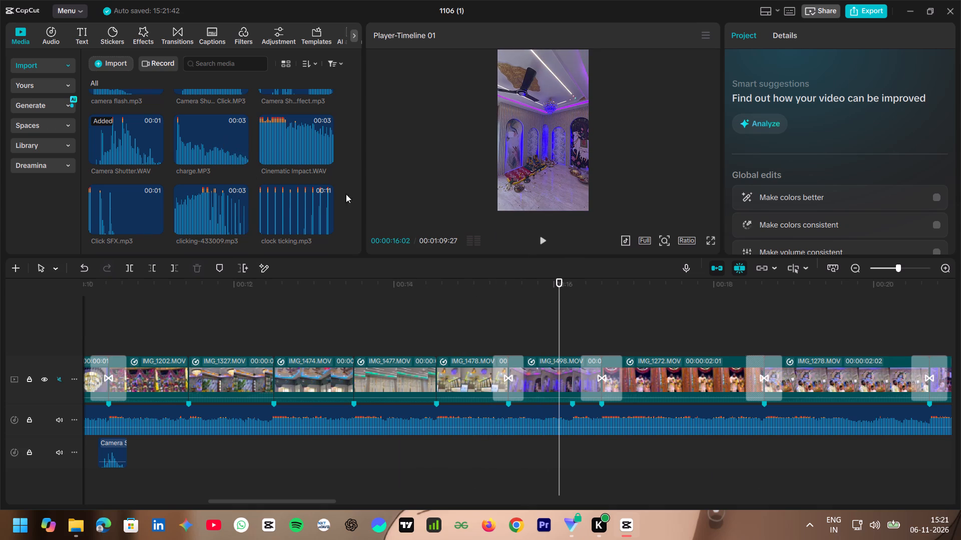
key("space")
key("space")
Audition the Camera flash (1), CAMERA F... SFX, Correct B...n SFX, counter and one-second ES_User Interface sounds in the media library.
scroll(203, 168, "up", 1)
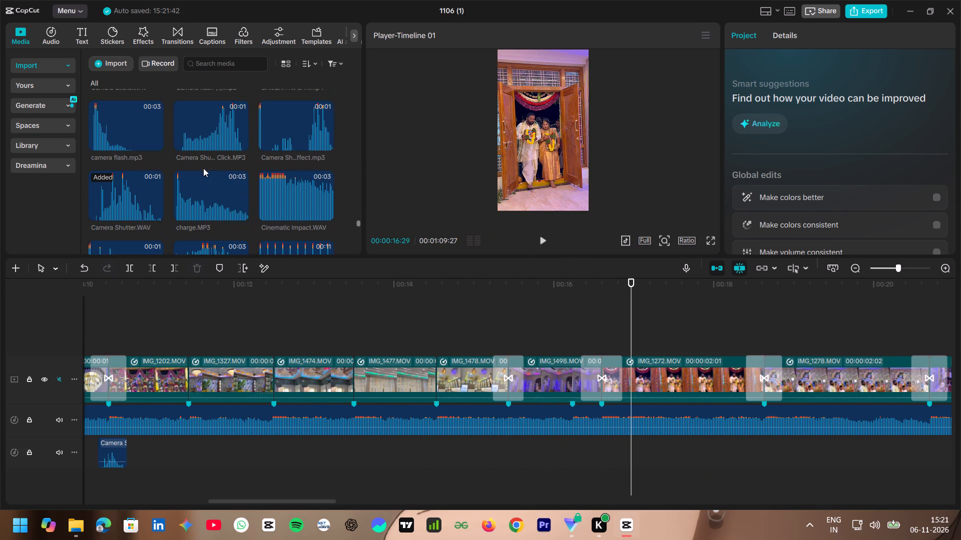
scroll(223, 159, "up", 2)
left_click(214, 181)
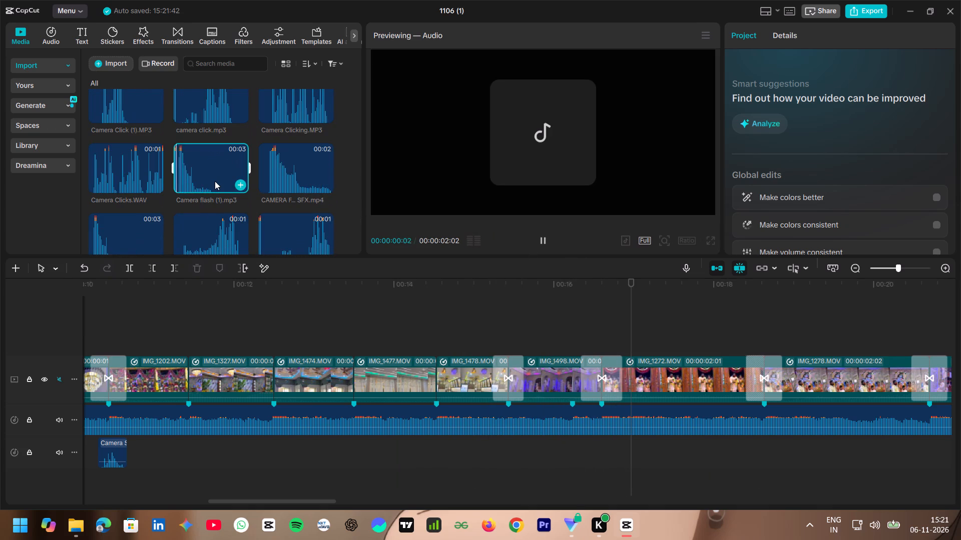
left_click(270, 176)
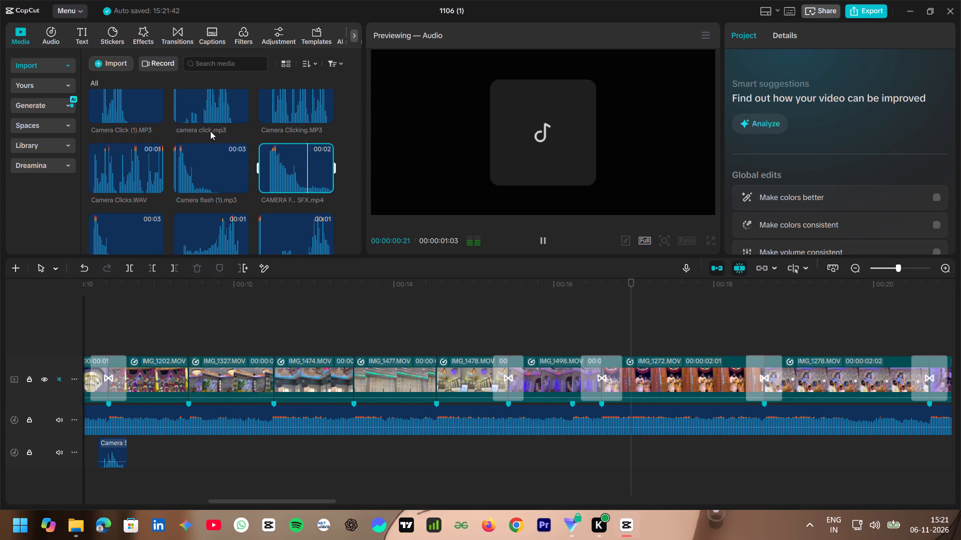
scroll(154, 168, "down", 3)
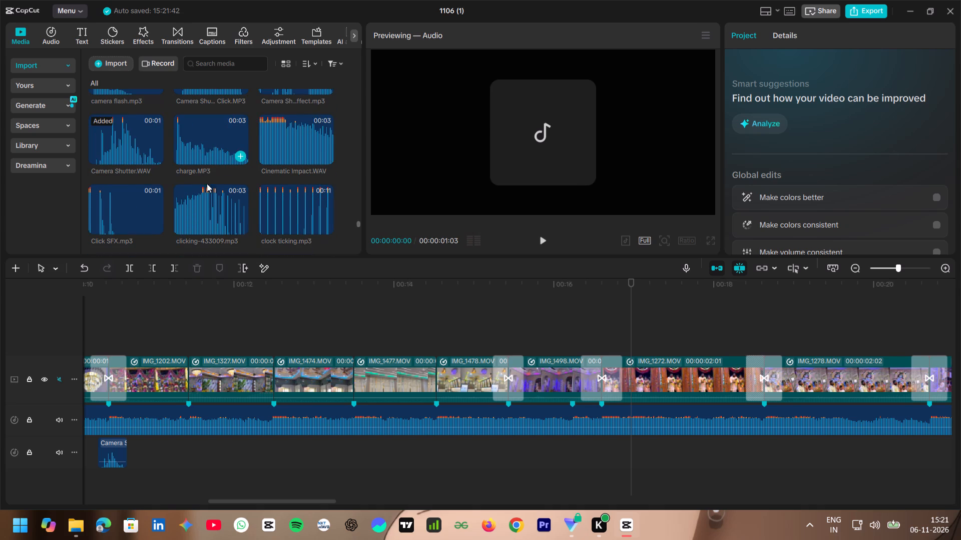
scroll(209, 191, "down", 2)
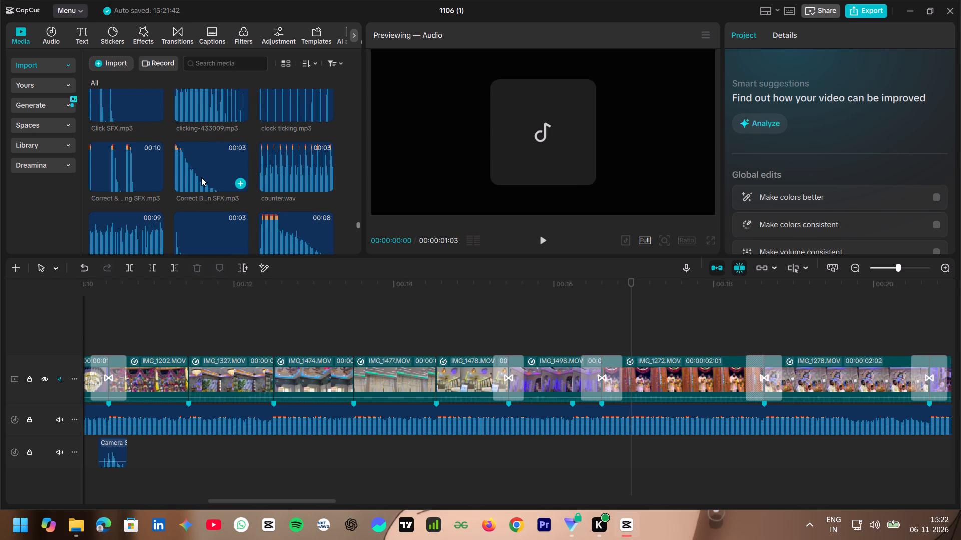
left_click(201, 177)
left_click(307, 172)
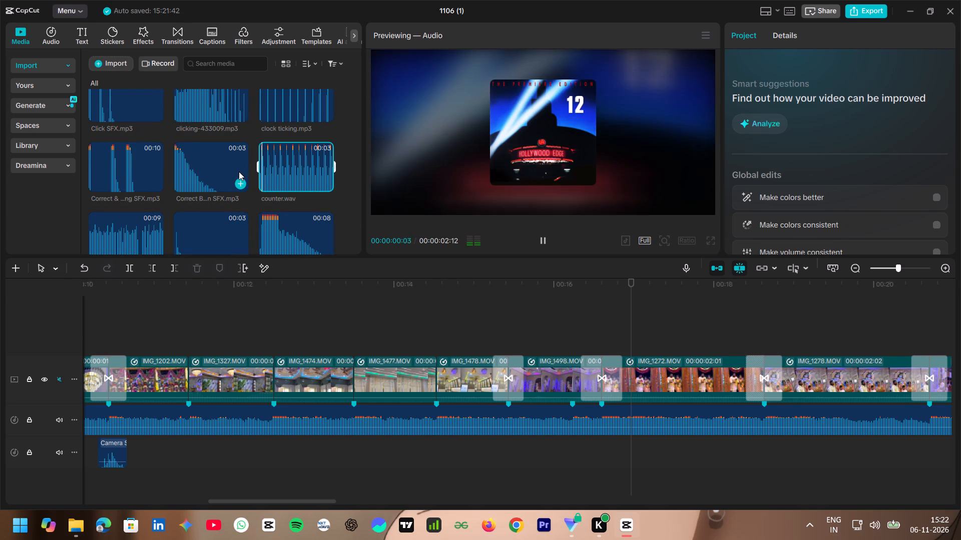
scroll(238, 171, "down", 2)
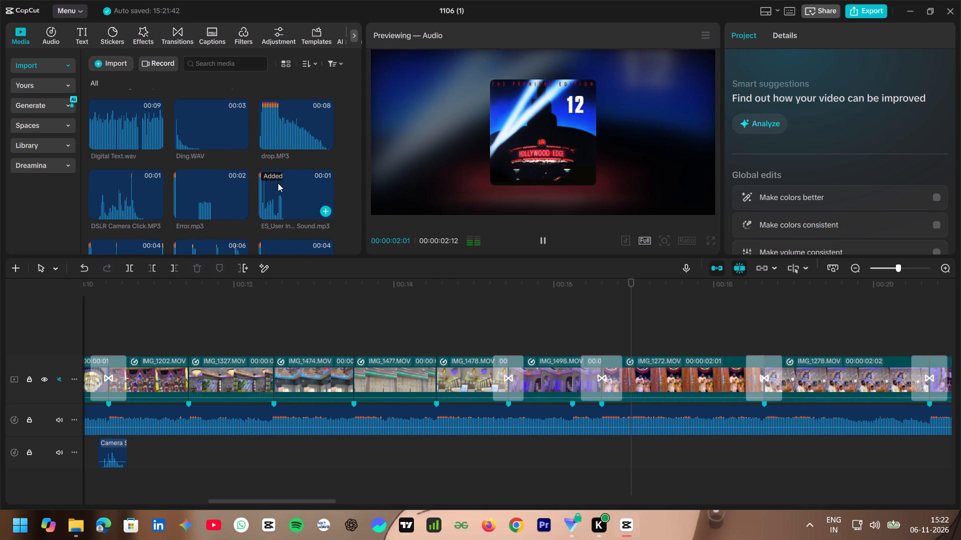
left_click(278, 183)
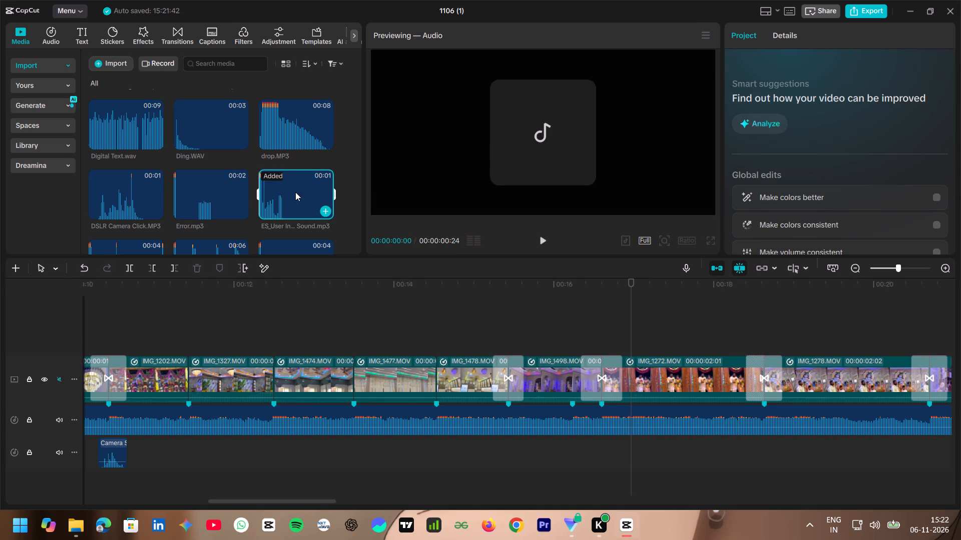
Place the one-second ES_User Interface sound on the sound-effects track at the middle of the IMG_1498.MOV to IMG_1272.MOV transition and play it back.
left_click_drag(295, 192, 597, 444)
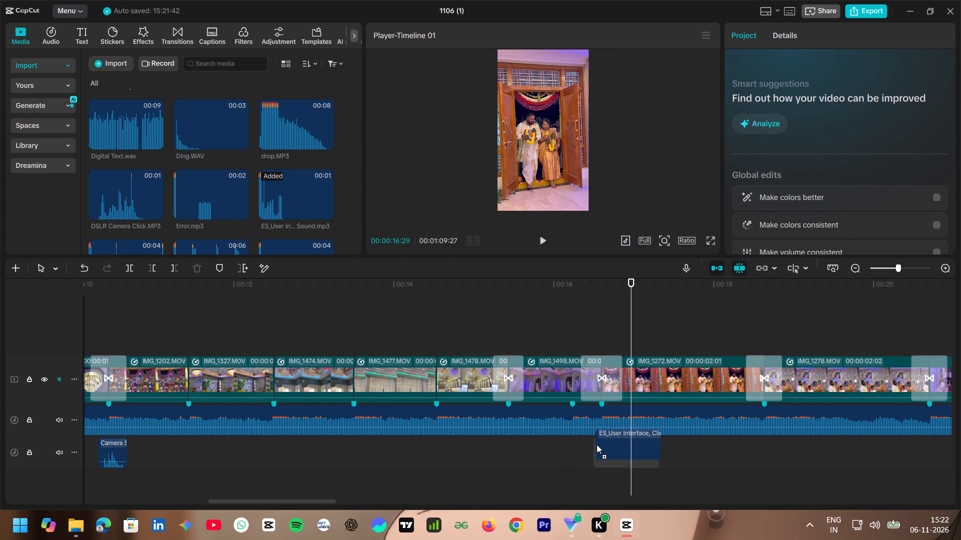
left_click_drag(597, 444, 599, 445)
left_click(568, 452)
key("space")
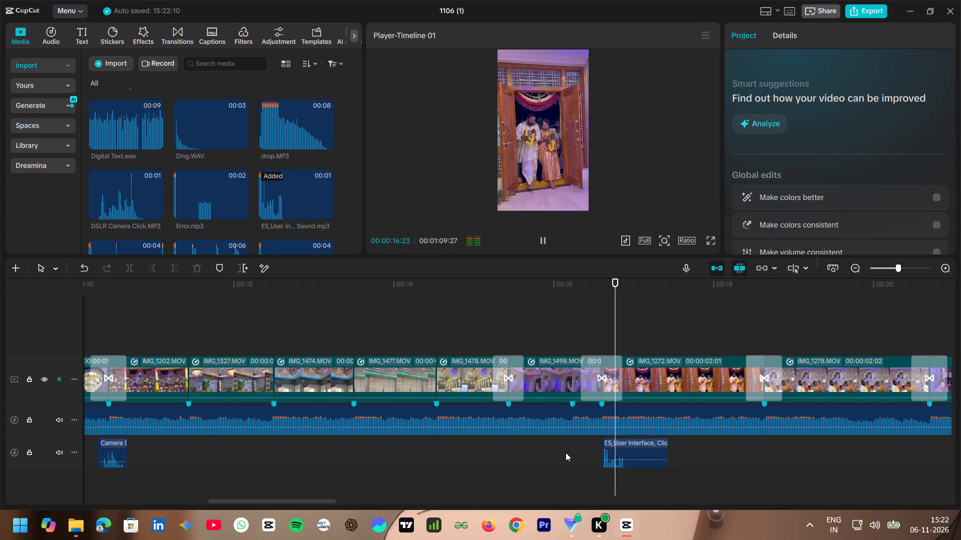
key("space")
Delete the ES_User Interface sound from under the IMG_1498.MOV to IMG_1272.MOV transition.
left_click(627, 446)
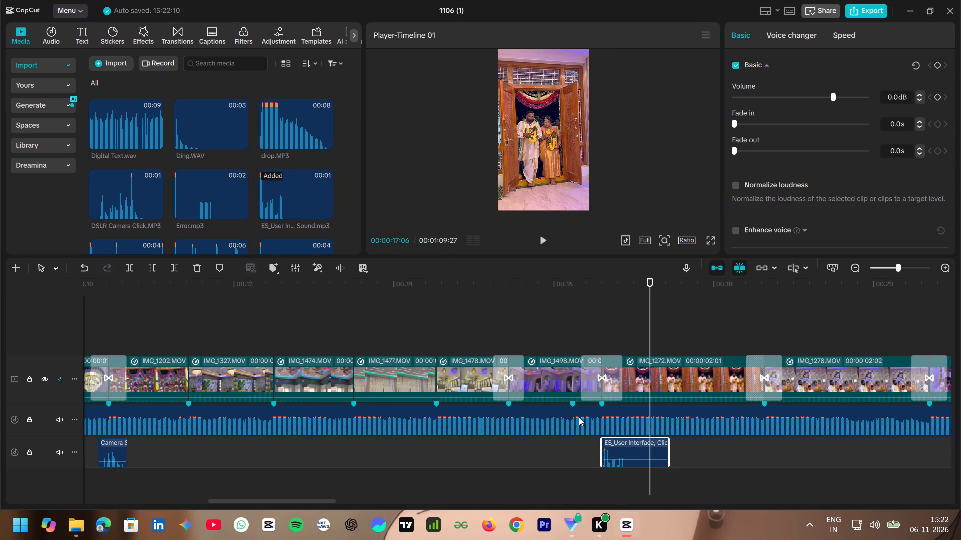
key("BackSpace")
Audition the longer ES_User Interface sounds, Fast whoosh.wav and etukan.mp3 in the media library.
scroll(208, 174, "down", 1)
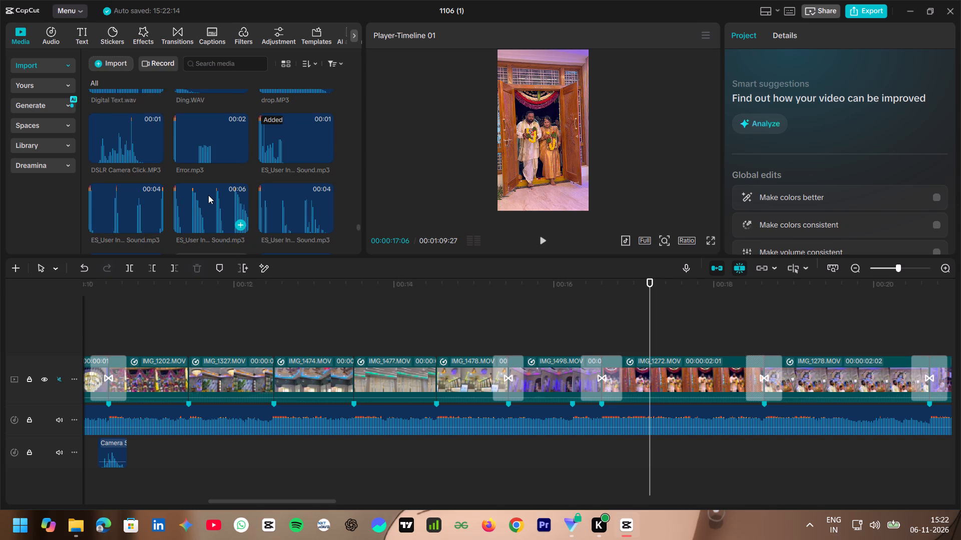
left_click(209, 195)
scroll(239, 181, "down", 2)
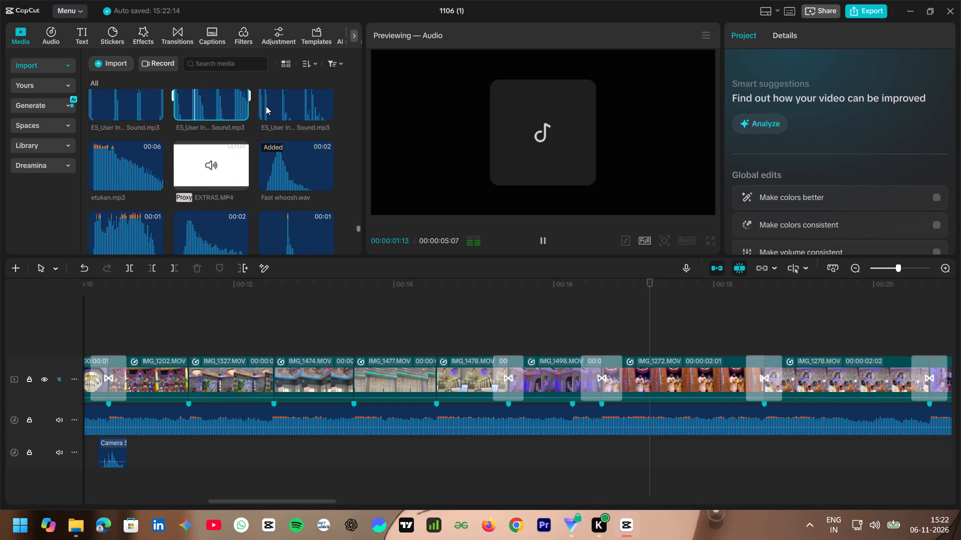
left_click(266, 105)
left_click(284, 163)
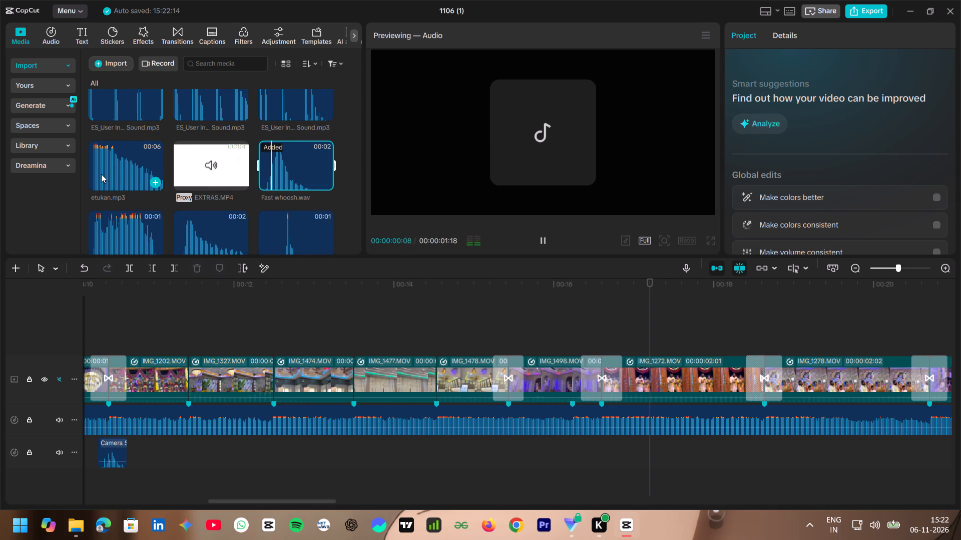
left_click(101, 174)
Place etukan.mp3 on the sound-effects track starting at the middle of the IMG_1498.MOV to IMG_1272.MOV transition and play it back.
left_click_drag(125, 163, 636, 396)
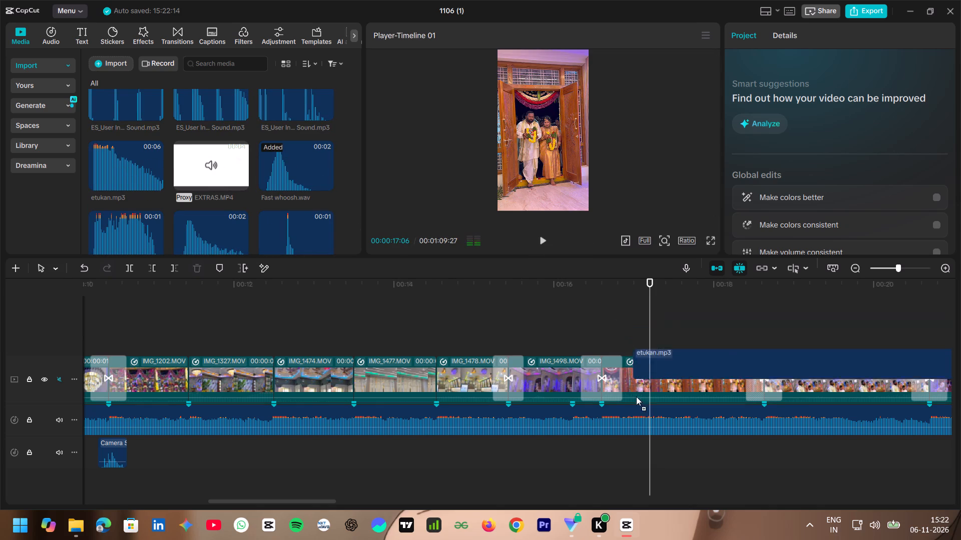
left_click_drag(636, 396, 605, 456)
left_click(567, 467)
key("space")
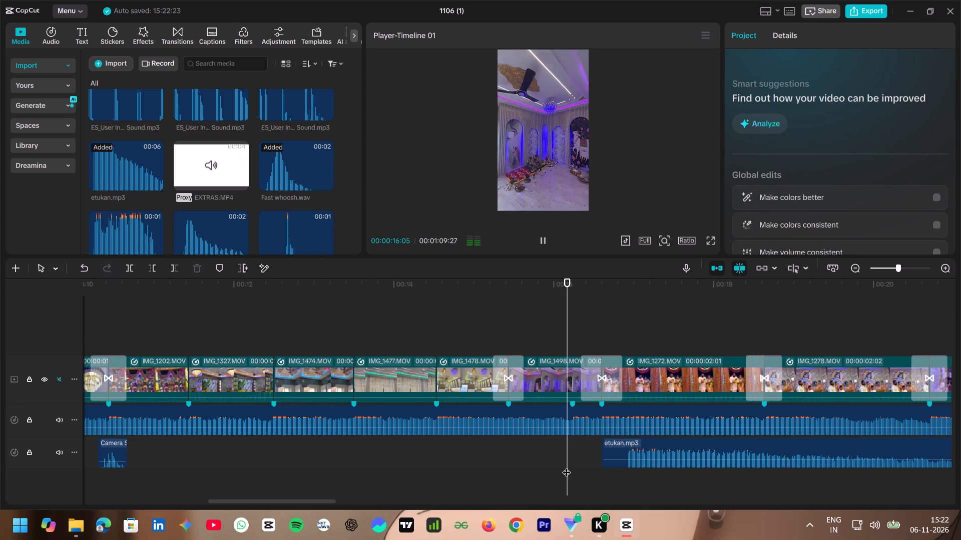
key("space")
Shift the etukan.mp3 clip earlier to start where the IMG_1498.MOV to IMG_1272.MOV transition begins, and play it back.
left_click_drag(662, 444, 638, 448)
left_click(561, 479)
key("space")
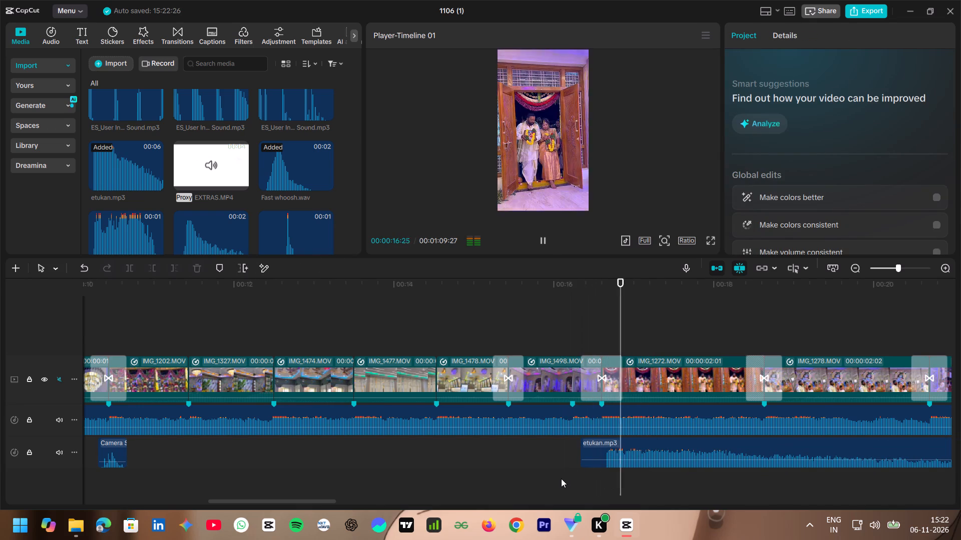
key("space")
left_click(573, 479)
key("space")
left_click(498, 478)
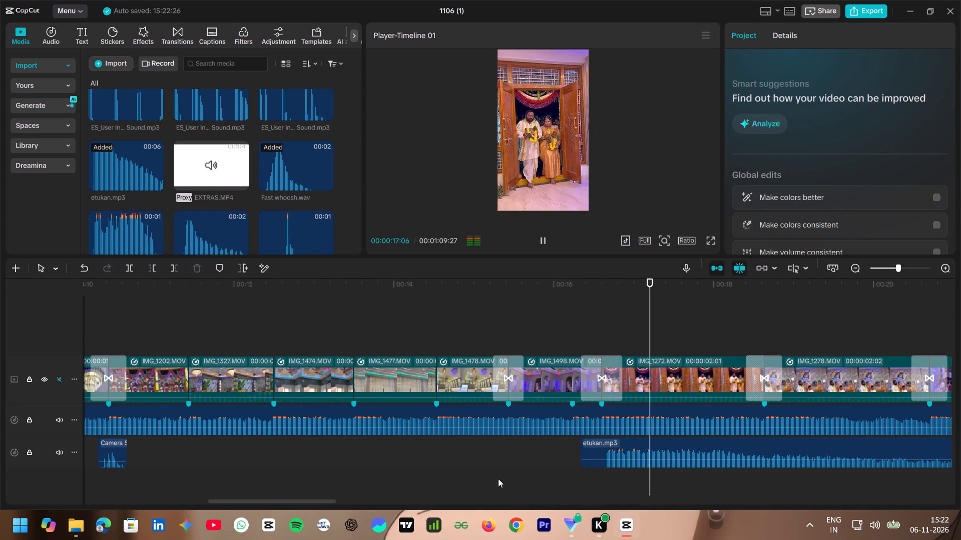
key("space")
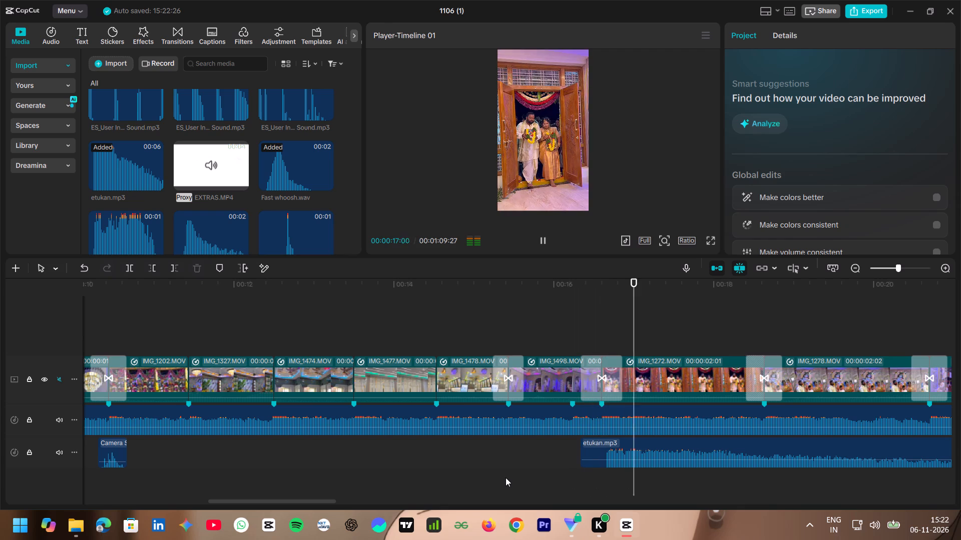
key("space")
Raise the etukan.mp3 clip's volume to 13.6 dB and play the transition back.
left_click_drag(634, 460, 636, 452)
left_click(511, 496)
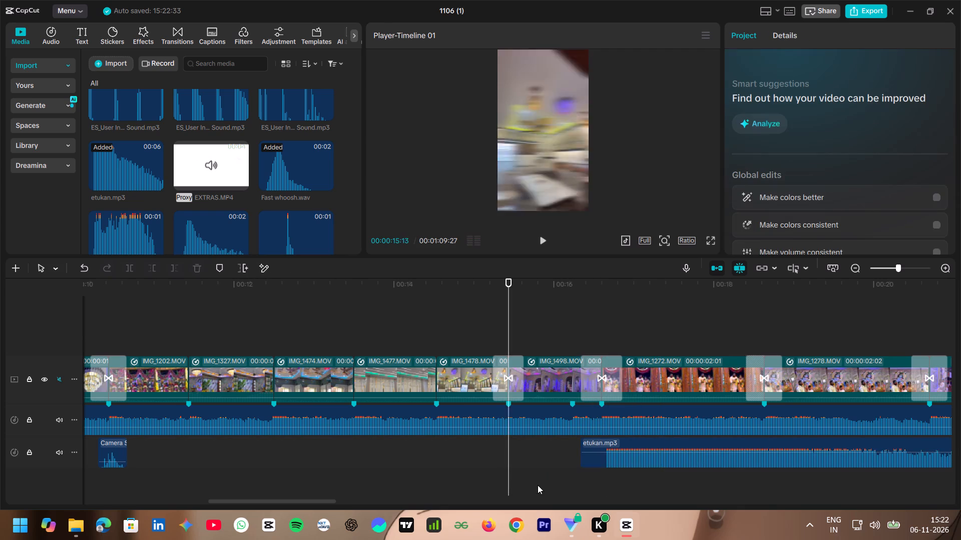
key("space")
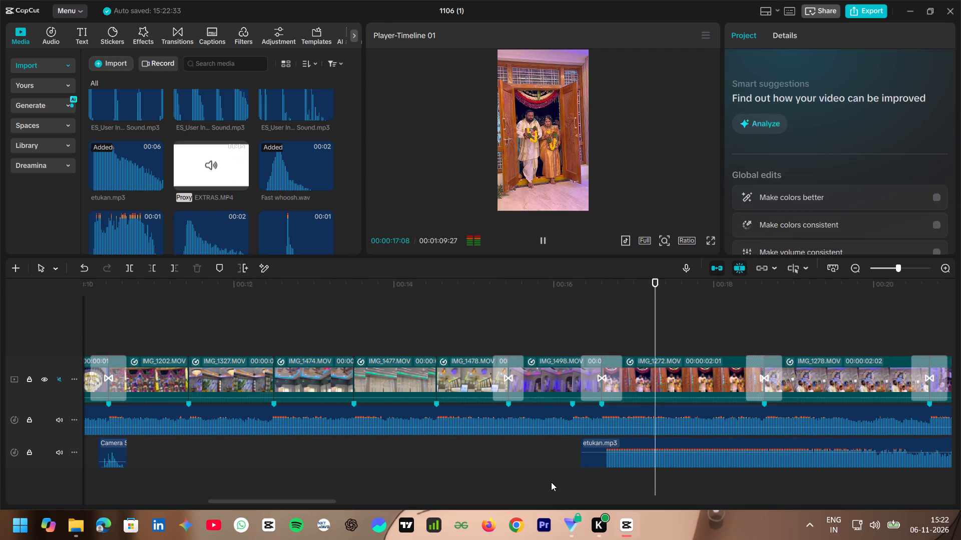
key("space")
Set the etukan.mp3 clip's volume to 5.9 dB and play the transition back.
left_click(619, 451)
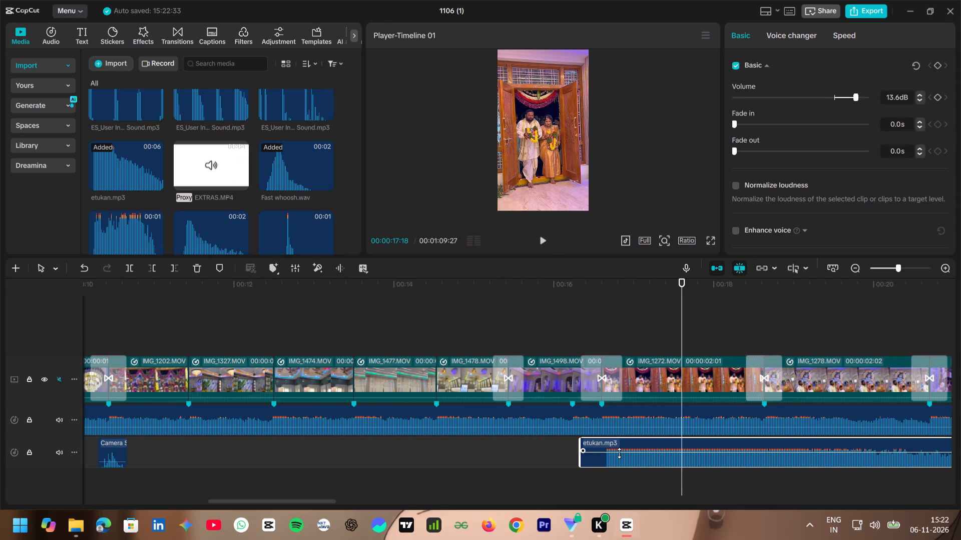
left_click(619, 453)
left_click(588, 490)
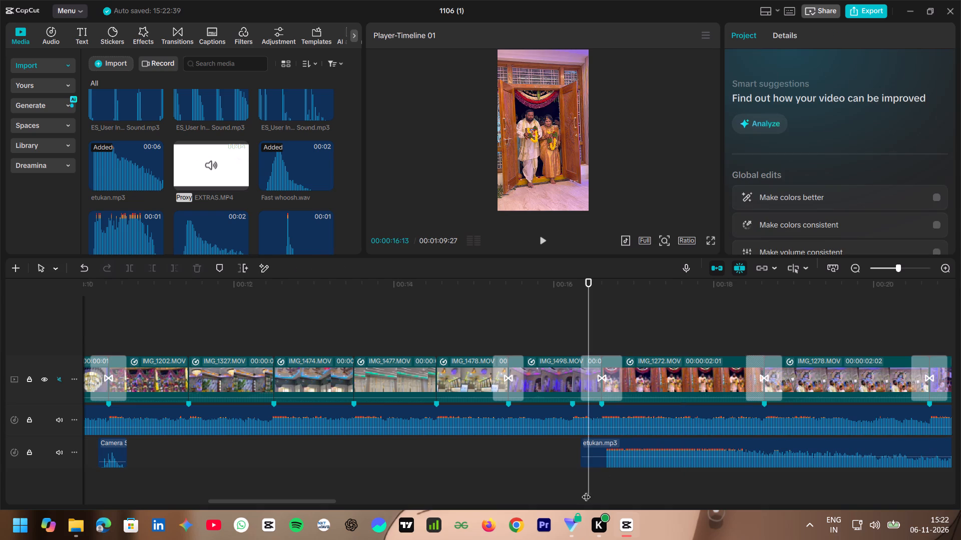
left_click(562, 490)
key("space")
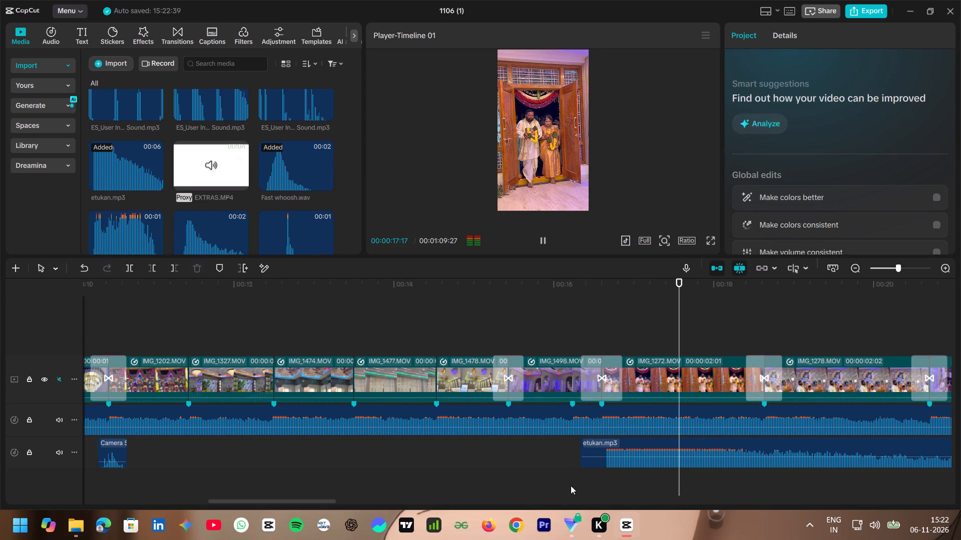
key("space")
Move the etukan.mp3 clip slightly earlier to start at the beat marker just before the IMG_1498.MOV to IMG_1272.MOV transition, and play it back.
left_click(624, 454)
left_click_drag(624, 453, 616, 456)
left_click(569, 476)
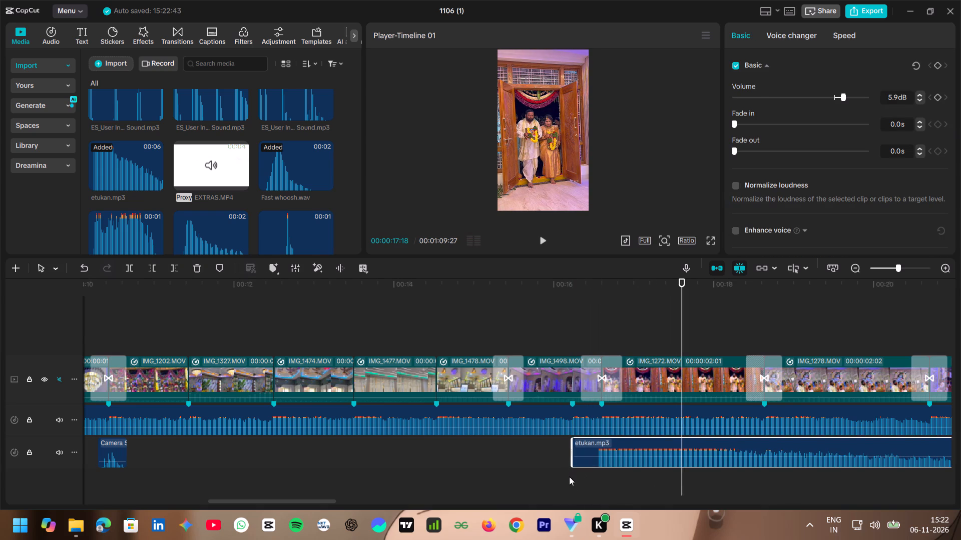
key("space")
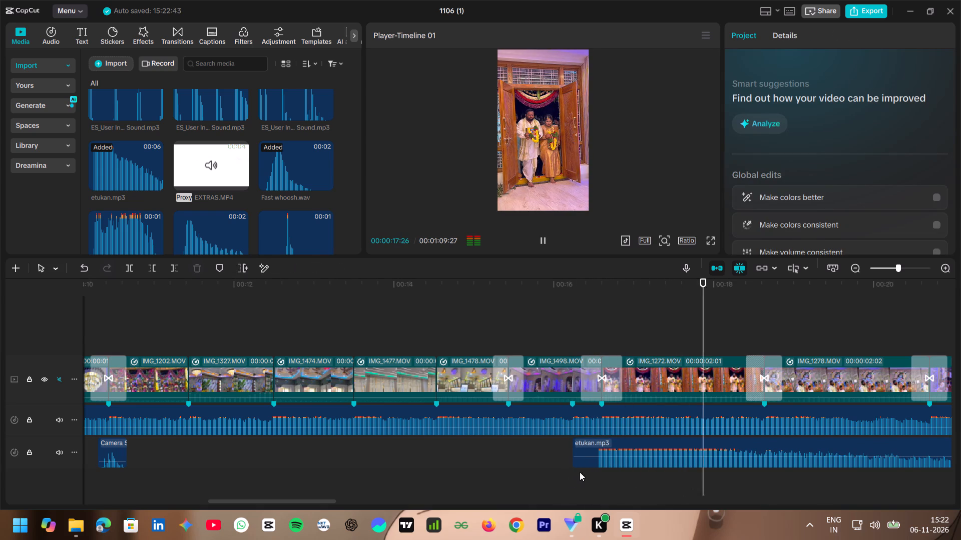
key("space")
Set the etukan.mp3 clip's volume to 1.3 dB and play the transition back.
left_click(619, 457)
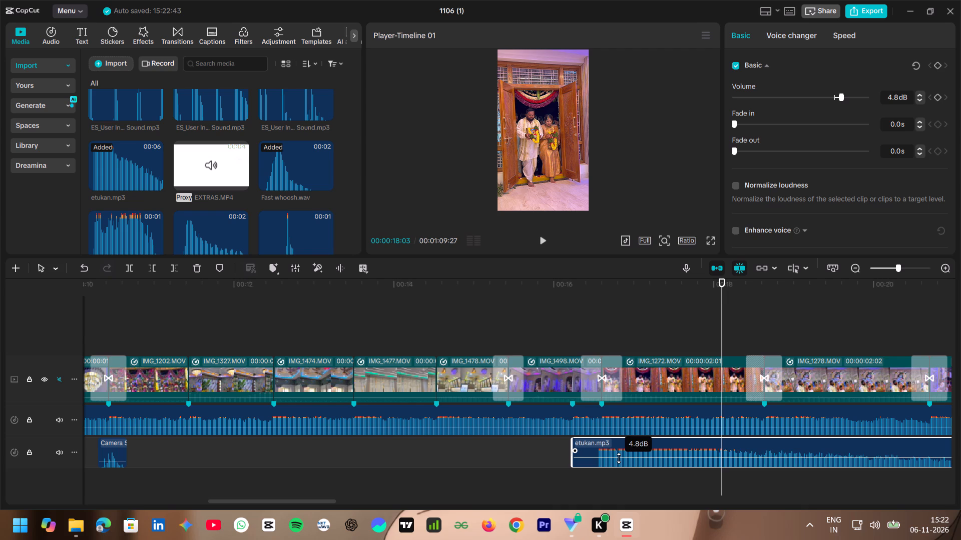
left_click(563, 491)
key("space")
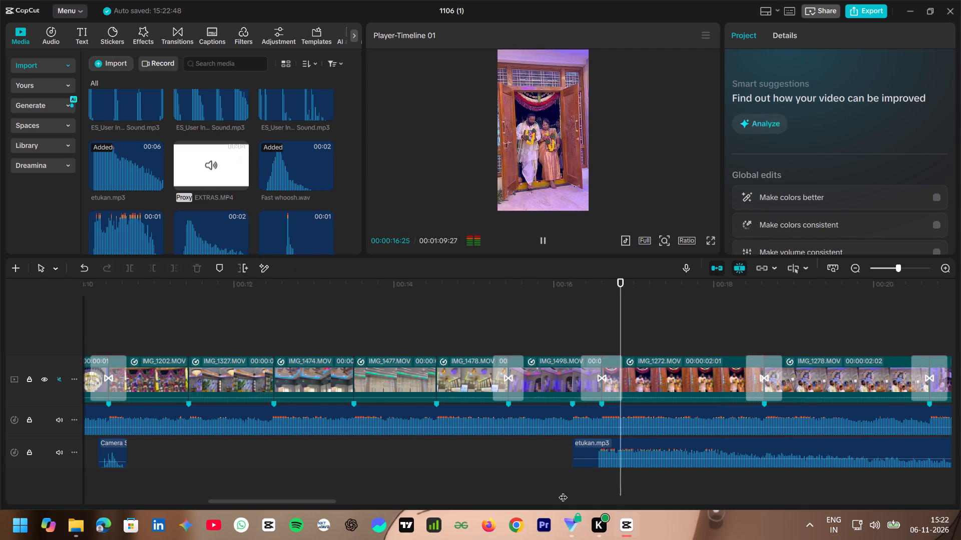
key("space")
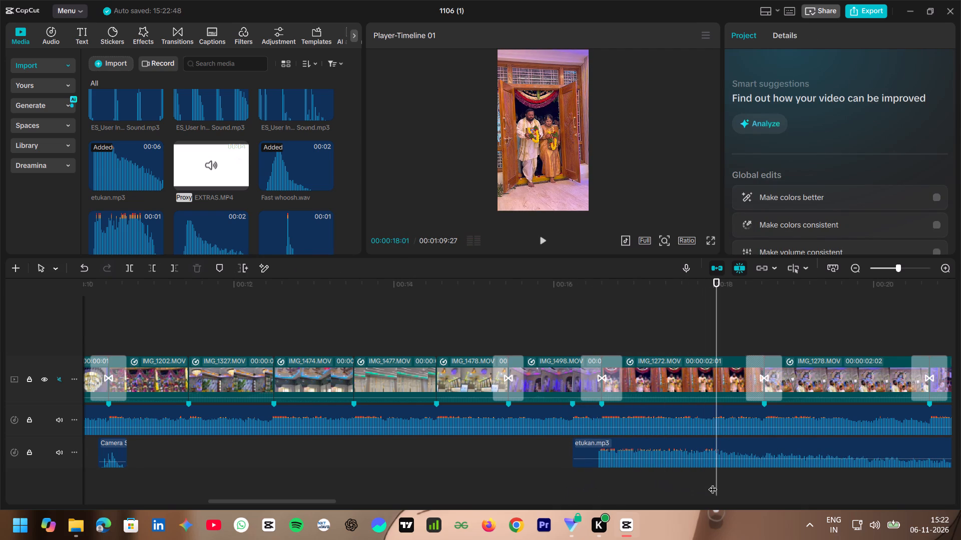
Trim off the part of the etukan.mp3 clip after 00:00:17:28.
left_click_drag(714, 482, 708, 487)
left_click(709, 457)
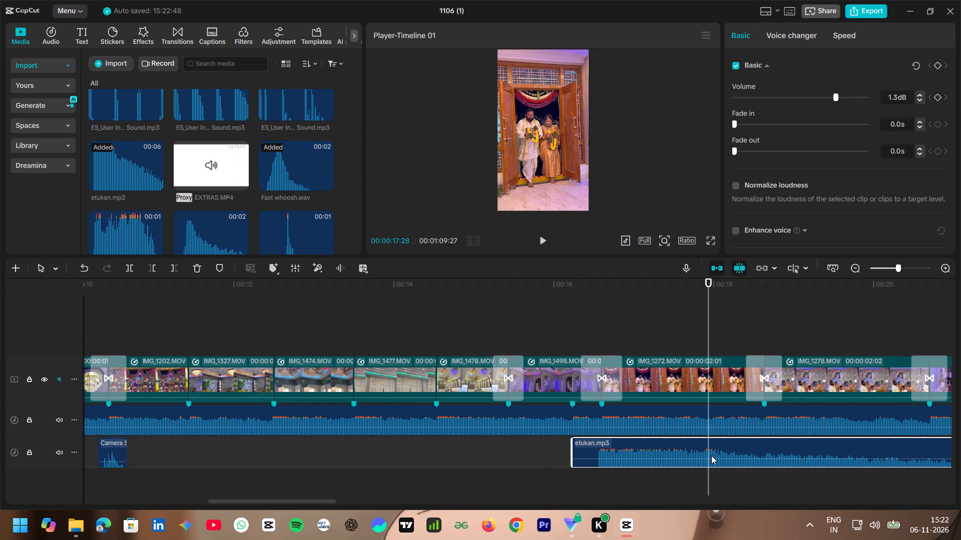
key("w")
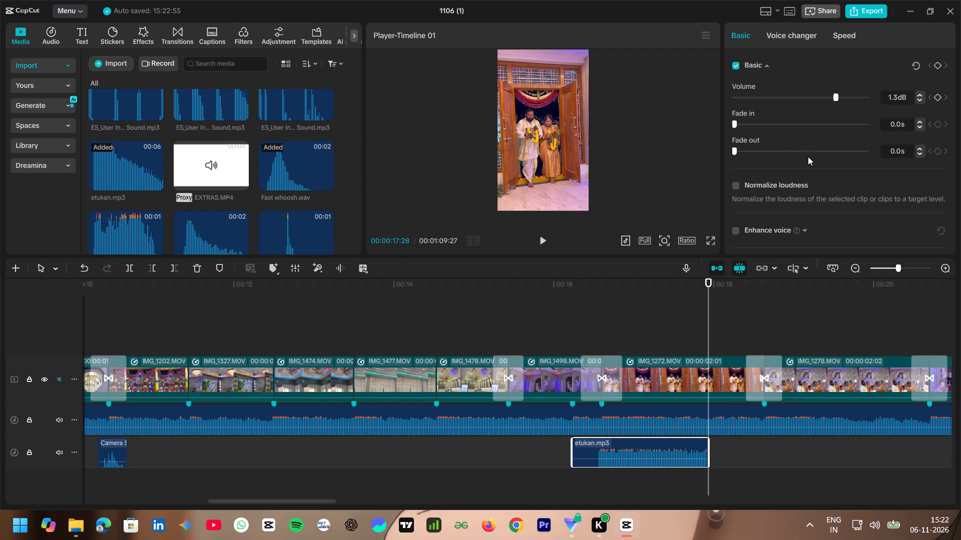
Set a 0.5 s fade-out on the trimmed etukan.mp3 clip.
left_click(769, 150)
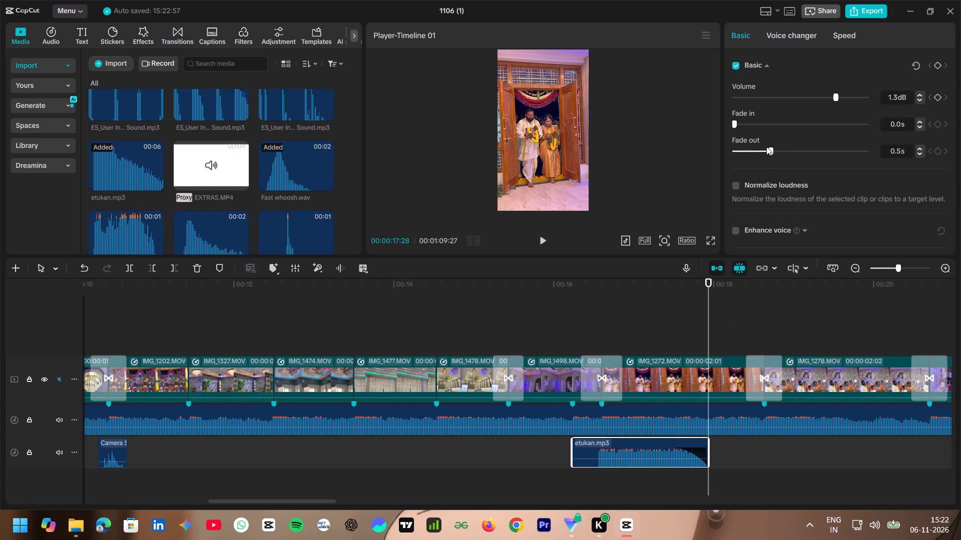
Set the etukan.mp3 clip's fade-out to 0.9 s and play the timeline back into IMG_1278.MOV.
left_click_drag(772, 154, 805, 164)
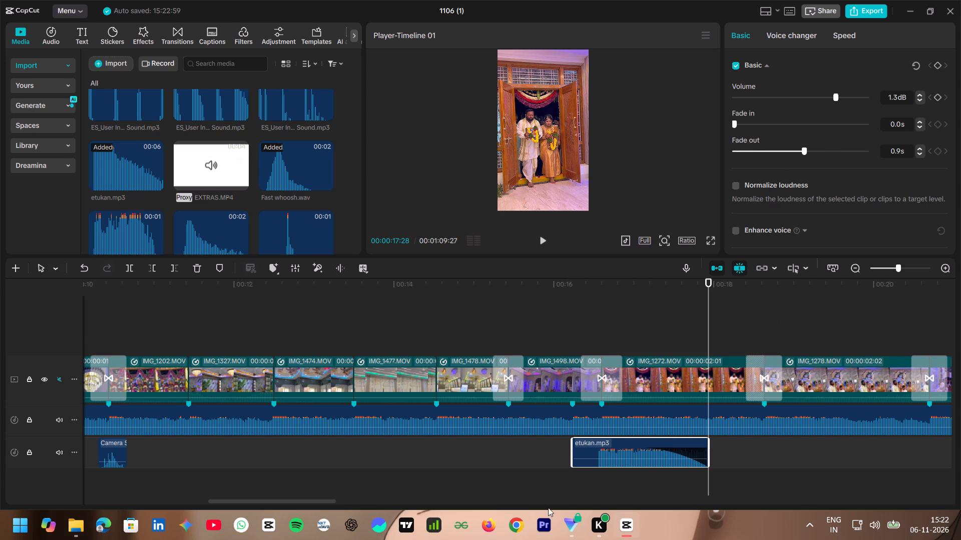
left_click(533, 481)
key("space")
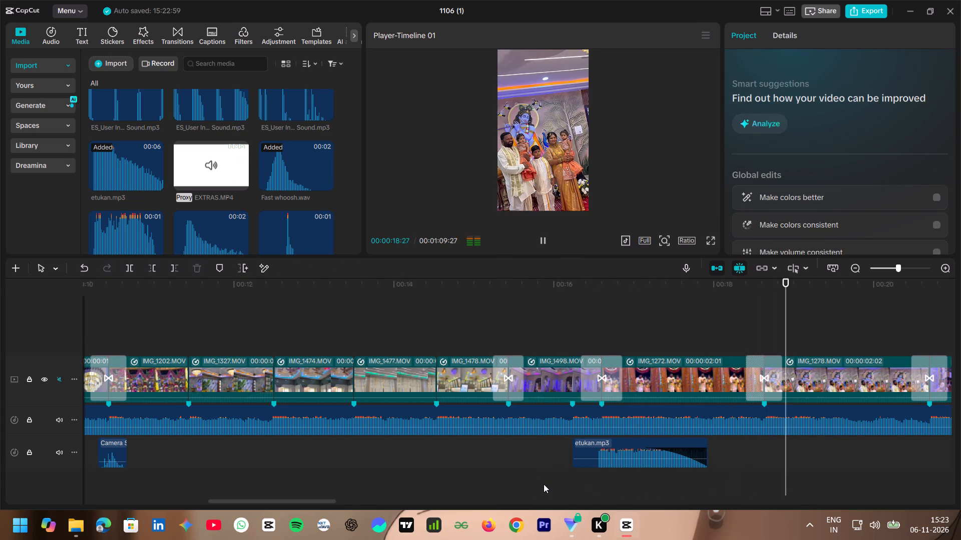
key("space")
Audition flash, click and camera shutter sounds in the media library for the IMG_1272.MOV to IMG_1278.MOV transition.
scroll(243, 175, "down", 1)
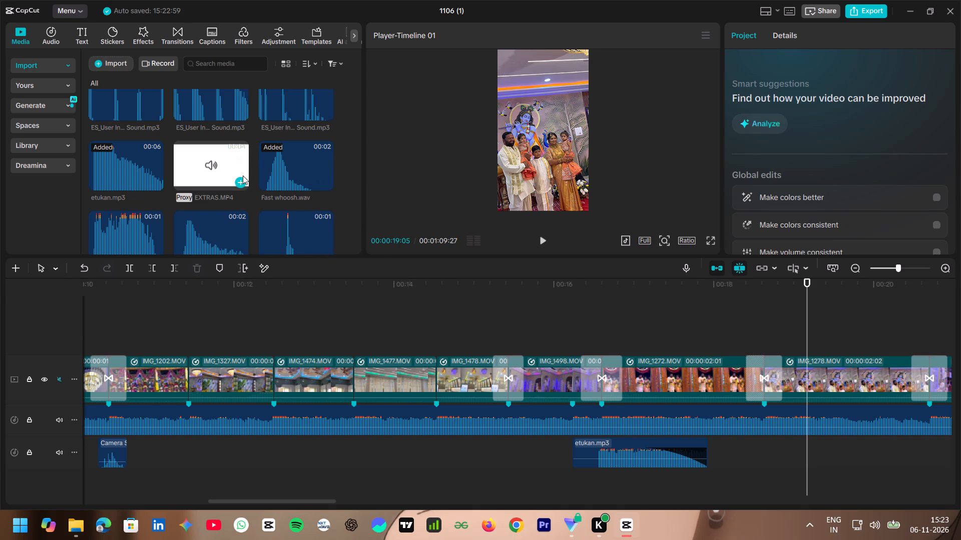
left_click(202, 189)
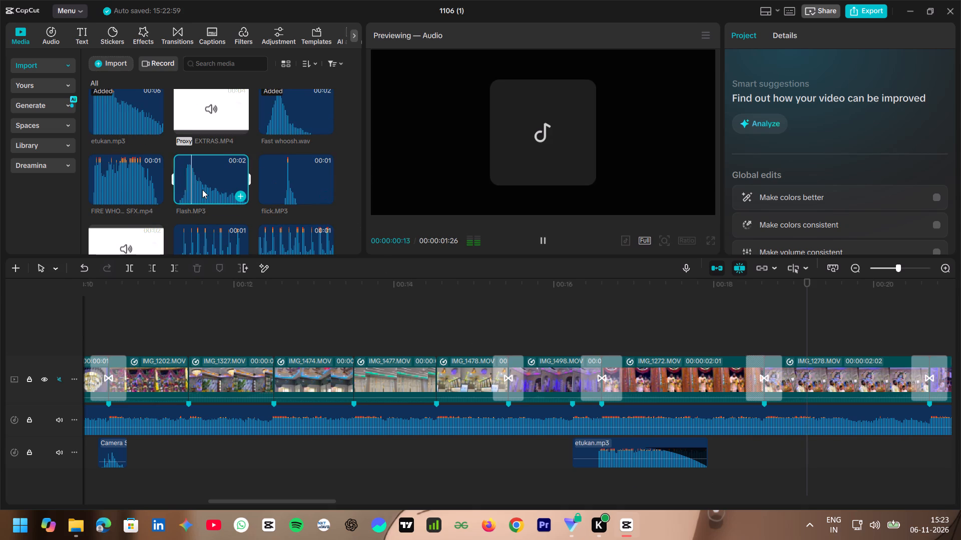
left_click(282, 190)
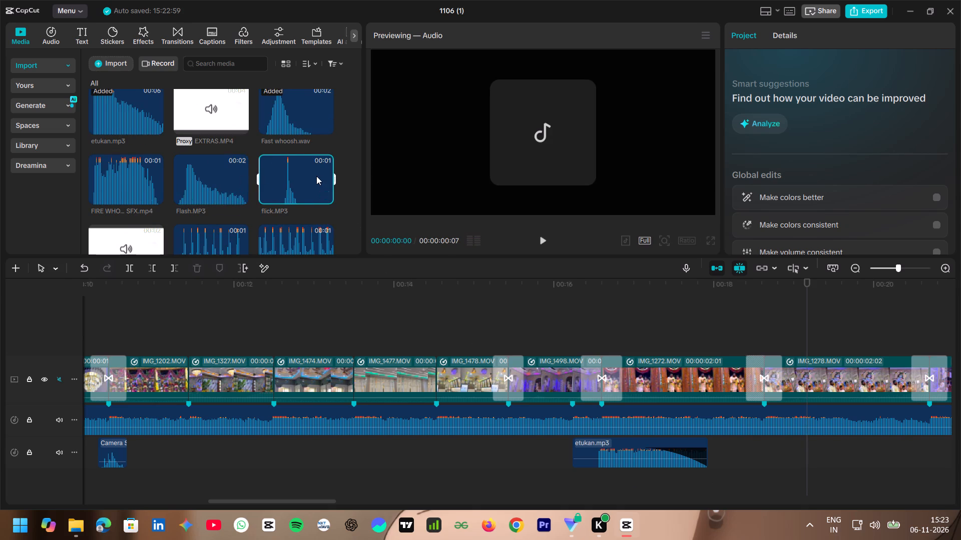
scroll(230, 167, "up", 1)
scroll(141, 183, "up", 1)
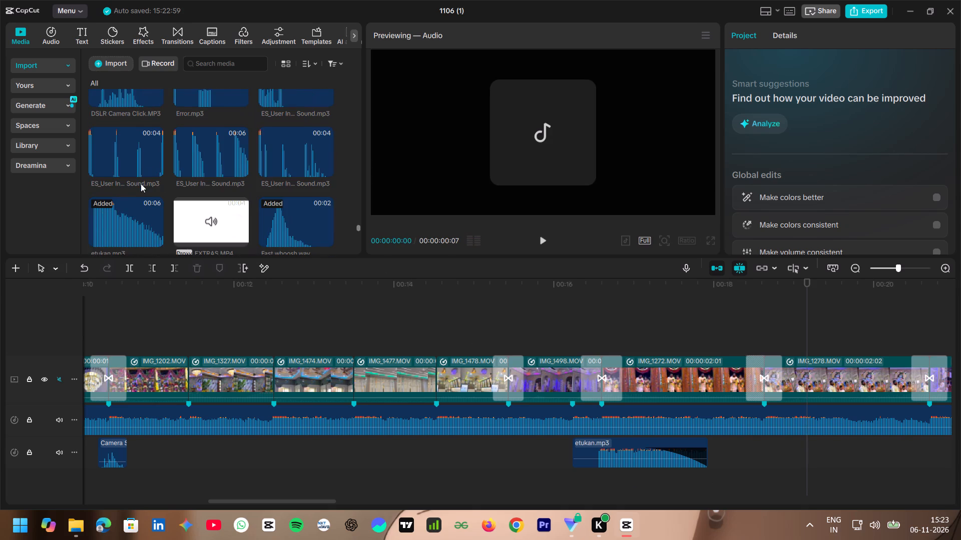
scroll(170, 178, "up", 1)
left_click(207, 164)
left_click(110, 161)
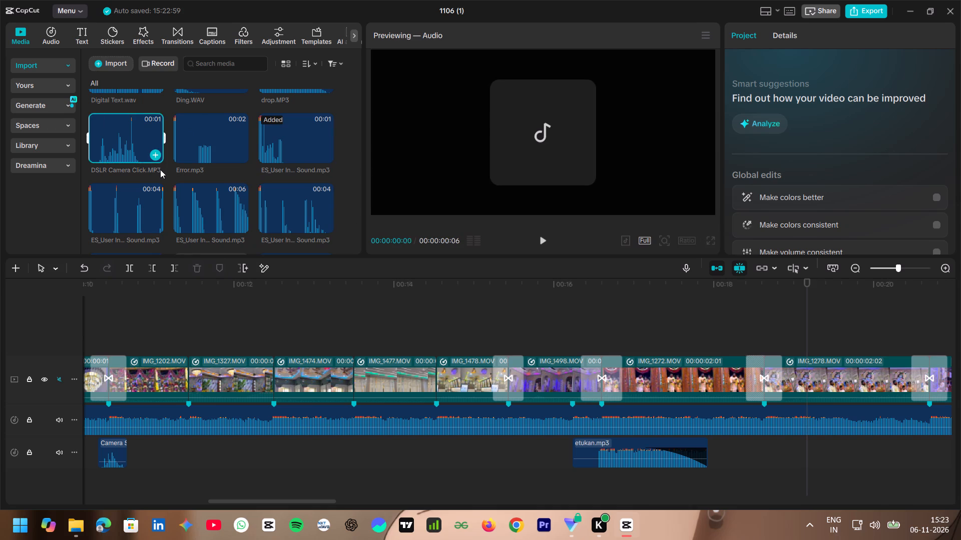
scroll(162, 172, "up", 3)
left_click(115, 115)
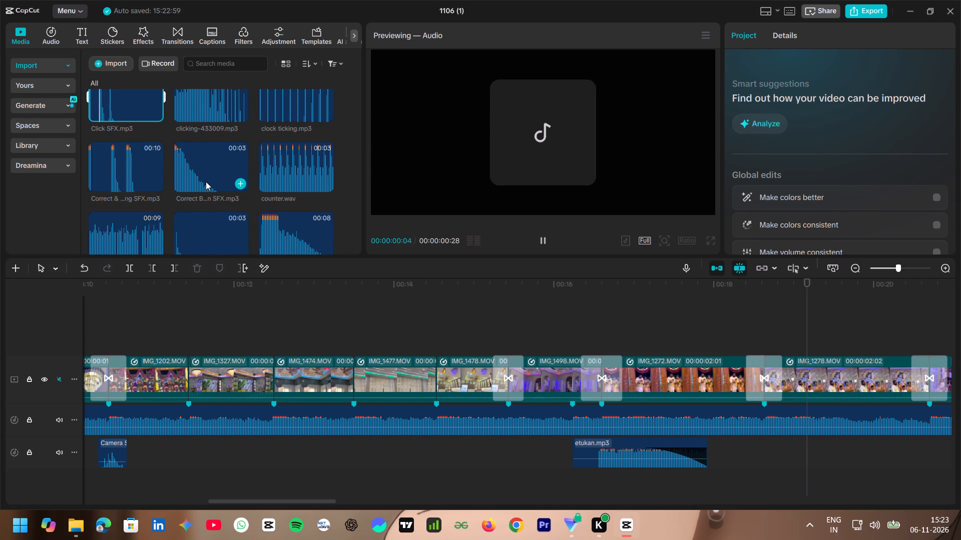
scroll(206, 181, "up", 1)
scroll(191, 133, "up", 2)
left_click(199, 136)
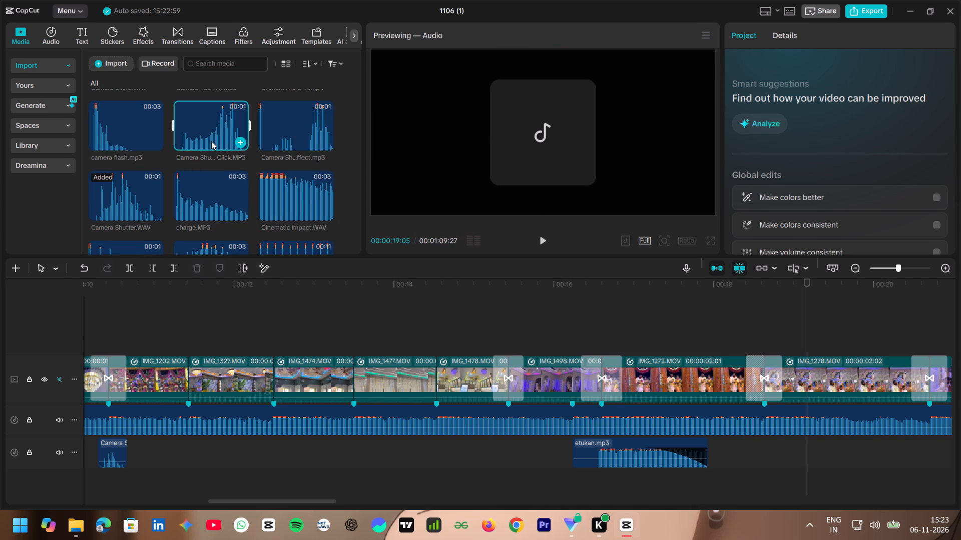
left_click(293, 137)
left_click(207, 130)
Place the Camera Shu... Click.MP3 effect on the sound effects track at the IMG_1272.MOV to IMG_1278.MOV transition and play it back.
left_click_drag(211, 129, 507, 267)
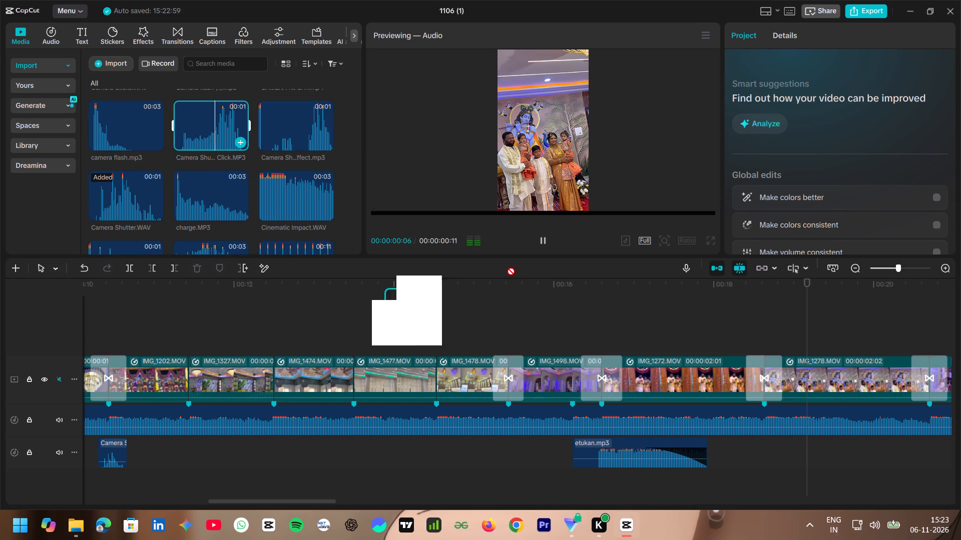
left_click_drag(507, 267, 753, 451)
left_click(738, 462)
key("space")
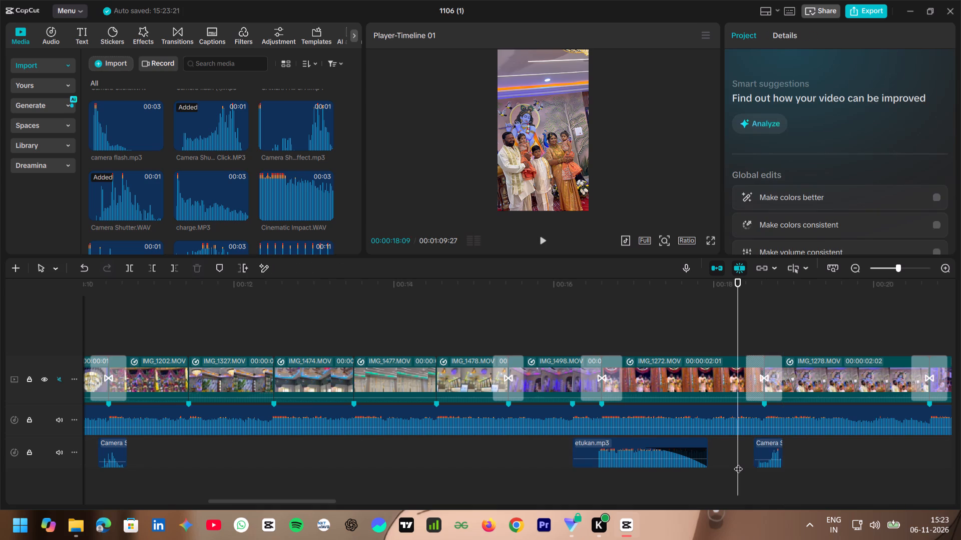
key("space")
left_click(769, 460)
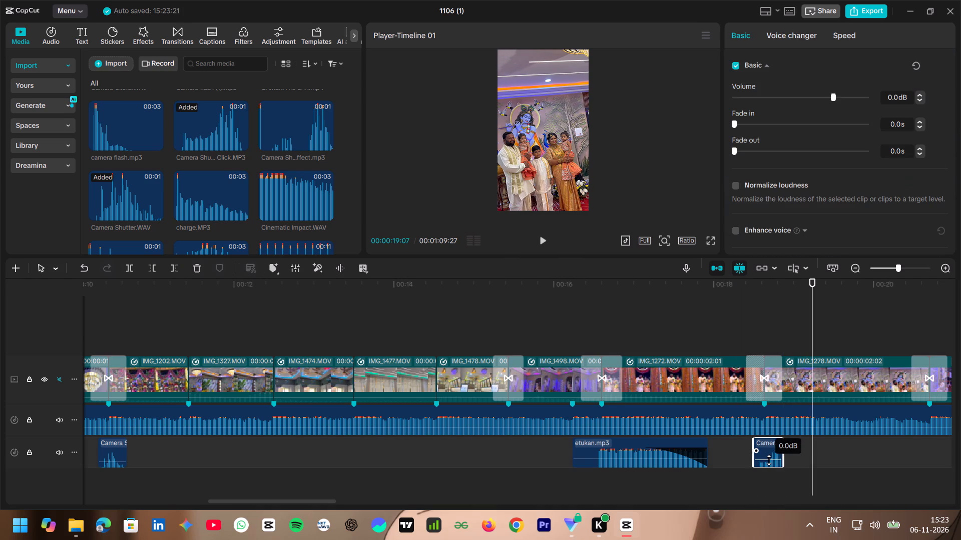
left_click(730, 482)
key("space")
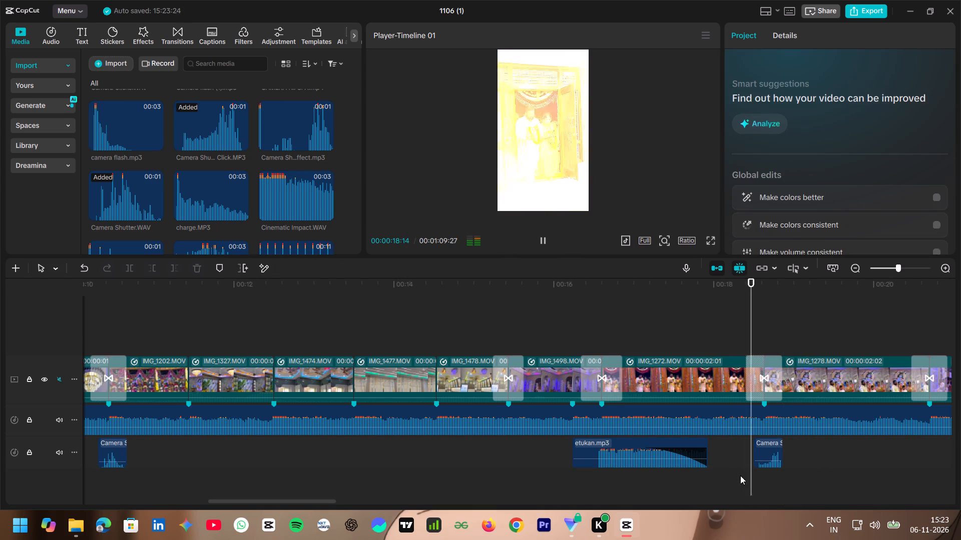
key("space")
left_click(753, 471)
key("space")
left_click(726, 473)
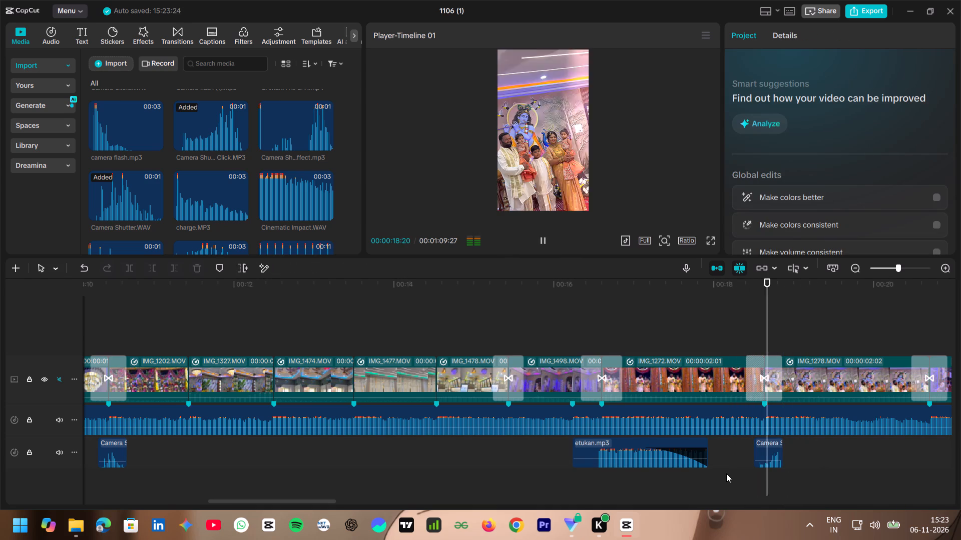
left_click(726, 473)
key("space")
key("space")
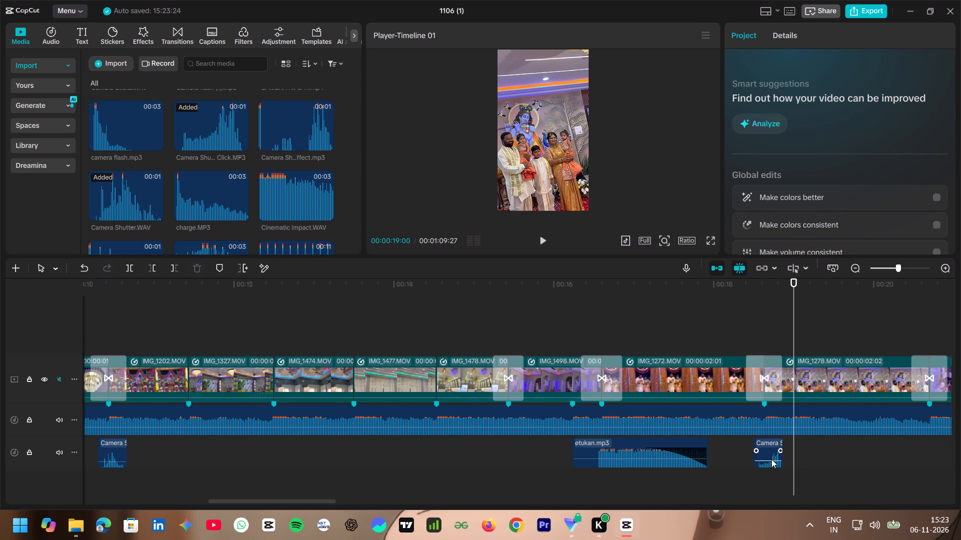
Lower the new camera shutter clip's volume to -4.3 dB and further to -7.8 dB, playing the transition back each time.
left_click(771, 460)
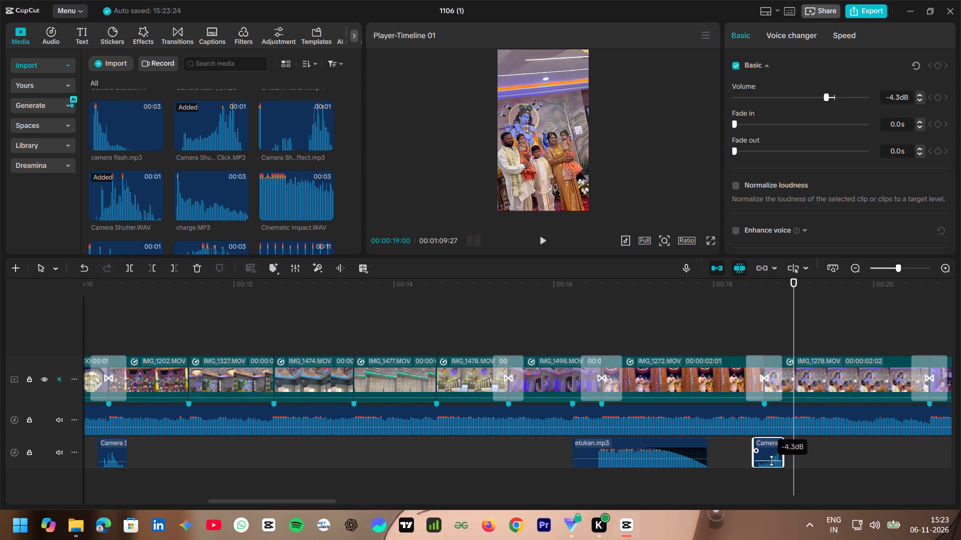
left_click(722, 482)
key("space")
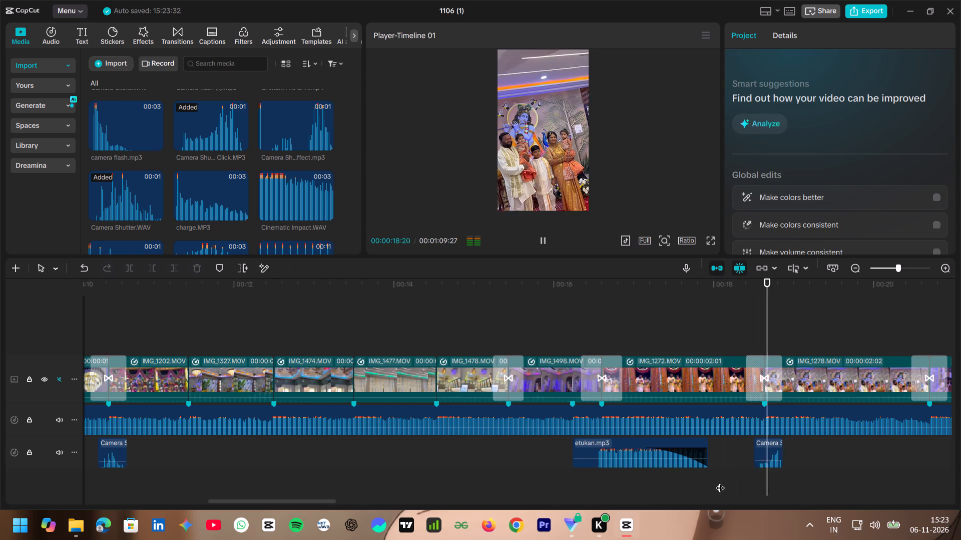
key("space")
left_click(763, 460)
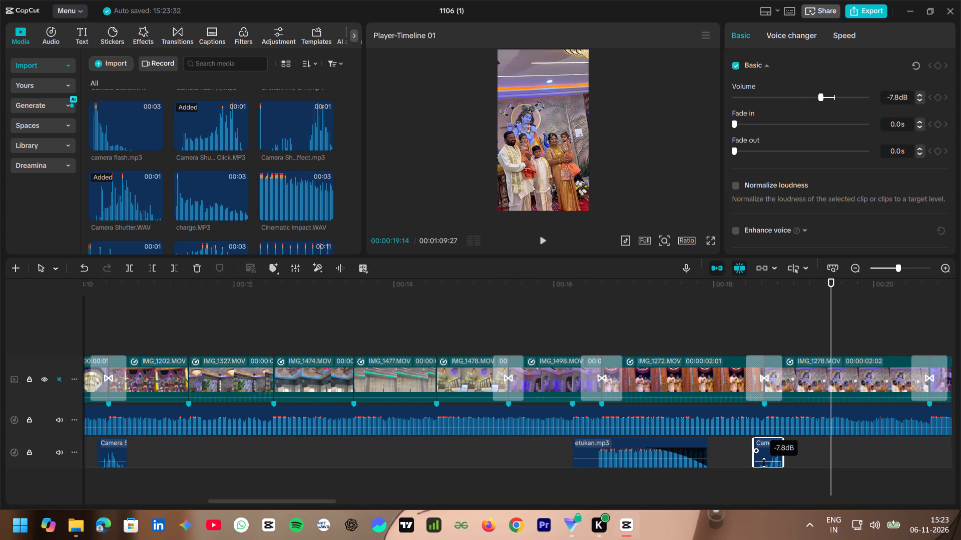
left_click(712, 482)
key("space")
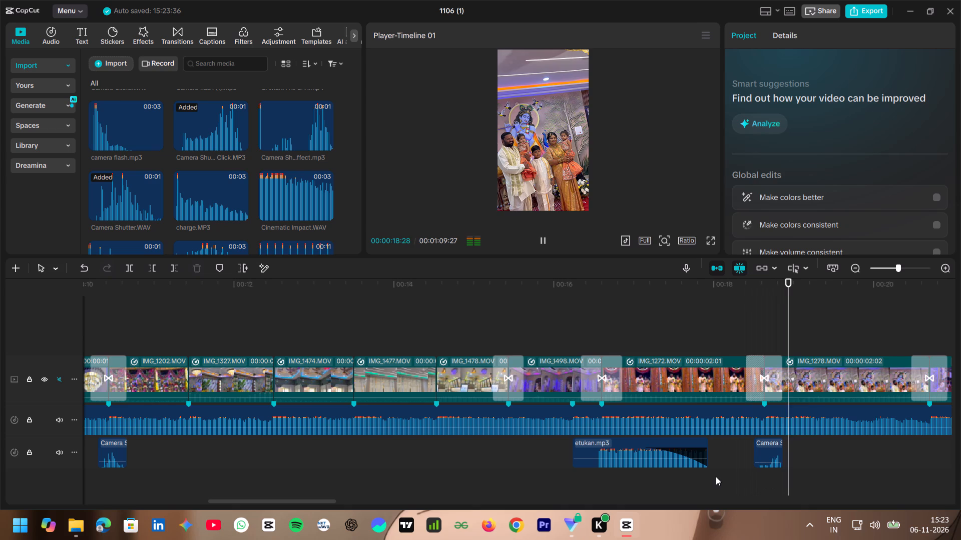
key("space")
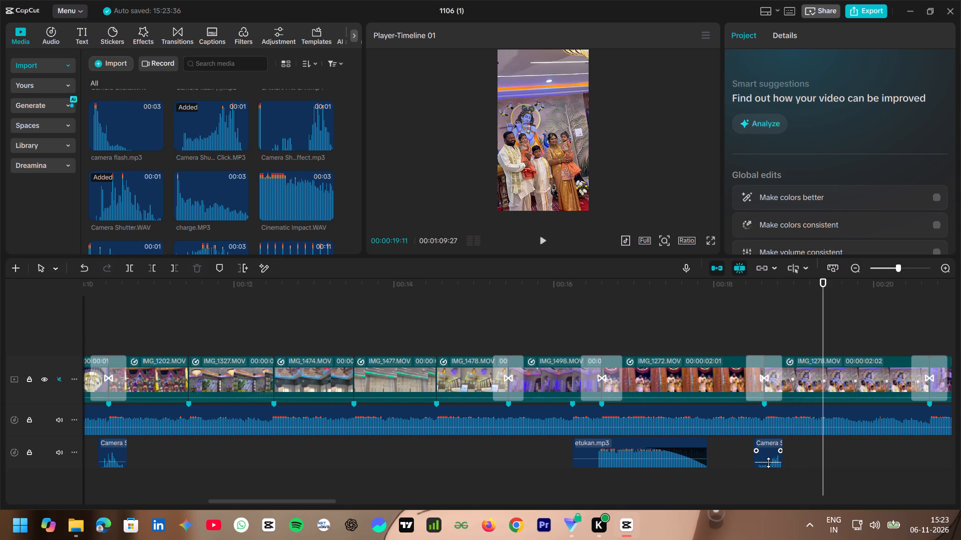
Fine-tune the camera shutter clip's volume and play the video through to the IMG_1310.MOV clip.
left_click(768, 462)
left_click(709, 493)
key("space")
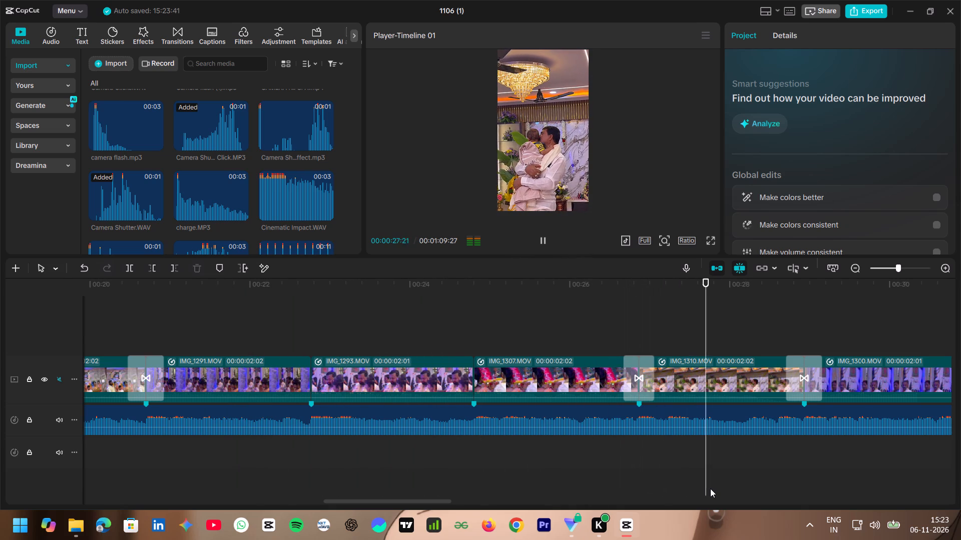
key("space")
Audition media library effects from iPhone Charging.WAV through radio beep.mp3 for the IMG_1307.MOV to IMG_1310.MOV transition.
scroll(262, 166, "down", 3)
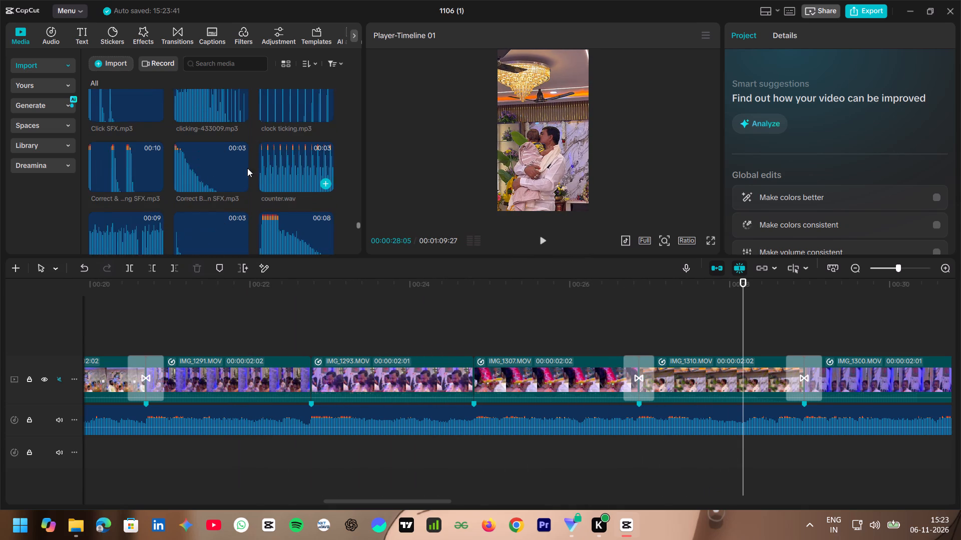
scroll(233, 167, "down", 10)
left_click(216, 169)
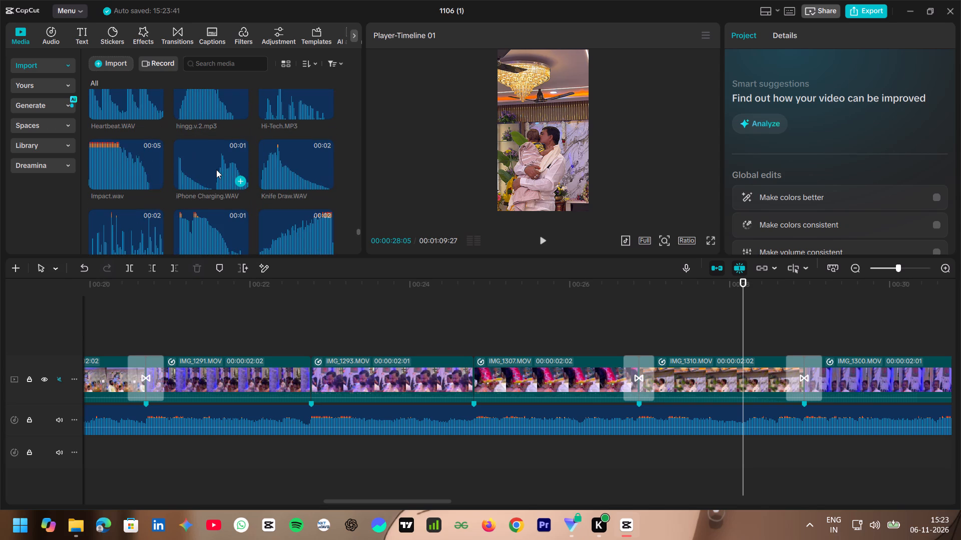
left_click(292, 162)
scroll(243, 163, "down", 1)
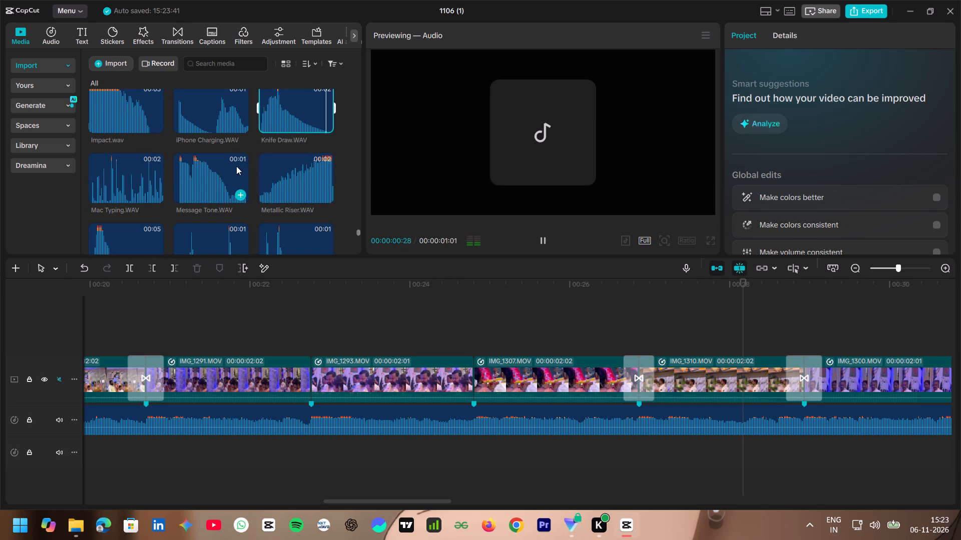
left_click(222, 171)
left_click(115, 188)
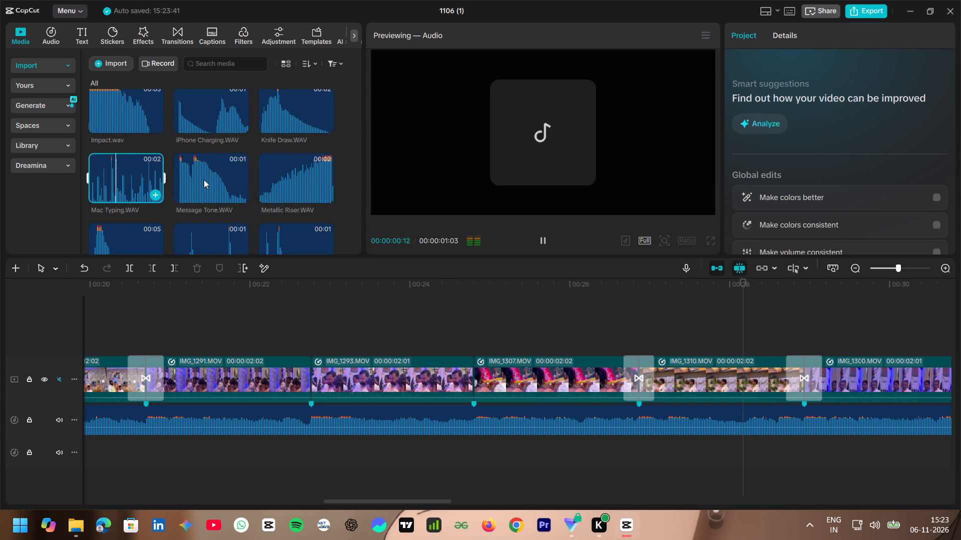
left_click(285, 175)
scroll(262, 173, "down", 2)
left_click(213, 148)
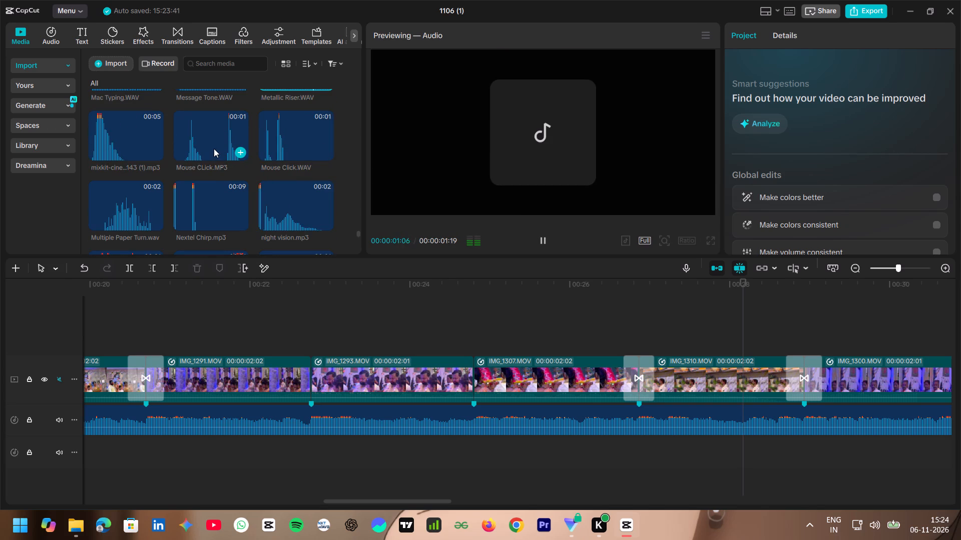
left_click(287, 144)
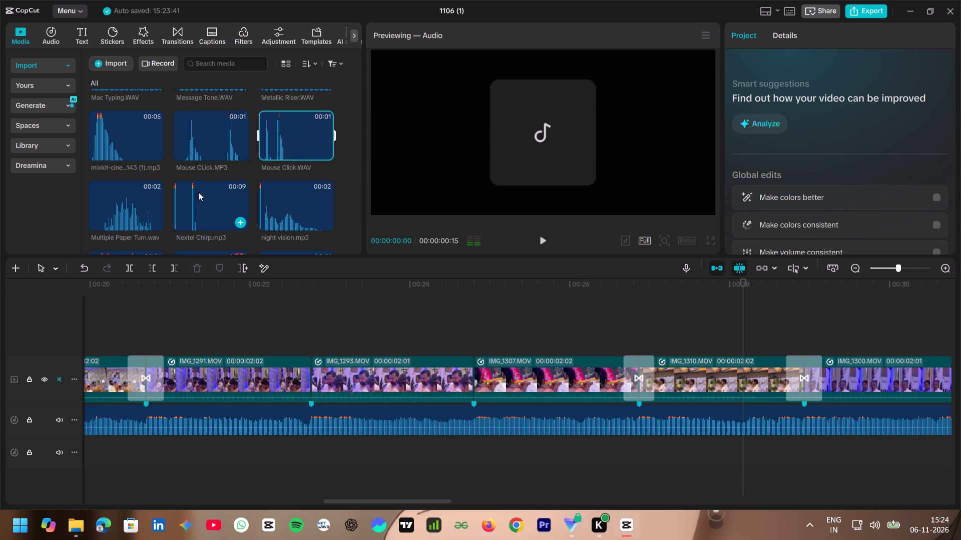
left_click(198, 192)
left_click(120, 151)
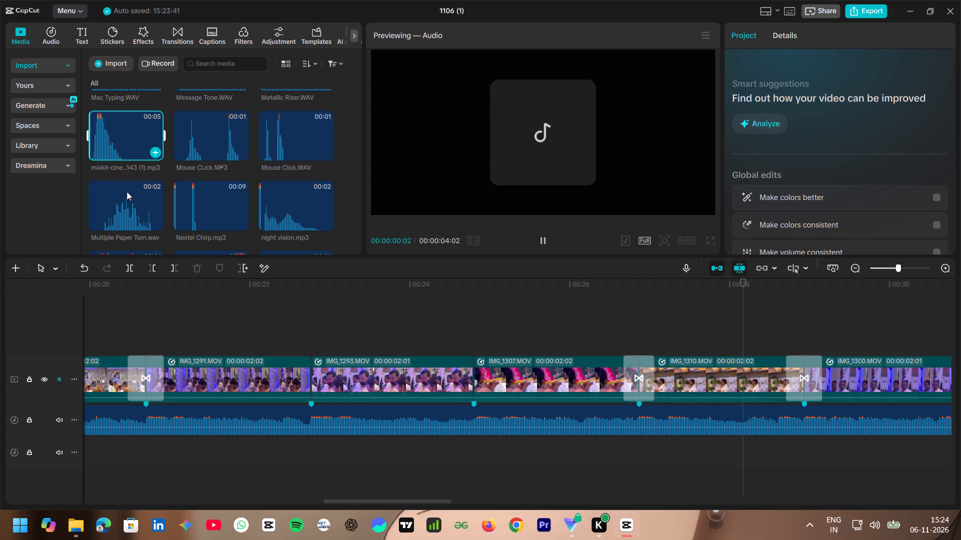
left_click(123, 209)
scroll(122, 198, "down", 1)
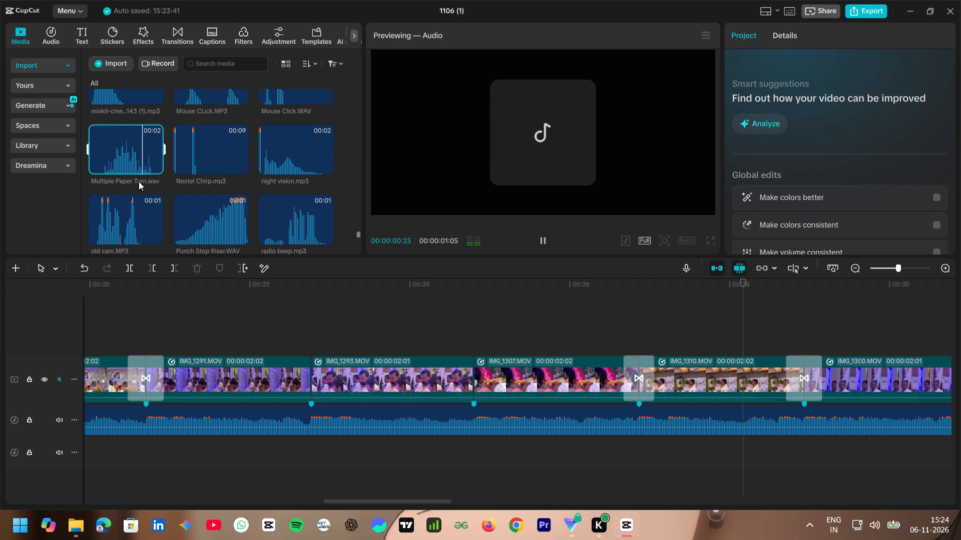
left_click(132, 222)
scroll(133, 206, "down", 1)
left_click(187, 165)
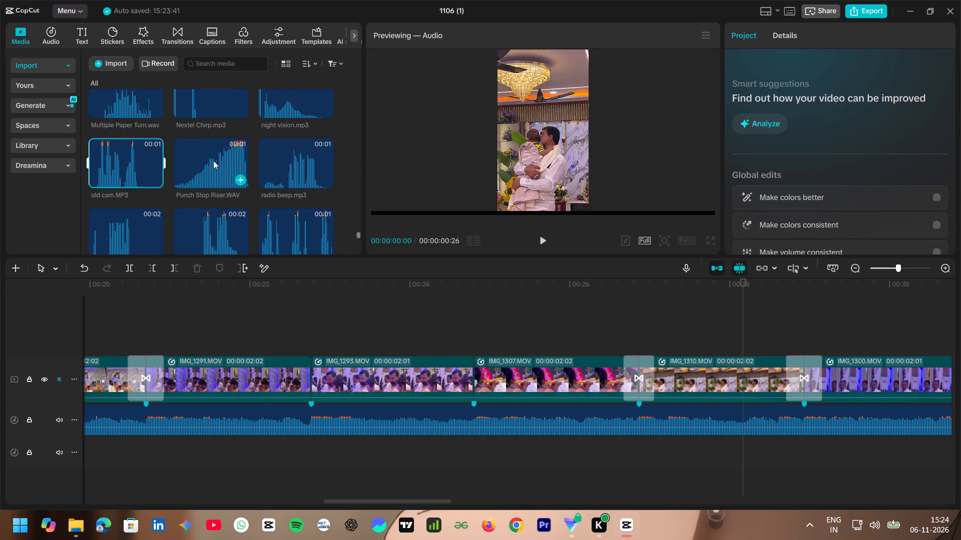
left_click(266, 161)
scroll(257, 159, "down", 1)
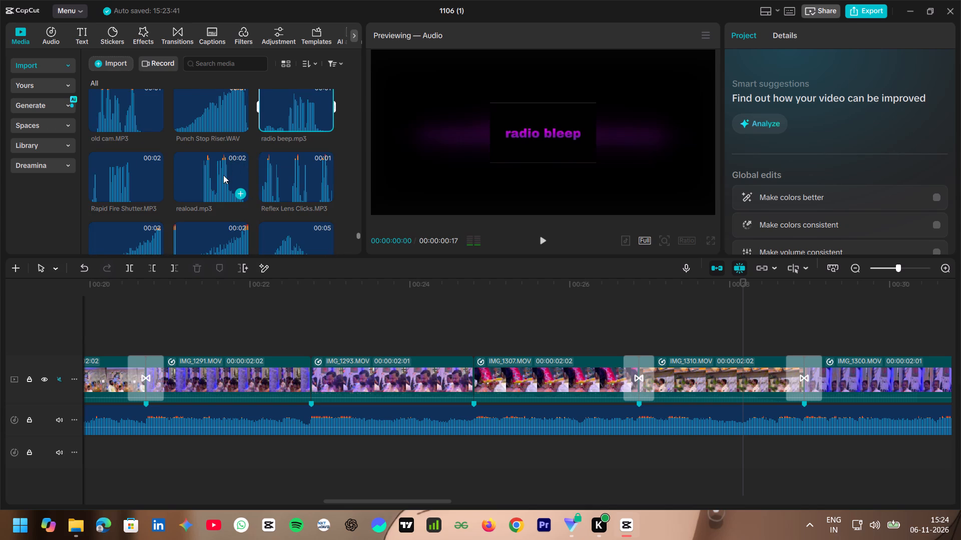
Add radio beep.mp3 at the IMG_1307.MOV to IMG_1310.MOV transition, shift it slightly earlier to the transition's start, and play it back.
left_click_drag(280, 115, 628, 444)
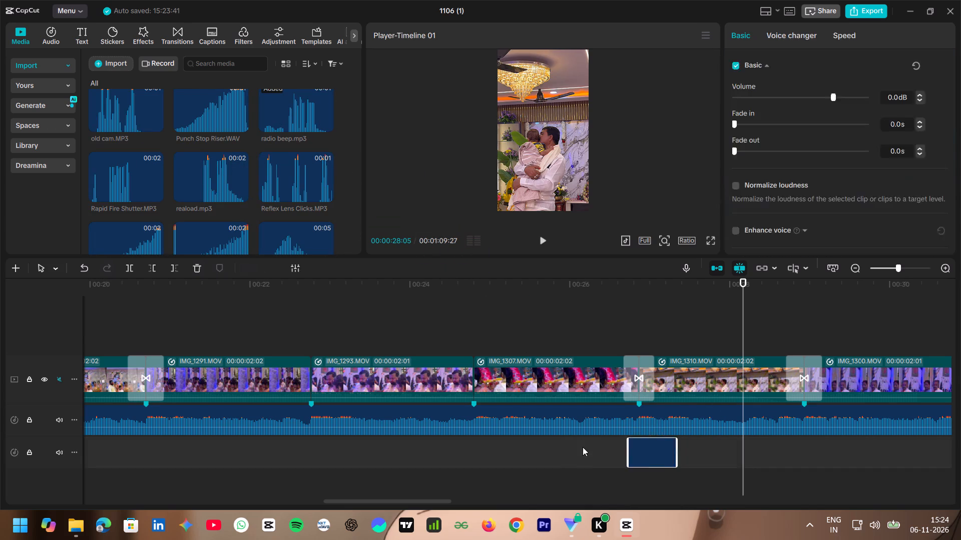
left_click(582, 447)
key("space")
key("space")
left_click_drag(641, 449, 633, 451)
left_click(598, 463)
key("space")
key("space")
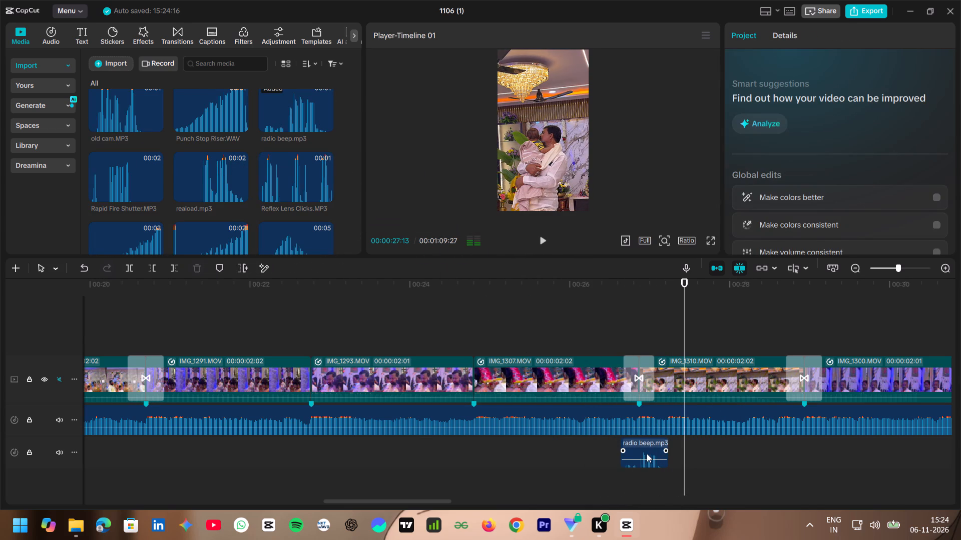
Set the radio beep.mp3 clip's volume to -2.8 dB and play the transition back.
left_click(639, 453)
left_click(638, 460)
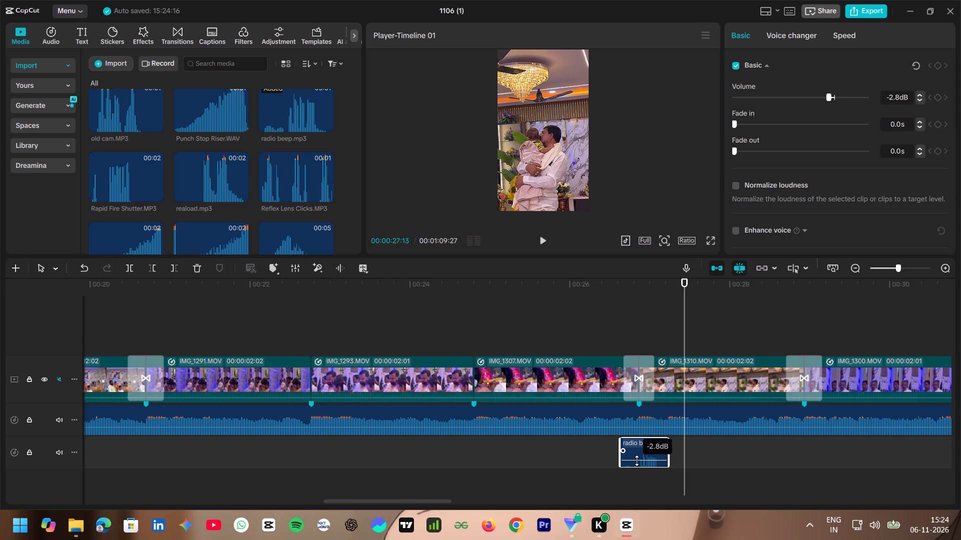
left_click(601, 475)
key("space")
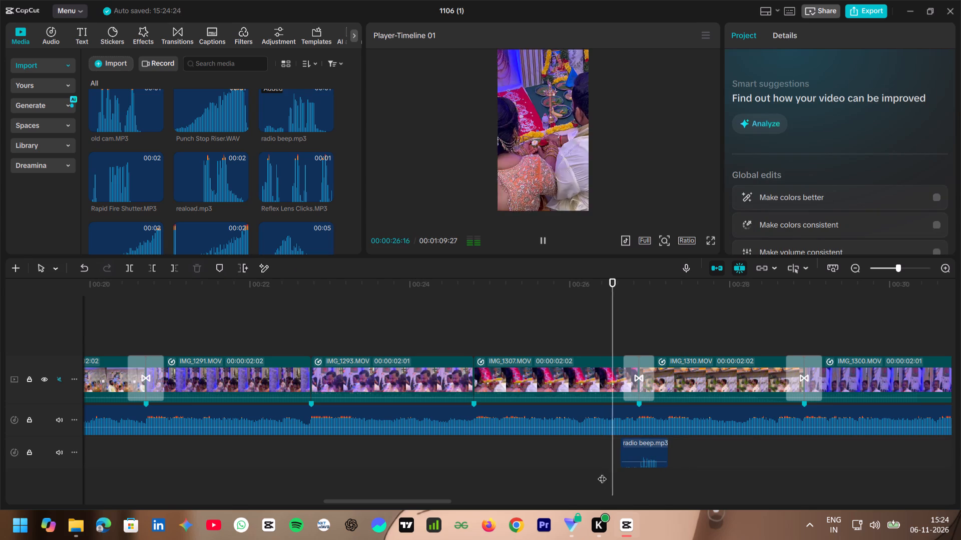
Fine-tune the radio beep.mp3 clip's volume and play the video through to the IMG_1369.MOV clip.
key("space")
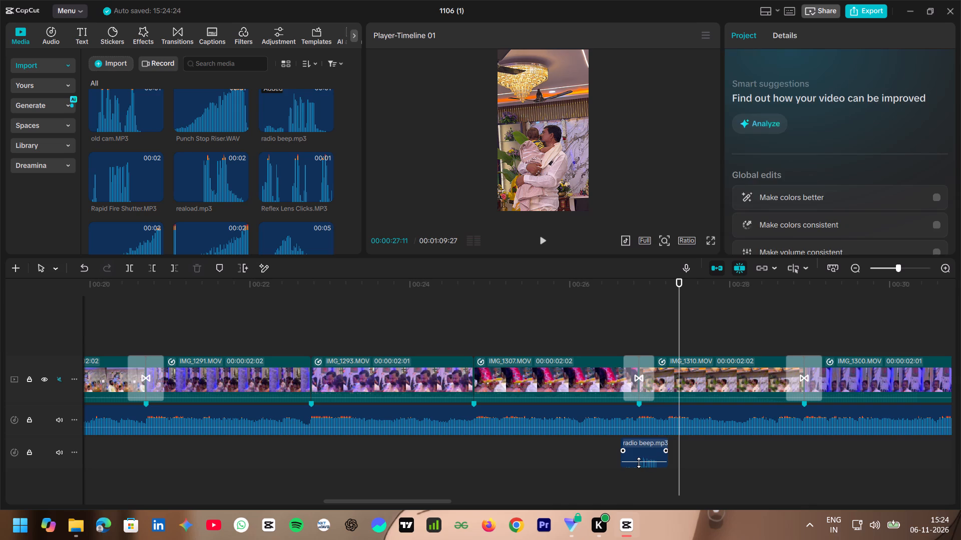
left_click(639, 462)
left_click(587, 484)
key("space")
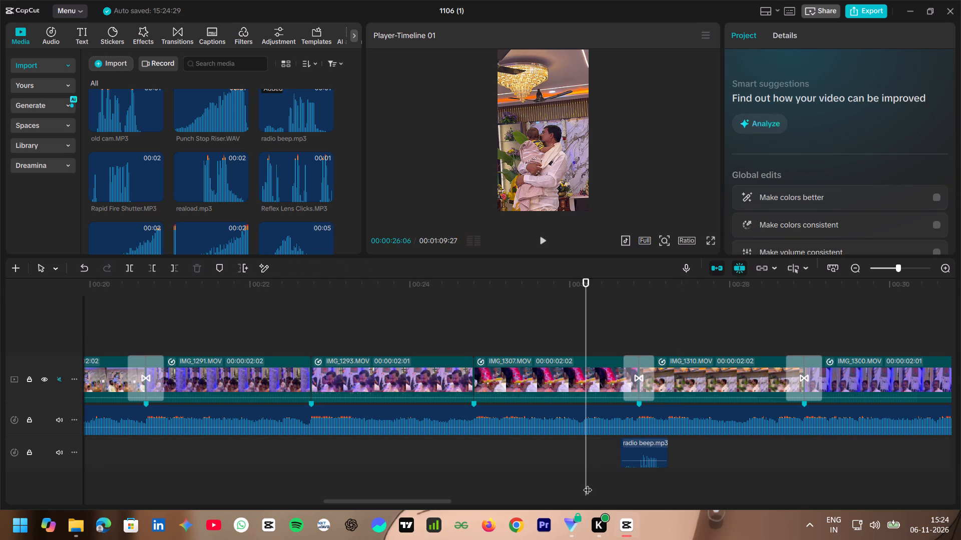
key("space")
key("space")
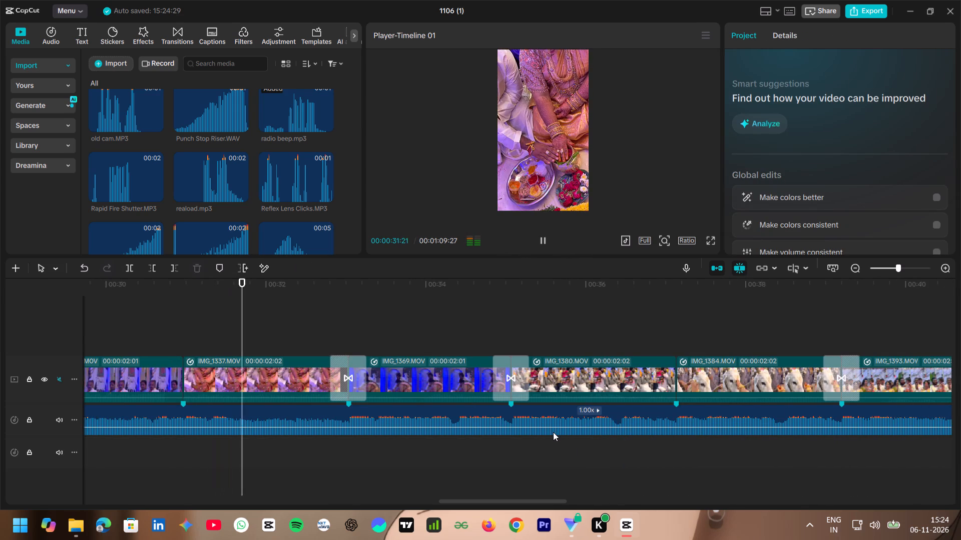
key("space")
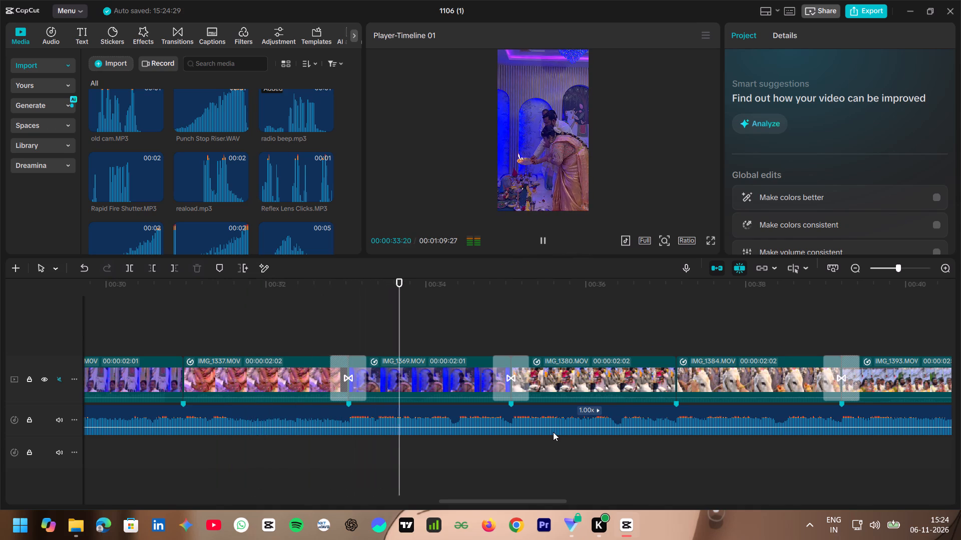
Audition media library effects from Riser hook.mp3 through Swoosh - long v1 for the IMG_1337.MOV to IMG_1369.MOV transition.
scroll(234, 168, "down", 2)
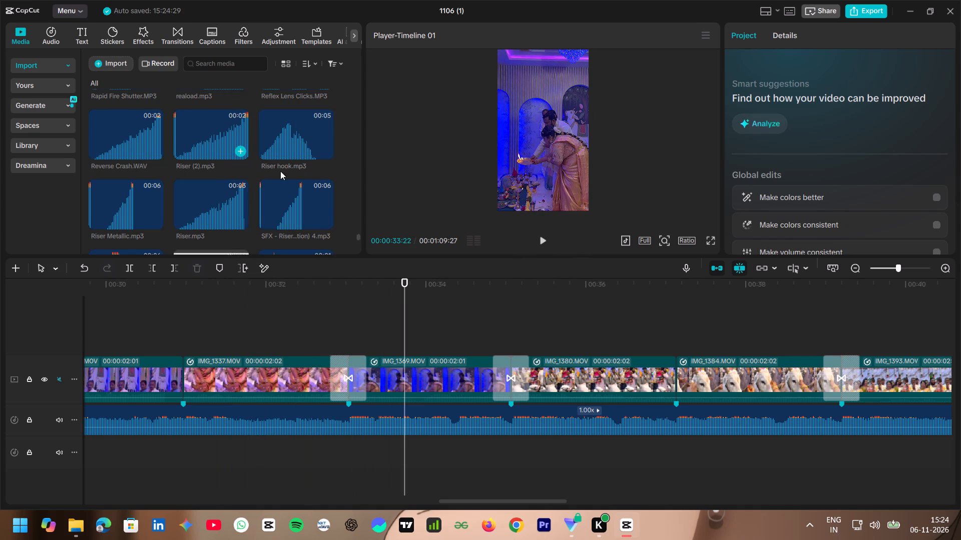
left_click(279, 144)
left_click(291, 197)
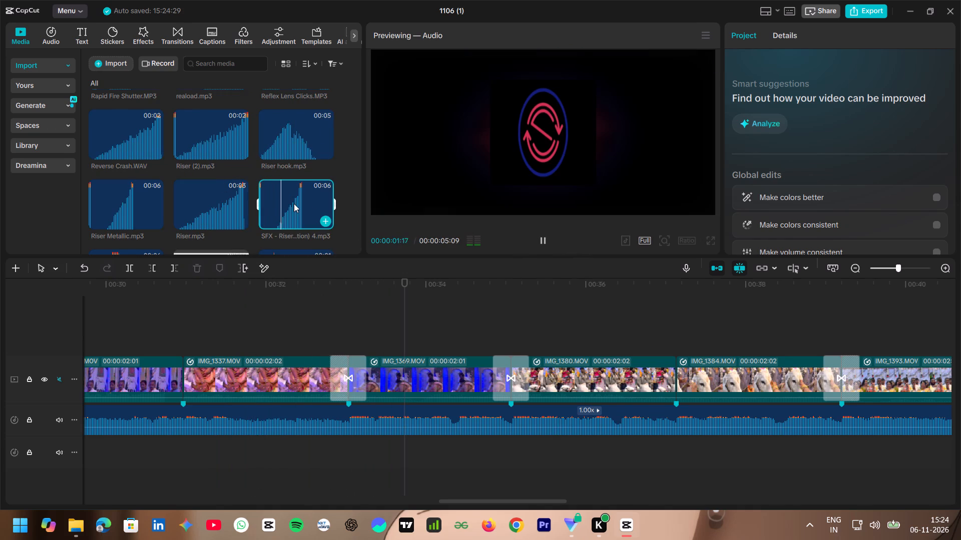
left_click(138, 219)
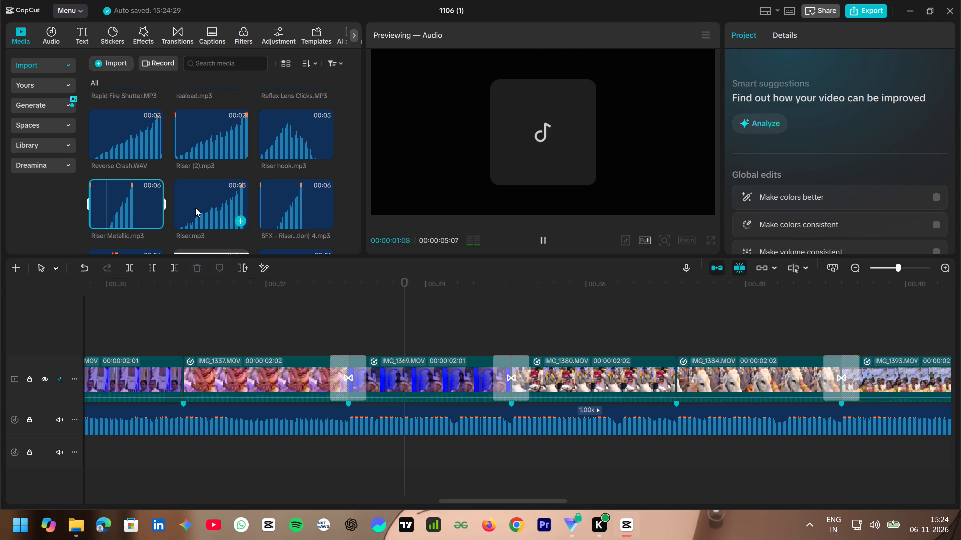
left_click(195, 208)
scroll(194, 202, "down", 2)
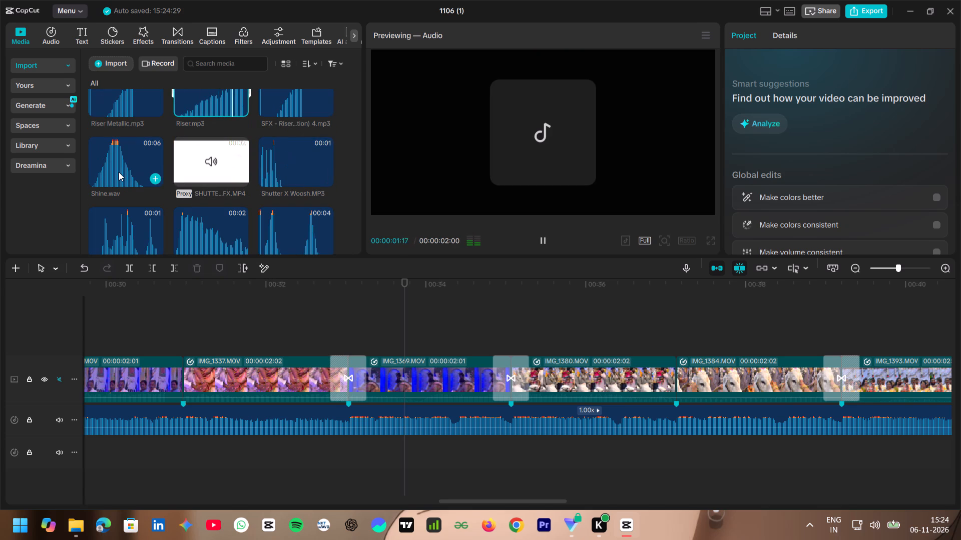
left_click(119, 172)
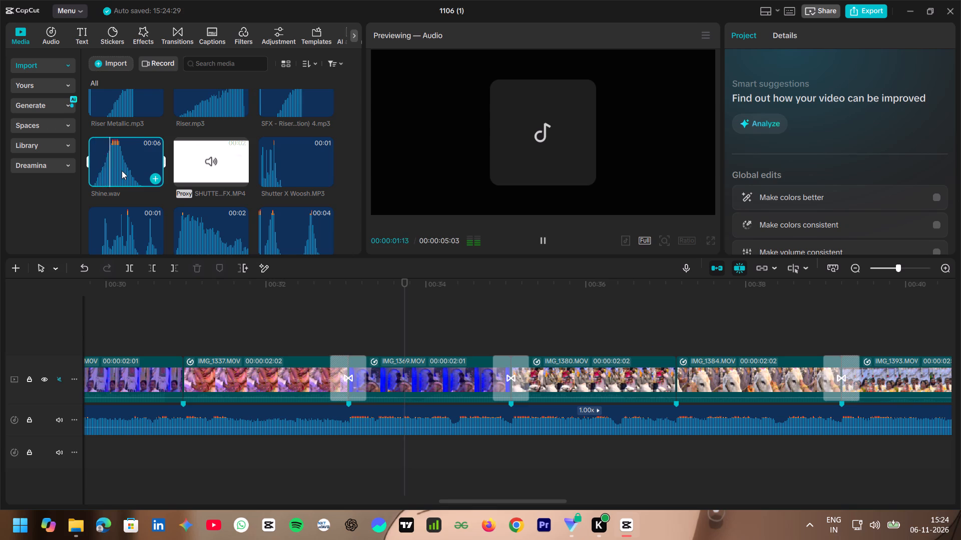
left_click(214, 162)
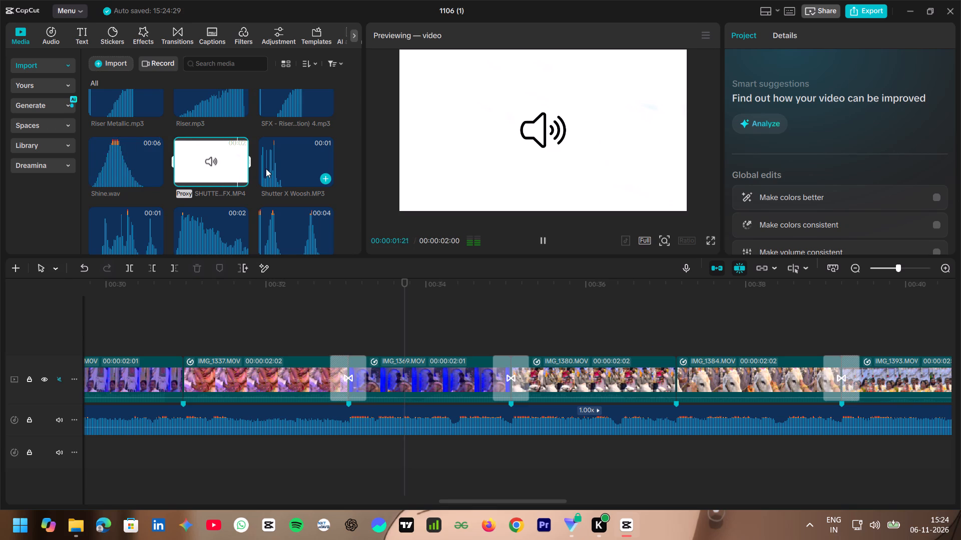
left_click(266, 168)
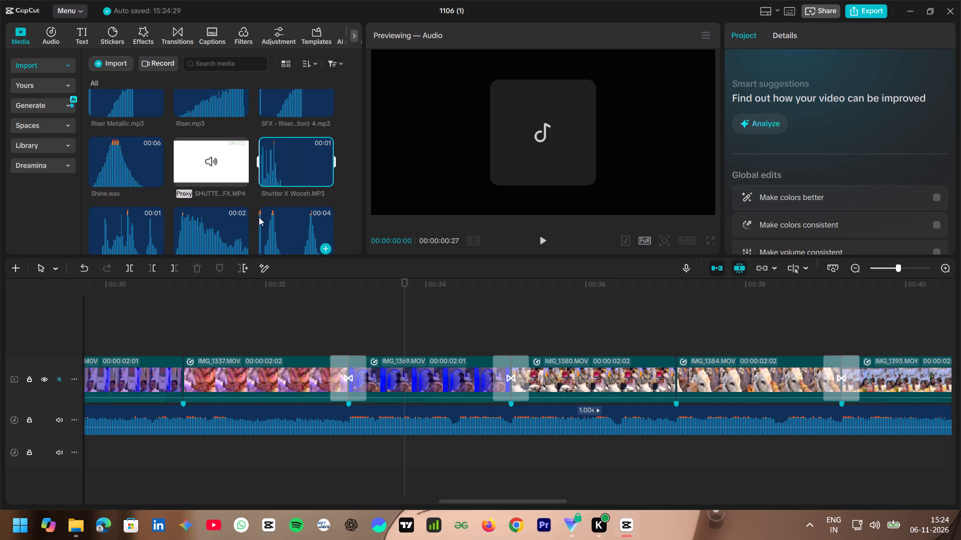
left_click(119, 223)
scroll(149, 191, "down", 2)
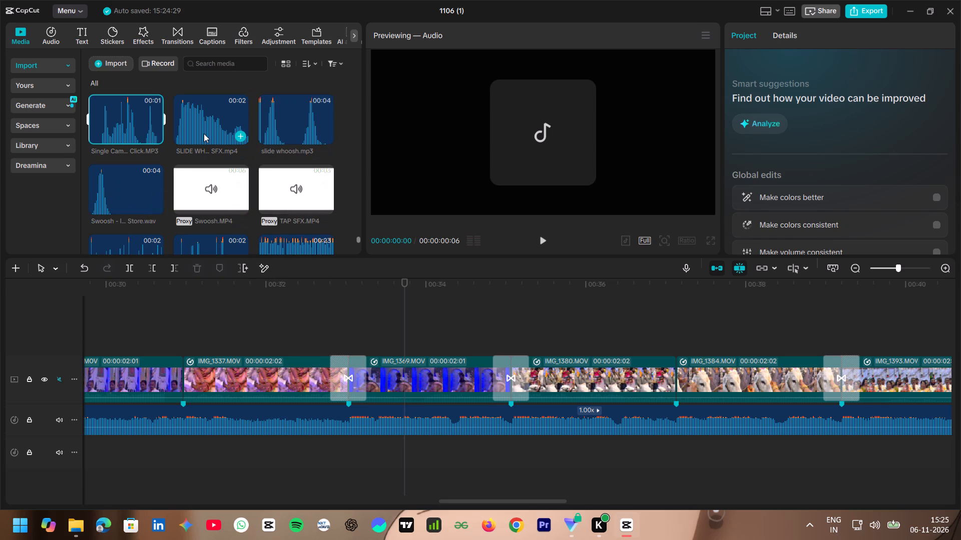
left_click(204, 133)
left_click_drag(186, 133, 188, 135)
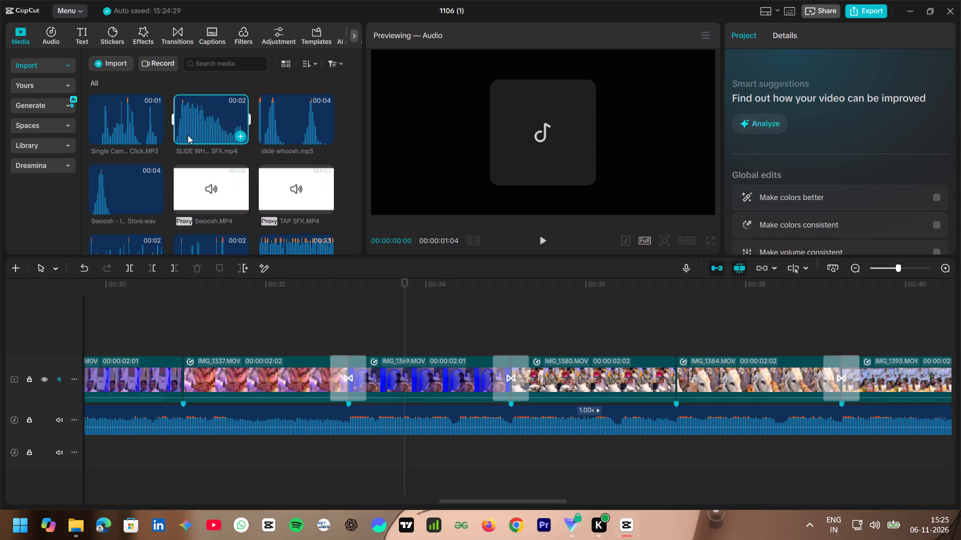
left_click_drag(188, 135, 262, 192)
left_click(130, 201)
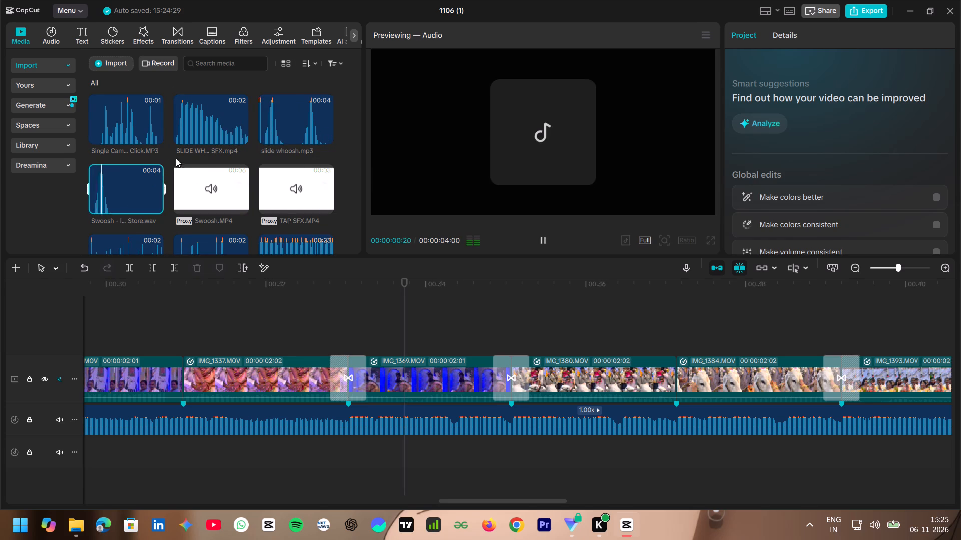
left_click(197, 140)
Add the Swoosh - long v1 effect with its peak on the IMG_1337.MOV to IMG_1369.MOV transition, trim its end to 00:00:33:22, and play it back.
left_click_drag(116, 193, 394, 446)
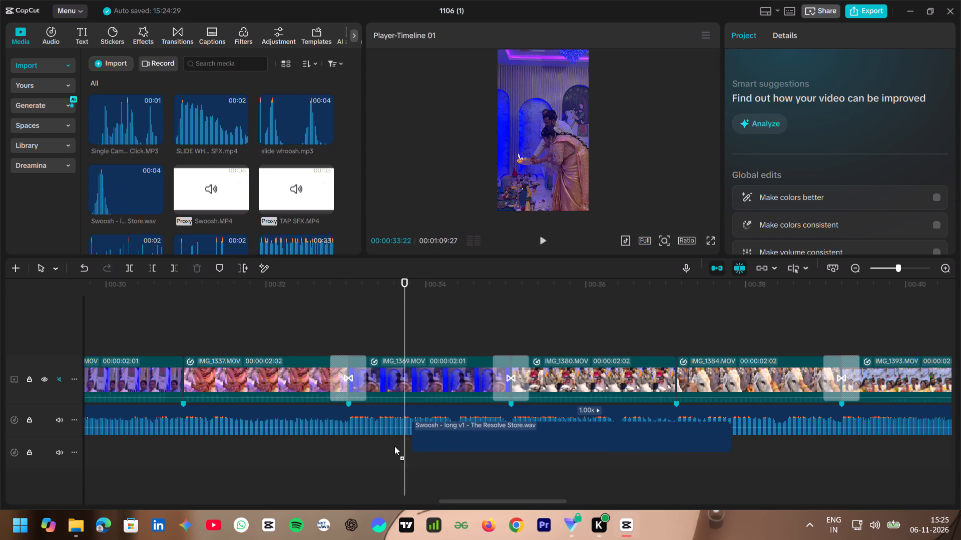
left_click_drag(394, 446, 340, 442)
left_click_drag(397, 449, 361, 448)
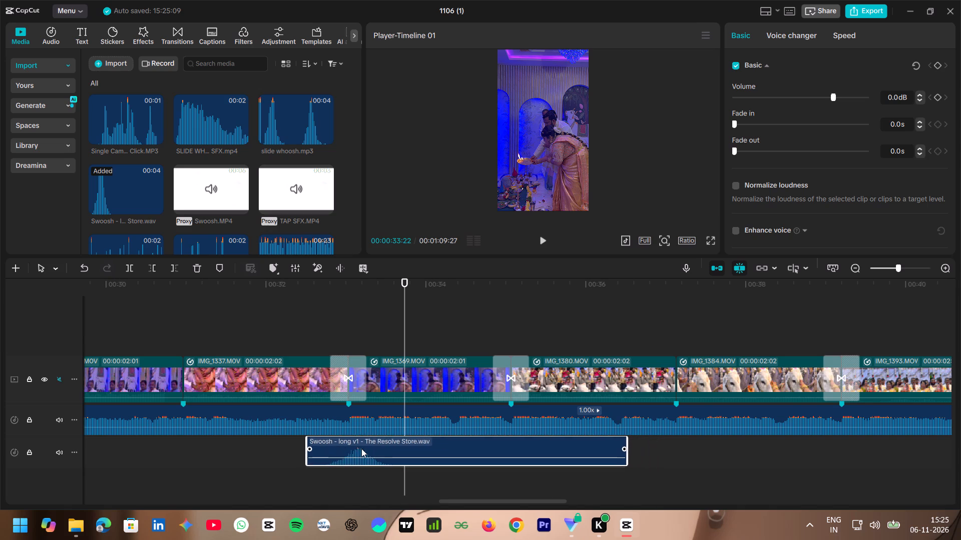
left_click_drag(361, 448, 355, 451)
key("w")
left_click(281, 467)
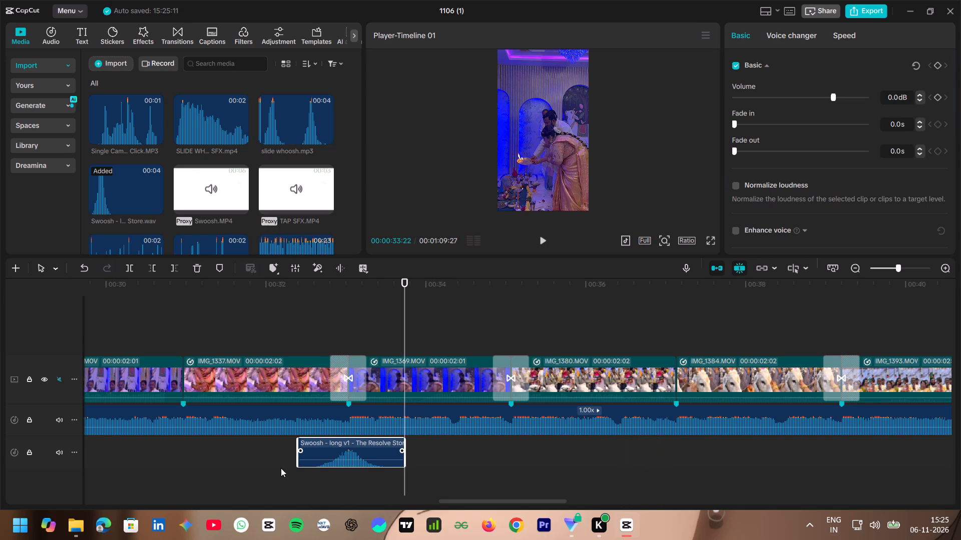
key("space")
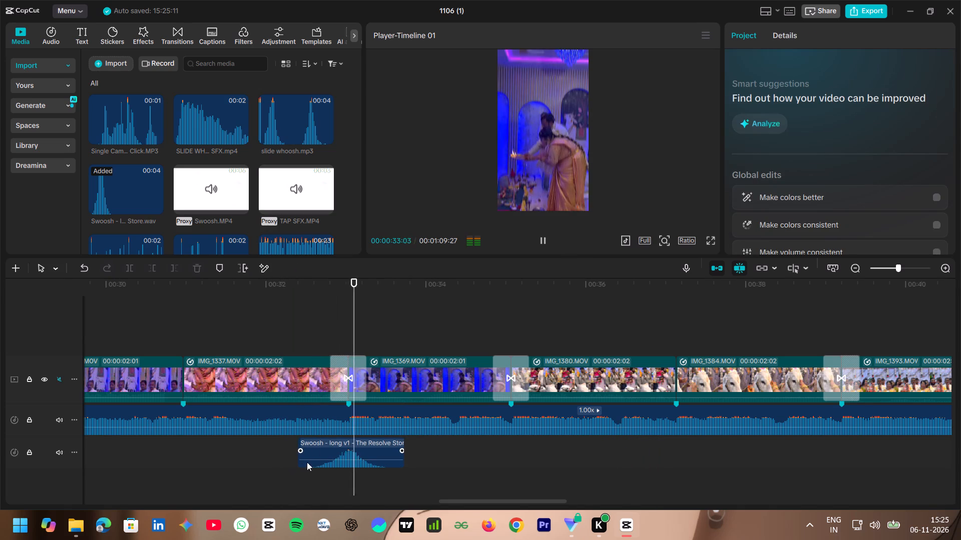
key("space")
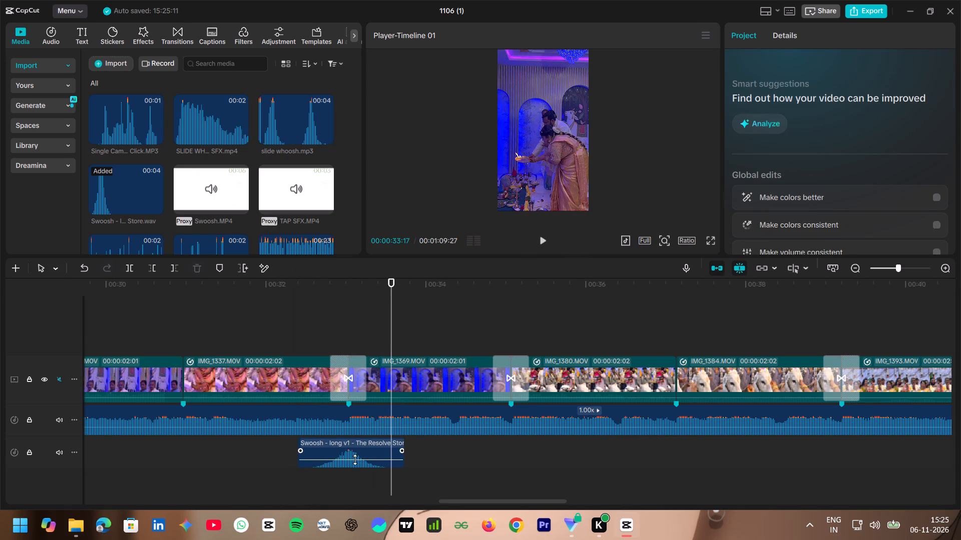
Fine-tune the Swoosh - long v1 clip's volume and play the video through to the IMG_1380.MOV clip.
left_click(355, 459)
left_click(296, 480)
key("space")
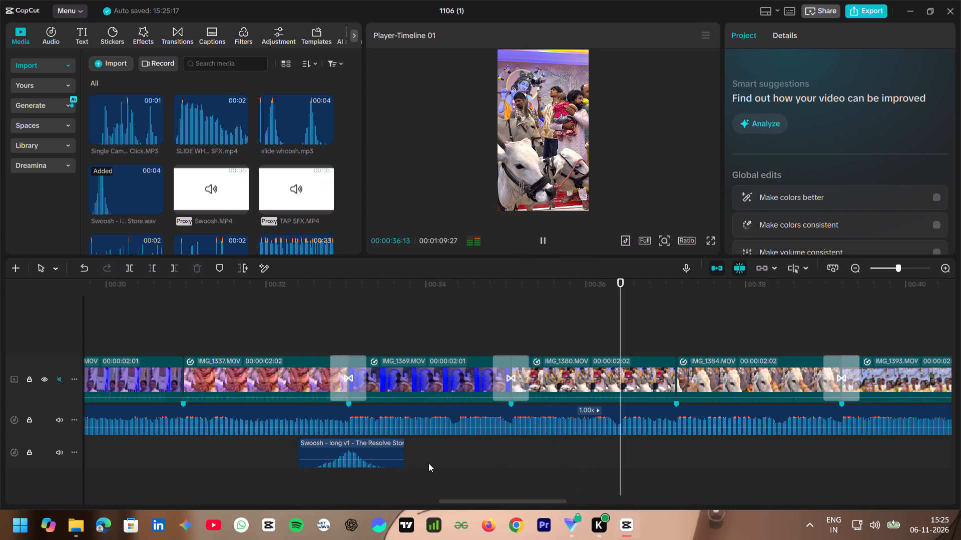
key("space")
Audition Swoosh.MP4 and neighbouring effects, and place SHUTTER SFX.MP4 at the IMG_1369.MOV to IMG_1380.MOV transition.
left_click(191, 180)
left_click(197, 133)
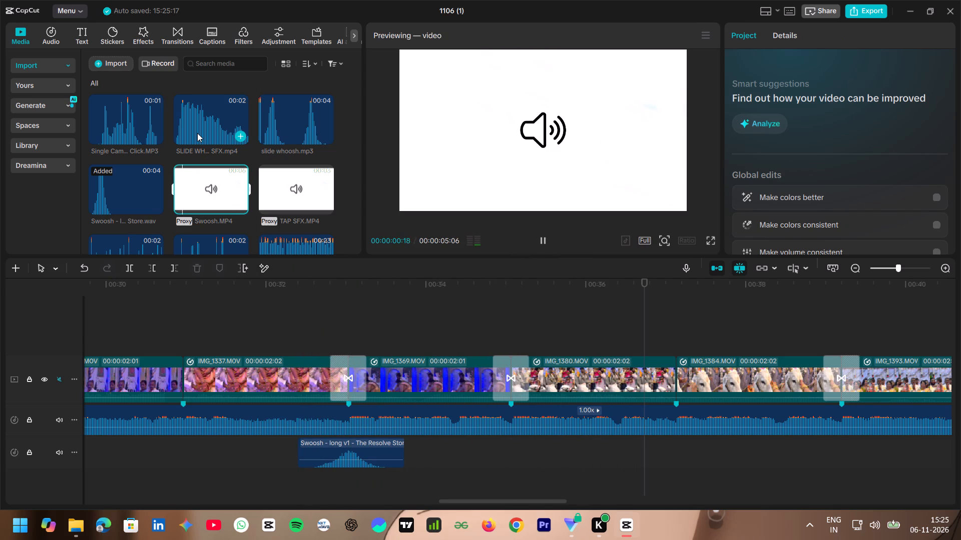
scroll(197, 135, "up", 1)
left_click(203, 116)
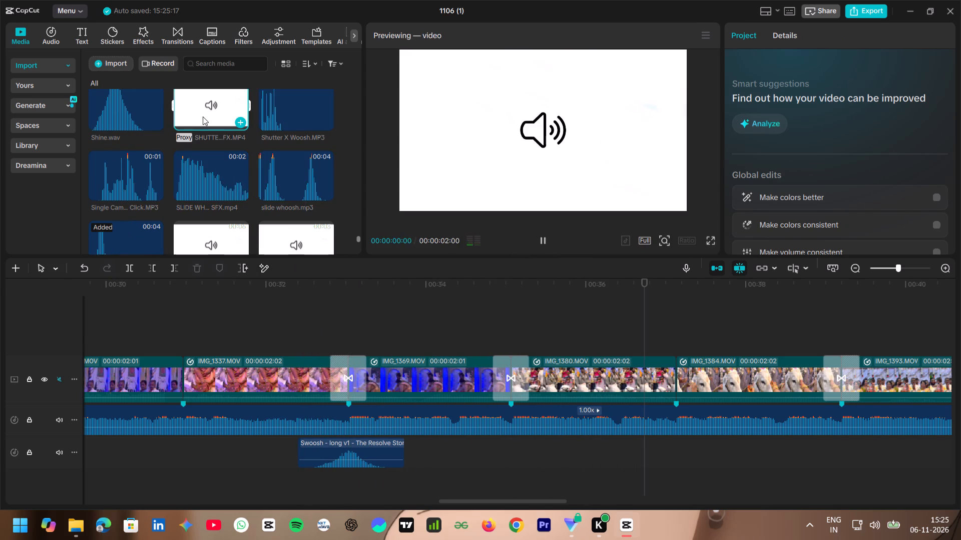
left_click_drag(203, 116, 547, 471)
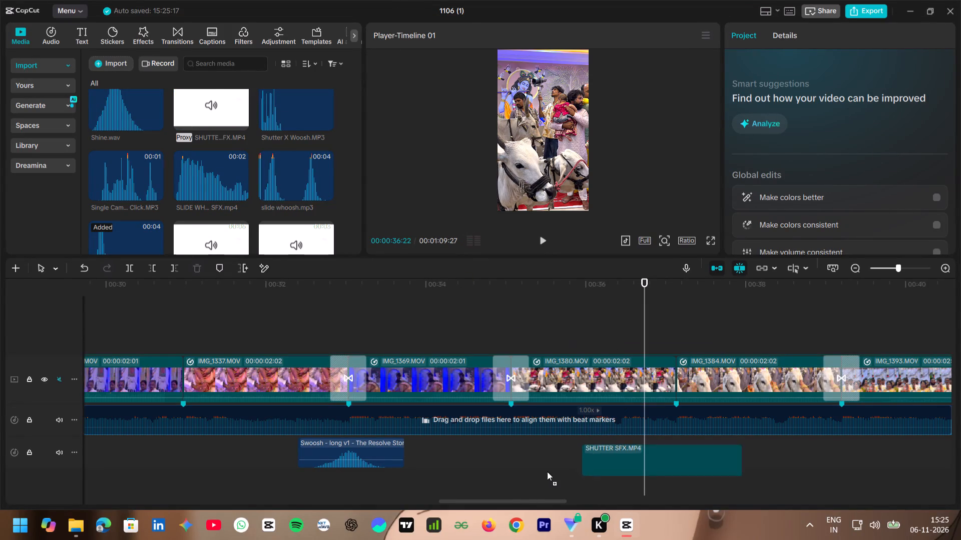
left_click_drag(547, 471, 508, 463)
left_click_drag(539, 340, 546, 352)
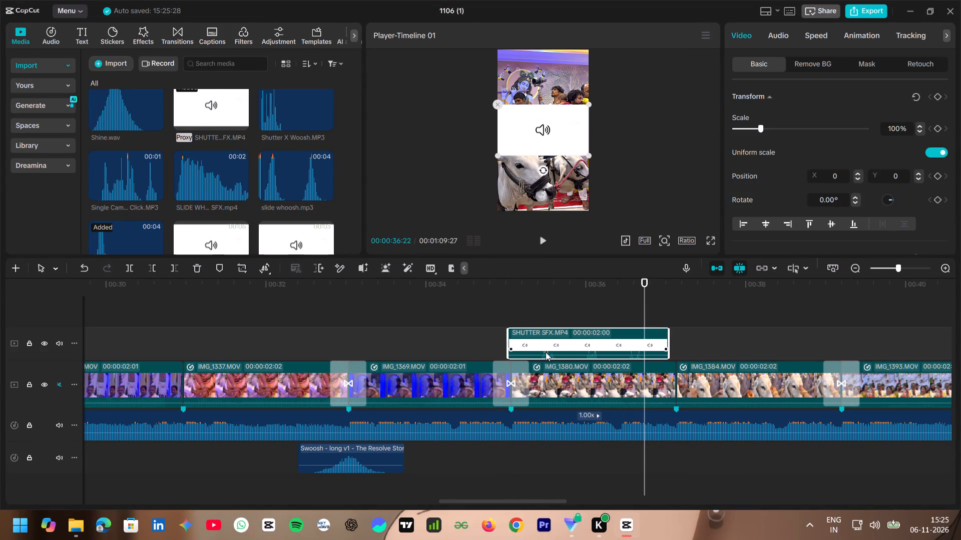
left_click_drag(546, 352, 532, 463)
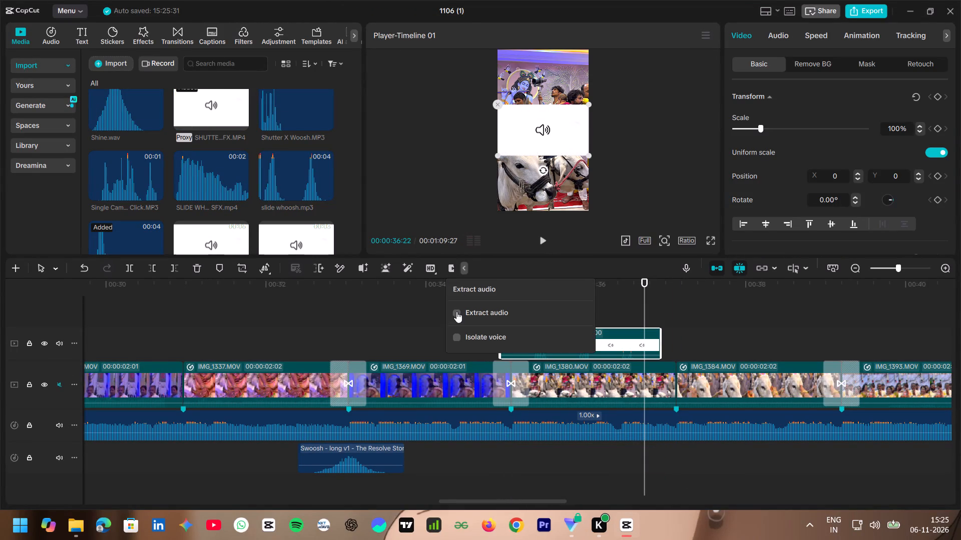
Extract the audio from SHUTTER SFX.MP4 and delete its video clip from the timeline.
left_click(456, 313)
left_click_drag(628, 341, 625, 336)
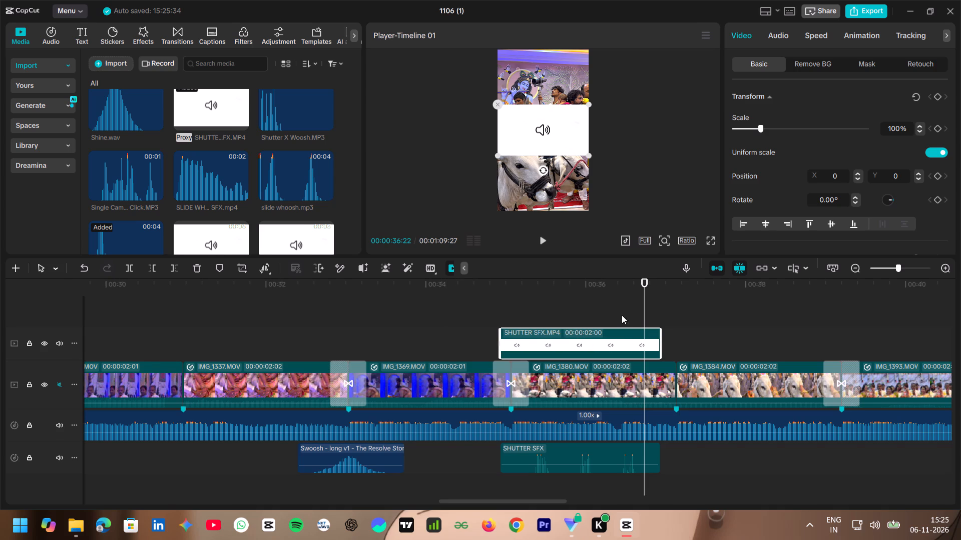
key("BackSpace")
Shift the SHUTTER SFX audio earlier to line up its first shutter burst with the IMG_1369.MOV to IMG_1380.MOV transition, and play it back.
left_click(545, 454)
left_click_drag(548, 451, 532, 457)
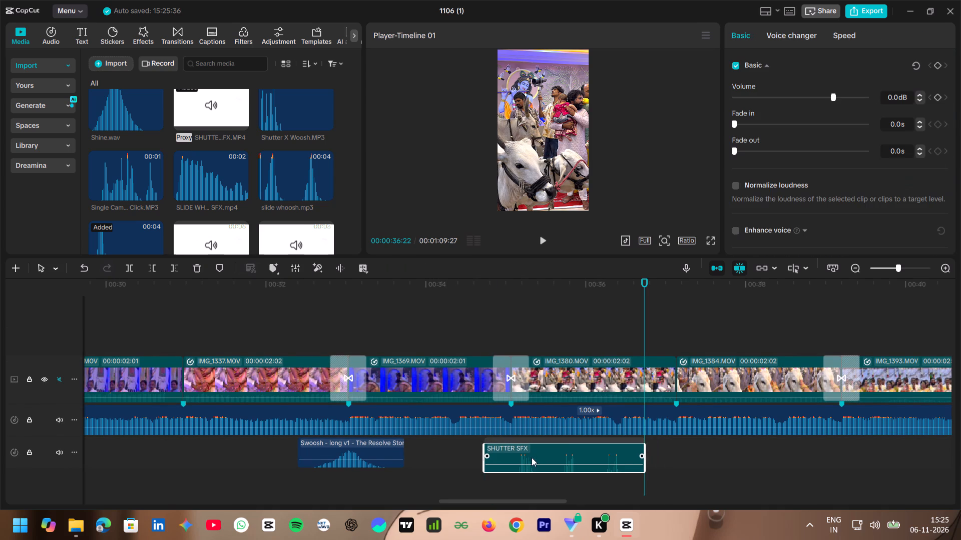
left_click_drag(532, 457, 519, 456)
left_click(483, 491)
key("space")
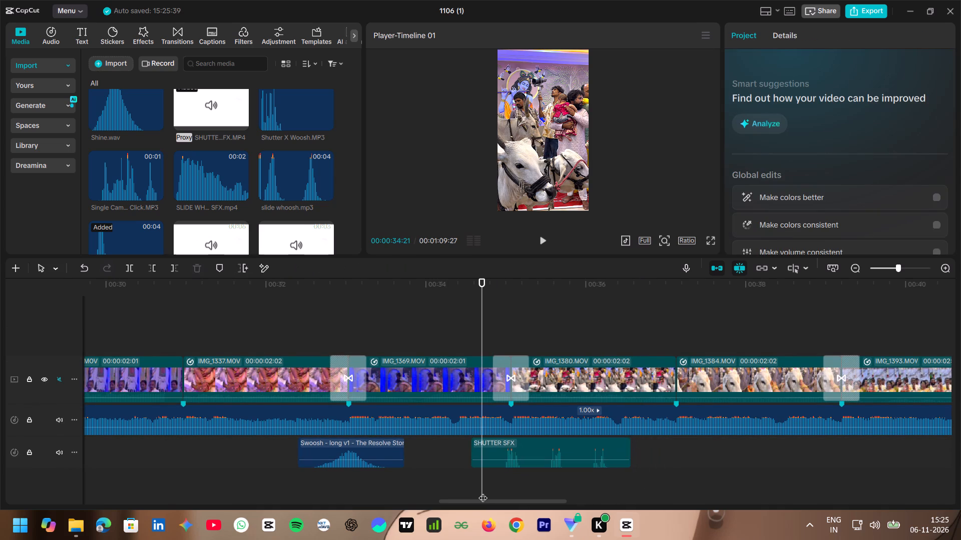
key("space")
key("space")
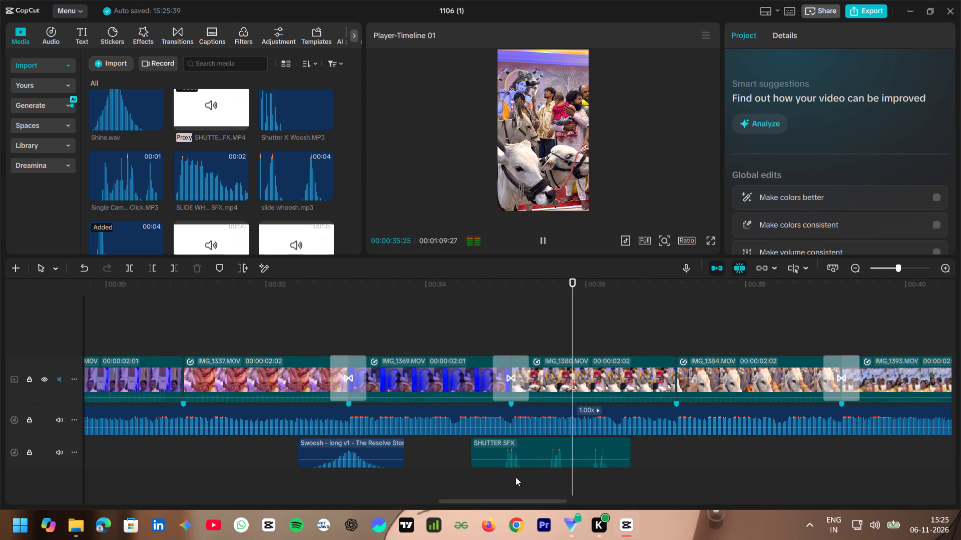
key("space")
Trim the SHUTTER SFX clip to its first shutter burst, from 00:00:34:25 to 00:00:35:09, and play it back.
left_click(526, 454)
left_click(530, 474)
left_click(529, 439)
key("w")
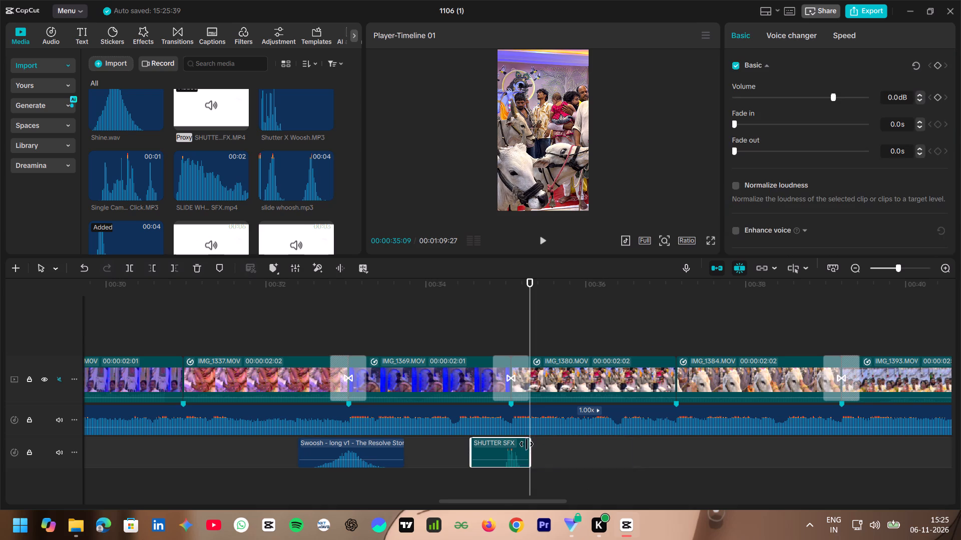
left_click(495, 479)
left_click(494, 446)
key("q")
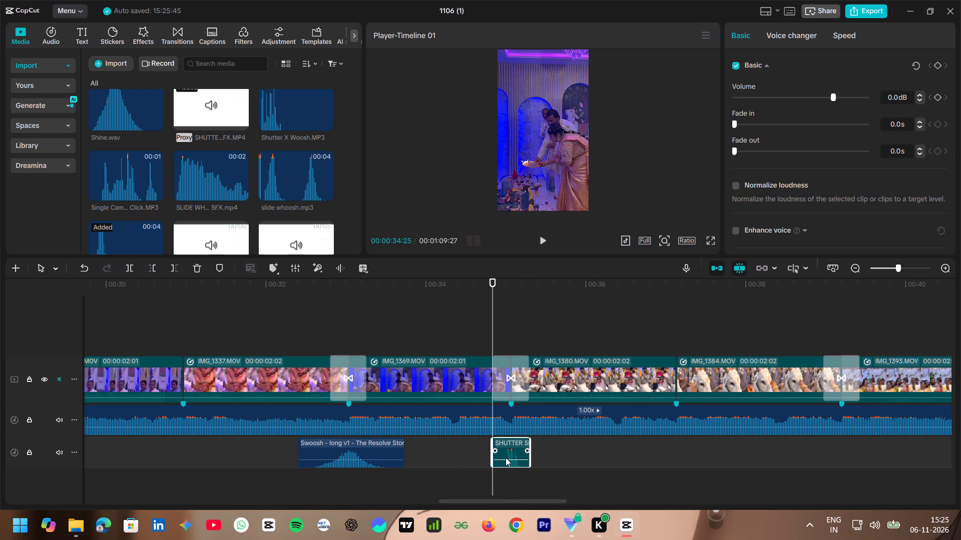
left_click(495, 487)
left_click(477, 476)
key("space")
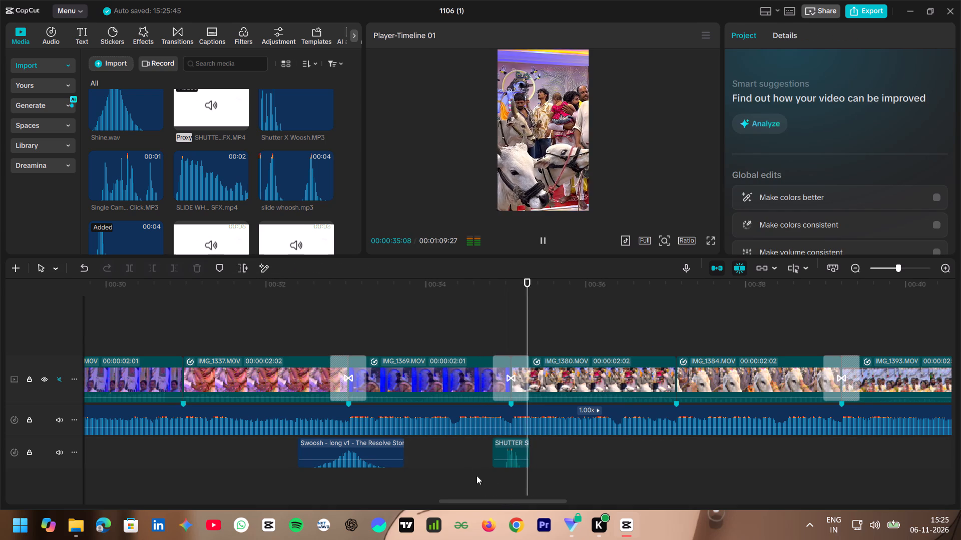
key("space")
Set the SHUTTER SFX clip's volume to -6.0 dB and play the video through to the IMG_1433.MOV clip.
left_click(507, 452)
left_click(510, 459)
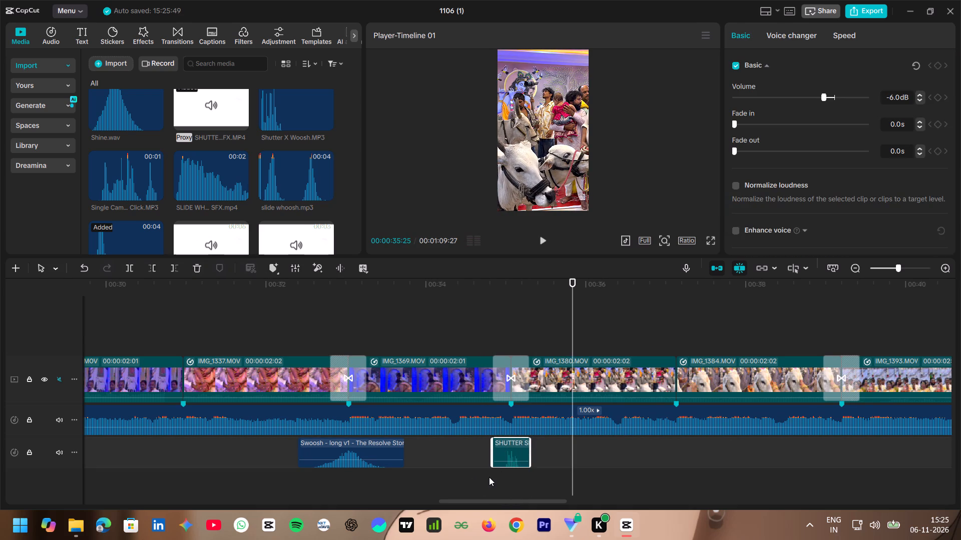
left_click(489, 476)
key("space")
key("space")
left_click(454, 484)
key("space")
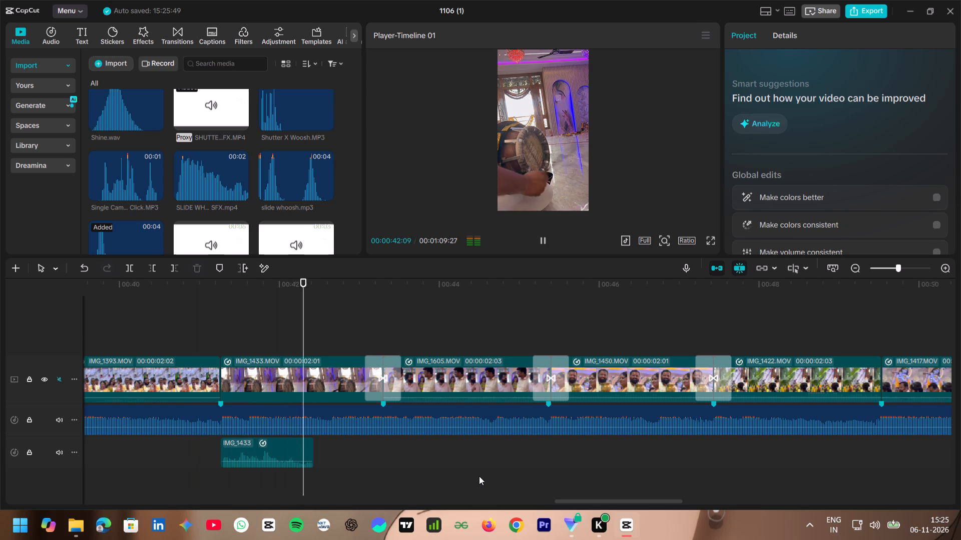
Review the IMG_1433.MOV to IMG_1605.MOV transition and audition weep.wav, VHS Caset.mp3 and Whoosh and Hit (2).mp3 for it.
key("space")
key("space")
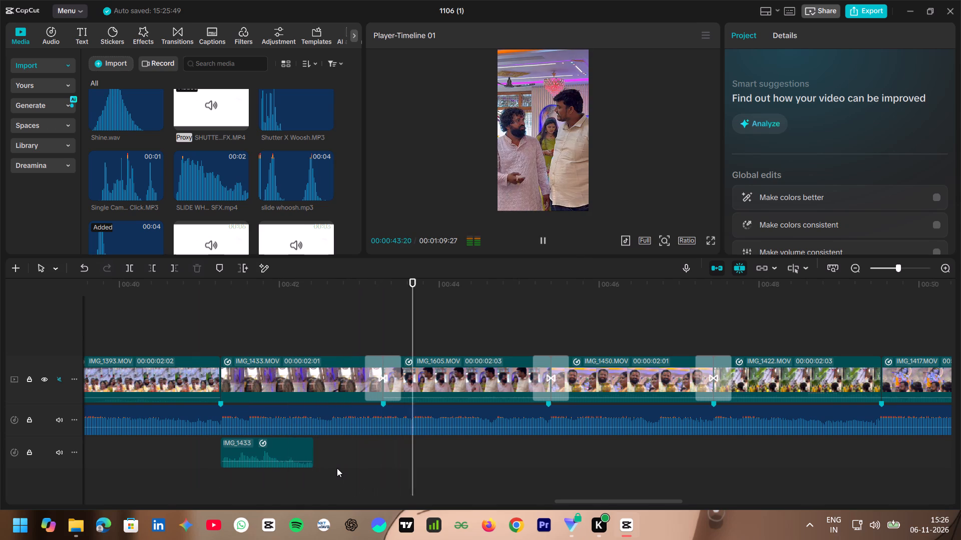
key("space")
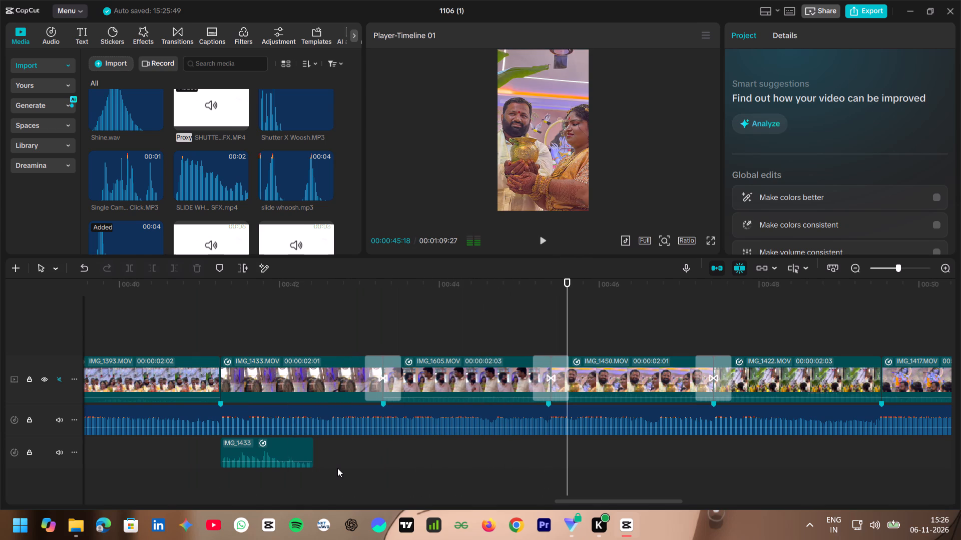
left_click(353, 458)
key("space")
key("space")
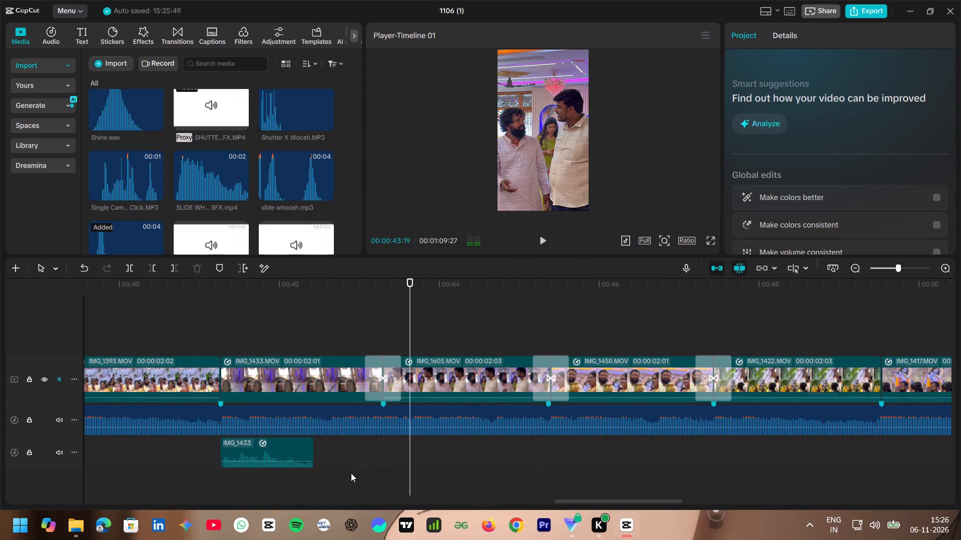
scroll(208, 214, "down", 1)
scroll(197, 170, "down", 2)
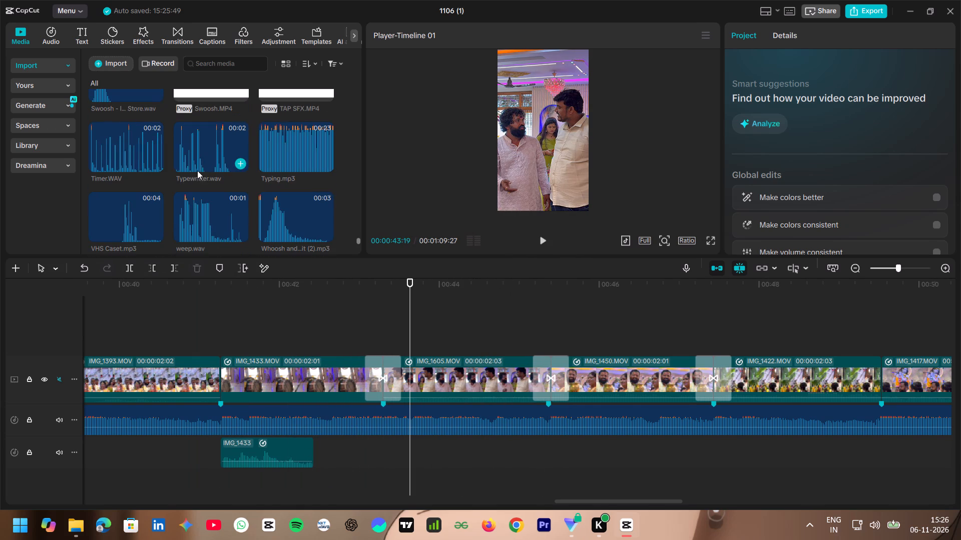
left_click(198, 213)
left_click(103, 227)
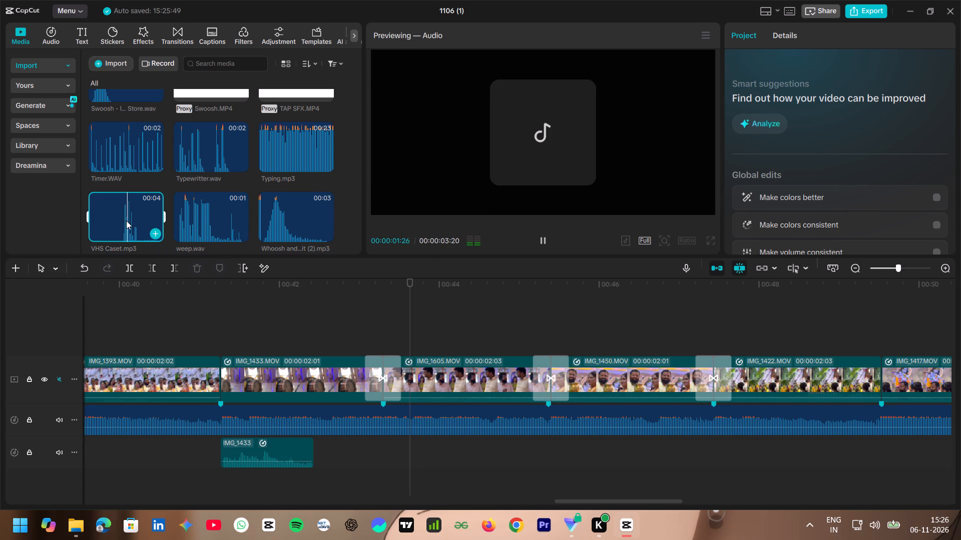
left_click(275, 210)
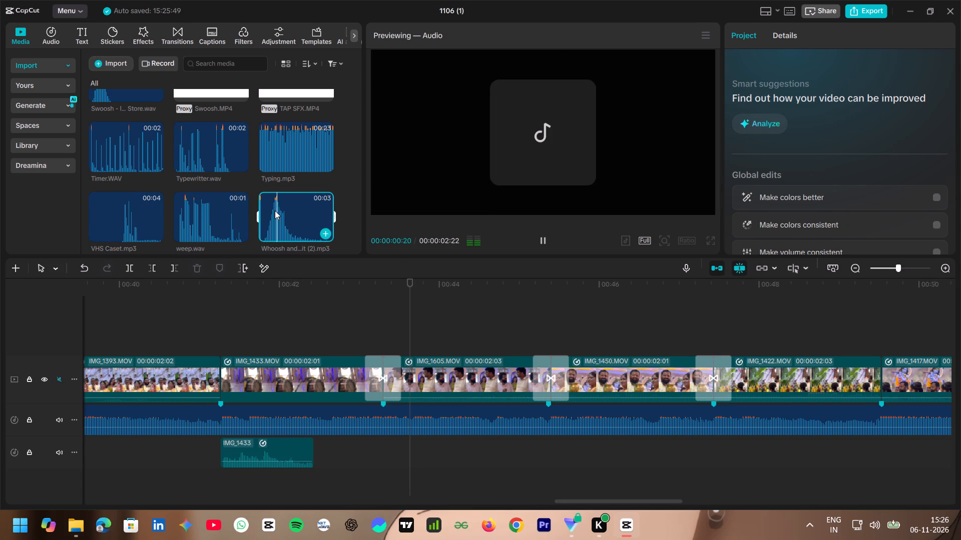
Place Whoosh and Hit (2).mp3 after the IMG_1433 audio, aligning its peak with the IMG_1433.MOV to IMG_1605.MOV transition, and play it back.
left_click_drag(275, 210, 352, 452)
left_click_drag(413, 451, 400, 453)
left_click(344, 485)
key("space")
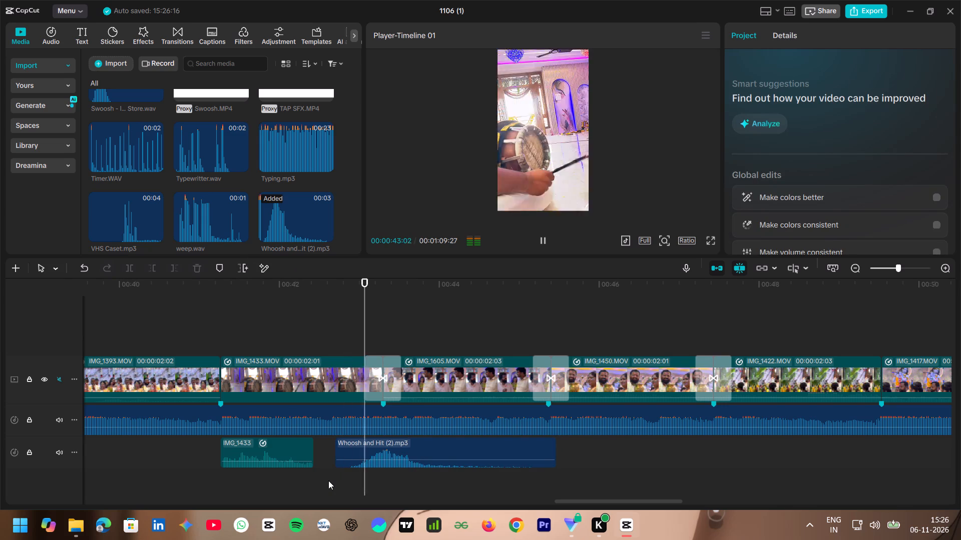
key("space")
left_click(304, 496)
key("space")
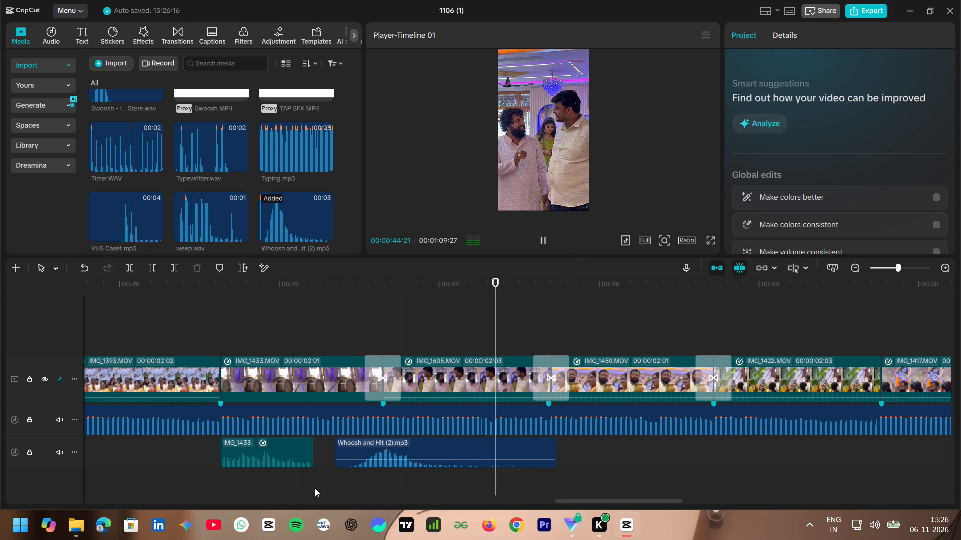
key("space")
Audition sound effects for the IMG_1605.MOV to IMG_1450.MOV transition, including Reverse Crash.WAV, old cam.MP3, night vision.mp3, hingg.v.2.mp3 and Flash.MP3.
scroll(246, 207, "down", 1)
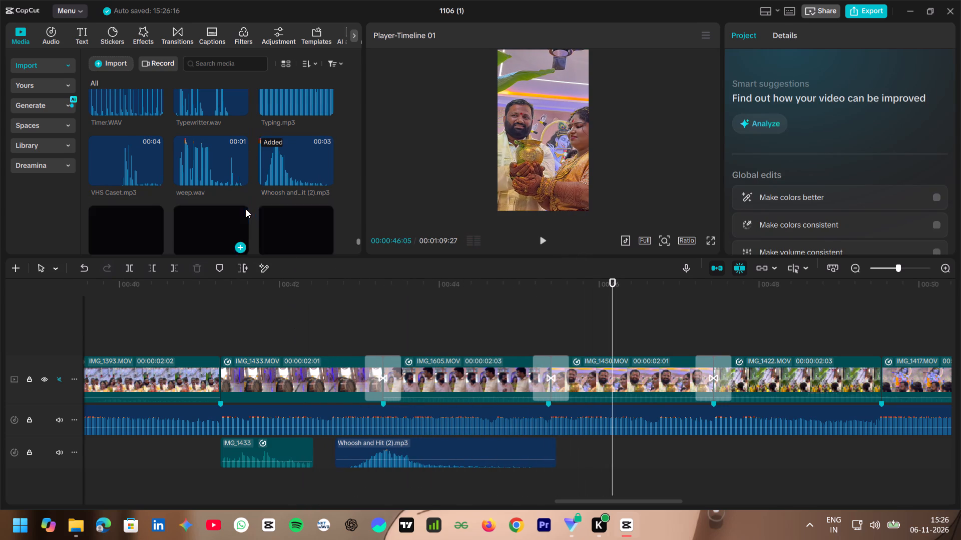
scroll(198, 220, "down", 1)
scroll(146, 196, "down", 2)
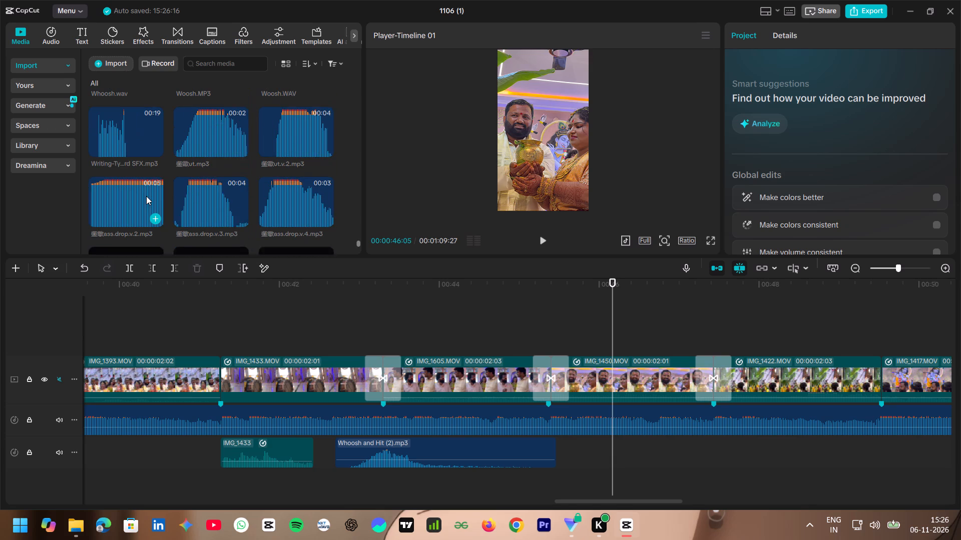
scroll(178, 171, "down", 1)
scroll(178, 171, "up", 7)
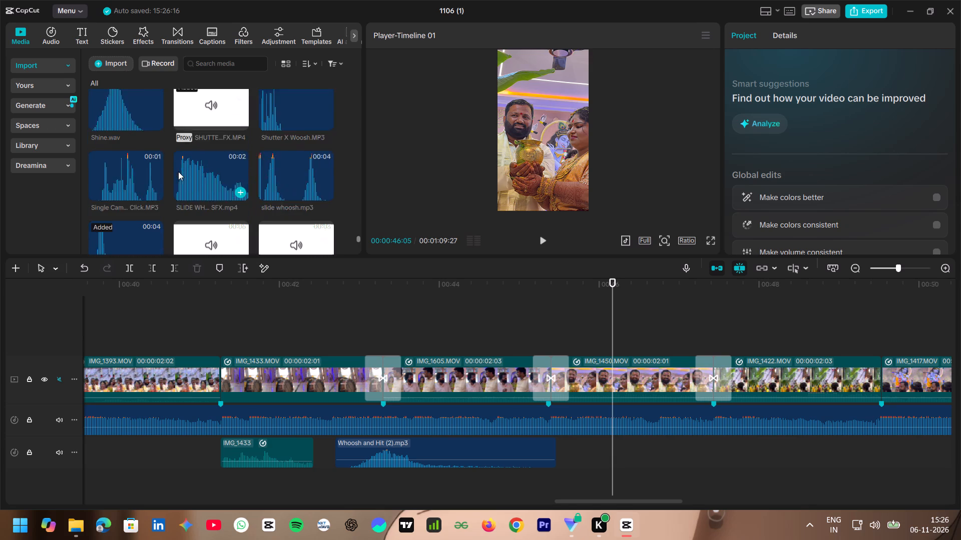
scroll(178, 171, "up", 4)
left_click(126, 153)
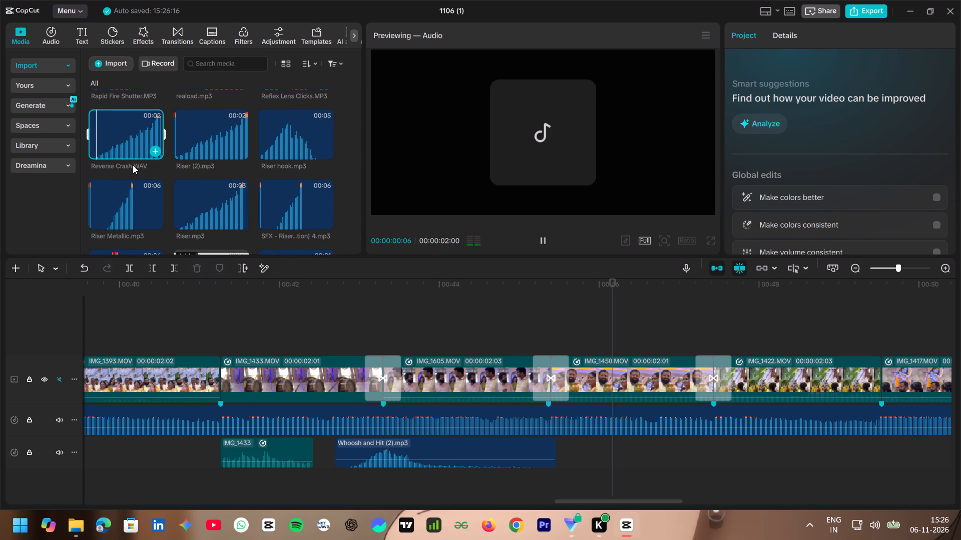
scroll(134, 166, "up", 3)
left_click(134, 164)
scroll(156, 163, "up", 1)
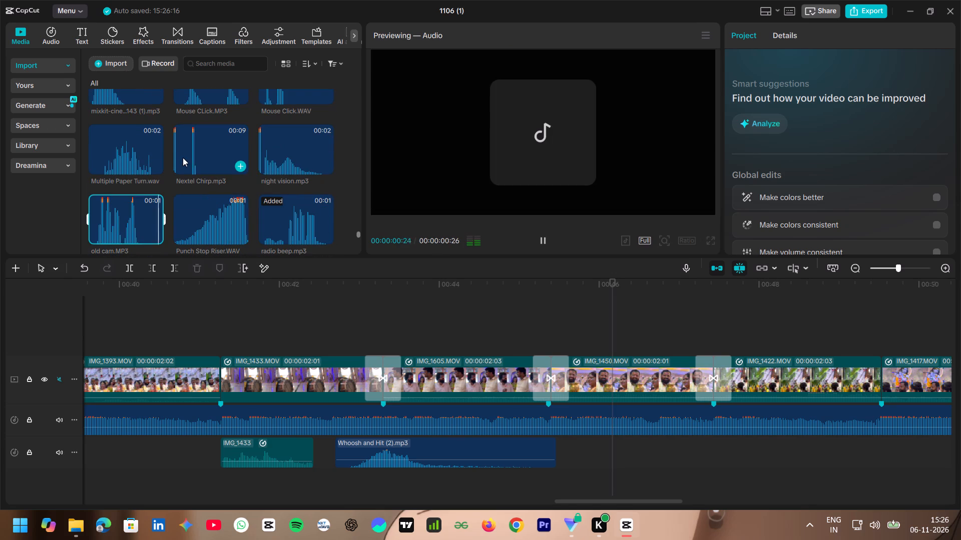
left_click(183, 157)
left_click(275, 155)
scroll(275, 155, "up", 2)
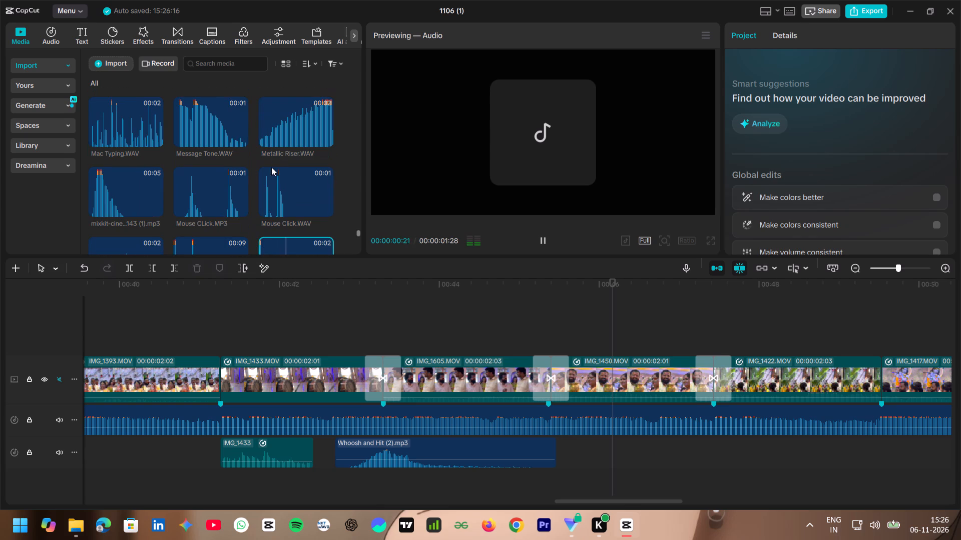
left_click(271, 189)
left_click(120, 201)
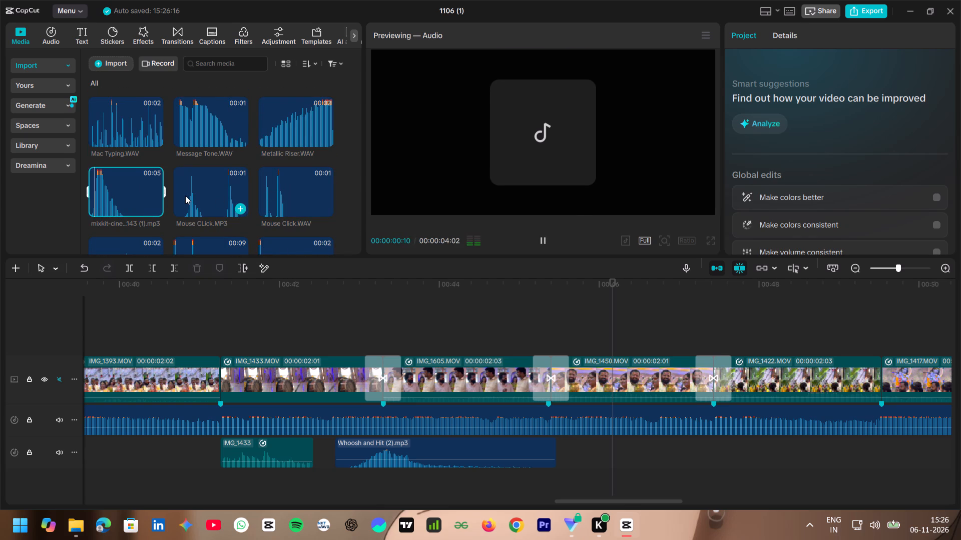
scroll(185, 195, "up", 2)
scroll(236, 179, "up", 1)
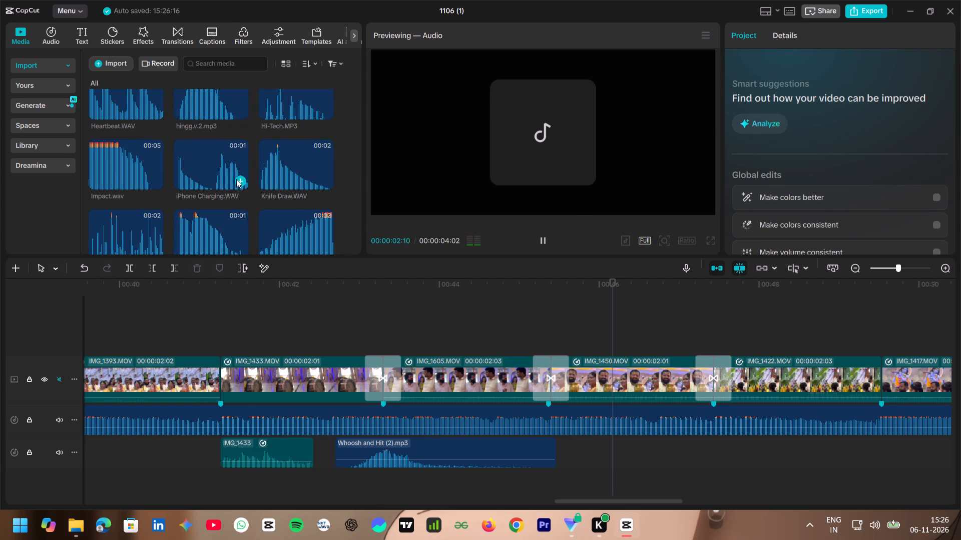
scroll(236, 179, "up", 1)
left_click(200, 206)
scroll(229, 200, "up", 1)
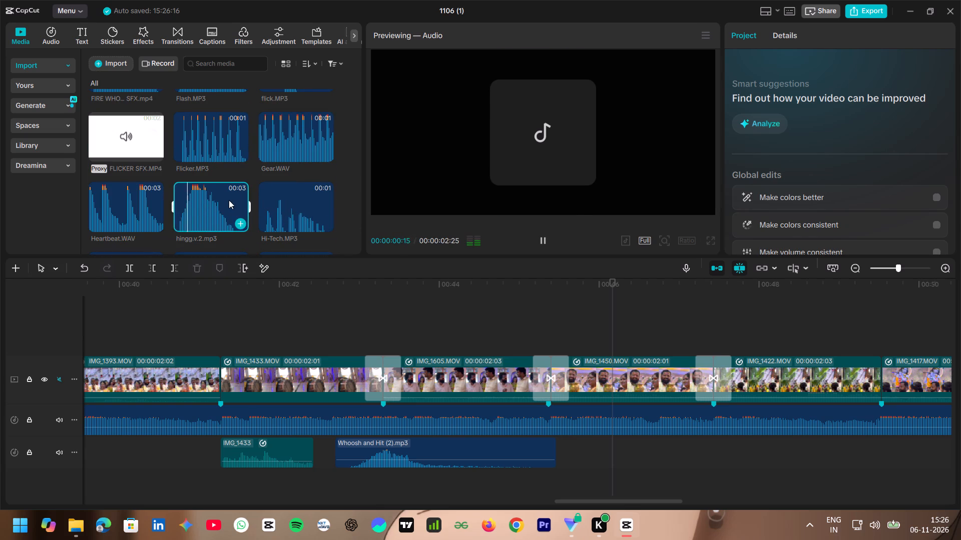
scroll(229, 200, "up", 1)
left_click(209, 179)
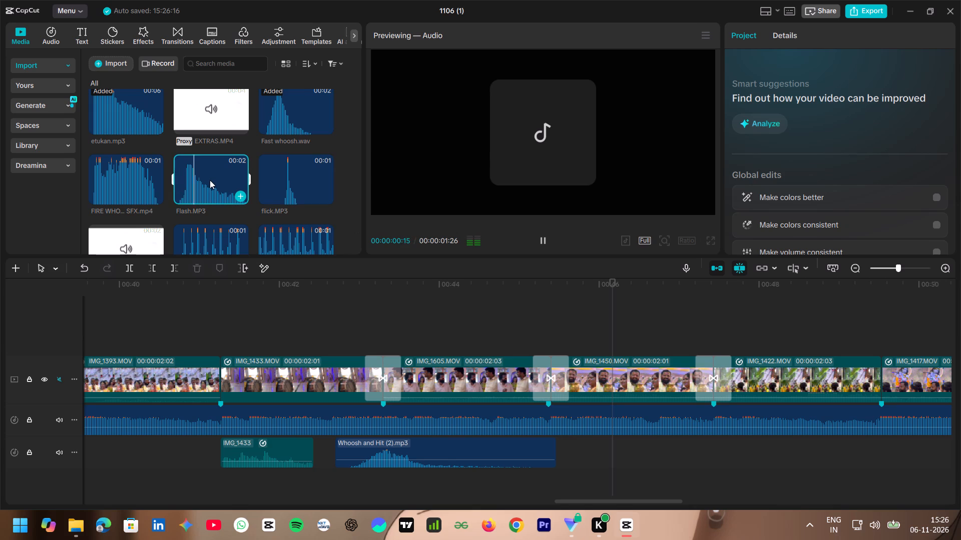
Place flick.MP3 on a new audio track at the marker under the IMG_1605.MOV to IMG_1450.MOV transition and play it back.
left_click(297, 181)
left_click_drag(288, 182, 537, 417)
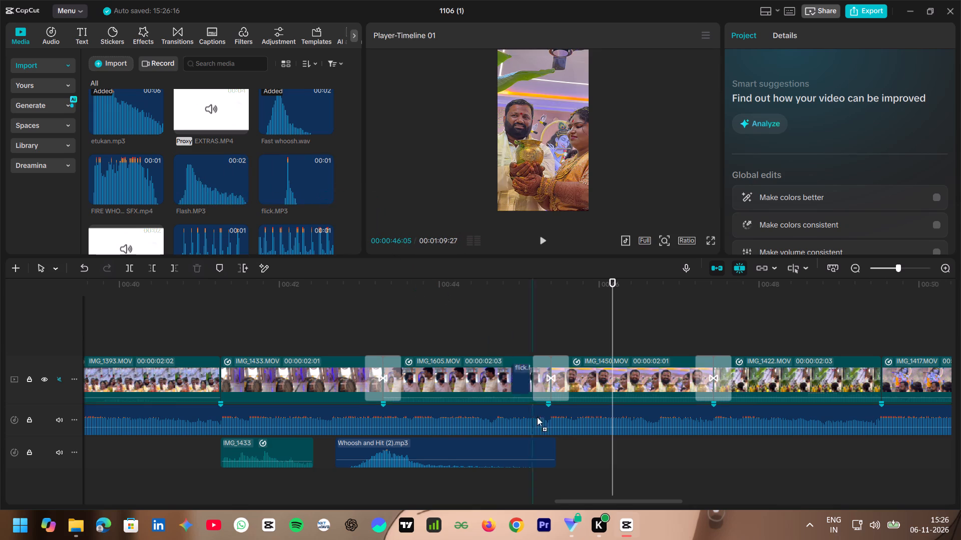
left_click_drag(537, 417, 545, 492)
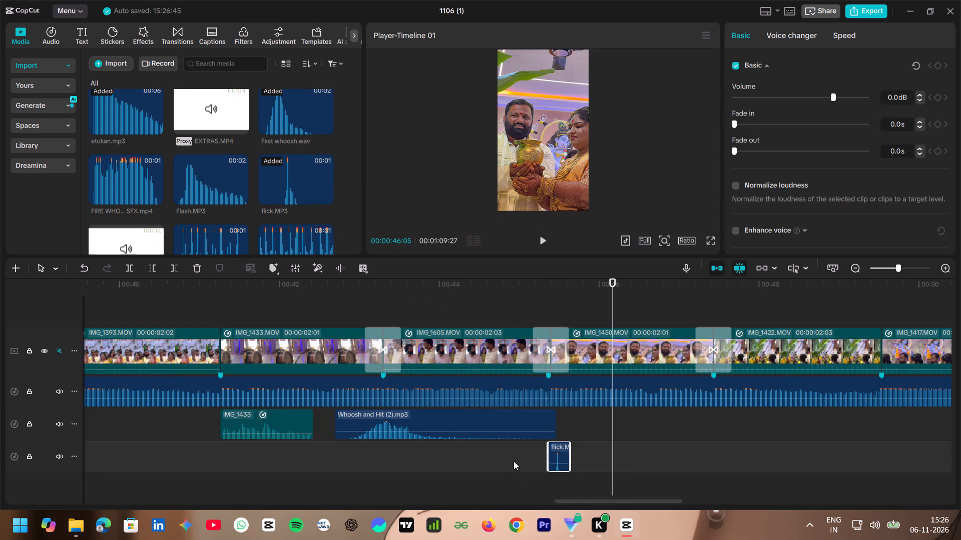
left_click(507, 453)
key("space")
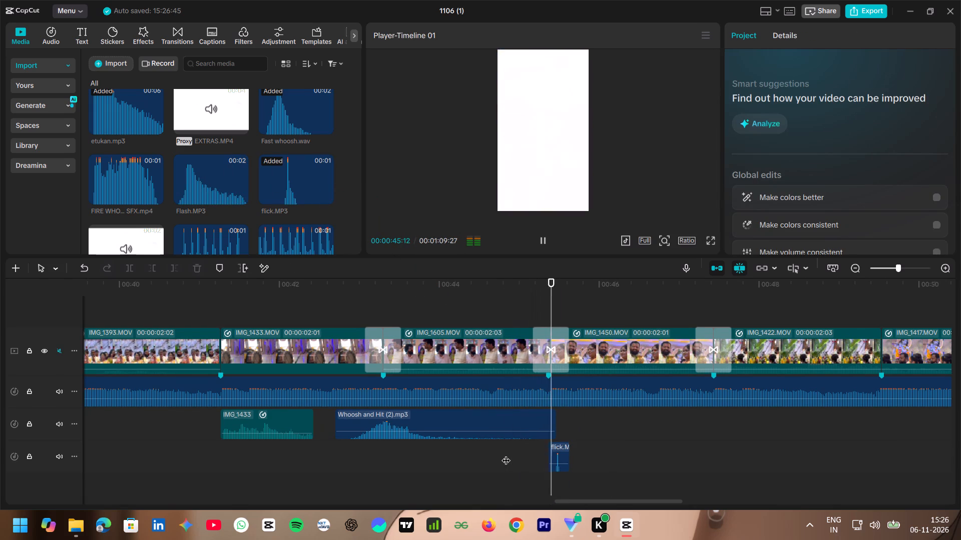
key("space")
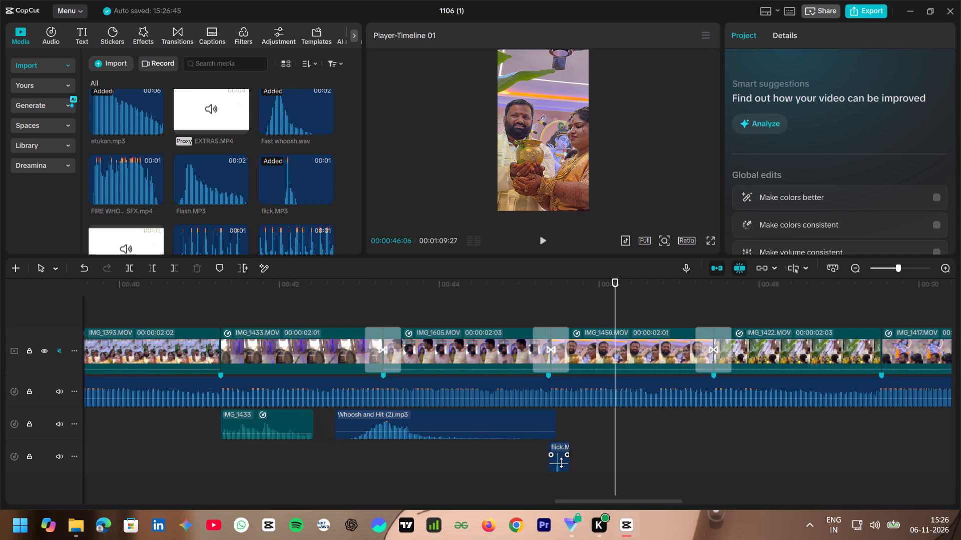
Adjust the flick.MP3 clip's volume and play the video on to the IMG_1523.MOV clip.
left_click(561, 462)
left_click(512, 473)
key("space")
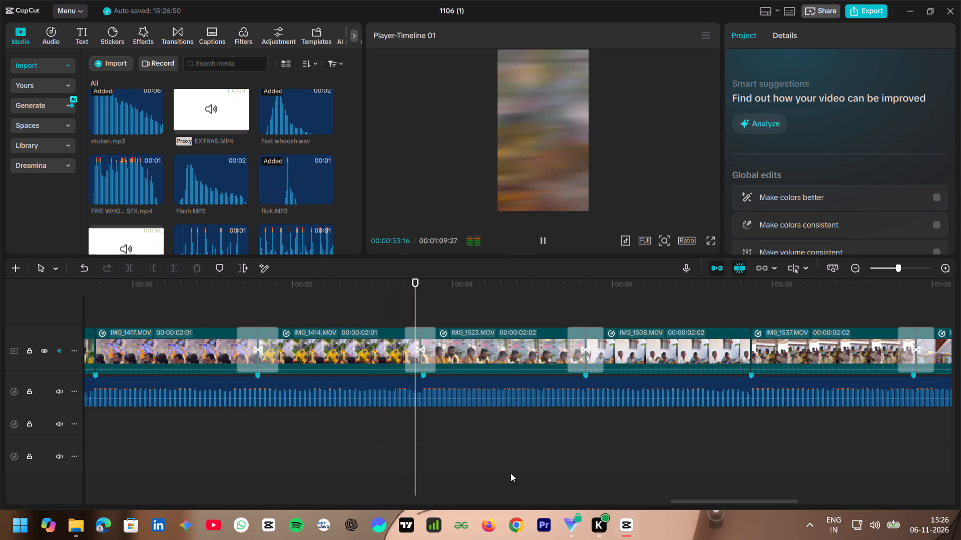
key("space")
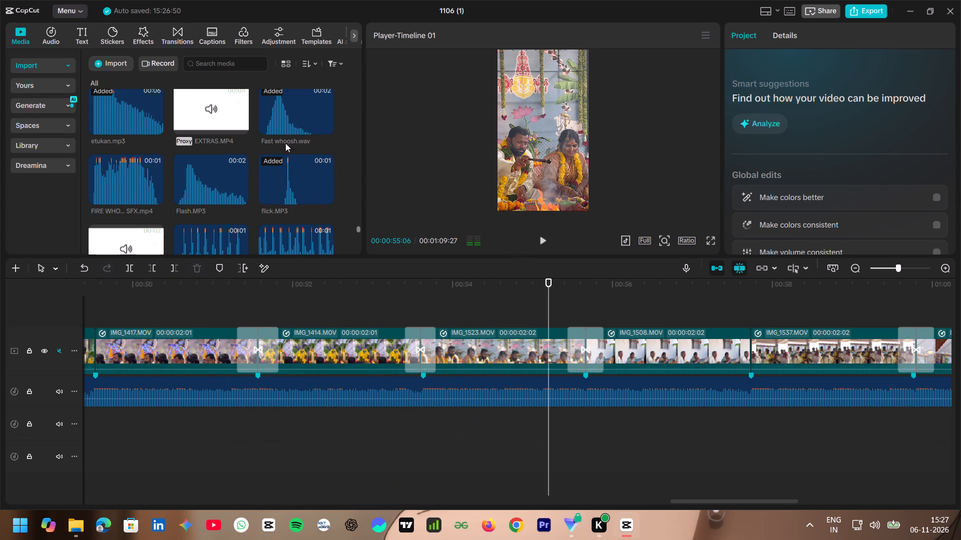
Place Camera Shutter.WAV on an audio track beneath the IMG_1414.MOV to IMG_1523.MOV transition and play it back.
scroll(228, 196, "up", 8)
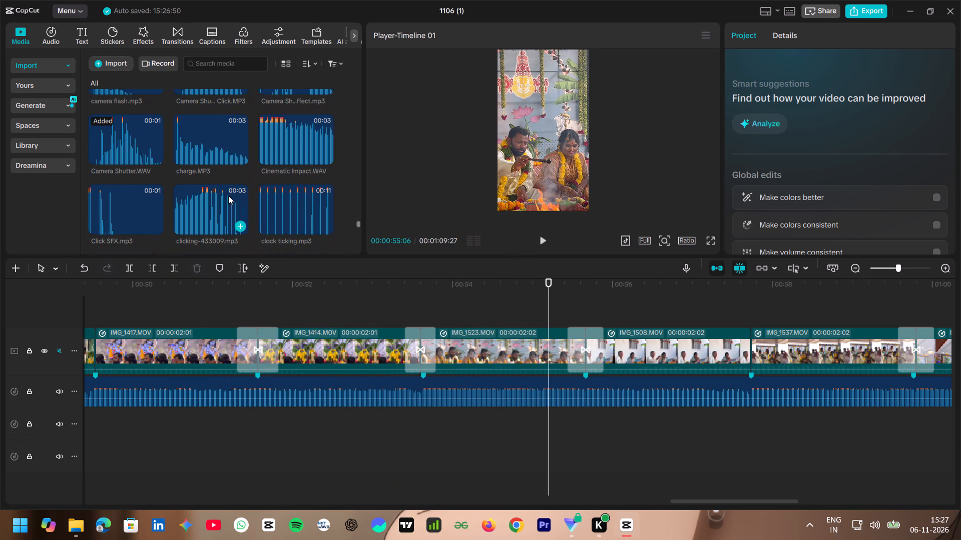
left_click(124, 134)
left_click_drag(121, 153, 122, 153)
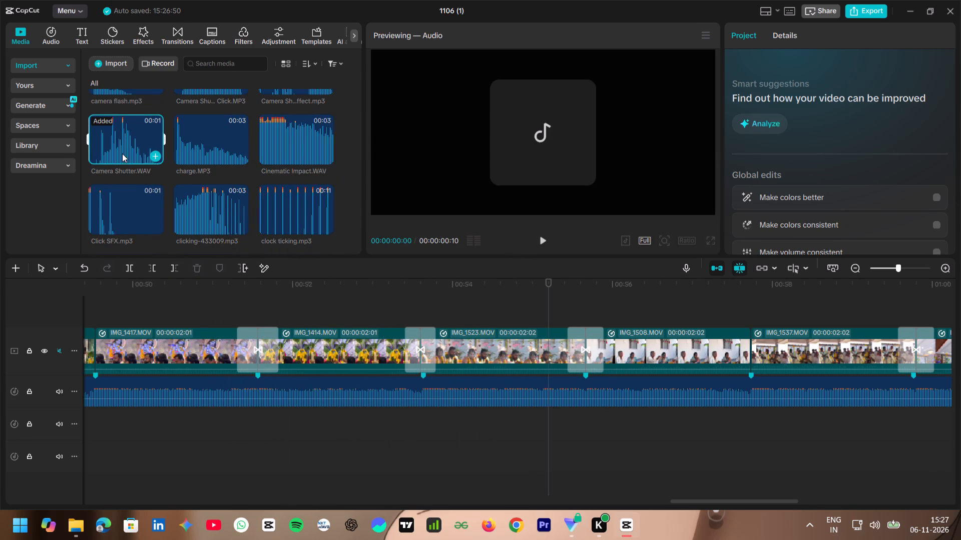
left_click_drag(122, 153, 424, 438)
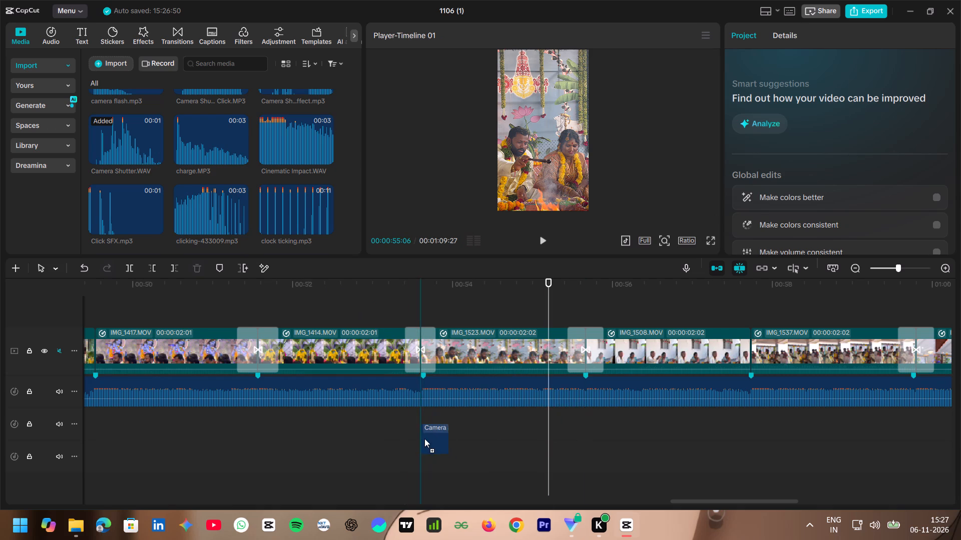
left_click_drag(424, 438, 413, 442)
left_click_drag(413, 442, 410, 442)
left_click(389, 465)
key("space")
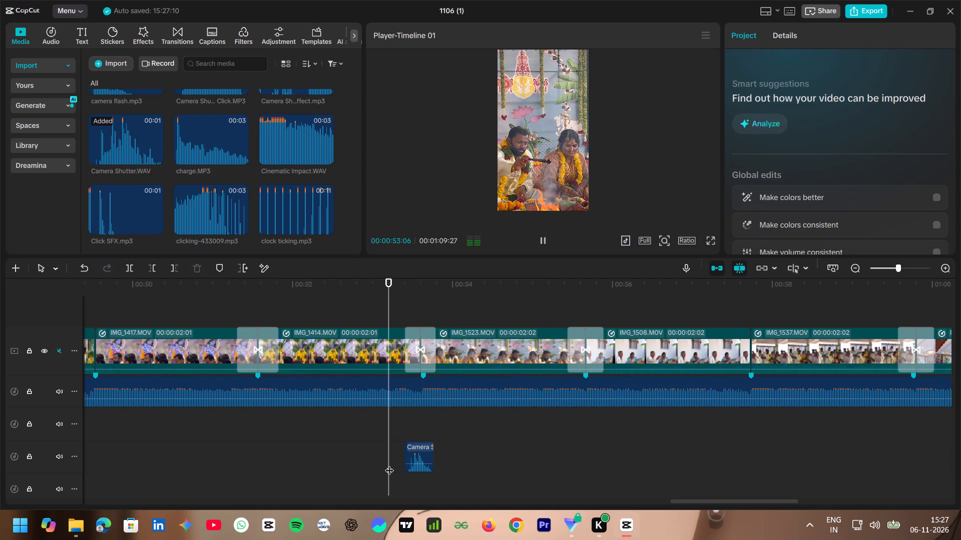
key("space")
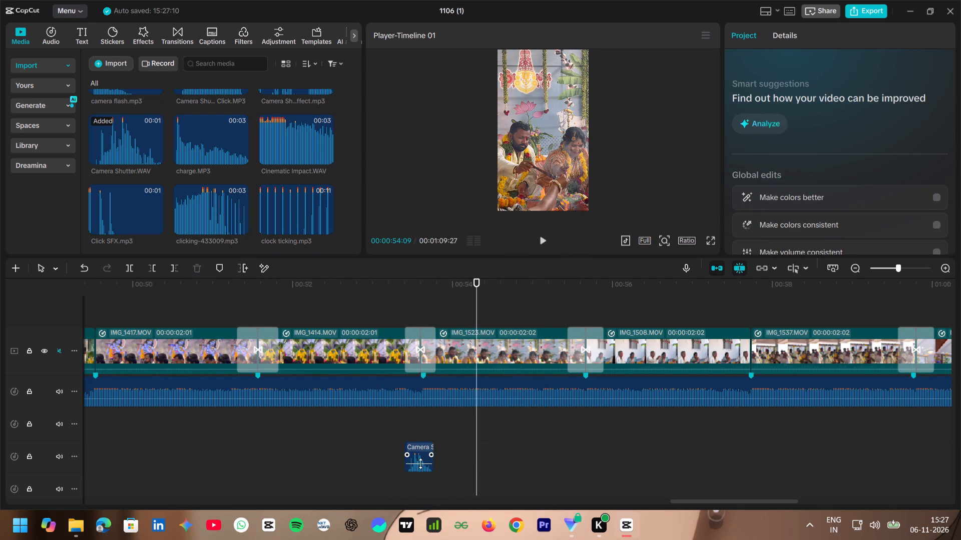
Adjust the Camera Shutter.WAV clip's volume and play the video on to the IMG_1613.MOV clip.
left_click(420, 466)
left_click(419, 464)
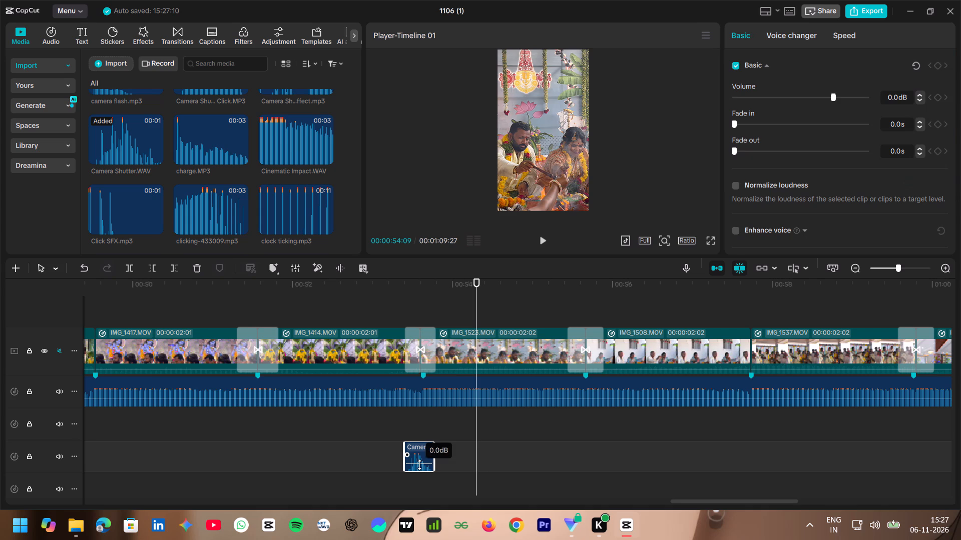
left_click(339, 482)
key("space")
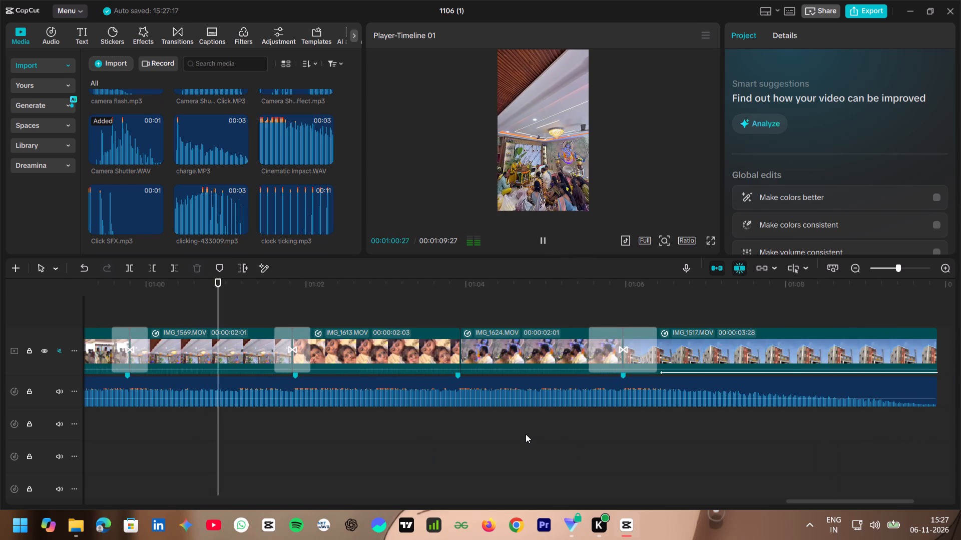
key("space")
Preview the charge, camera, Bicycle Chain, Arcade and beep sound effects in the media library for the IMG_1569.MOV to IMG_1613.MOV transition.
left_click(196, 144)
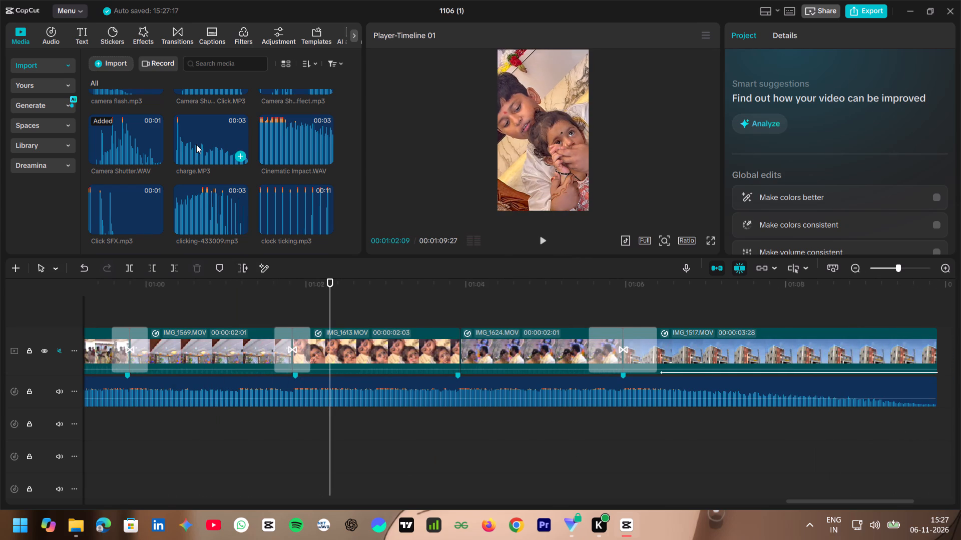
scroll(196, 144, "up", 2)
left_click(215, 188)
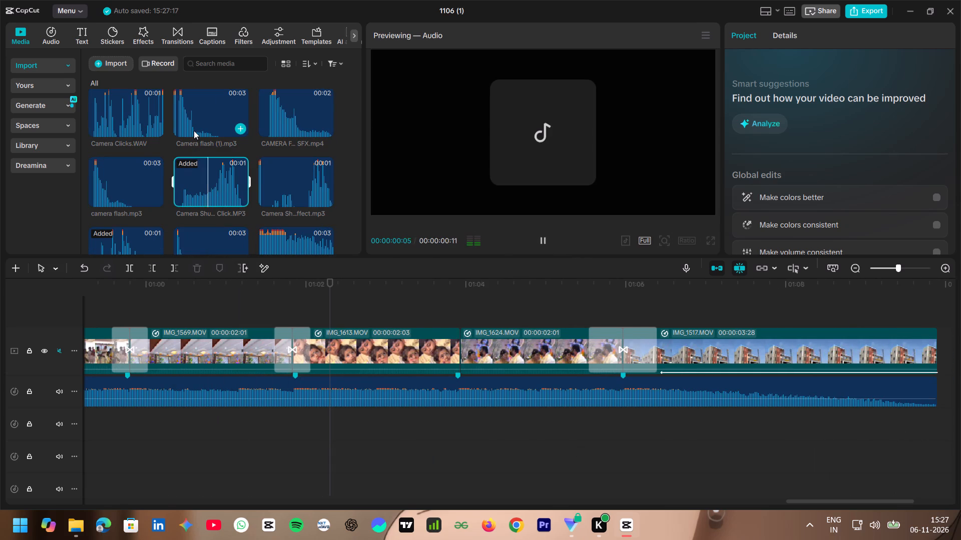
left_click(194, 129)
scroll(194, 133, "up", 2)
left_click(131, 239)
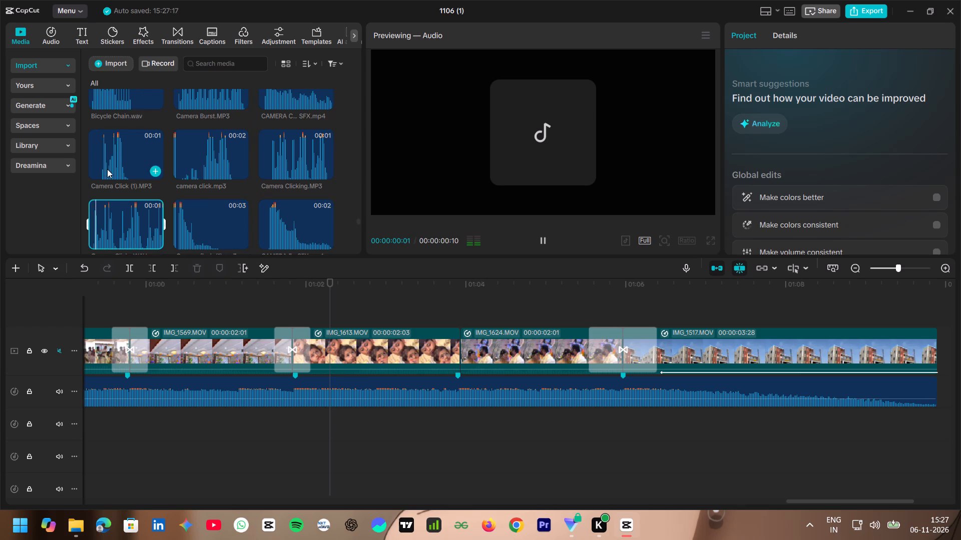
left_click(107, 169)
left_click(229, 170)
scroll(184, 173, "up", 1)
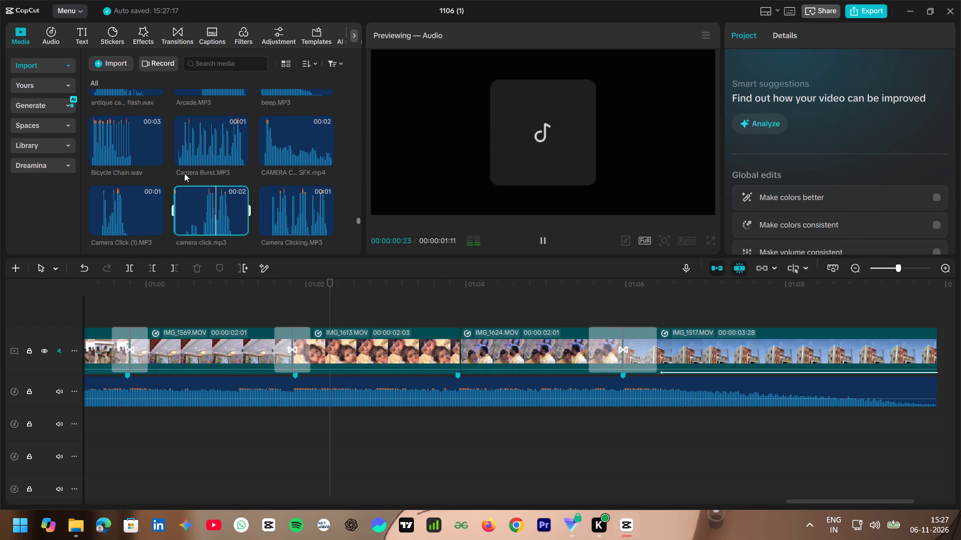
left_click(121, 154)
scroll(183, 199, "up", 2)
left_click(122, 183)
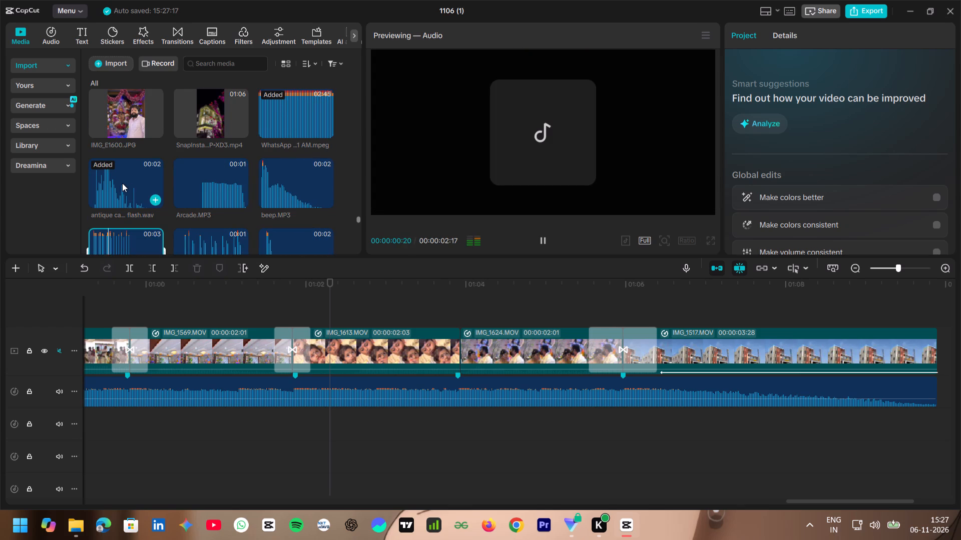
left_click(215, 183)
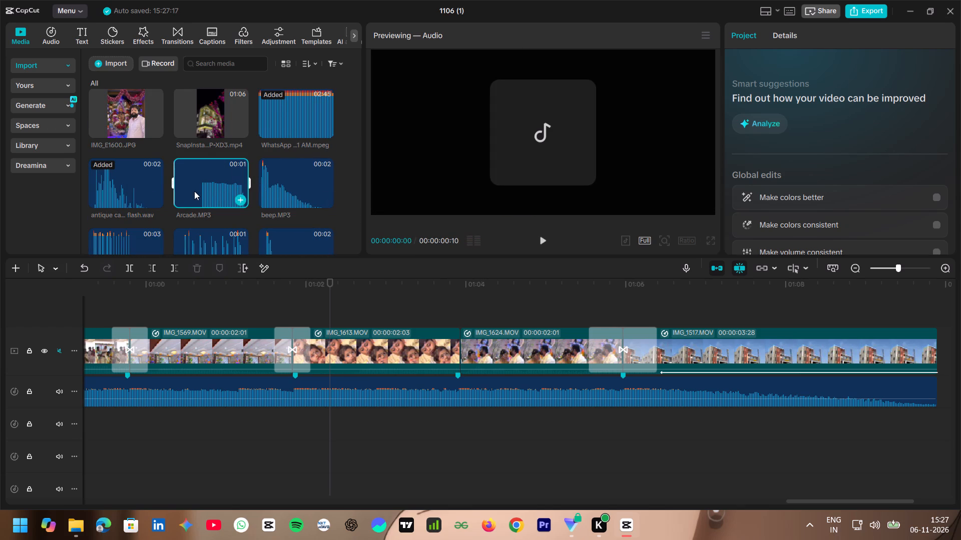
left_click(276, 188)
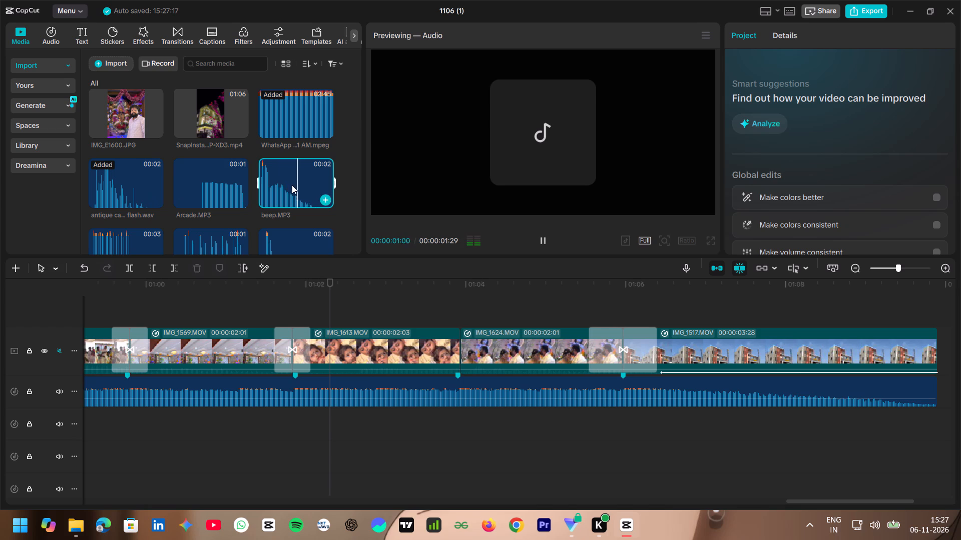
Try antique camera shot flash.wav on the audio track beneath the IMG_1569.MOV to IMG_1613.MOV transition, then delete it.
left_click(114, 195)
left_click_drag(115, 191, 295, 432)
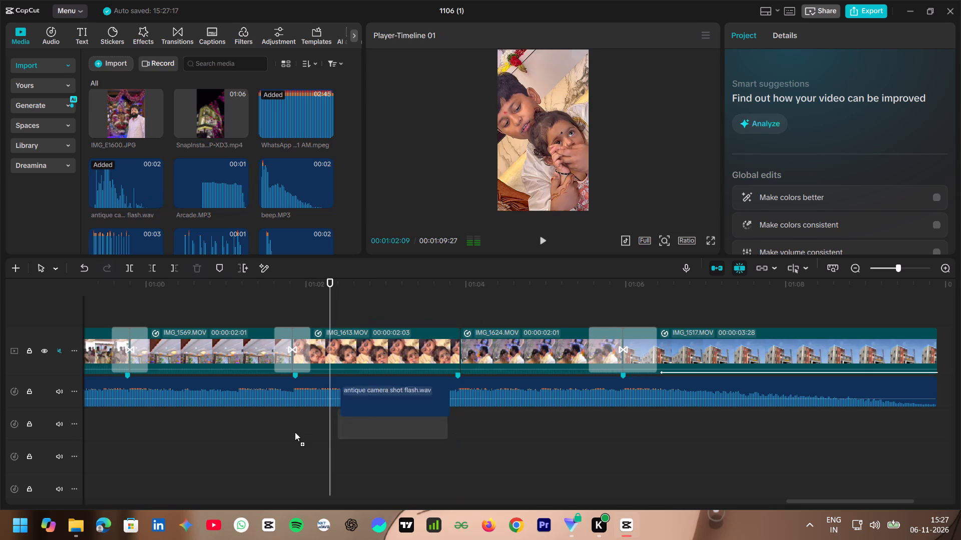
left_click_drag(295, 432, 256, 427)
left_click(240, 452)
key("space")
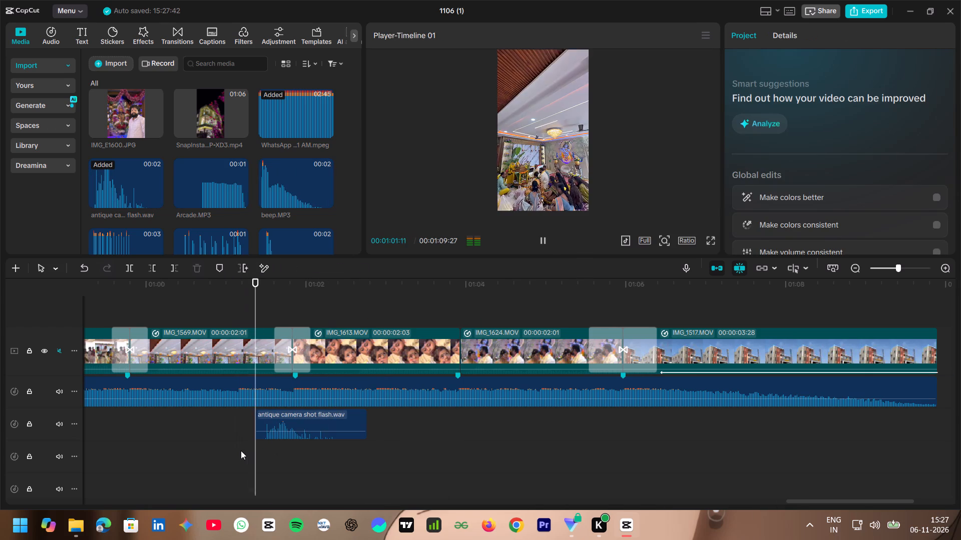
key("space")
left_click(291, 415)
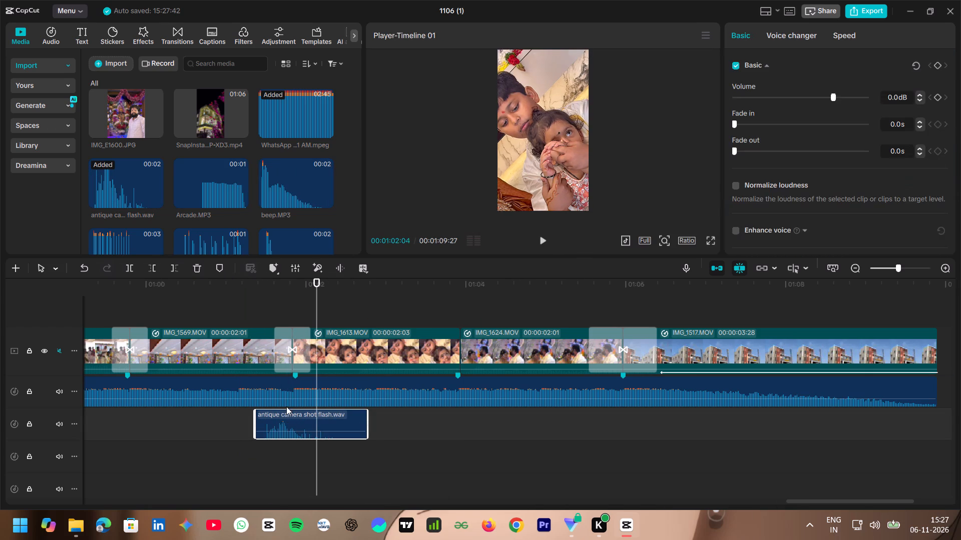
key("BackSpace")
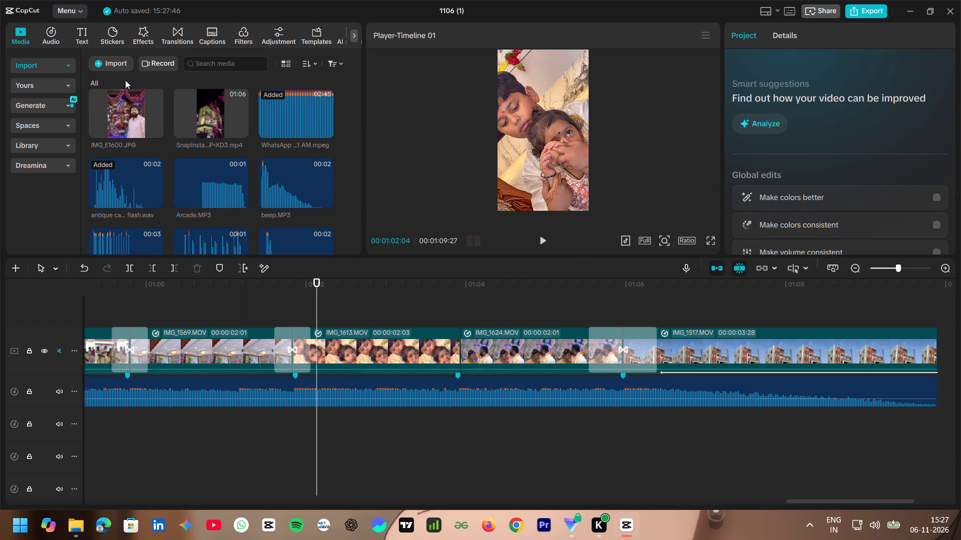
Preview further library sound effects, including FLICKER SFX, Flicker.MP3, Mac Typing.WAV, the mixkit effect and Mouse CLick.MP3.
scroll(157, 135, "down", 13)
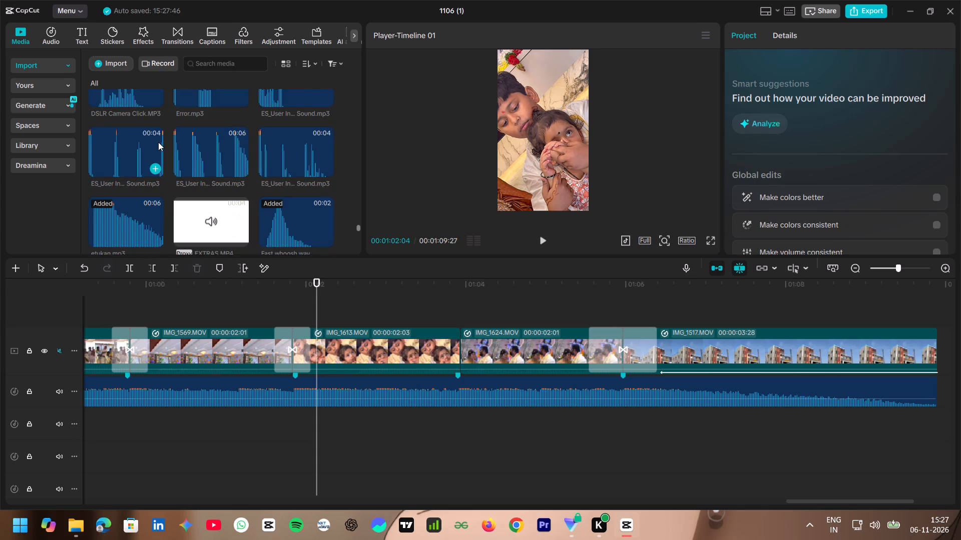
scroll(158, 142, "down", 4)
left_click(128, 146)
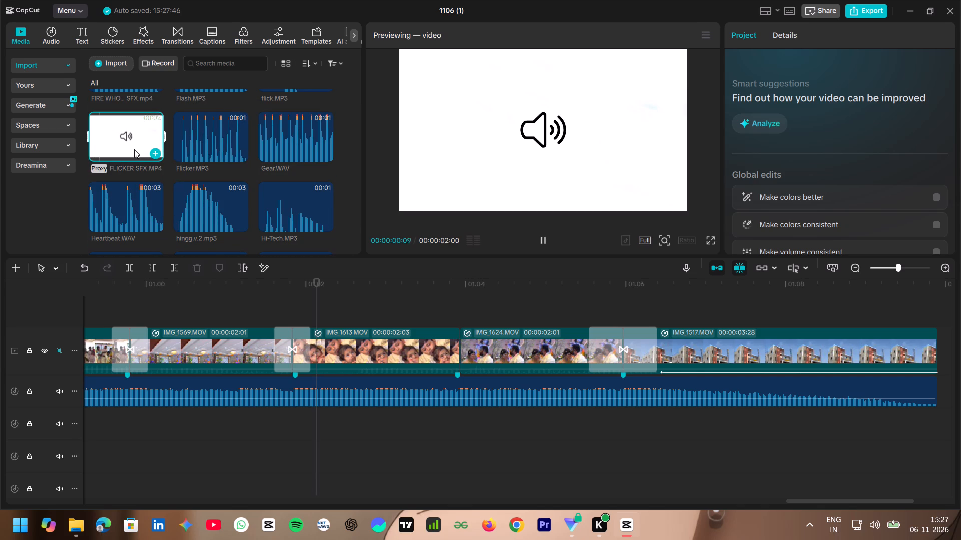
left_click(220, 138)
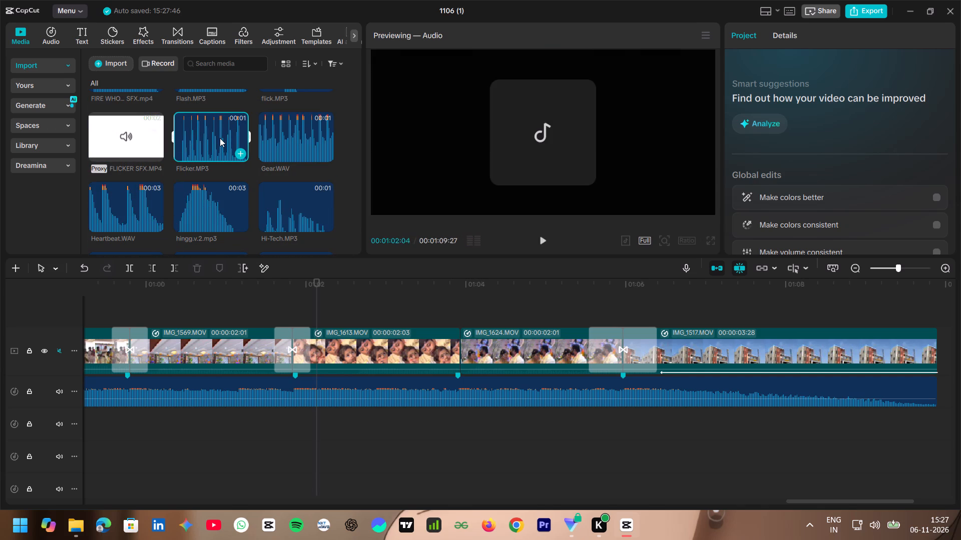
scroll(199, 171, "down", 2)
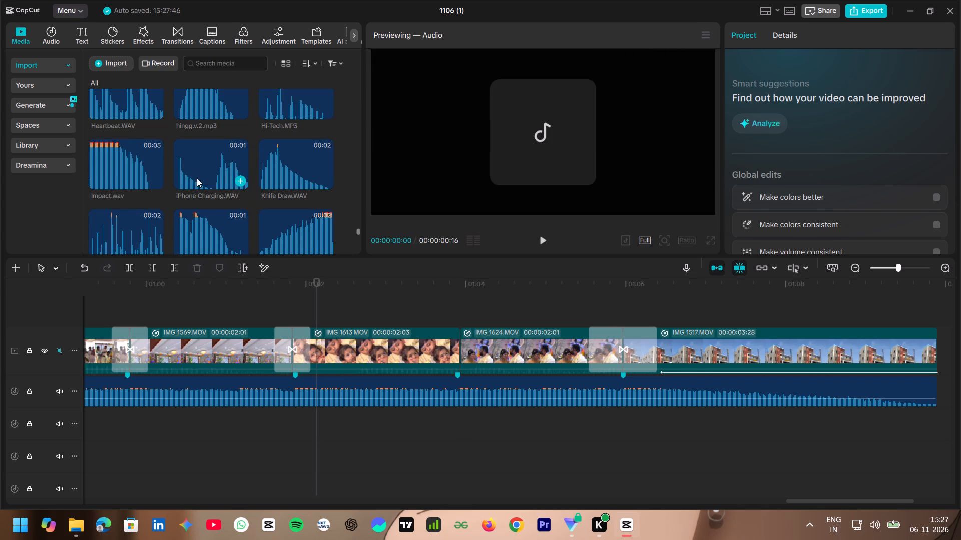
scroll(197, 178, "down", 1)
left_click(194, 184)
left_click(134, 188)
scroll(143, 186, "down", 1)
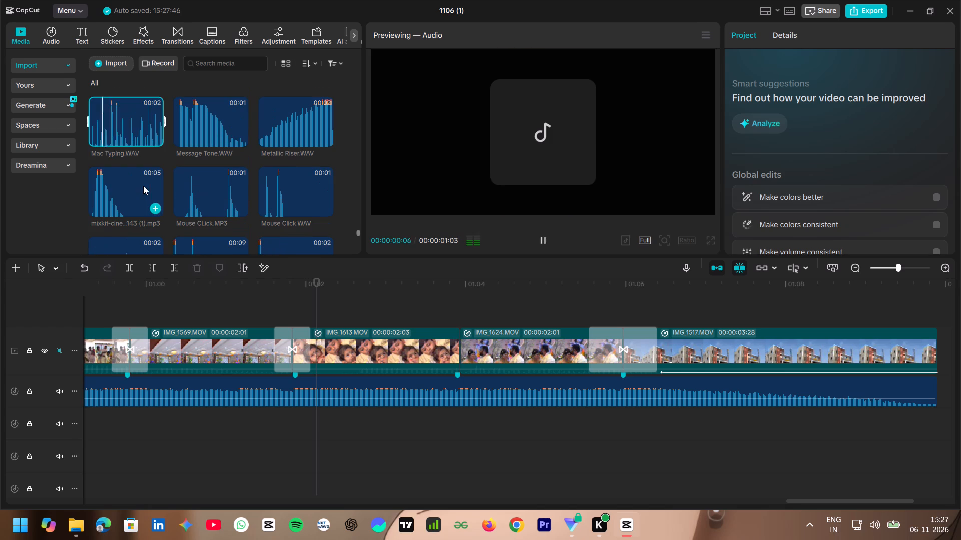
left_click(142, 186)
left_click(200, 188)
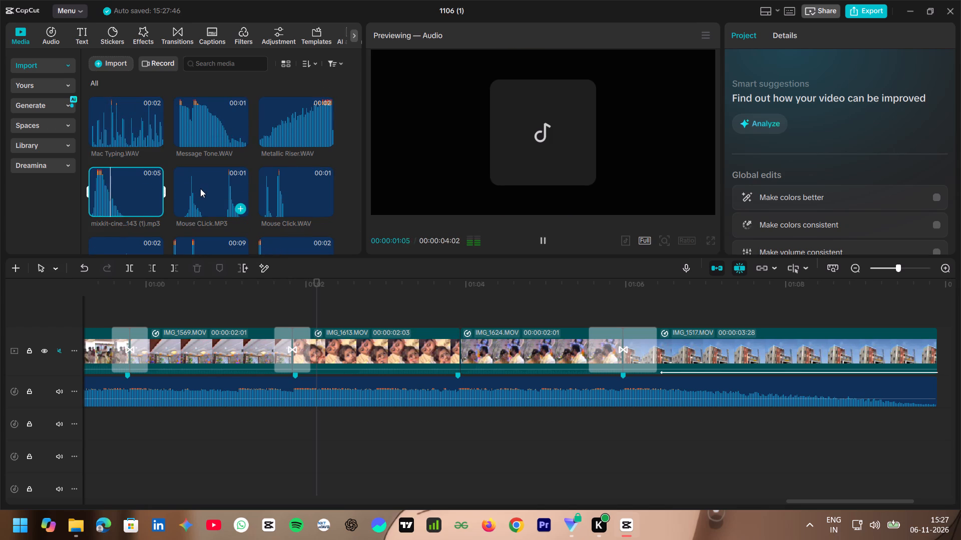
scroll(200, 188, "down", 2)
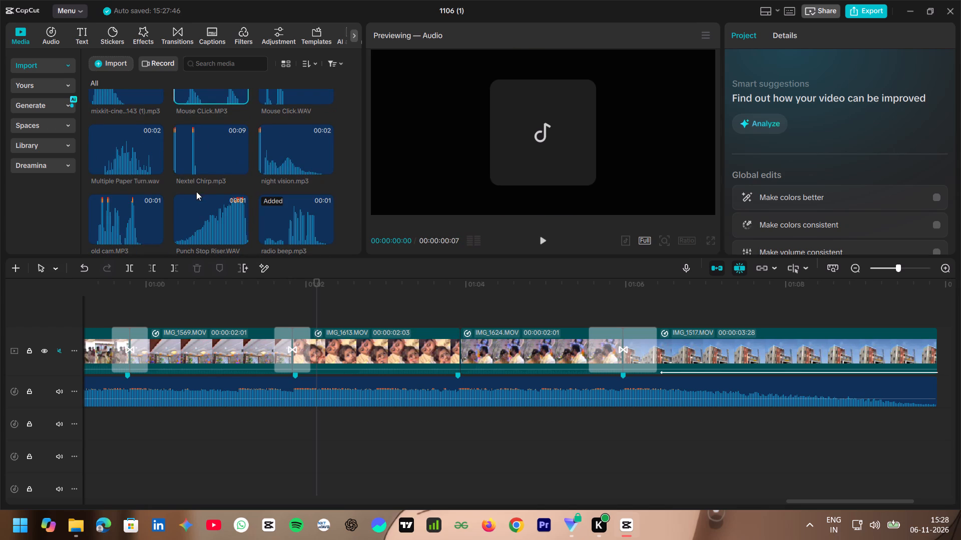
Place Mouse CLick.MP3 on the audio track beneath the IMG_1569.MOV to IMG_1613.MOV transition.
scroll(204, 159, "up", 1)
left_click_drag(204, 148, 276, 415)
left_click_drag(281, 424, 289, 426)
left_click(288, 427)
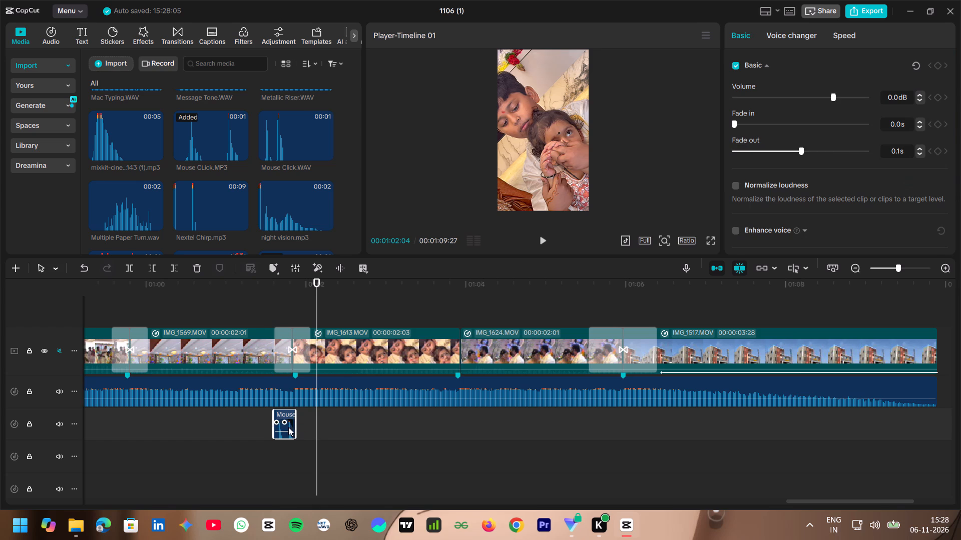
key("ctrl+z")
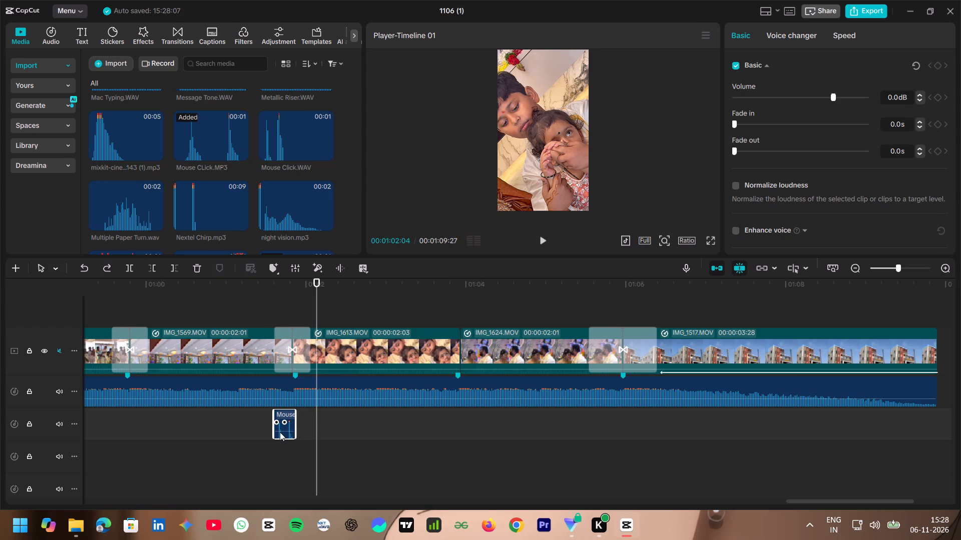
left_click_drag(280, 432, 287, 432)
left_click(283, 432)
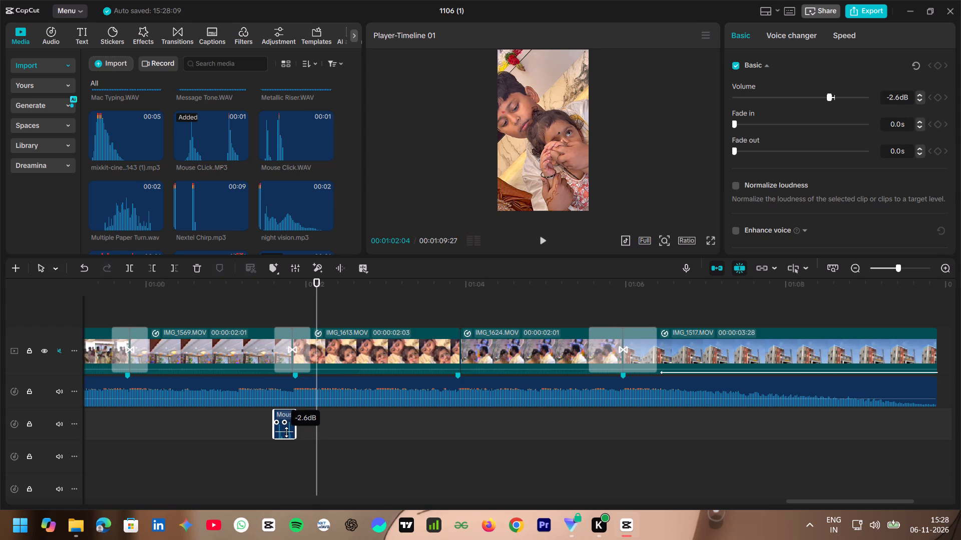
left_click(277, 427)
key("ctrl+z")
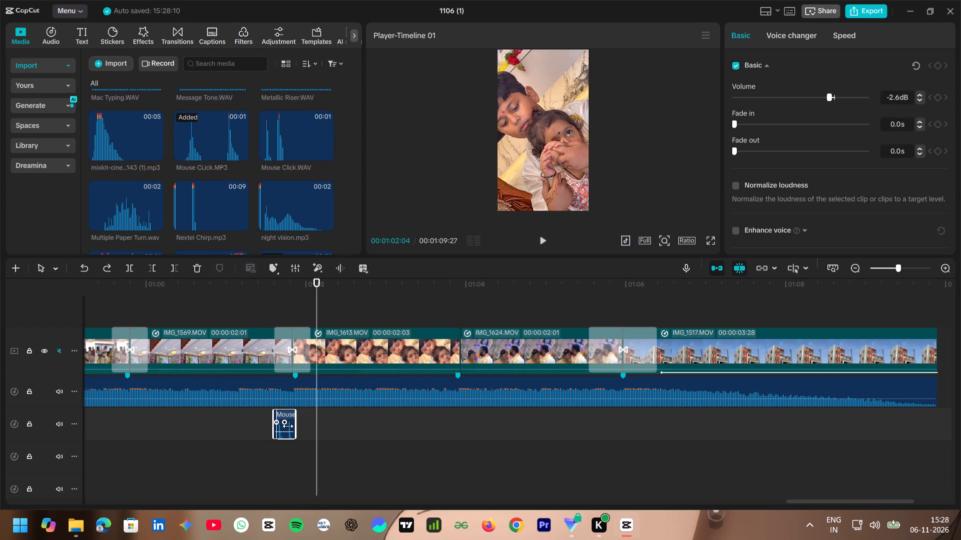
Shift the Mouse CLick.MP3 clip slightly forward to span the transition's marker and play the video on to the IMG_1517.MOV transition.
left_click_drag(290, 415, 296, 416)
left_click(273, 435)
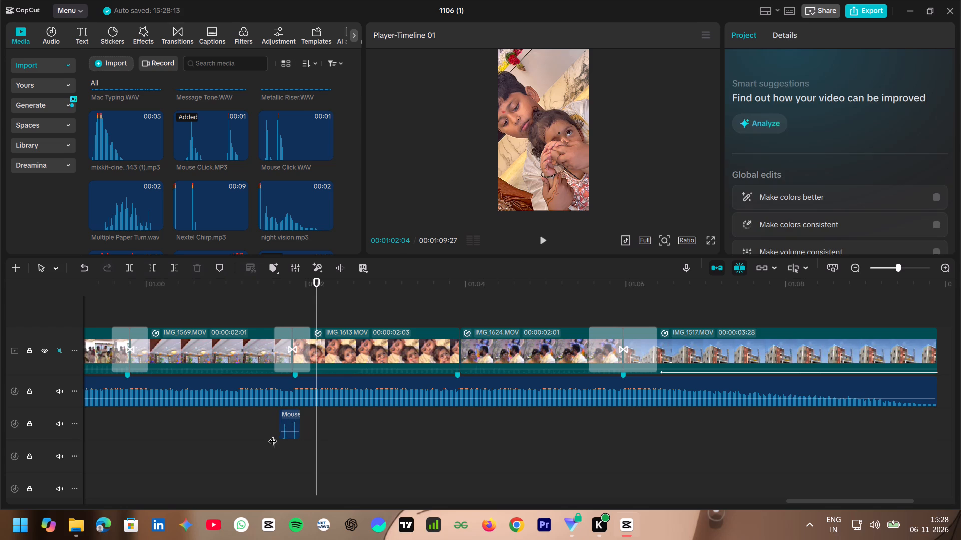
key("space")
left_click(248, 448)
key("space")
key("space")
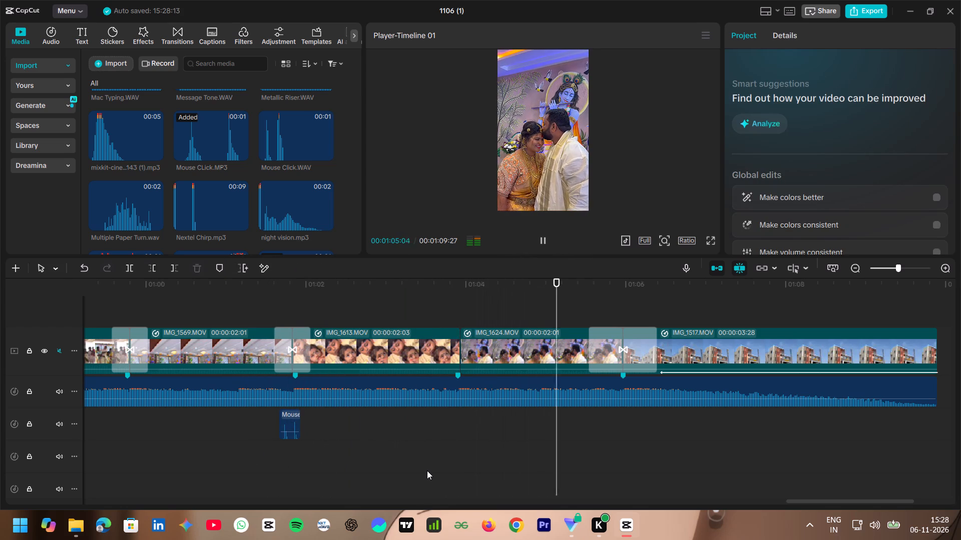
key("space")
Play the video's ending from the start of the IMG_1624.MOV to IMG_1517.MOV transition.
scroll(236, 217, "down", 1)
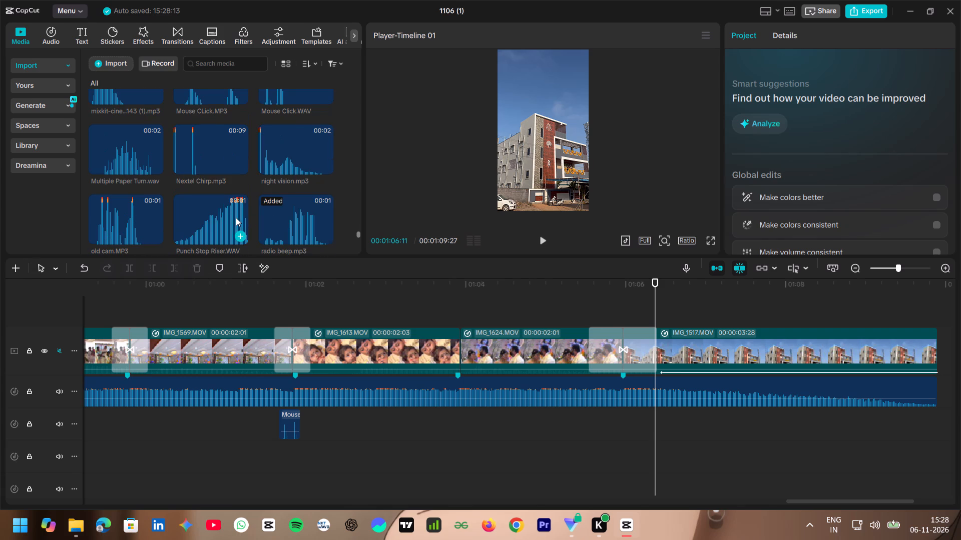
left_click(597, 456)
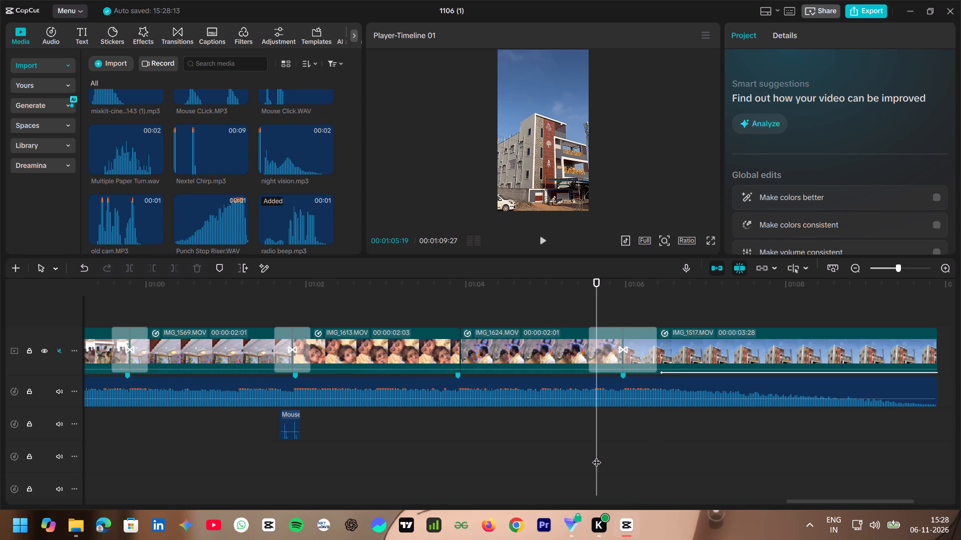
key("space")
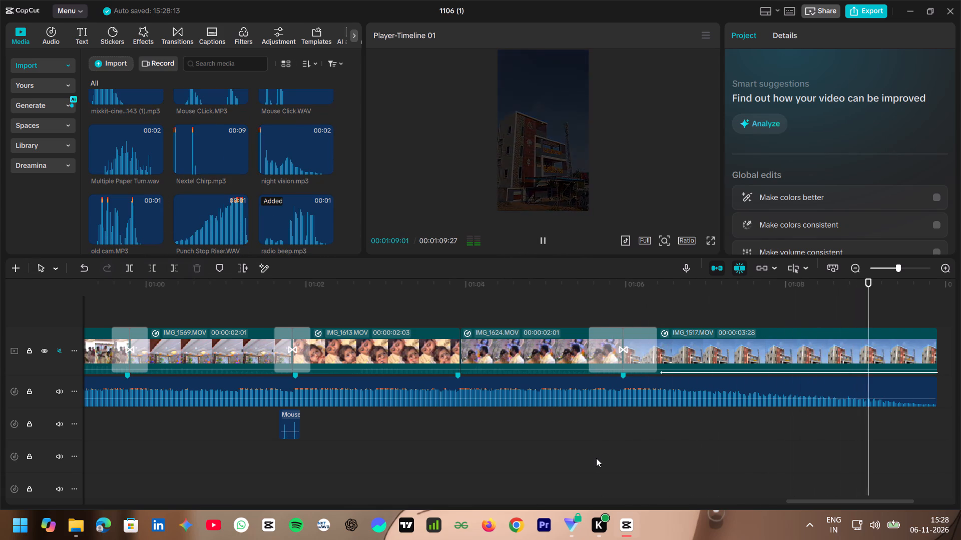
key("space")
key("space")
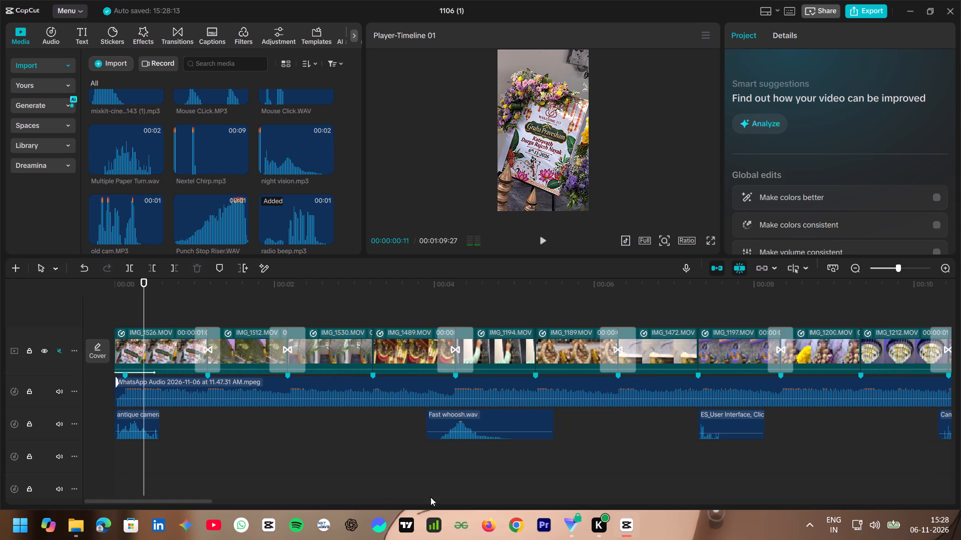
Add the Clear II filter from the favorite filters above the video track, starting at the beginning of the timeline.
scroll(301, 455, "up", 8)
left_click(246, 36)
left_click(54, 68)
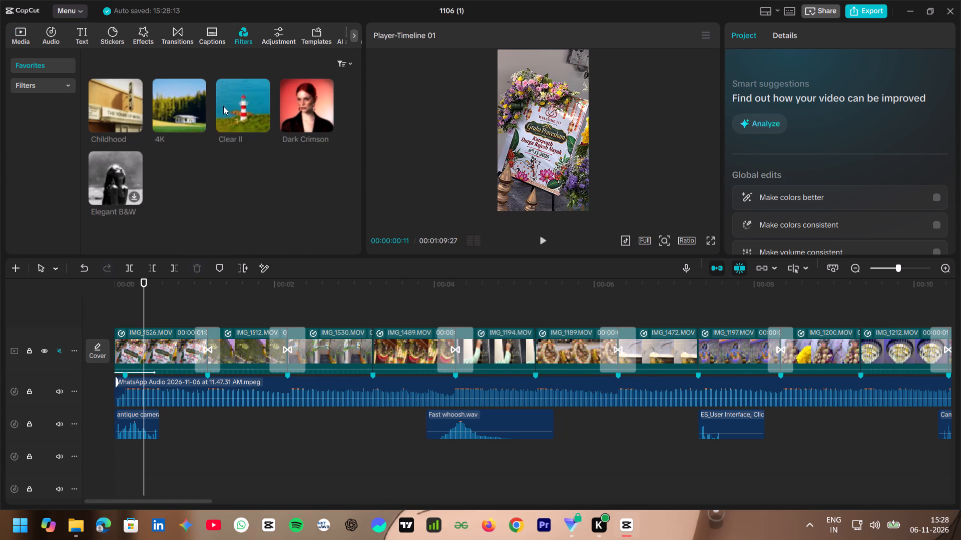
left_click(236, 102)
left_click_drag(236, 102, 147, 322)
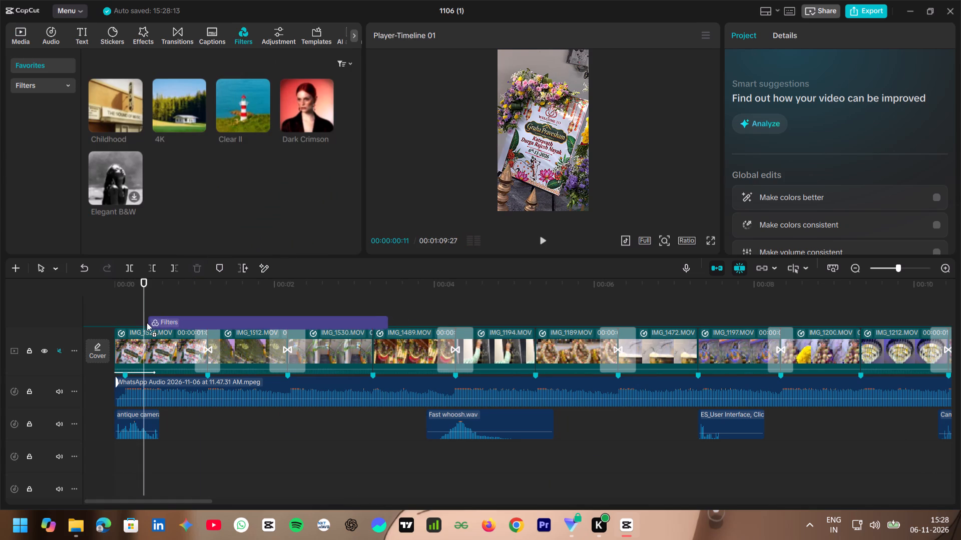
left_click_drag(147, 322, 109, 320)
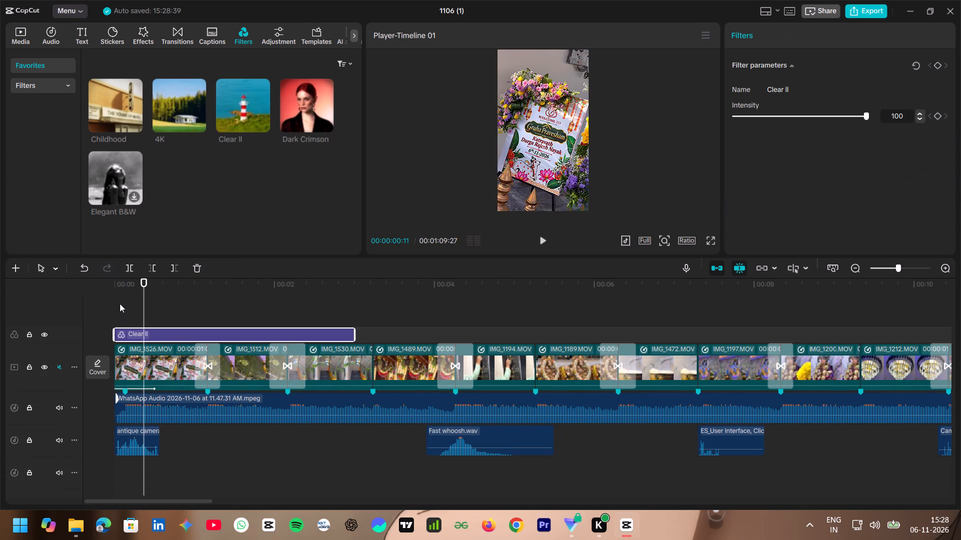
Set the Clear II filter's intensity to 51, using a frame of the IMG_1526.MOV clip as preview.
left_click(119, 303)
left_click_drag(119, 303, 144, 314)
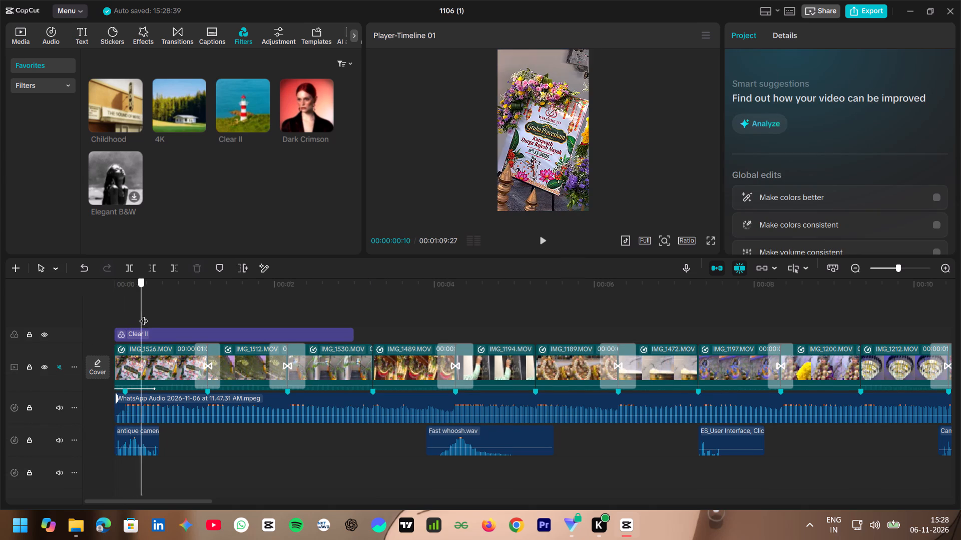
left_click_drag(144, 314, 148, 314)
left_click(160, 332)
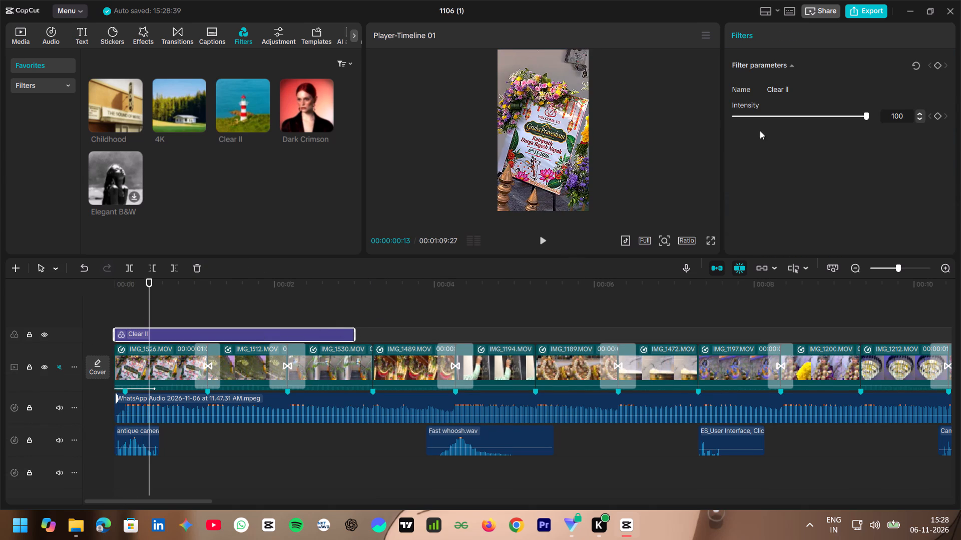
left_click(770, 117)
left_click_drag(770, 117, 801, 119)
Lower the Clear II filter's intensity to 45.
left_click_drag(801, 119, 792, 131)
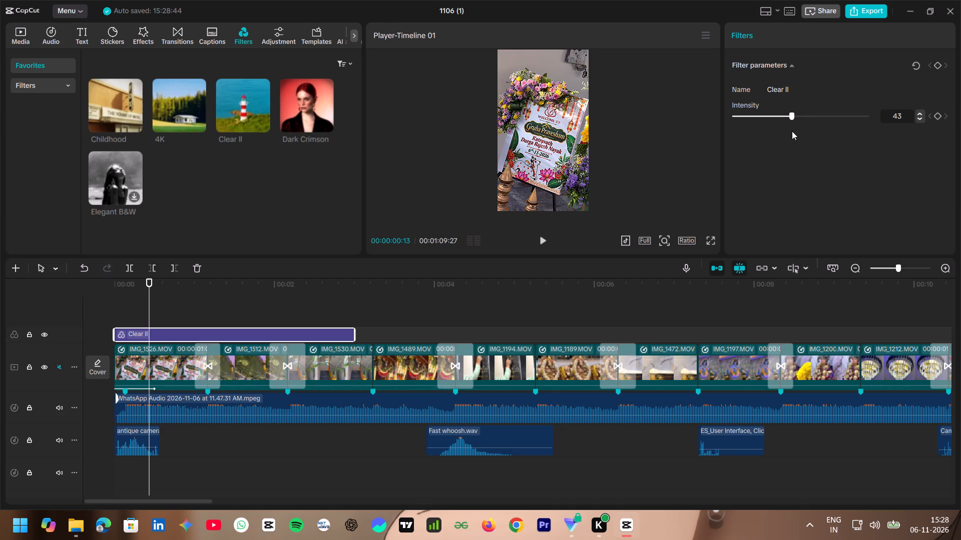
left_click_drag(792, 131, 794, 133)
Extend the Clear II filter from the start of the timeline to the end of the video.
left_click_drag(356, 331, 960, 292)
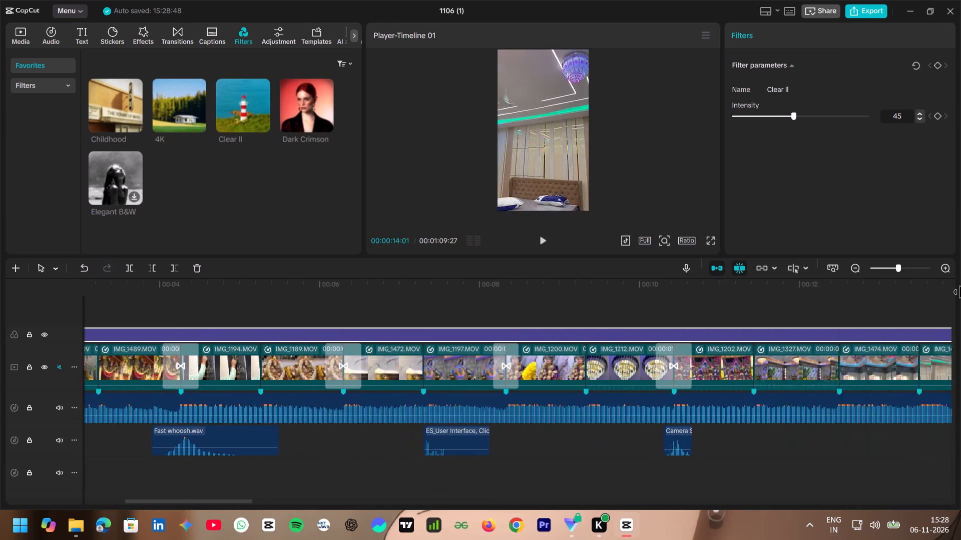
left_click_drag(960, 292, 828, 326)
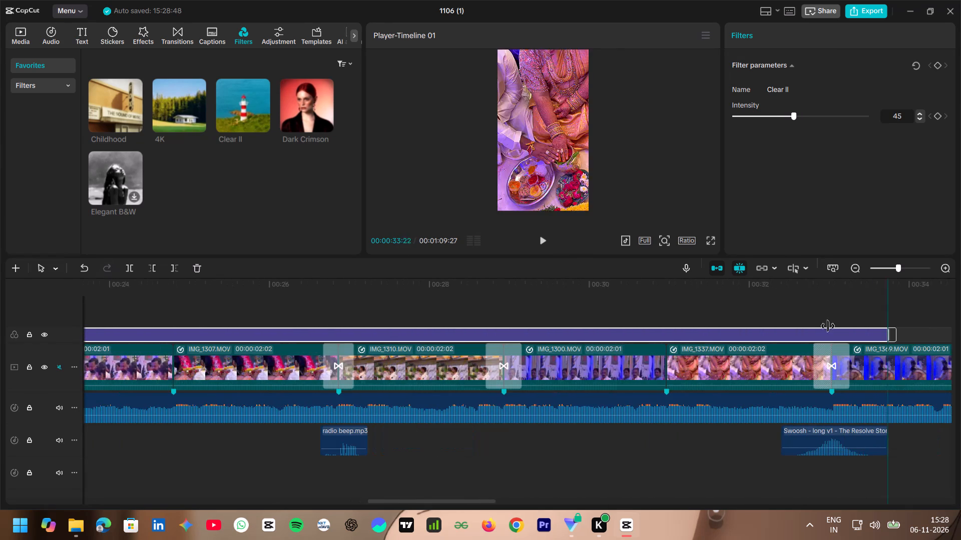
left_click_drag(828, 326, 960, 319)
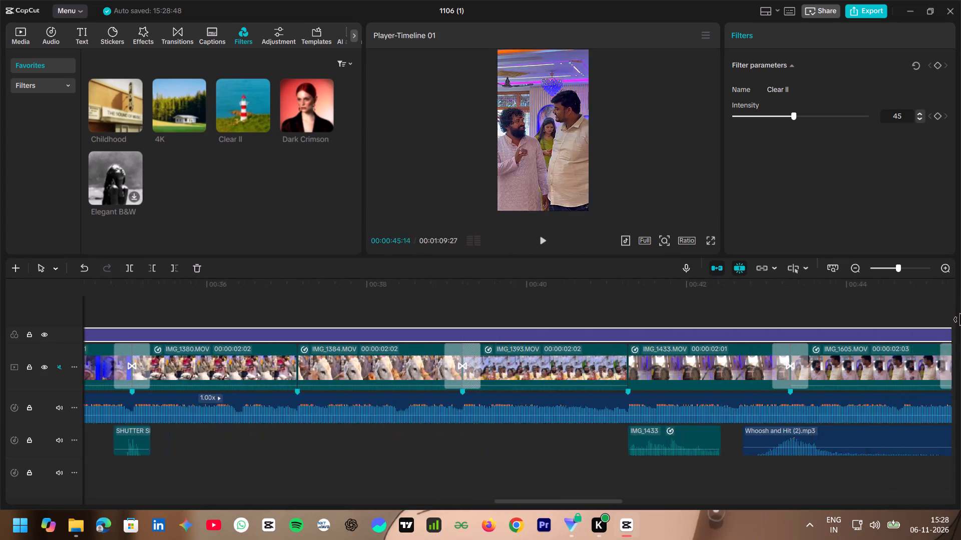
left_click_drag(960, 319, 917, 337)
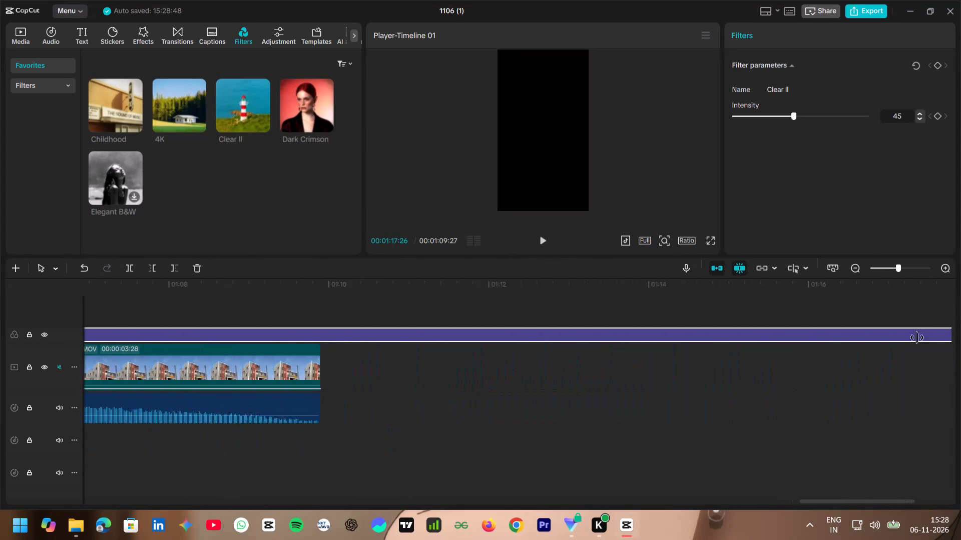
left_click_drag(917, 337, 398, 388)
scroll(357, 333, "right", 3)
scroll(254, 324, "right", 1)
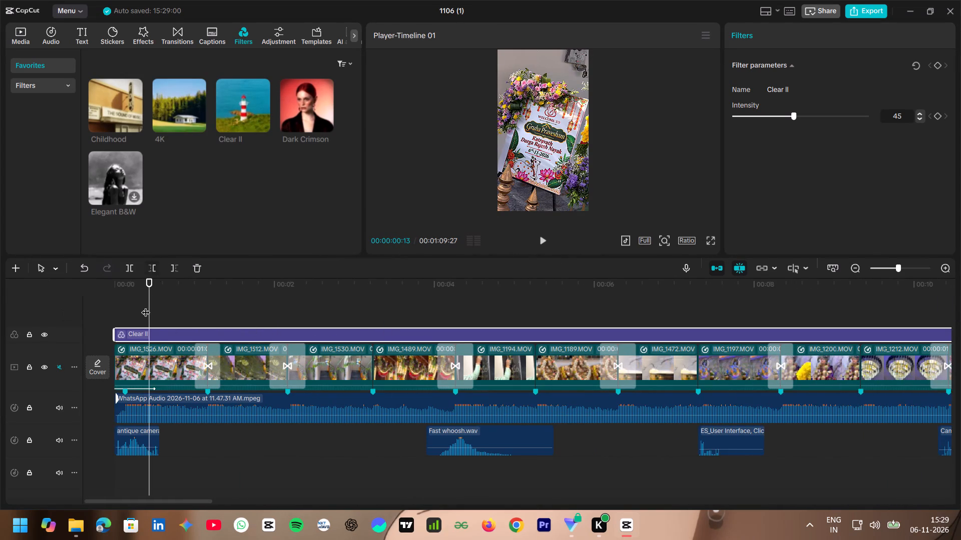
Add the 4K filter from the favorite filters above the Clear II filter, starting at the beginning of the timeline.
left_click(146, 307)
left_click_drag(143, 307, 35, 330)
left_click(161, 95)
left_click_drag(161, 95, 172, 109)
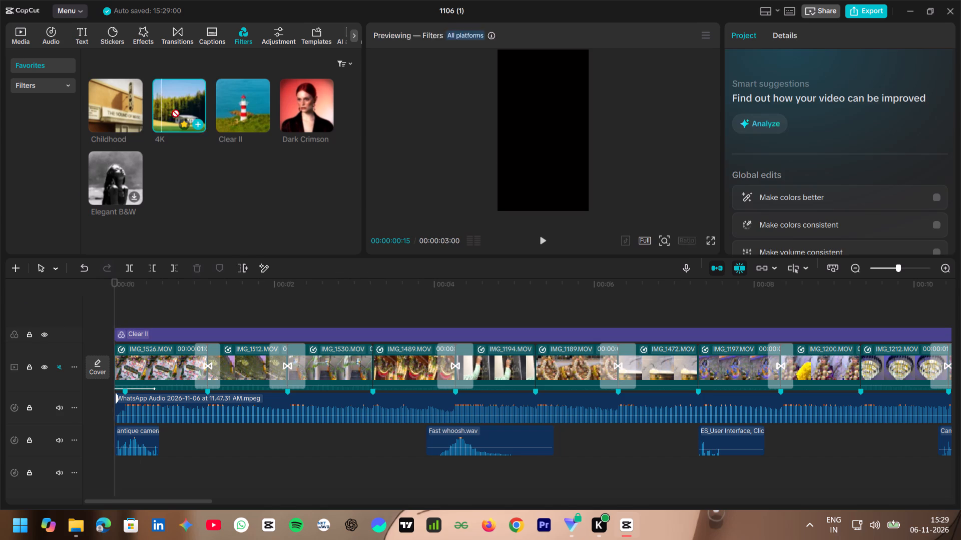
left_click_drag(172, 109, 109, 320)
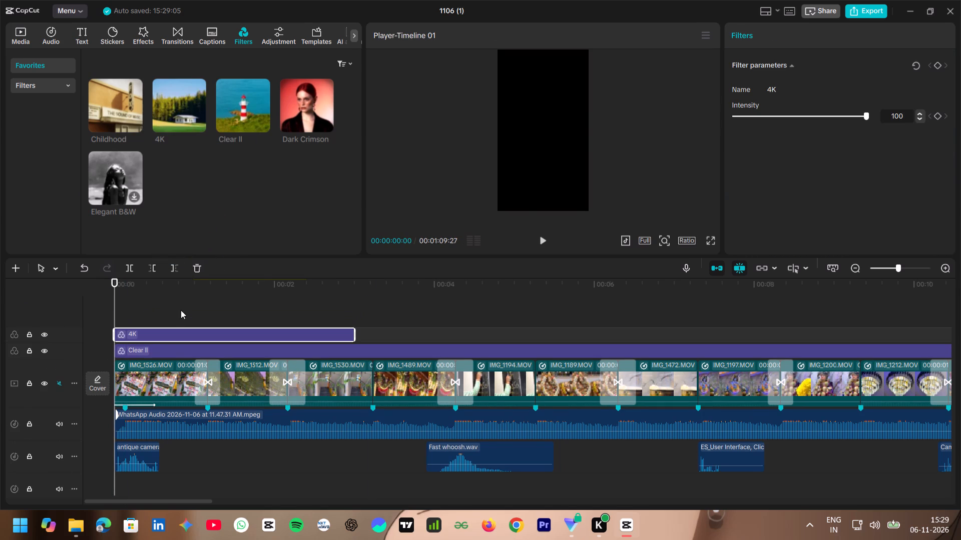
Set the 4K filter's intensity to 30, using a frame of the IMG_1512.MOV clip at 00:00:01:10 as preview.
left_click(181, 307)
left_click_drag(181, 307, 224, 310)
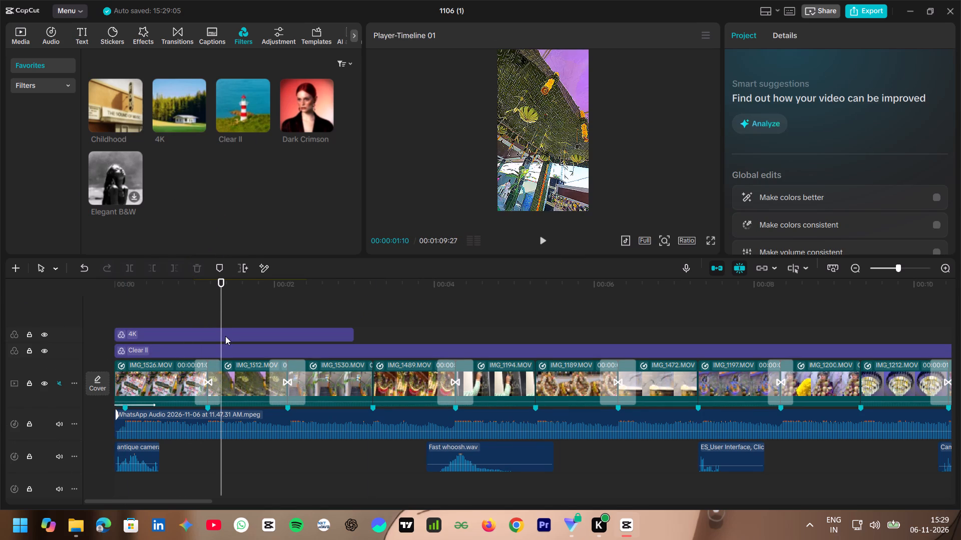
left_click(225, 336)
left_click(767, 118)
left_click_drag(767, 118, 761, 129)
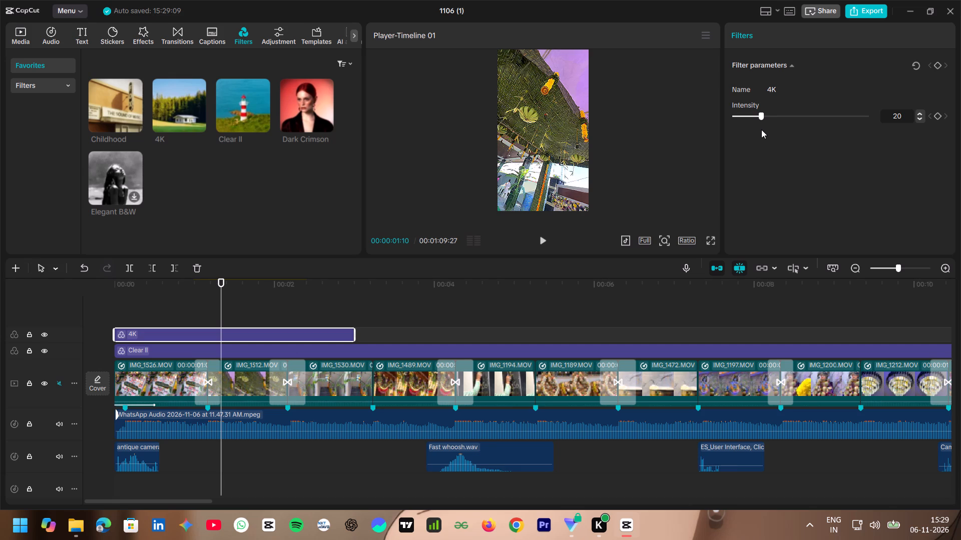
left_click_drag(761, 129, 776, 140)
left_click_drag(776, 140, 772, 146)
scroll(458, 368, "down", 4, "ctrl")
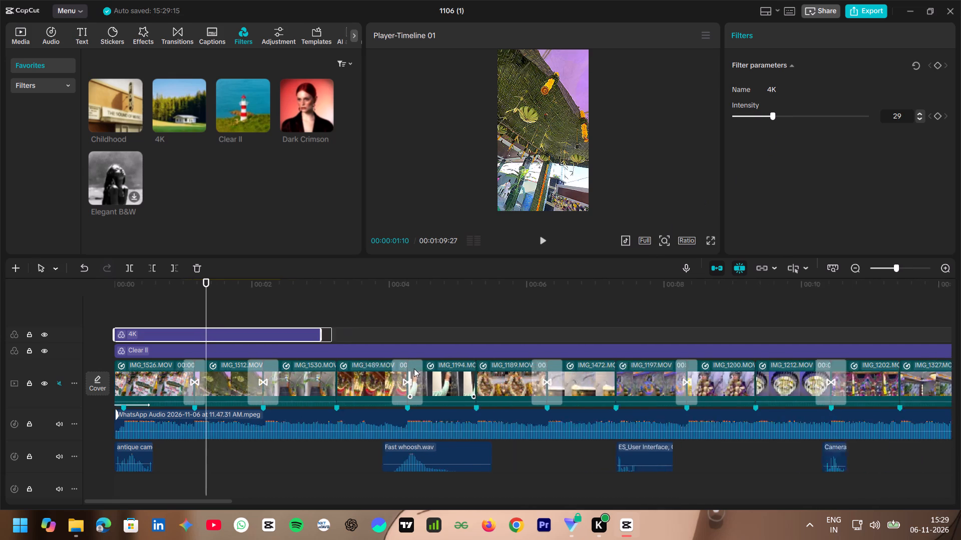
scroll(414, 368, "down", 1, "ctrl")
scroll(342, 348, "down", 9, "ctrl")
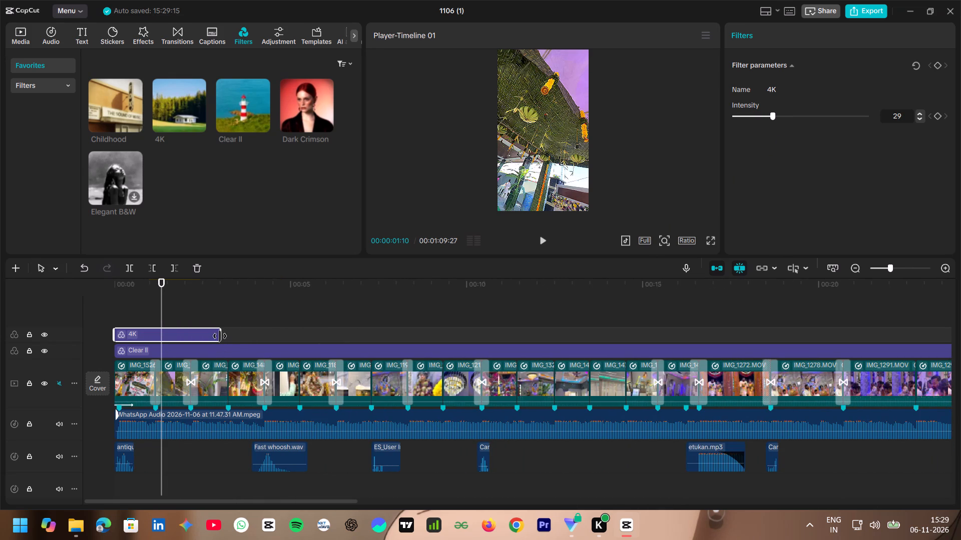
left_click(919, 114)
Extend the 4K filter over the whole timeline to the end of the video.
left_click_drag(220, 334, 437, 327)
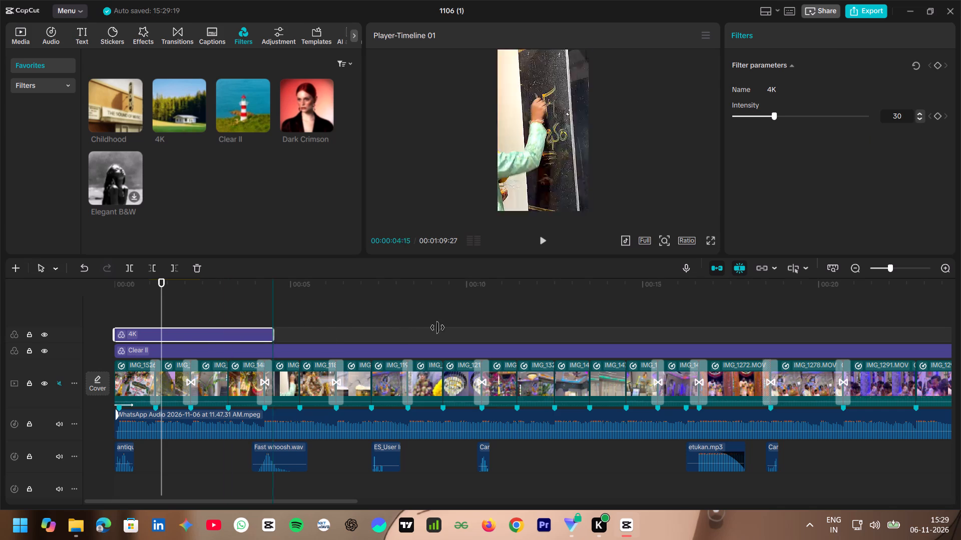
left_click_drag(437, 327, 958, 313)
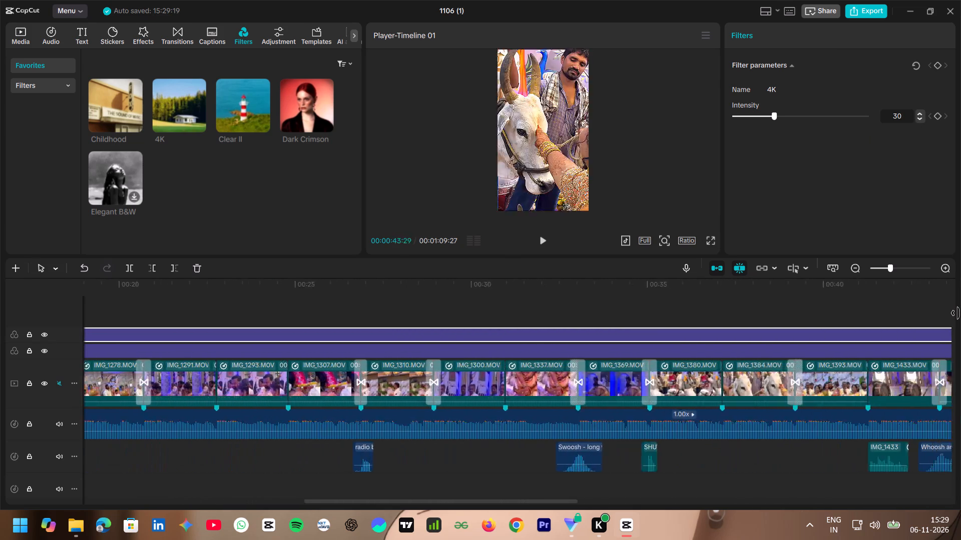
left_click_drag(958, 313, 960, 334)
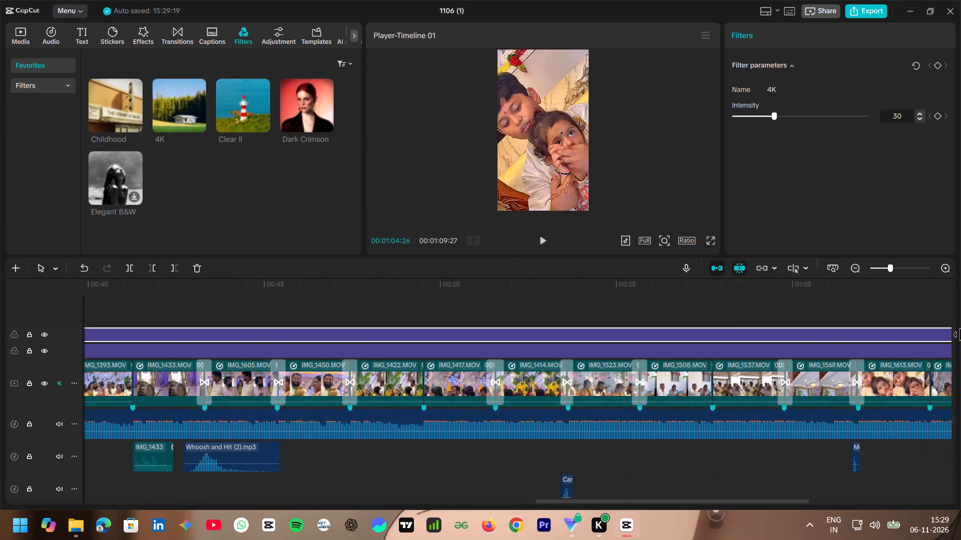
left_click_drag(960, 334, 559, 391)
scroll(533, 368, "right", 4)
Return the playhead to the start of the timeline.
left_click(194, 319)
left_click_drag(194, 317, 0, 324)
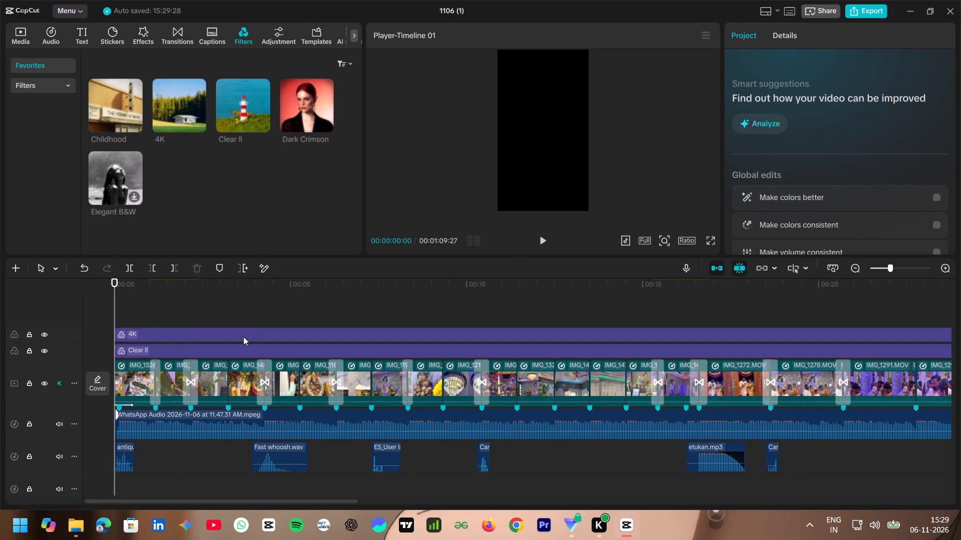
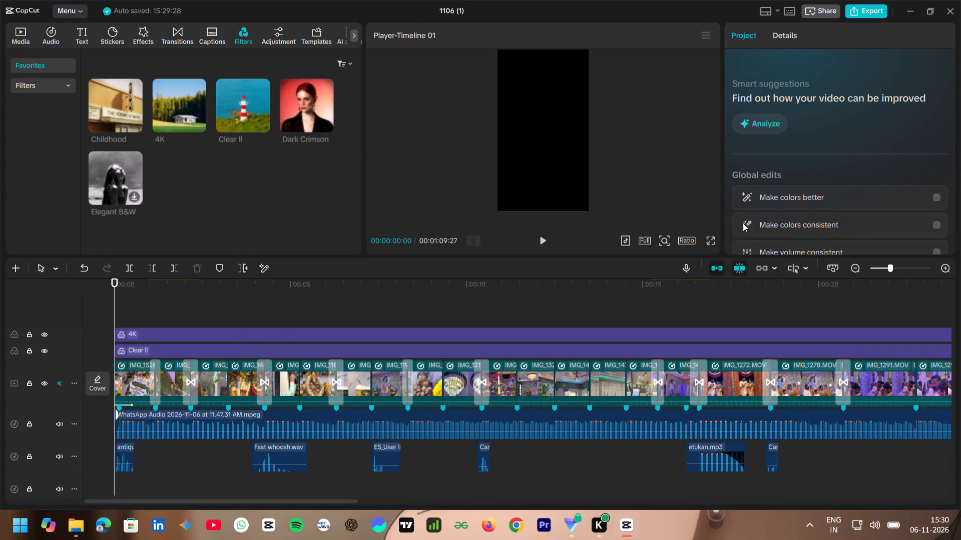
Play the video full screen from the start to review the sound effects and filters.
left_click(713, 238)
key("space")
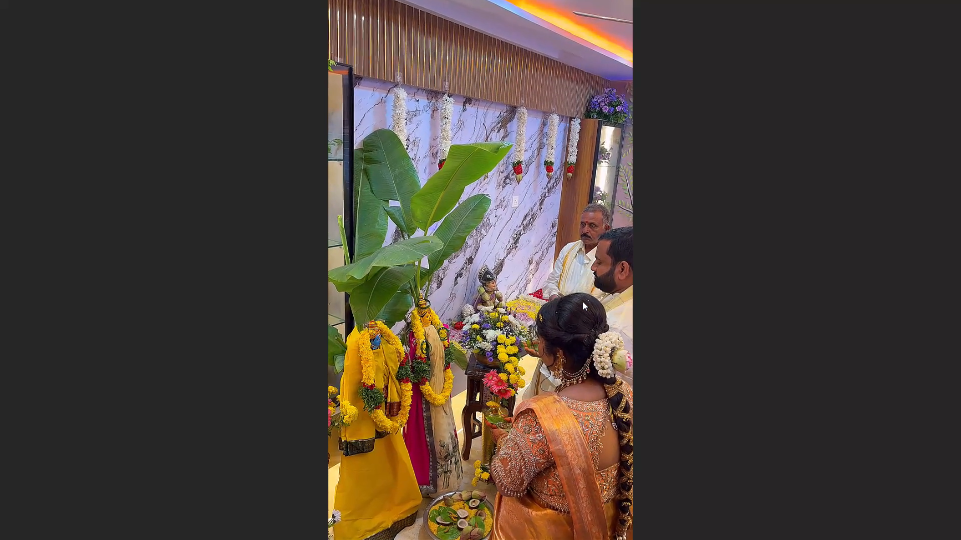
key("space")
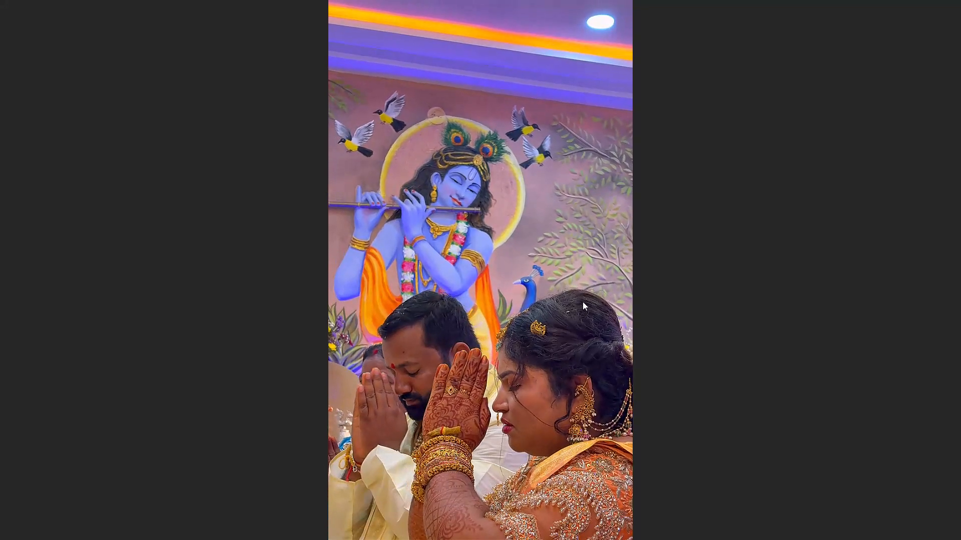
left_click(583, 301)
left_click(642, 485)
Return the playhead to the start of the timeline.
scroll(559, 452, "right", 2)
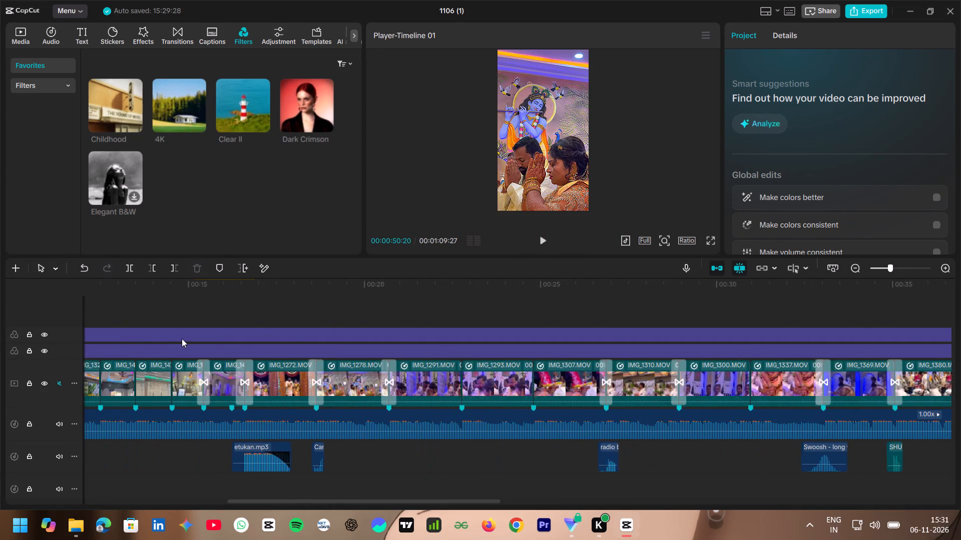
scroll(183, 338, "right", 4)
left_click(136, 316)
left_click_drag(136, 315, 85, 325)
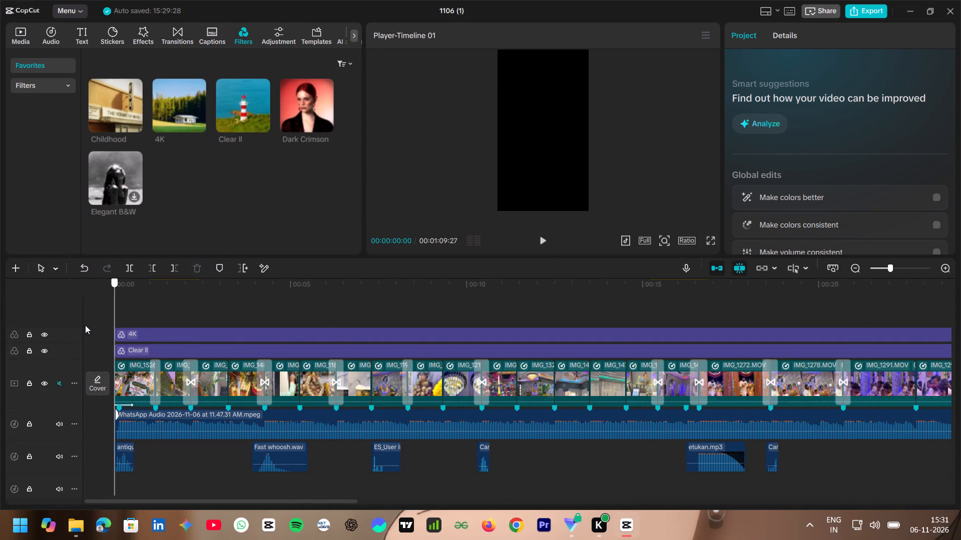
left_click_drag(85, 325, 86, 325)
Add the Leak 2 video effect from the favorite effects below the Clear II filter, starting at the beginning of the timeline.
left_click(136, 36)
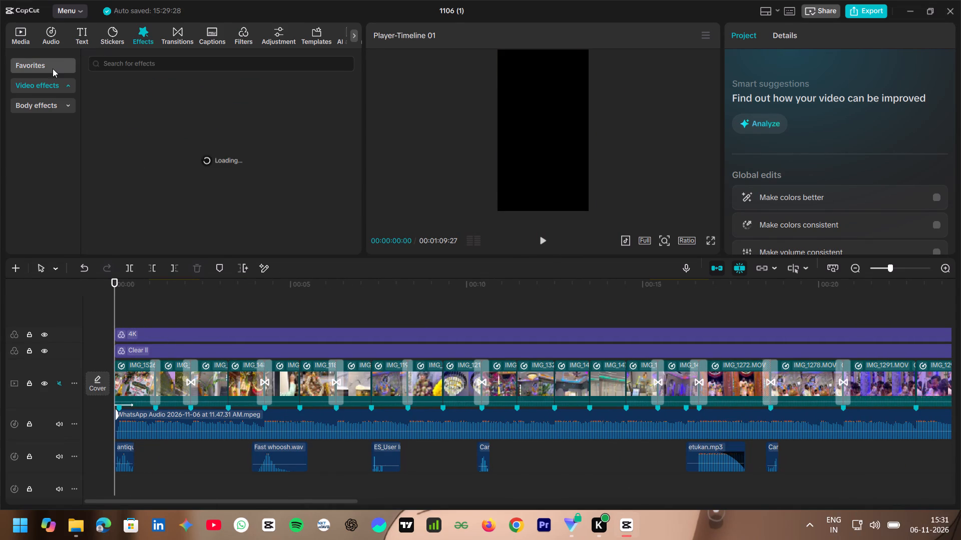
left_click(53, 68)
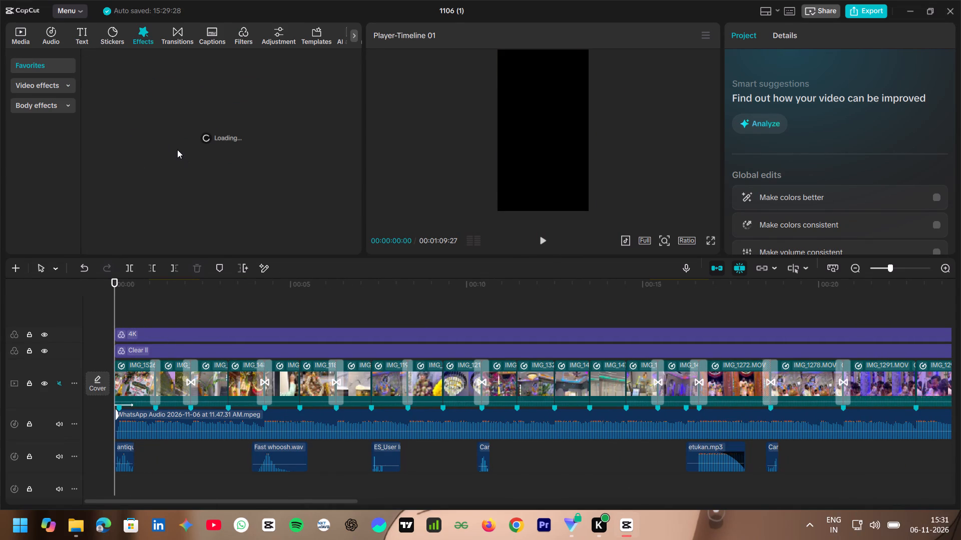
scroll(174, 143, "down", 5)
scroll(224, 178, "down", 3)
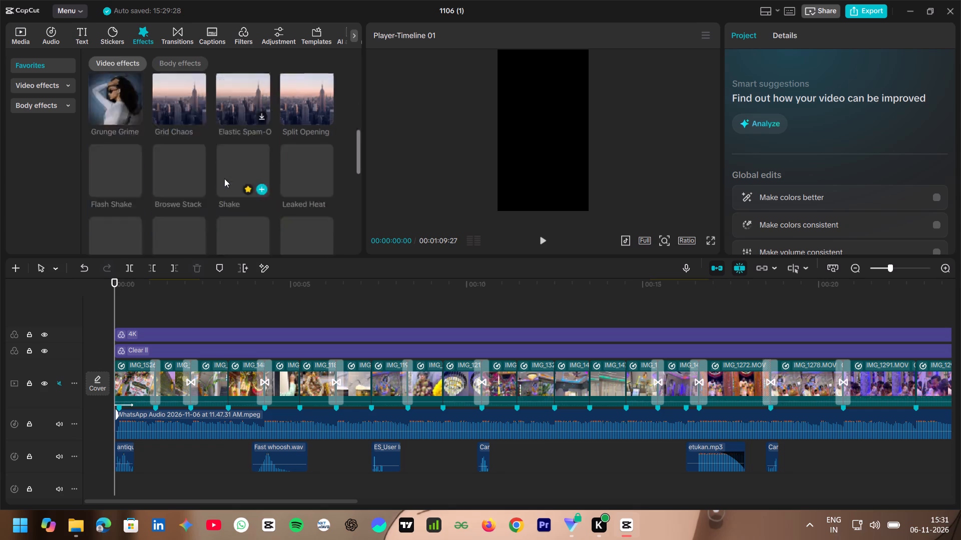
scroll(224, 178, "down", 6)
left_click(72, 62)
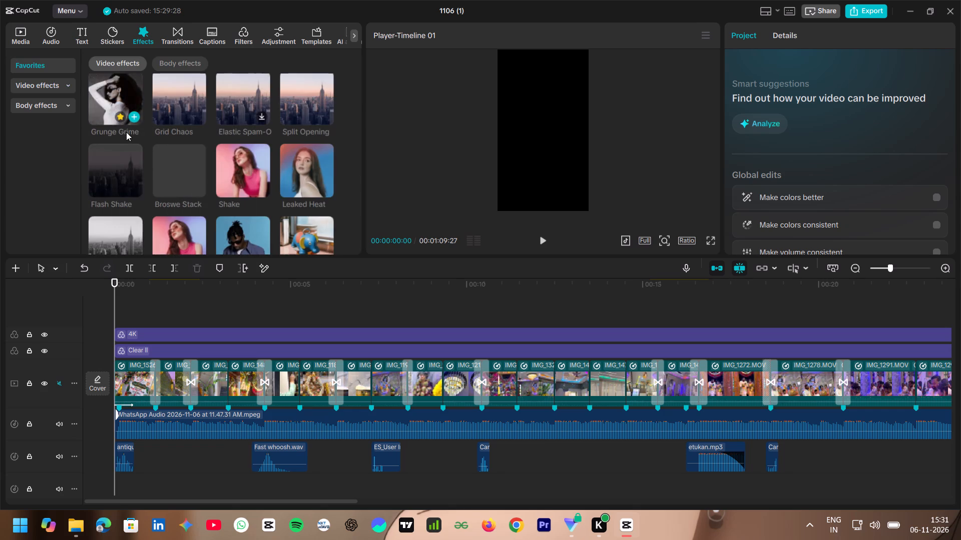
scroll(126, 132, "down", 3)
left_click(164, 65)
left_click(132, 58)
scroll(154, 103, "down", 2)
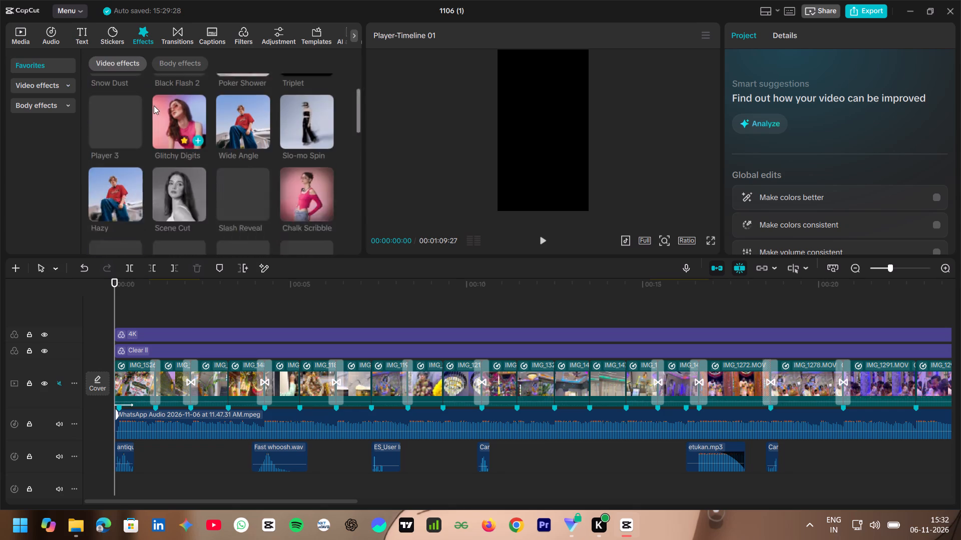
scroll(154, 105, "down", 13)
left_click_drag(171, 123, 251, 259)
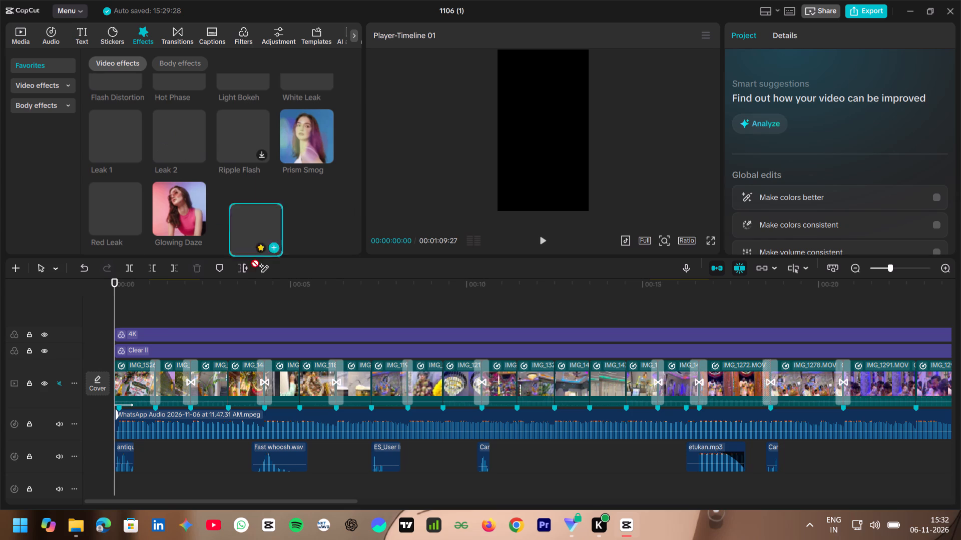
left_click_drag(251, 259, 118, 361)
Extend the Leak 2 effect over the whole timeline to the end of the video.
left_click_drag(220, 365, 627, 364)
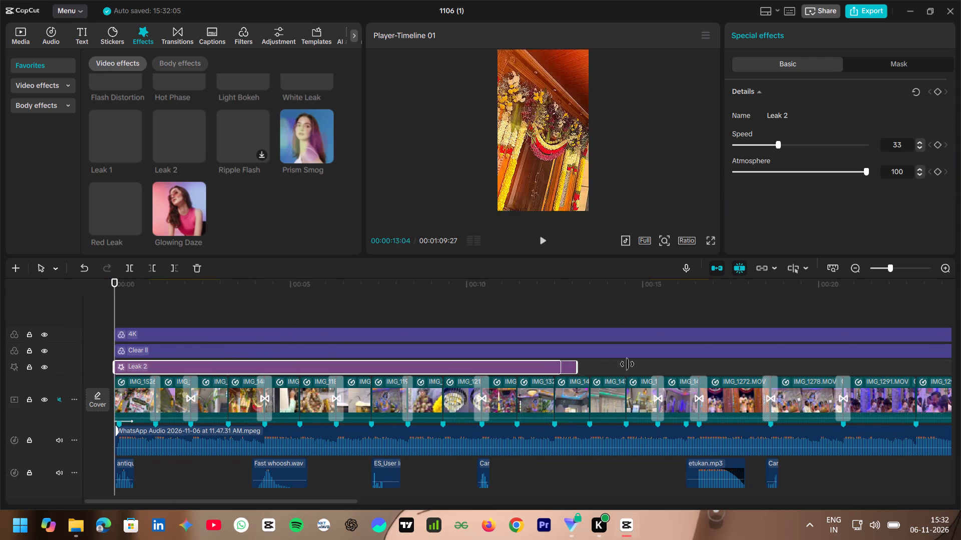
left_click_drag(627, 364, 960, 344)
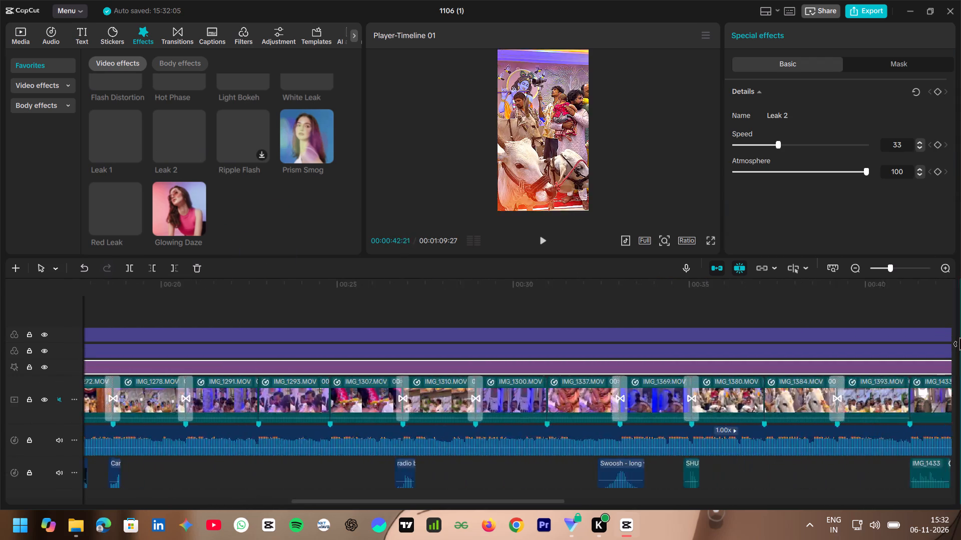
left_click_drag(960, 344, 960, 366)
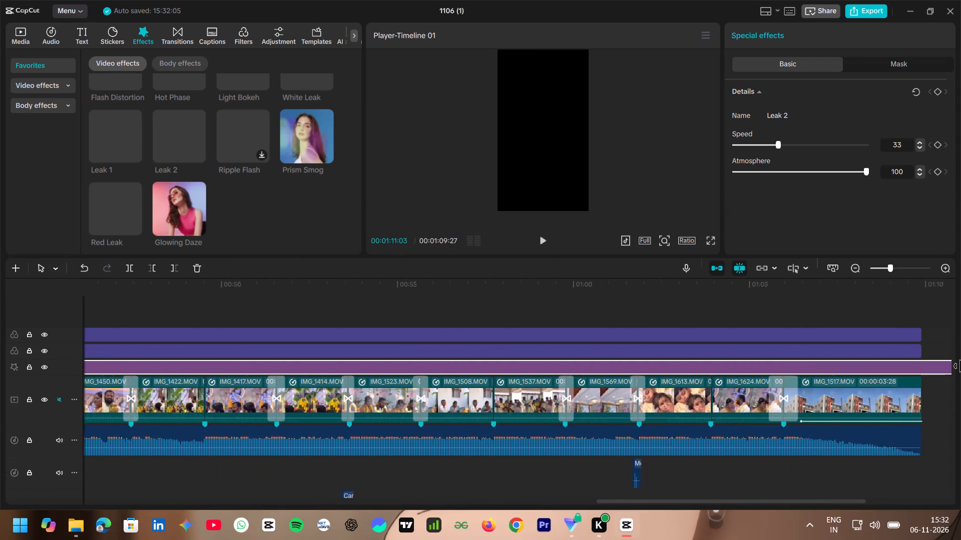
left_click_drag(960, 366, 758, 394)
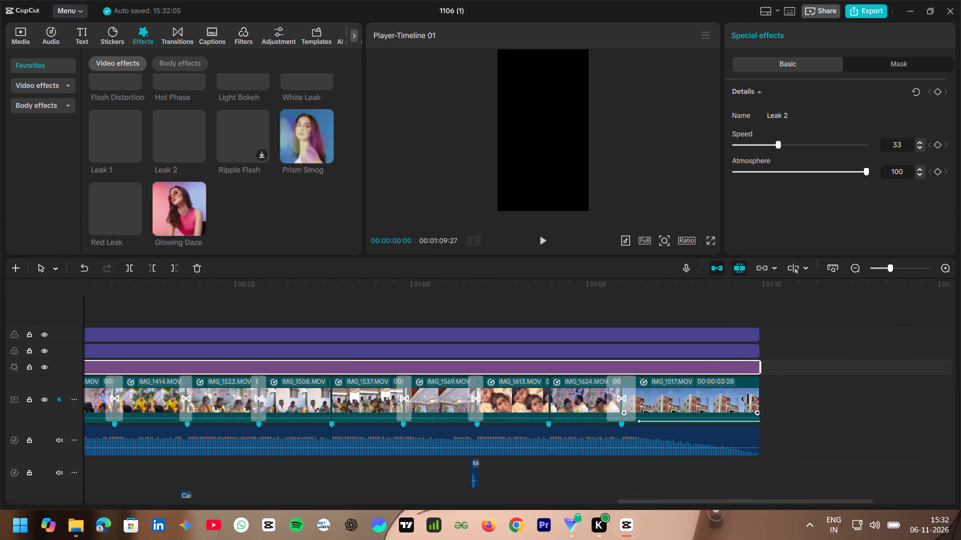
Trim the start of the Leak 2 effect to 00:00:00:07.
scroll(647, 314, "right", 3)
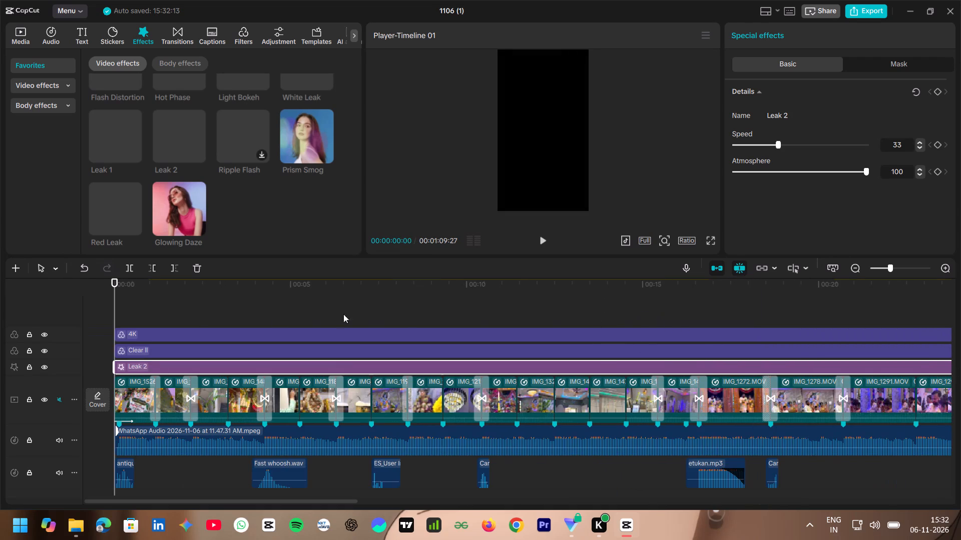
left_click(116, 322)
left_click_drag(114, 316, 128, 316)
left_click_drag(131, 307, 124, 307)
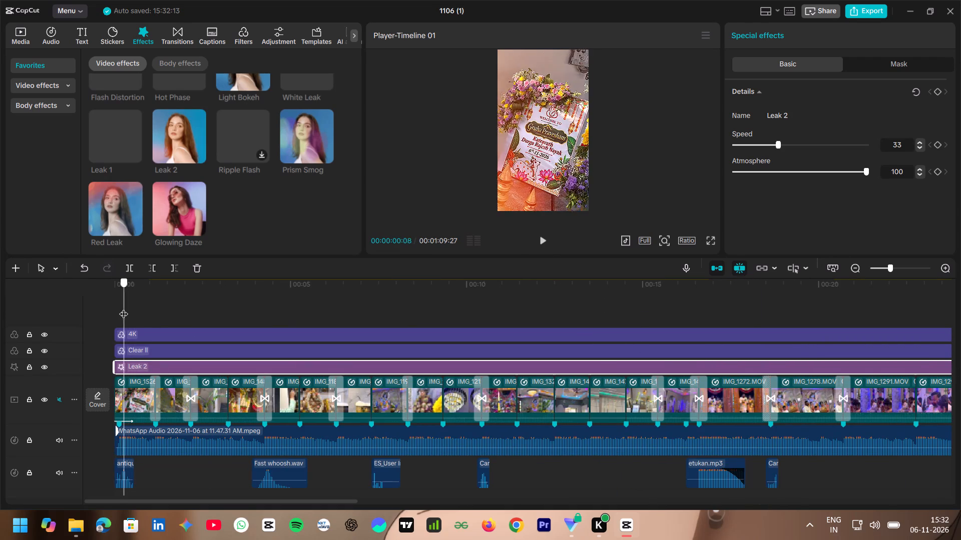
left_click_drag(124, 307, 123, 307)
key("q")
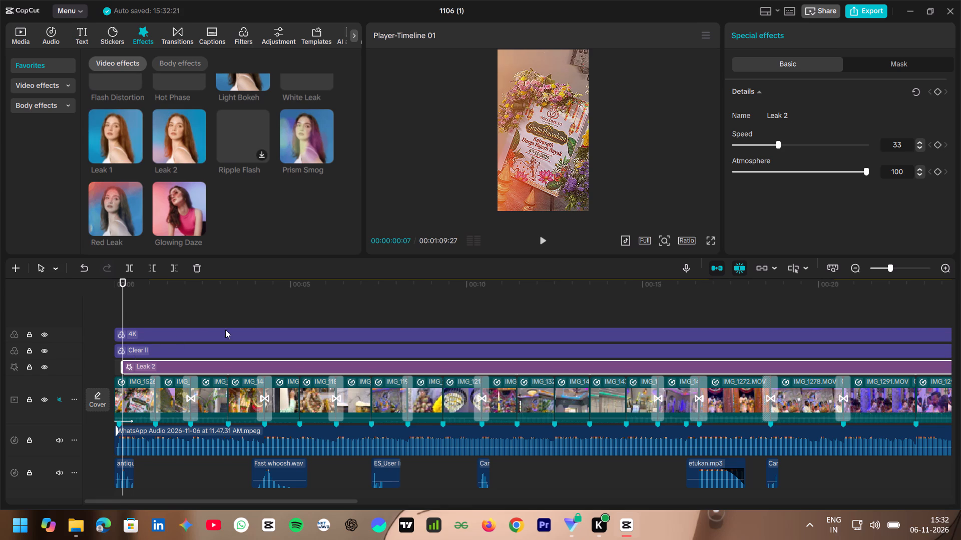
Add an Atmosphere keyframe at 100 to the Leak 2 effect at 00:01:05:29, at the cut to the IMG_1517.MOV clip.
scroll(280, 310, "left", 8)
double_click(548, 304)
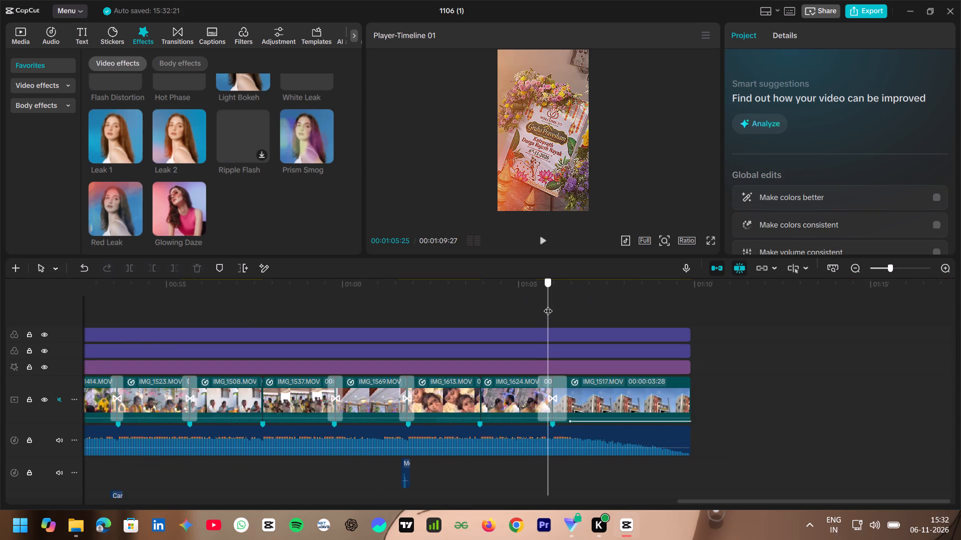
left_click(559, 364)
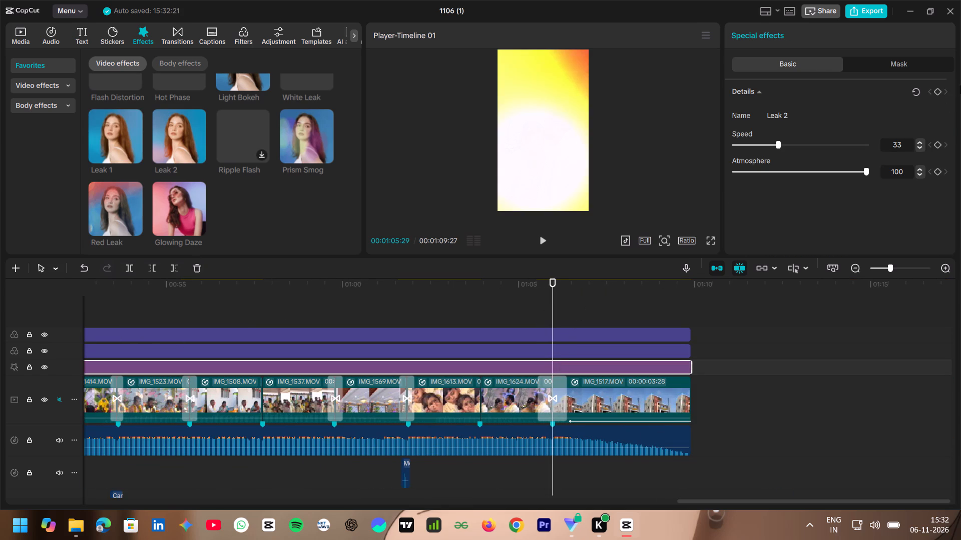
left_click(938, 173)
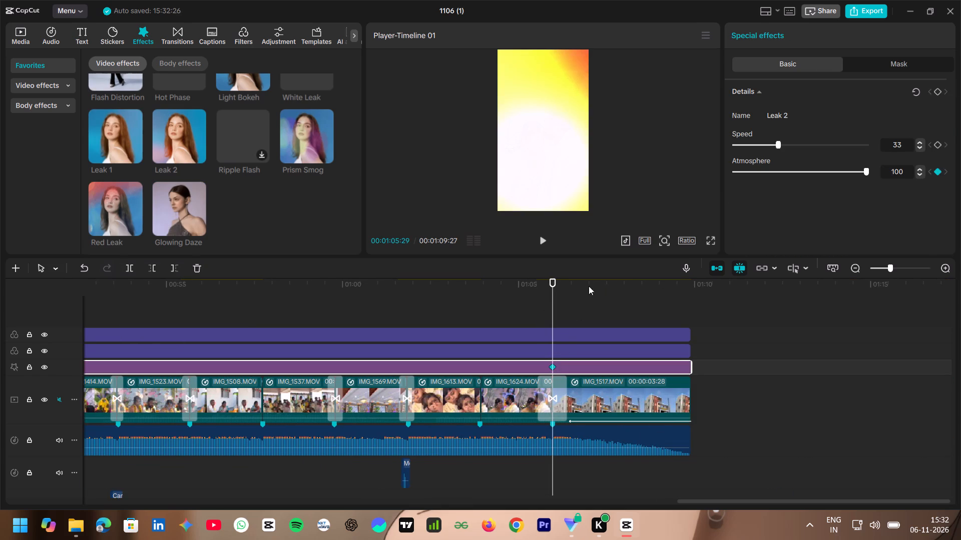
Add an Atmosphere keyframe at the end of the Leak 2 effect, 00:01:09:27, and lower Atmosphere there to its minimum.
left_click_drag(554, 302, 686, 304)
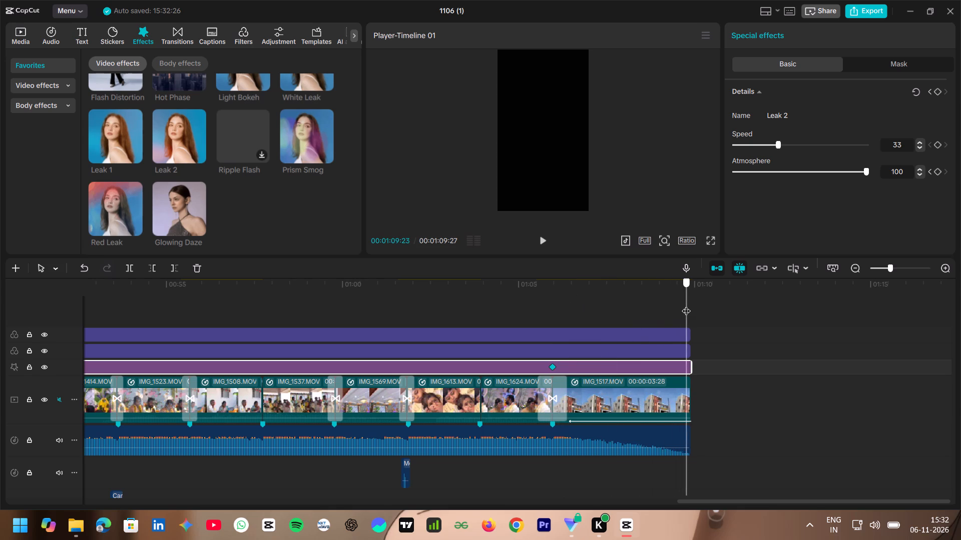
left_click_drag(686, 304, 689, 306)
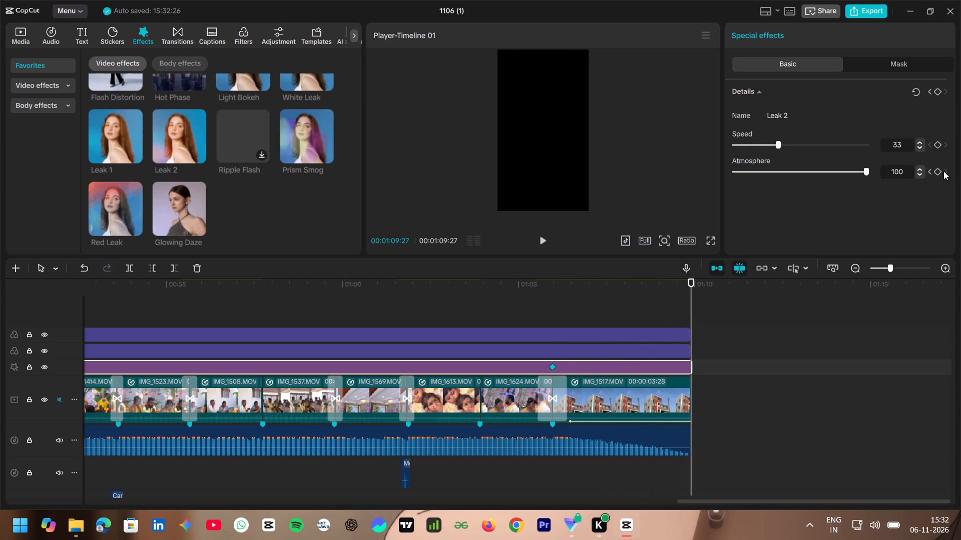
left_click(937, 168)
left_click(862, 176)
left_click_drag(862, 172, 795, 174)
left_click_drag(795, 174, 688, 180)
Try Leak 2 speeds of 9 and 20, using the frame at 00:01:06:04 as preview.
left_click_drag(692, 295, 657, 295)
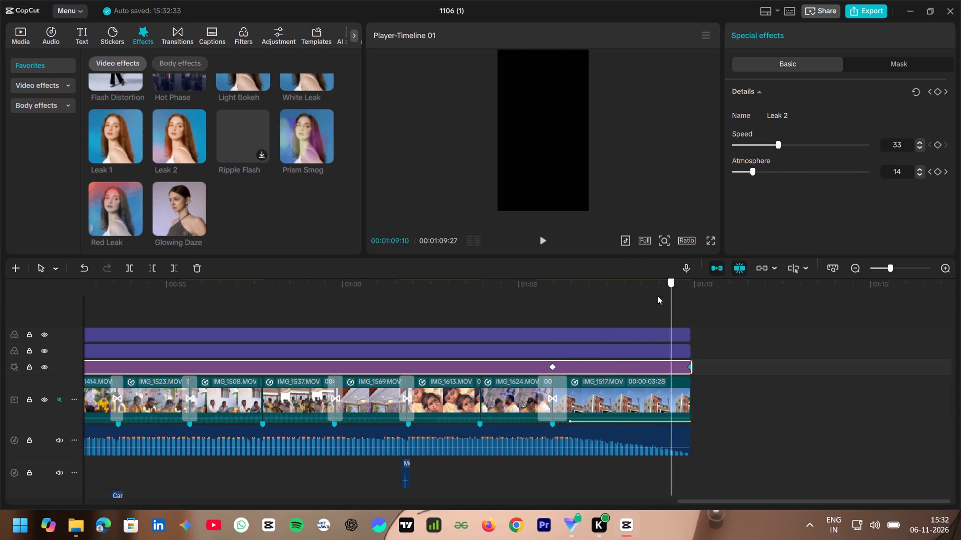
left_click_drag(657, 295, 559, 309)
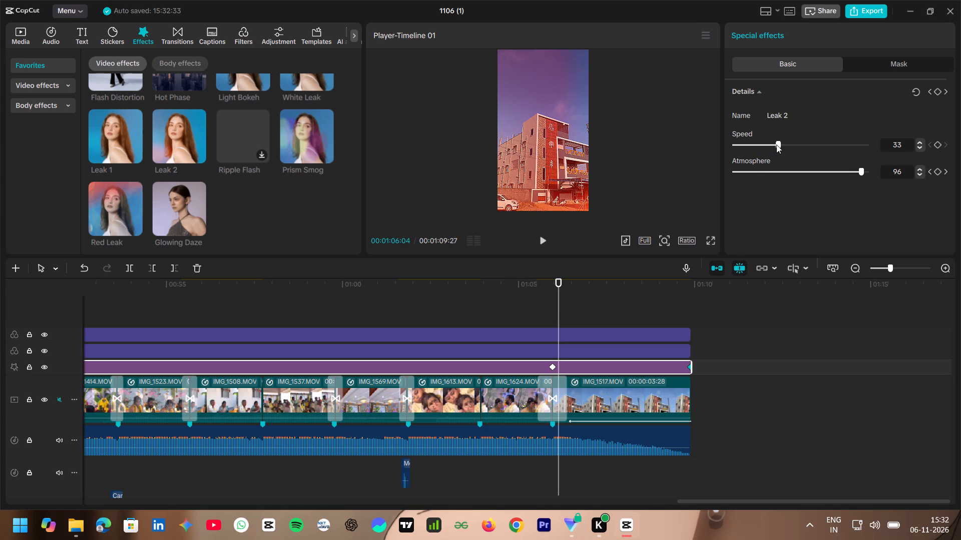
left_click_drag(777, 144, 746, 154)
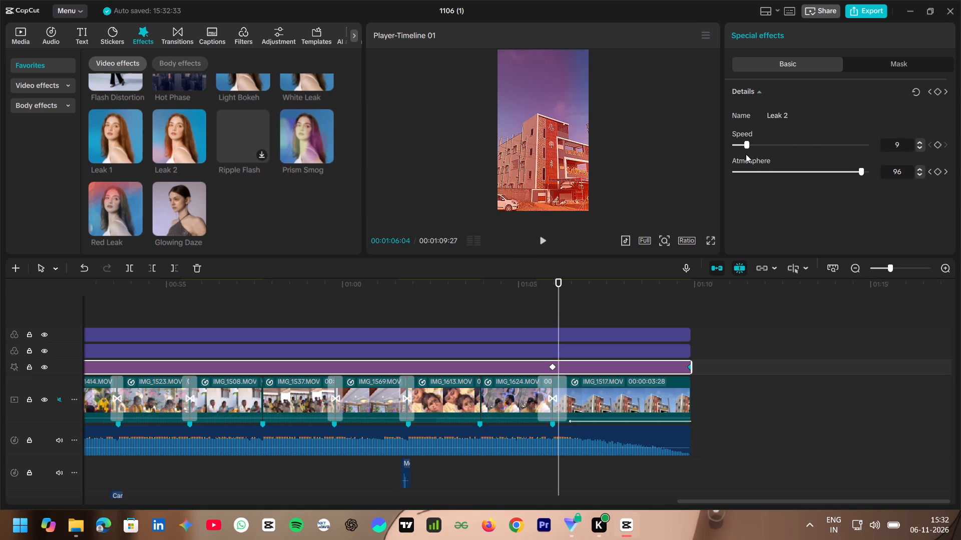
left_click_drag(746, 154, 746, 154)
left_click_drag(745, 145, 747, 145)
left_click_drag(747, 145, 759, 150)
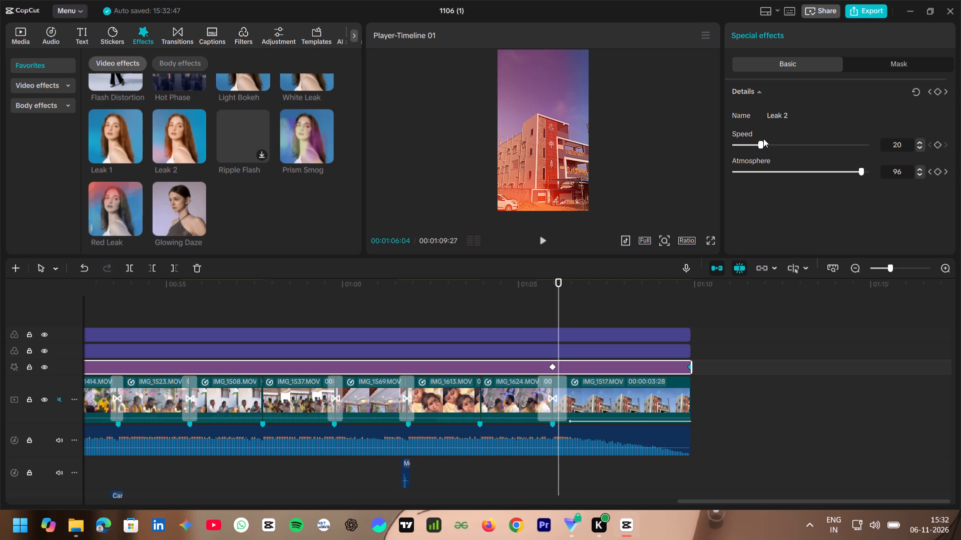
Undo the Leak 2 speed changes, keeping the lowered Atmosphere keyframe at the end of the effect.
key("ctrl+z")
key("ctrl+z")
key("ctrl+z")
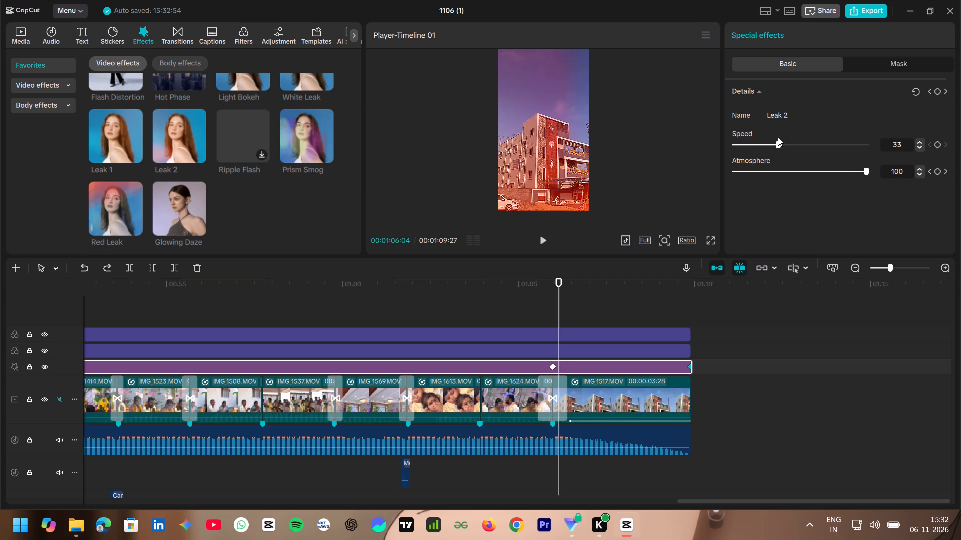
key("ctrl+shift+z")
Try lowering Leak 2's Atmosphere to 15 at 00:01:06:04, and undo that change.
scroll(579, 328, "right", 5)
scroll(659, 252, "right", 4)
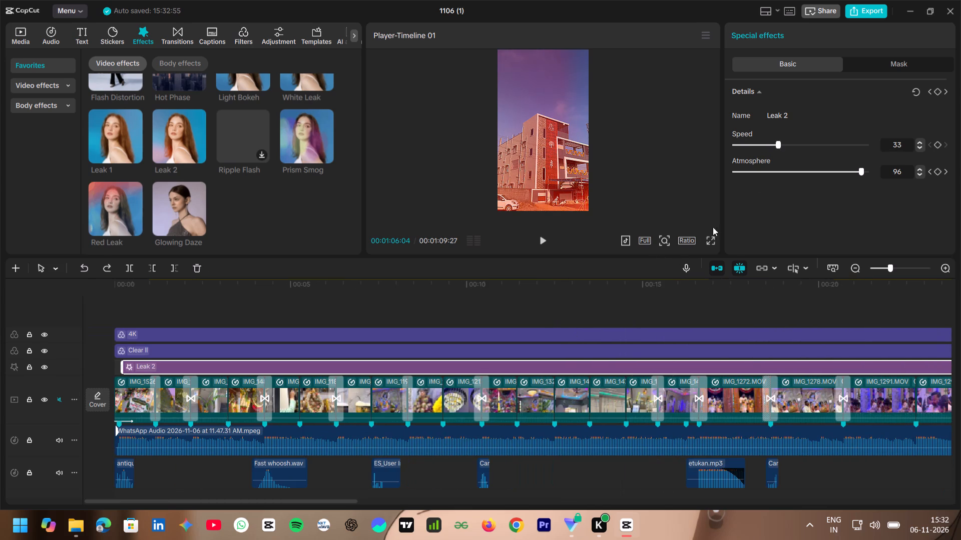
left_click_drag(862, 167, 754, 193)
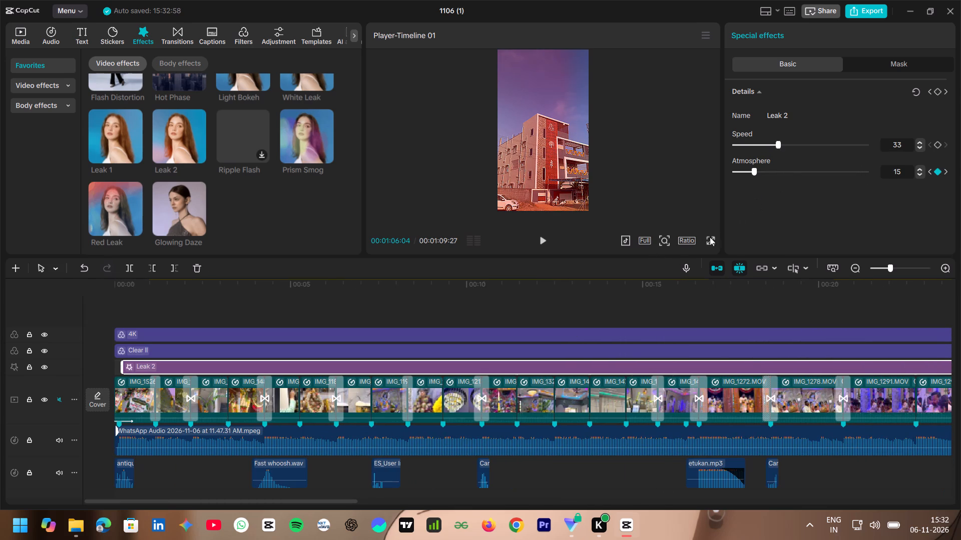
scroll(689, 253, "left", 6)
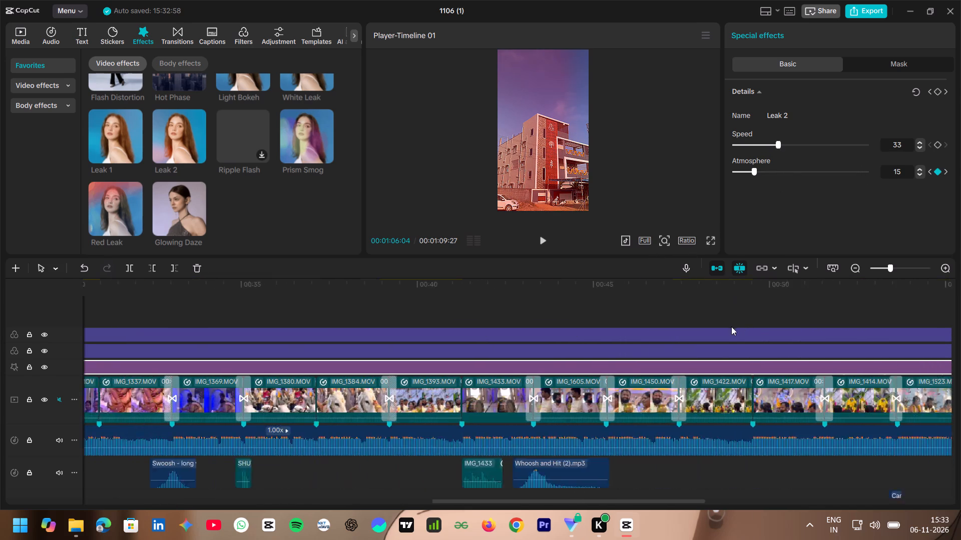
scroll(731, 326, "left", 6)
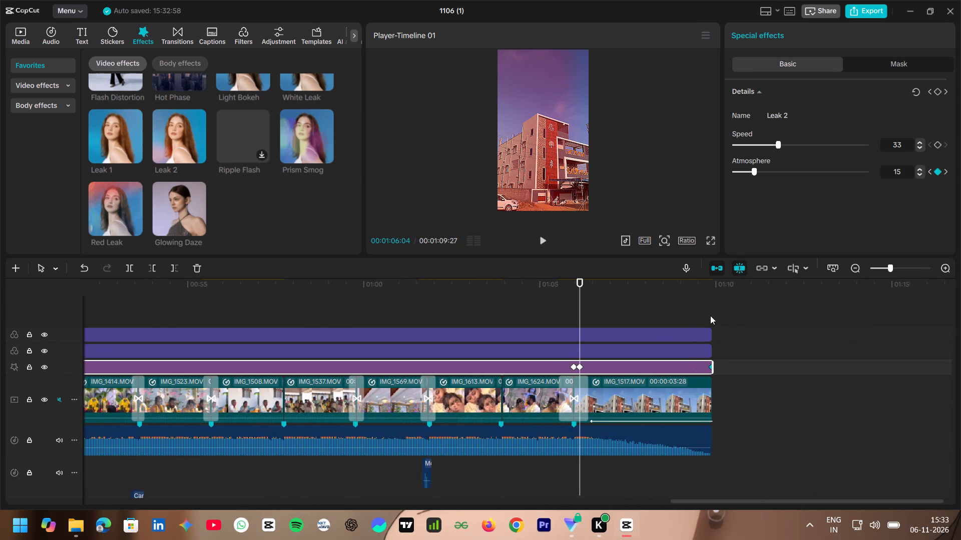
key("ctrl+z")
Lower Leak 2's Atmosphere to 36 at its existing keyframe at 00:01:05:29.
left_click_drag(578, 308, 578, 310)
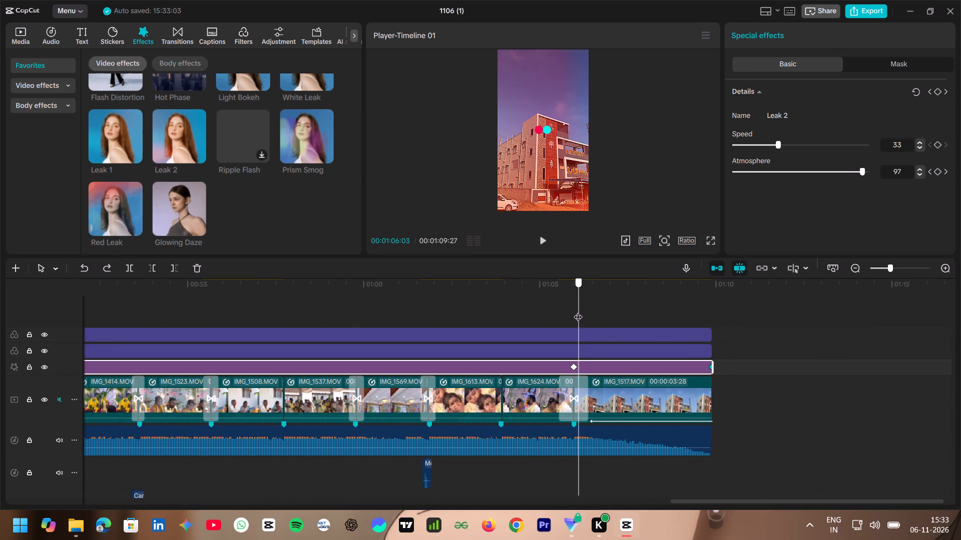
left_click_drag(578, 310, 577, 313)
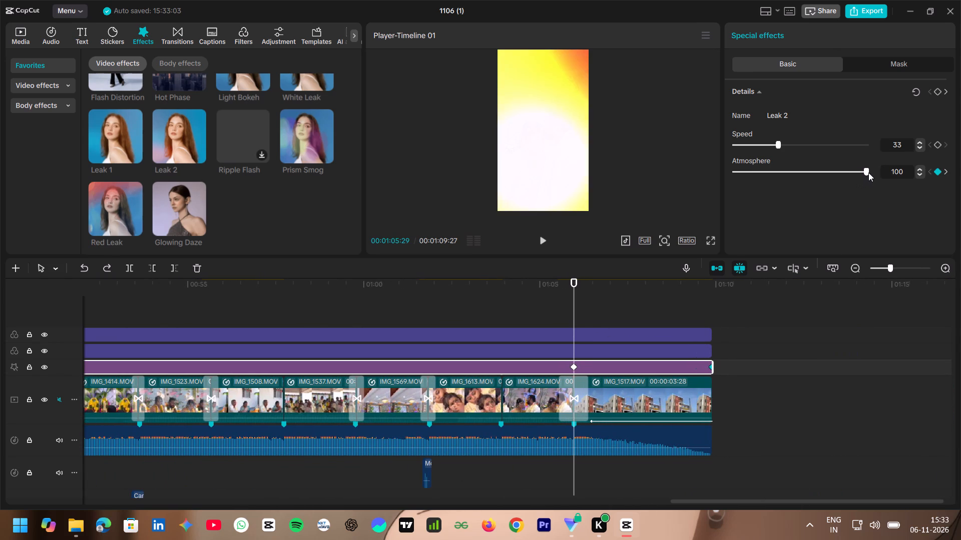
left_click_drag(868, 172, 775, 192)
left_click_drag(775, 192, 774, 202)
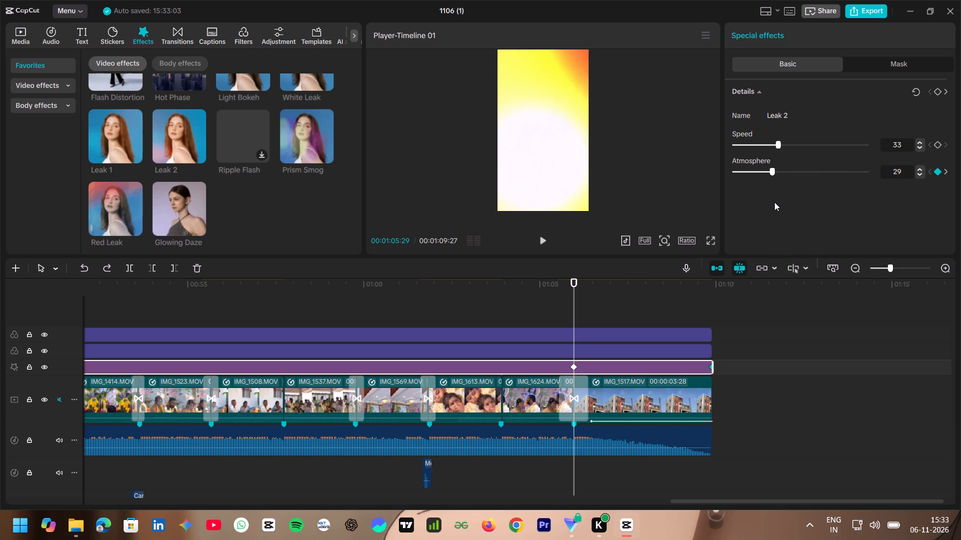
left_click_drag(774, 202, 780, 203)
left_click_drag(780, 203, 784, 204)
Review the Leak 2 fade across the closing clips, and return the playhead to the start of the video.
left_click_drag(574, 305, 655, 310)
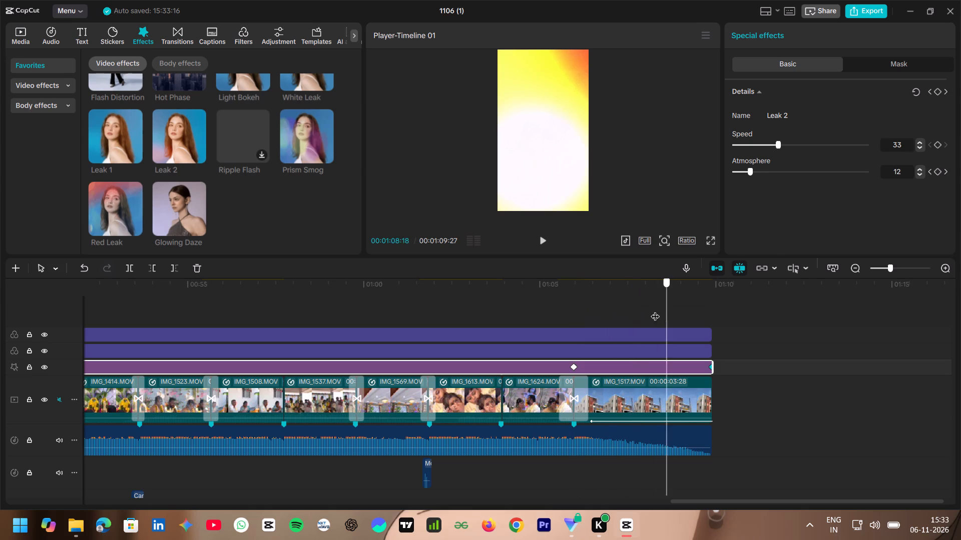
left_click_drag(655, 310, 400, 317)
scroll(400, 317, "right", 3)
scroll(328, 321, "right", 1)
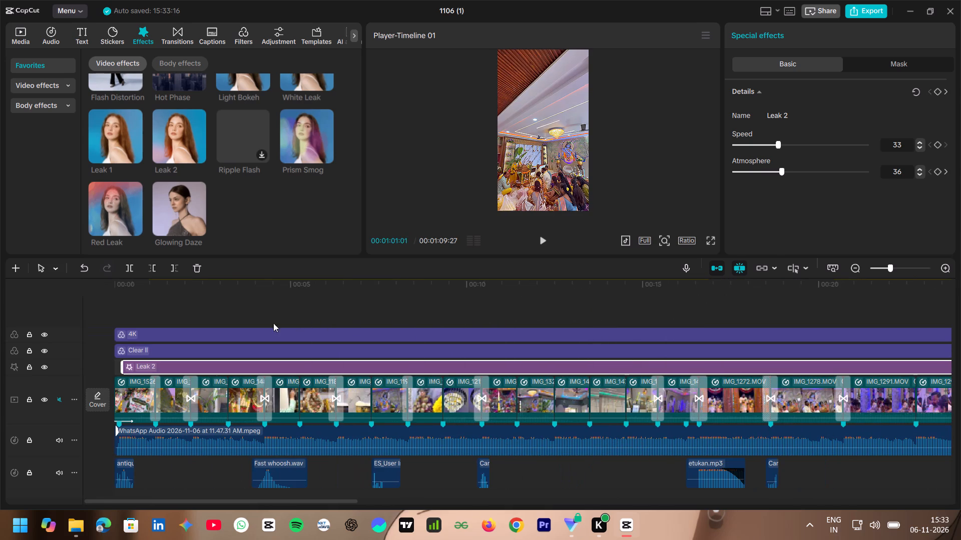
scroll(273, 323, "right", 1)
left_click(229, 314)
left_click_drag(229, 314, 38, 316)
left_click(161, 359)
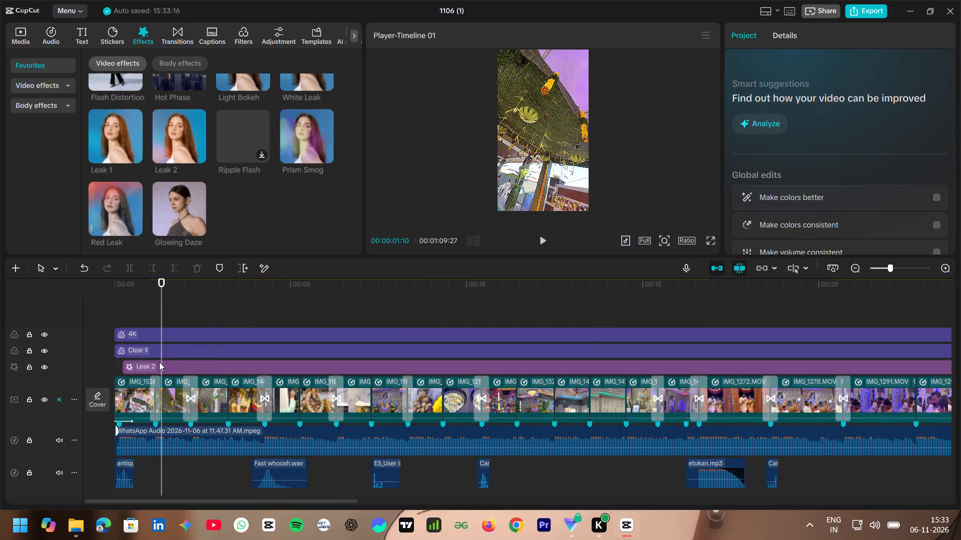
left_click(159, 362)
left_click(157, 304)
left_click_drag(157, 304, 69, 316)
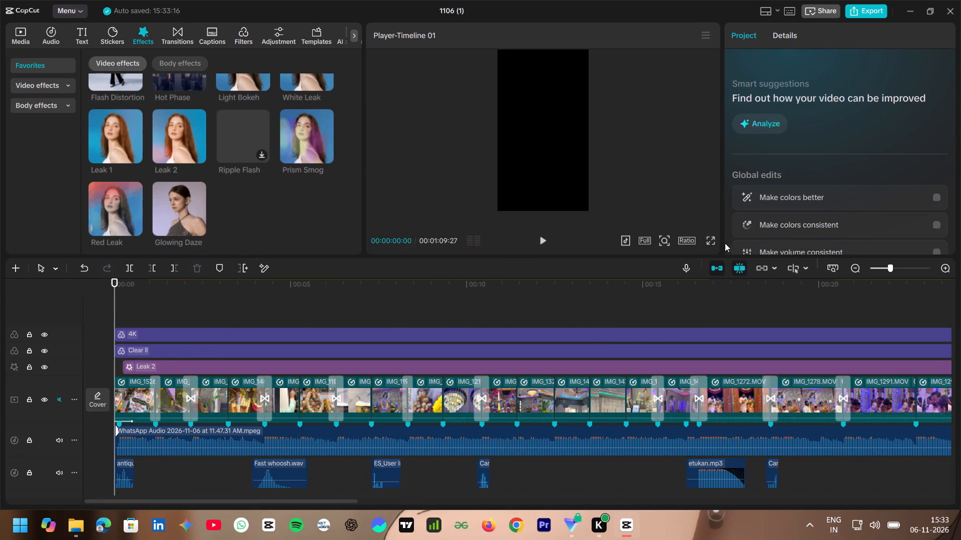
Preview the opening clips with the Leak 2 effect, from the start of the video to 00:00:14:00.
scroll(228, 161, "up", 1)
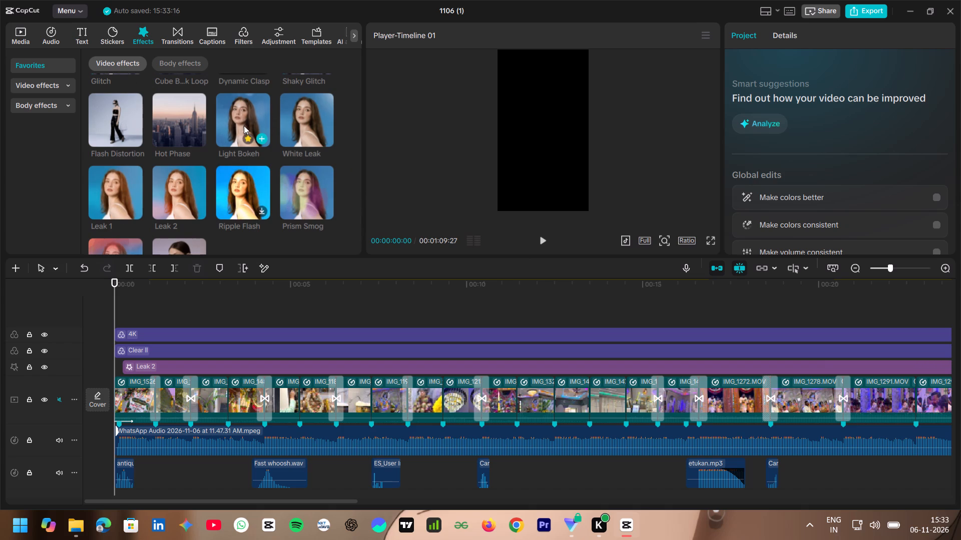
left_click(159, 288)
left_click_drag(157, 291, 131, 299)
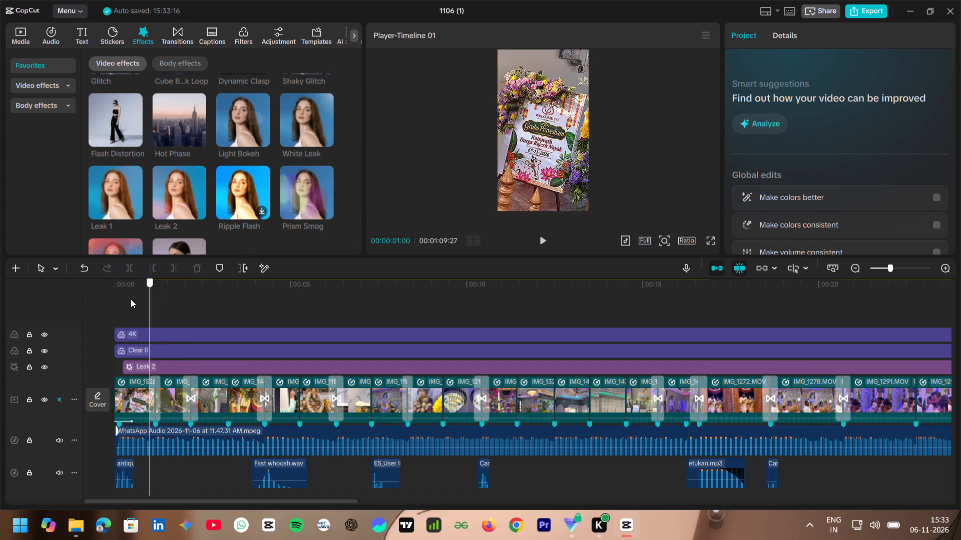
left_click_drag(131, 299, 213, 305)
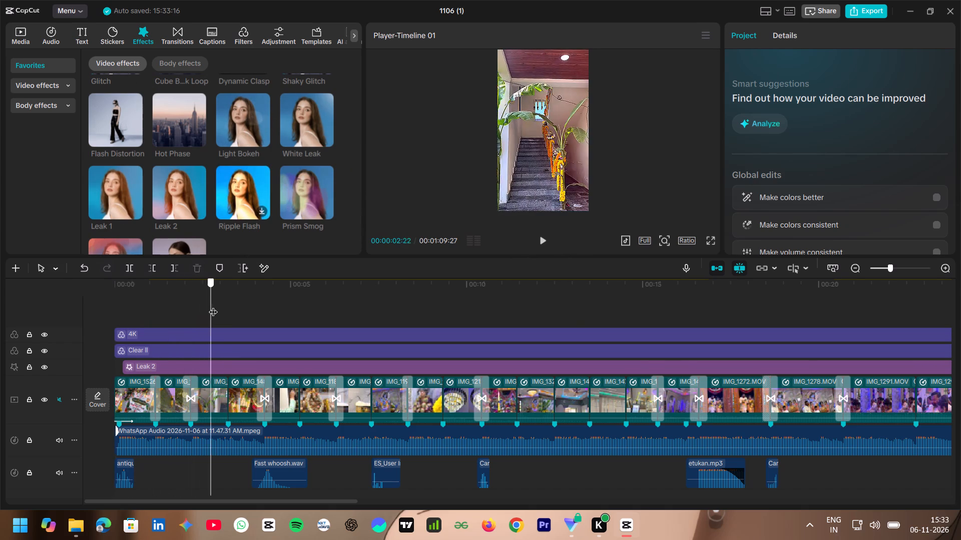
left_click_drag(213, 305, 250, 306)
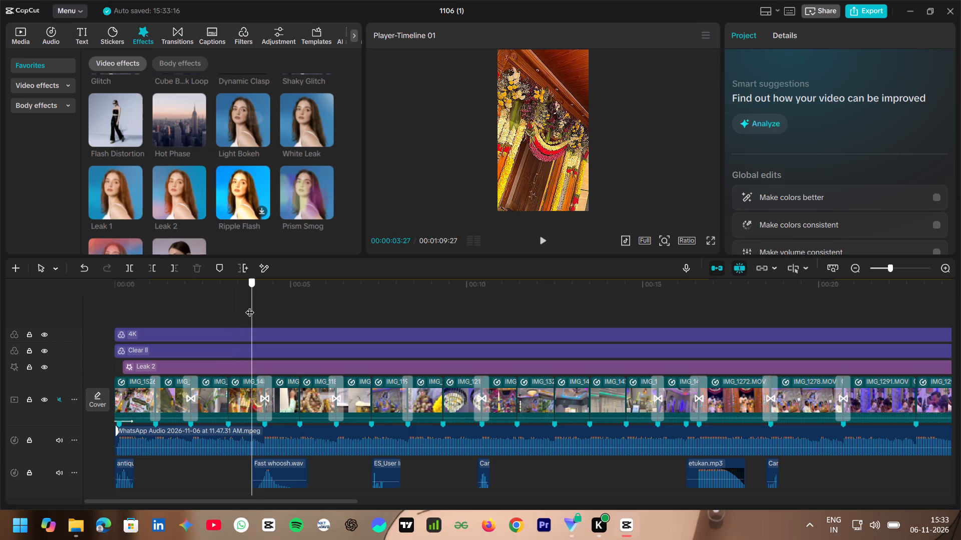
left_click_drag(250, 306, 317, 311)
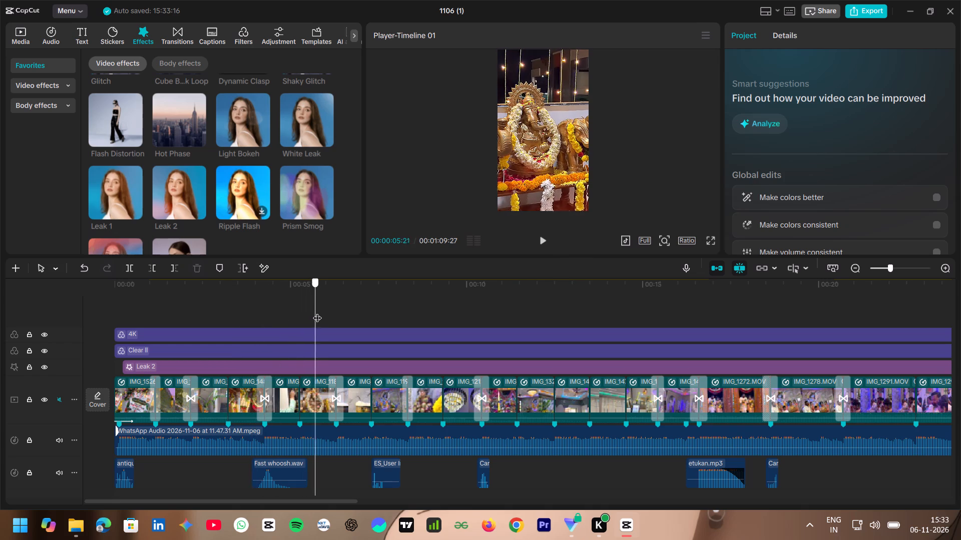
left_click_drag(317, 311, 415, 317)
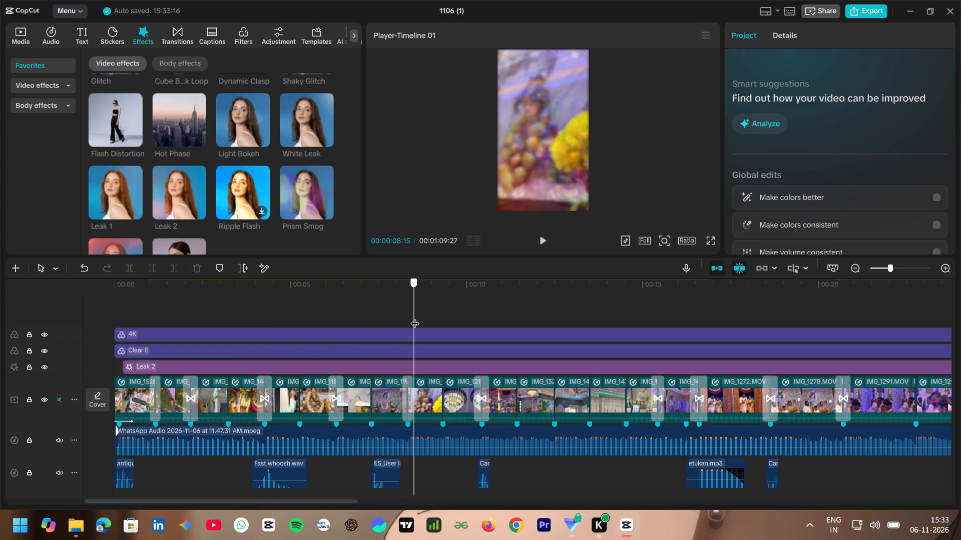
left_click_drag(415, 317, 451, 322)
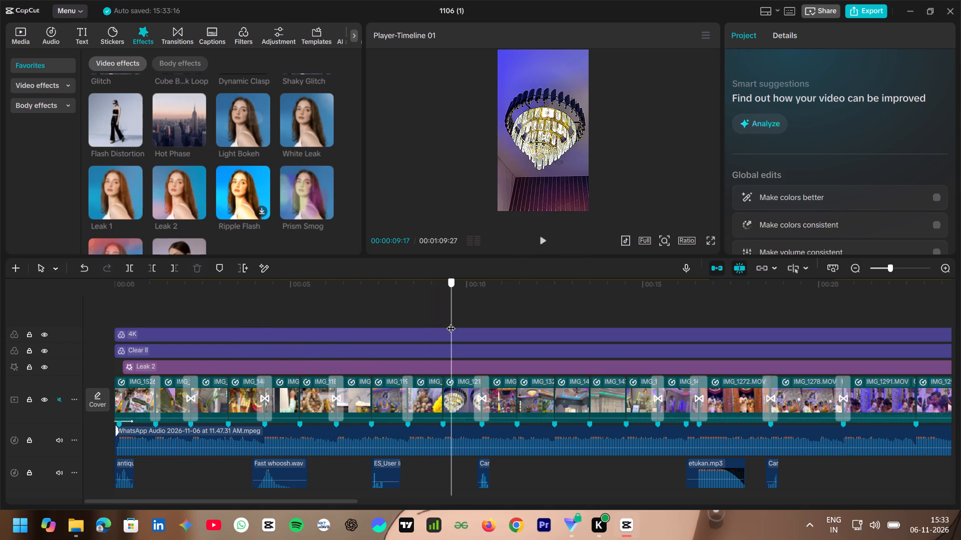
left_click_drag(451, 322, 520, 324)
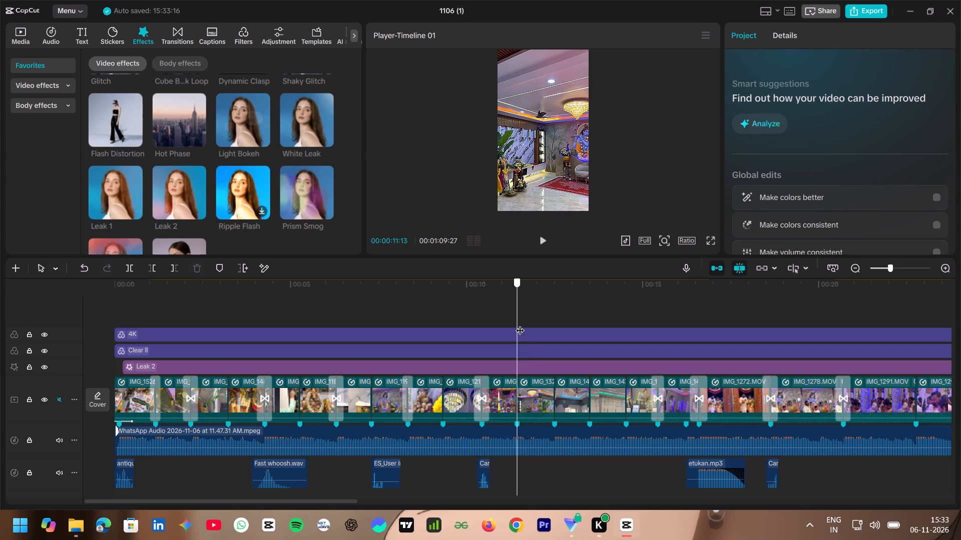
left_click_drag(520, 324, 610, 335)
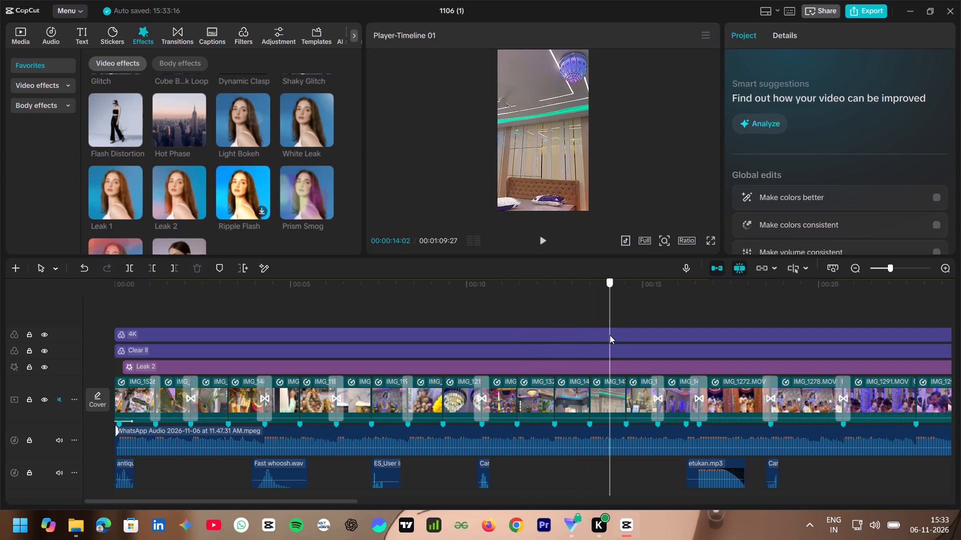
left_click_drag(610, 335, 608, 335)
Look through the favourite video effects for another effect to use on the opening clips.
scroll(225, 187, "down", 2)
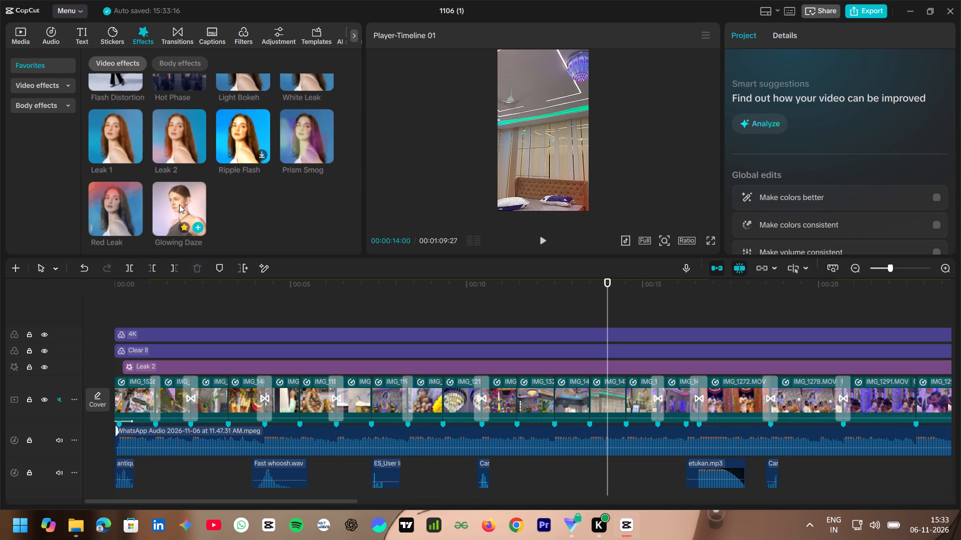
scroll(179, 204, "up", 1)
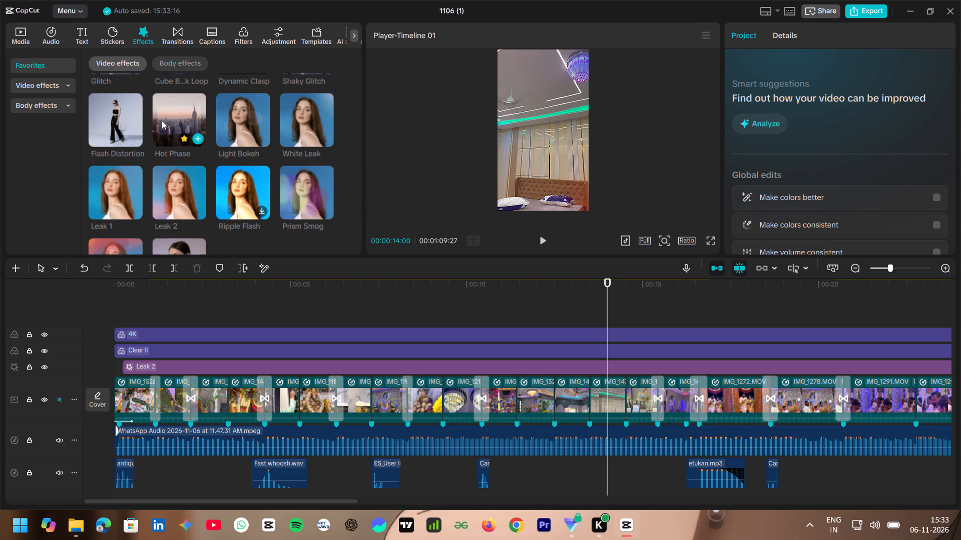
scroll(155, 137, "up", 3)
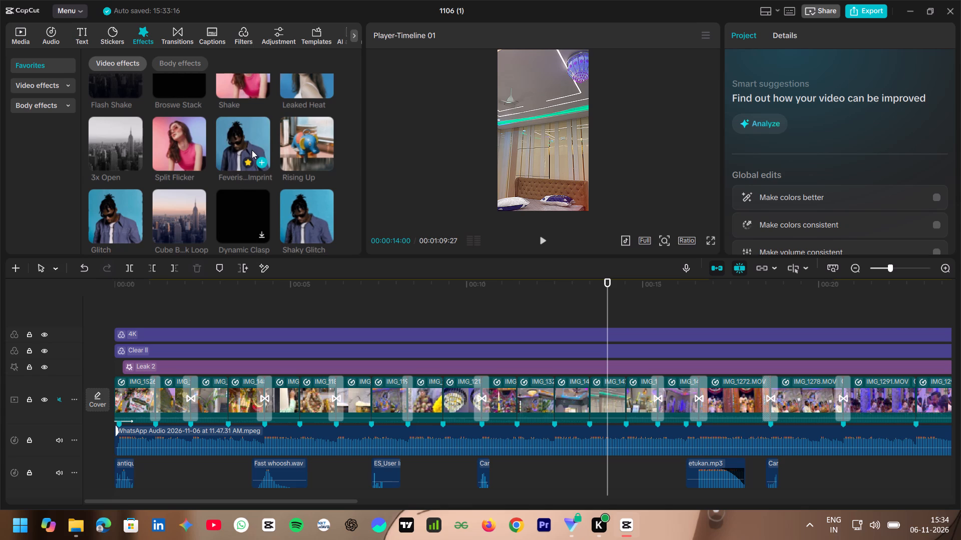
scroll(252, 150, "up", 2)
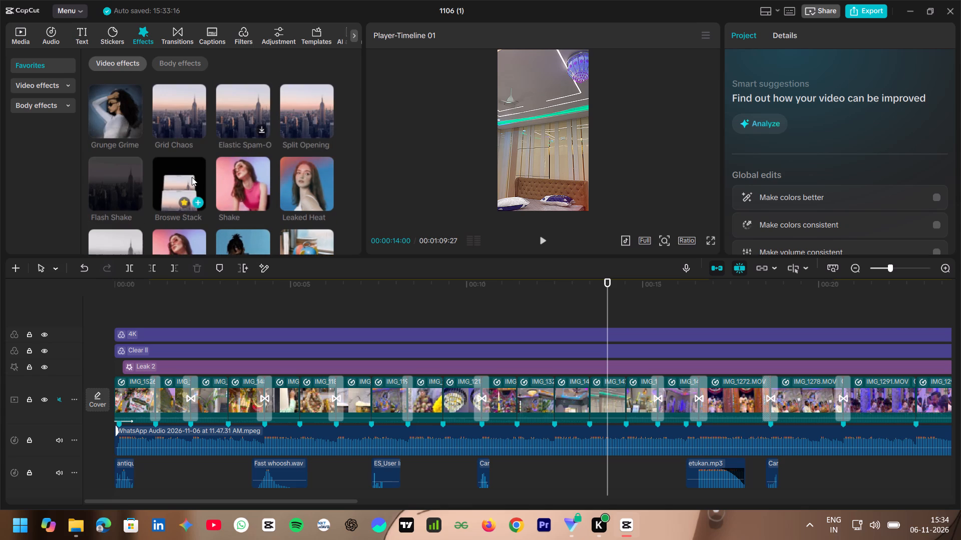
scroll(127, 172, "up", 4)
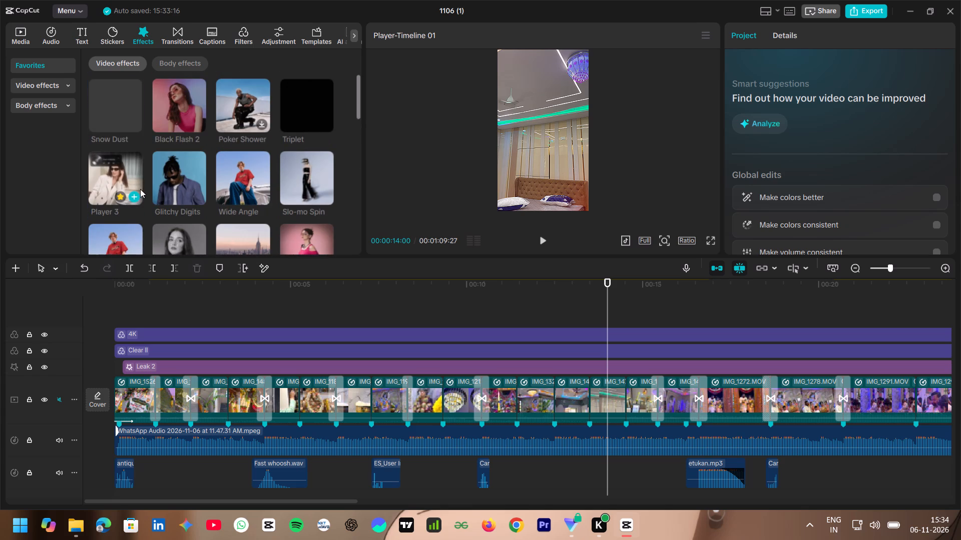
scroll(136, 190, "up", 3)
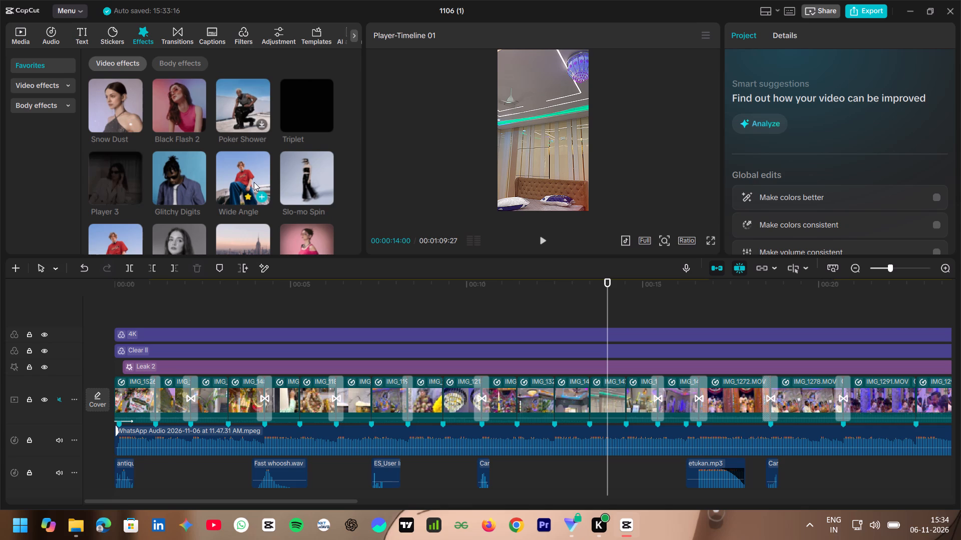
scroll(294, 172, "down", 1)
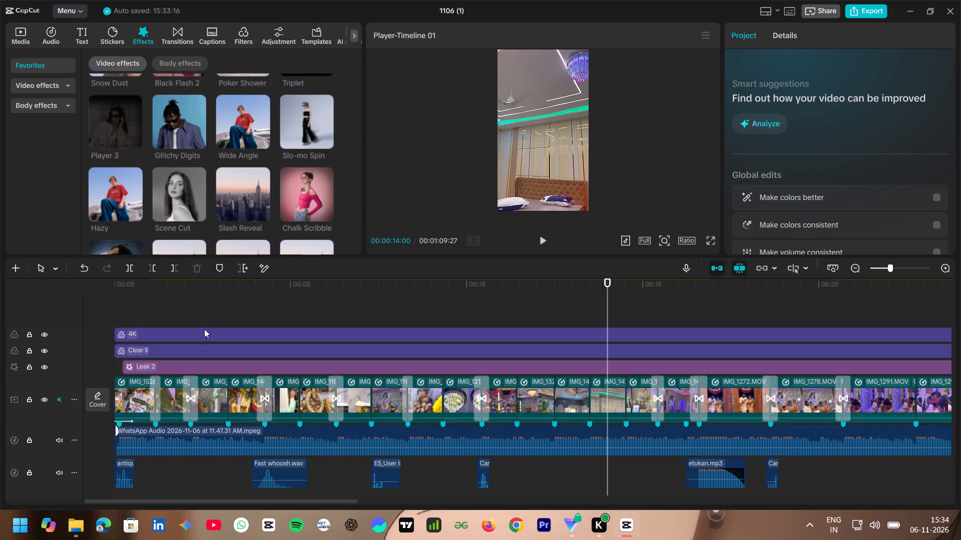
Place the playhead at 00:00:04:08, at the cut between clips IMG_1489 and IMG_1194.
left_click(173, 300)
left_click_drag(173, 300, 204, 304)
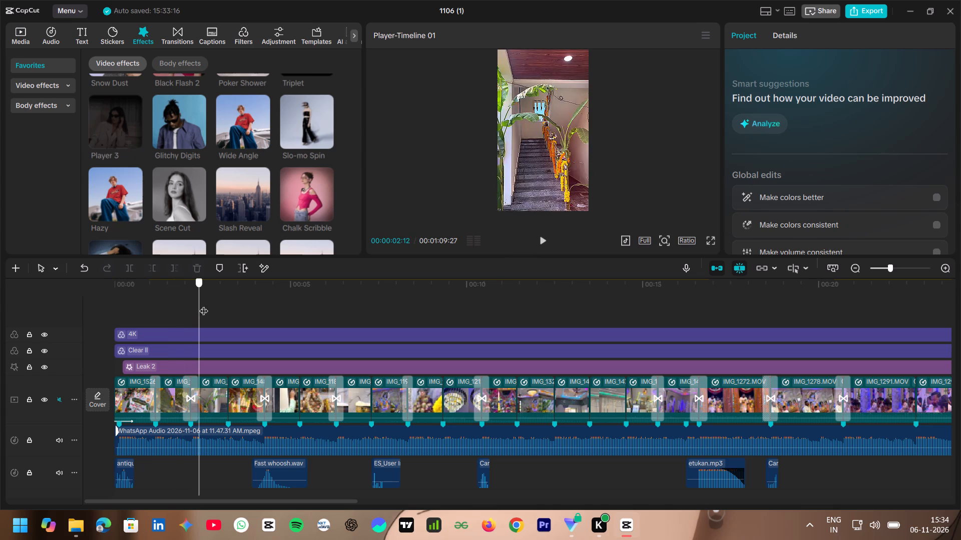
left_click_drag(204, 304, 276, 313)
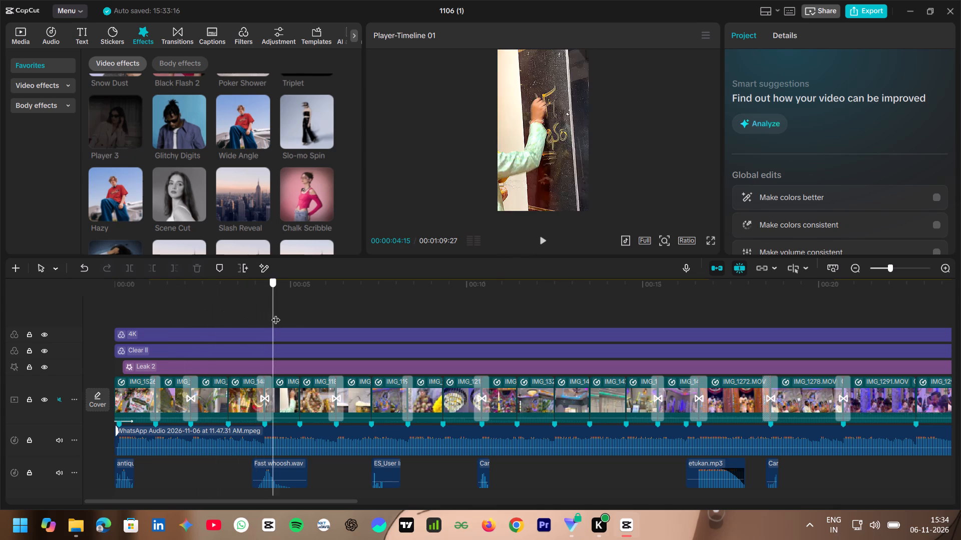
left_click_drag(276, 313, 287, 316)
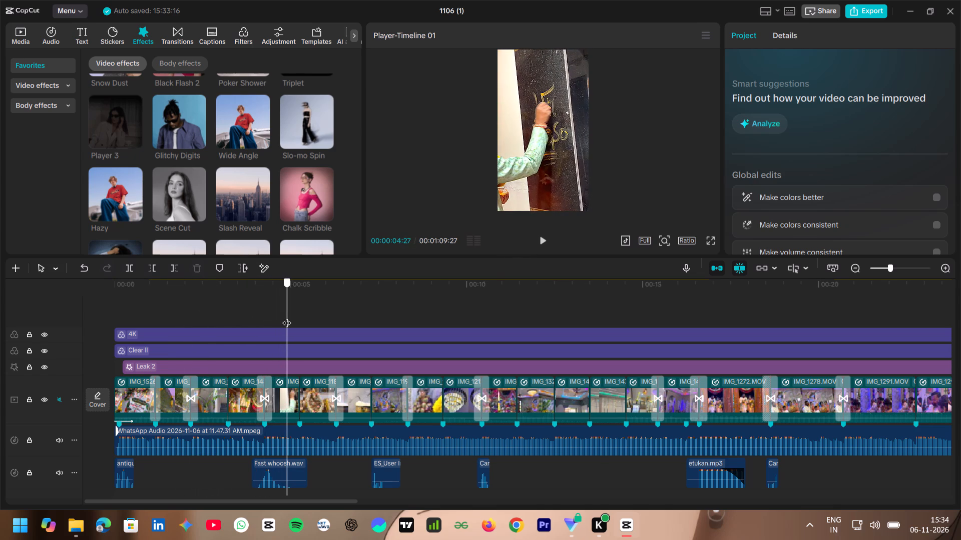
left_click_drag(287, 316, 269, 330)
scroll(269, 330, "up", 5, "ctrl")
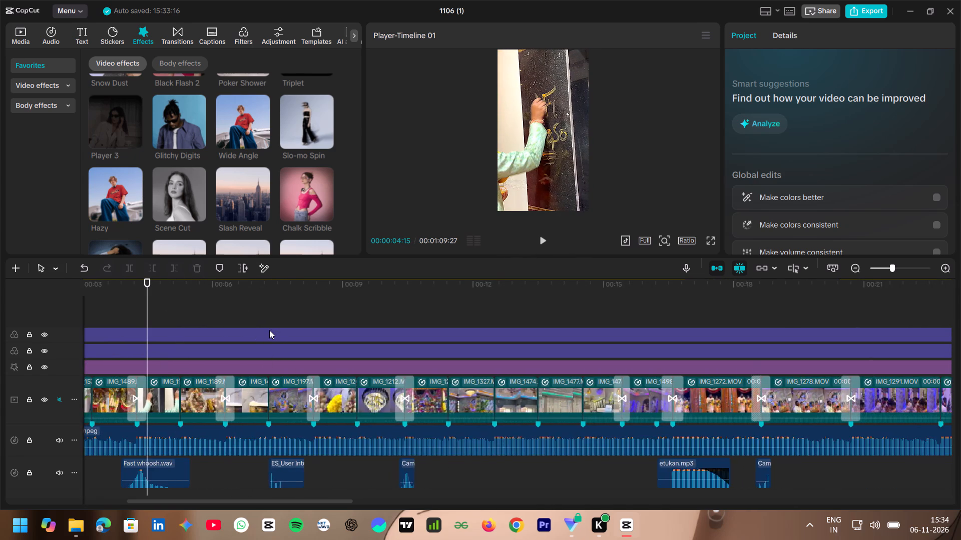
scroll(269, 330, "up", 6, "ctrl")
scroll(260, 329, "right", 1)
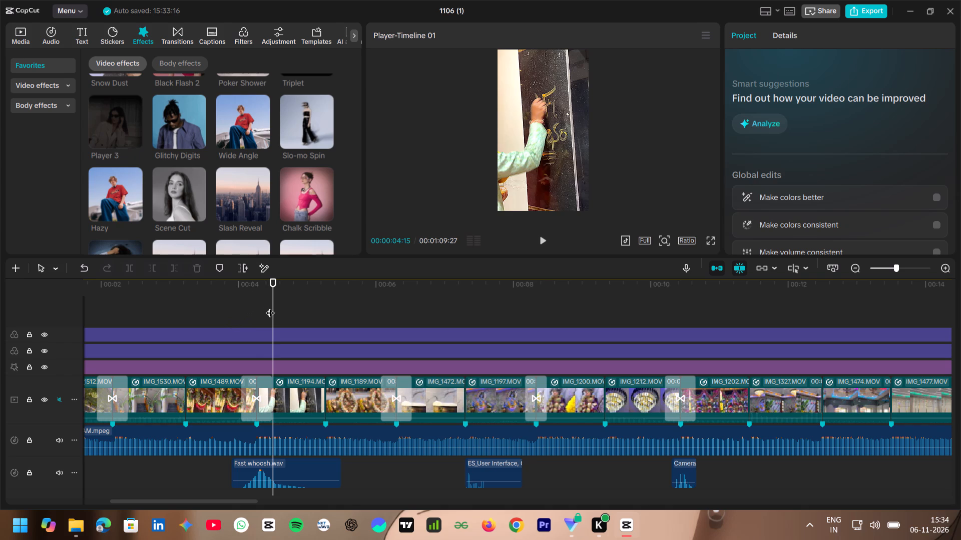
left_click_drag(270, 306, 259, 314)
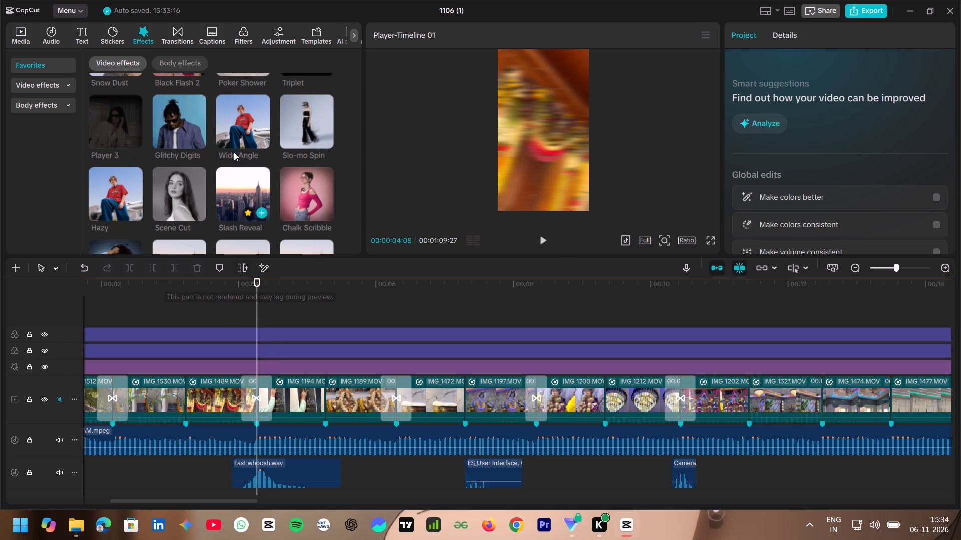
Add the Hazy effect from the favourite video effects on a new track above the filters, starting at 00:00:04:08.
scroll(229, 174, "down", 2)
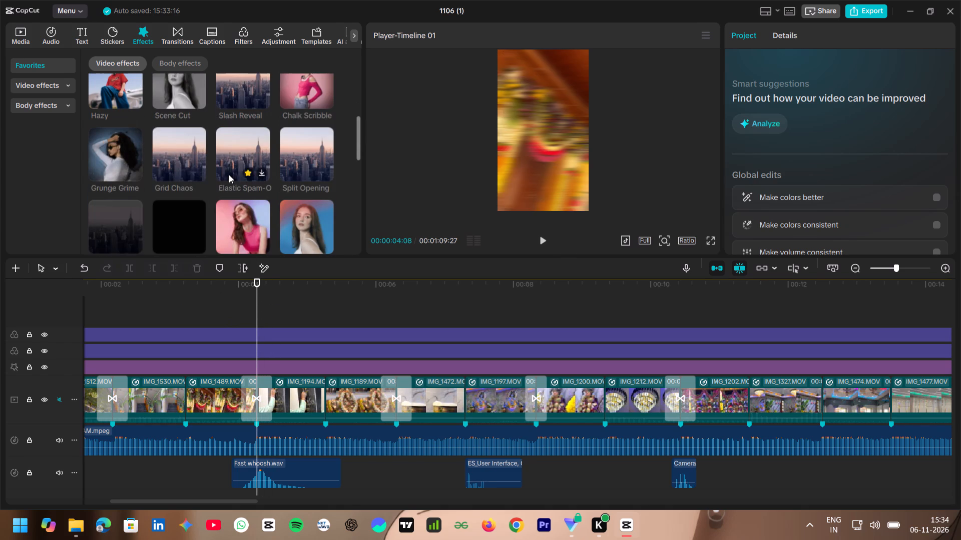
scroll(217, 141, "down", 1)
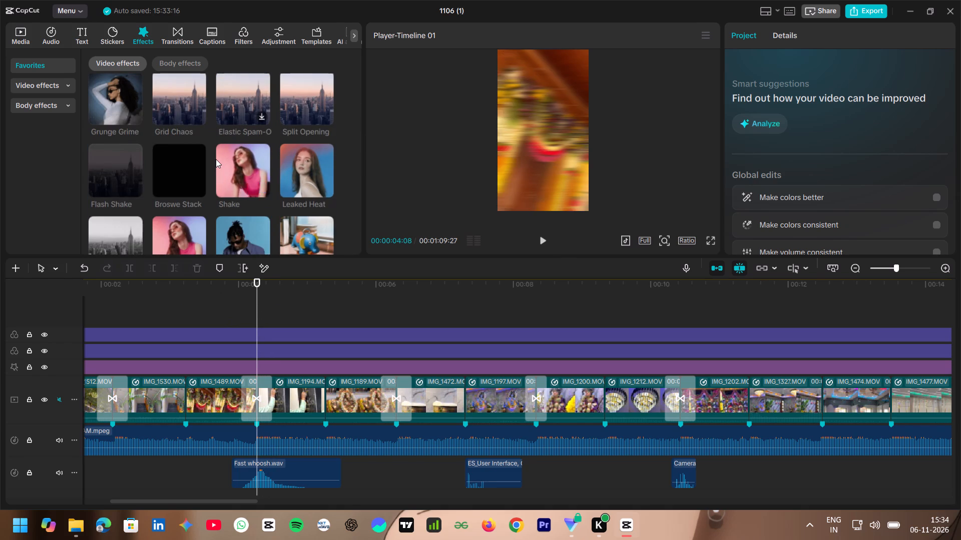
scroll(216, 159, "down", 3)
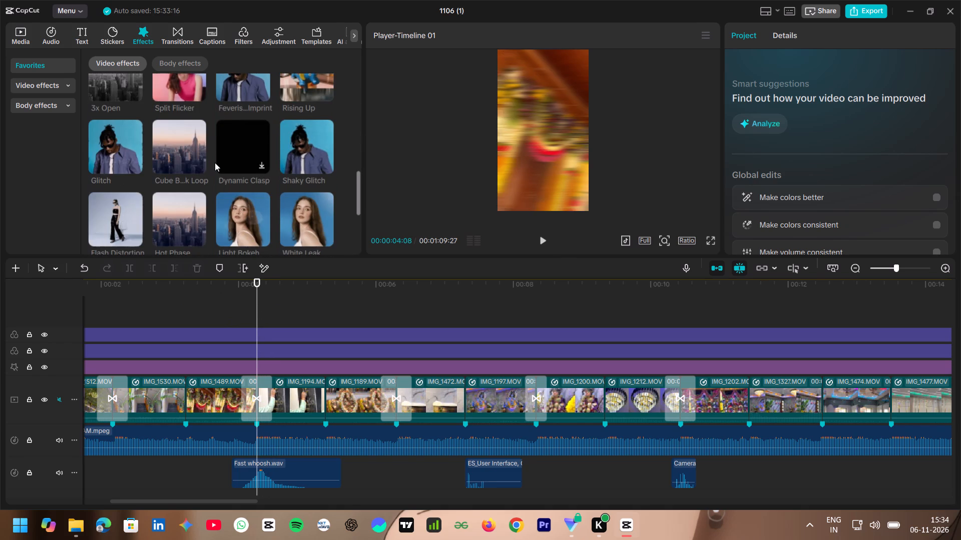
scroll(215, 162, "down", 2)
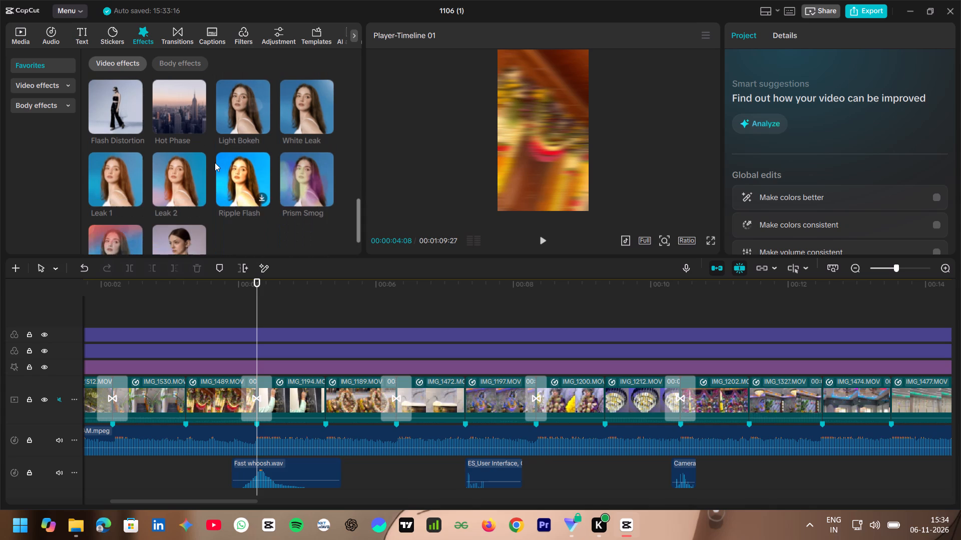
scroll(215, 162, "up", 17)
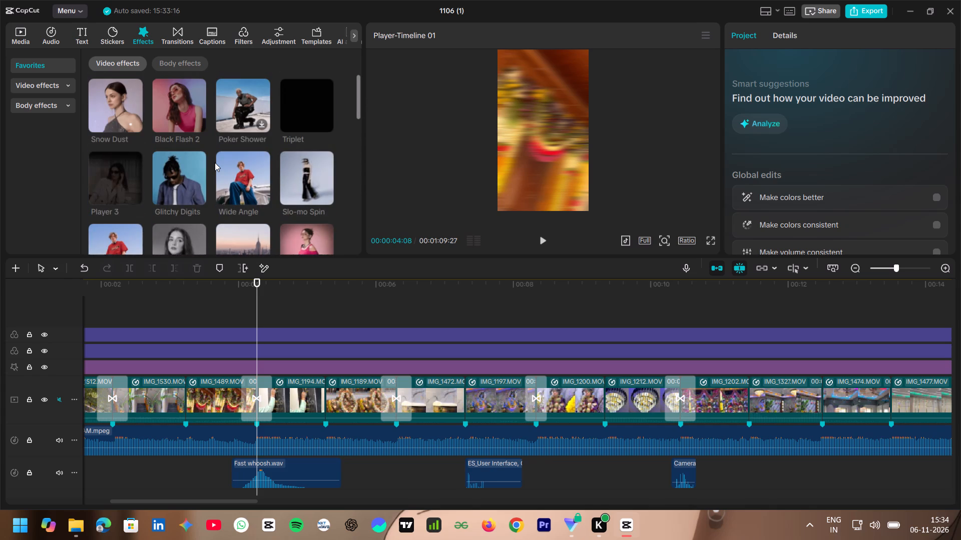
scroll(215, 162, "down", 2)
left_click_drag(127, 140, 229, 253)
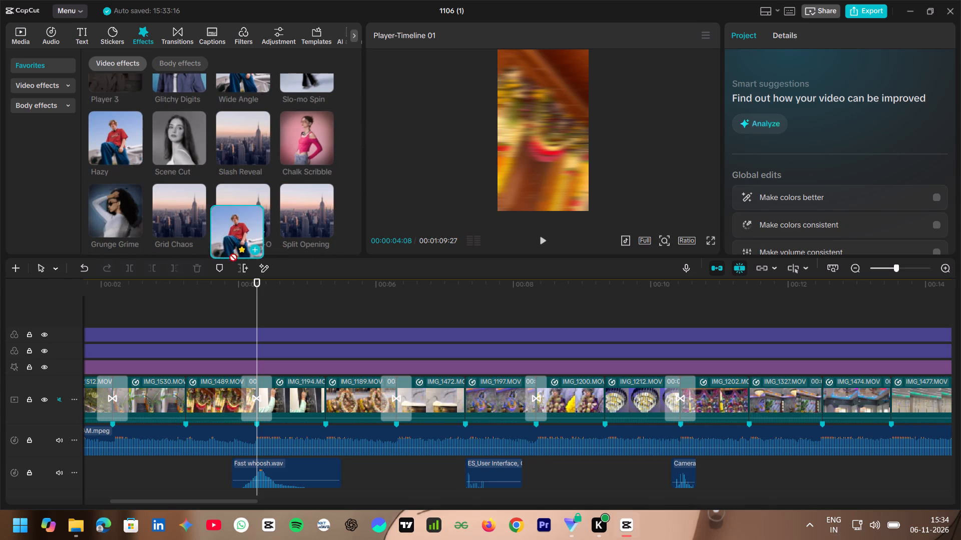
left_click_drag(229, 253, 258, 321)
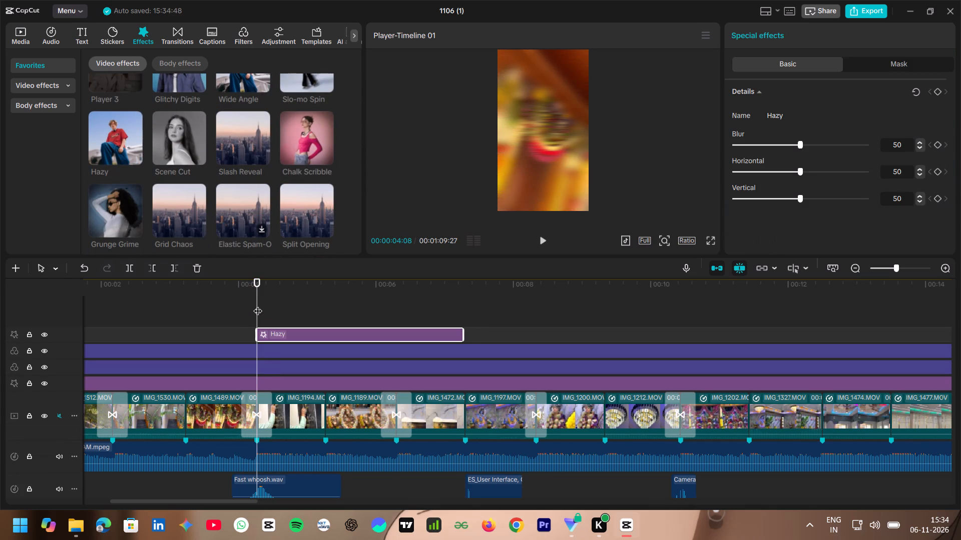
Set the Hazy effect's Blur to 19, Vertical to 57 and Horizontal to 67.
left_click_drag(258, 304, 277, 305)
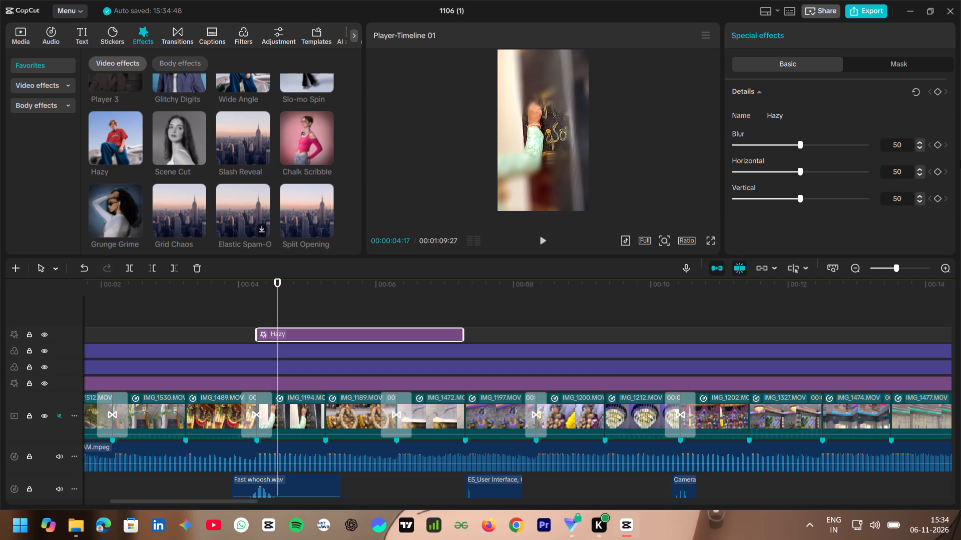
left_click_drag(800, 144, 830, 147)
left_click_drag(830, 147, 760, 167)
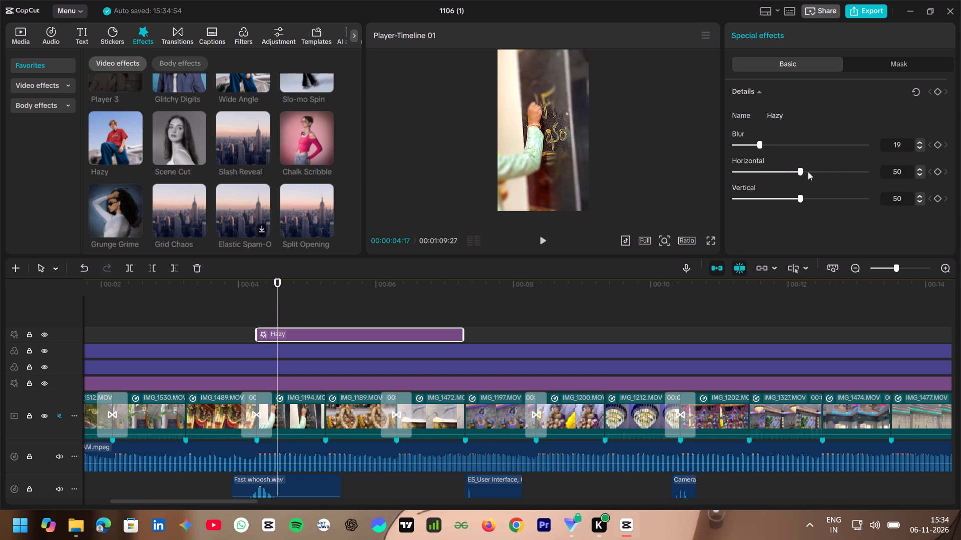
left_click_drag(801, 197, 814, 197)
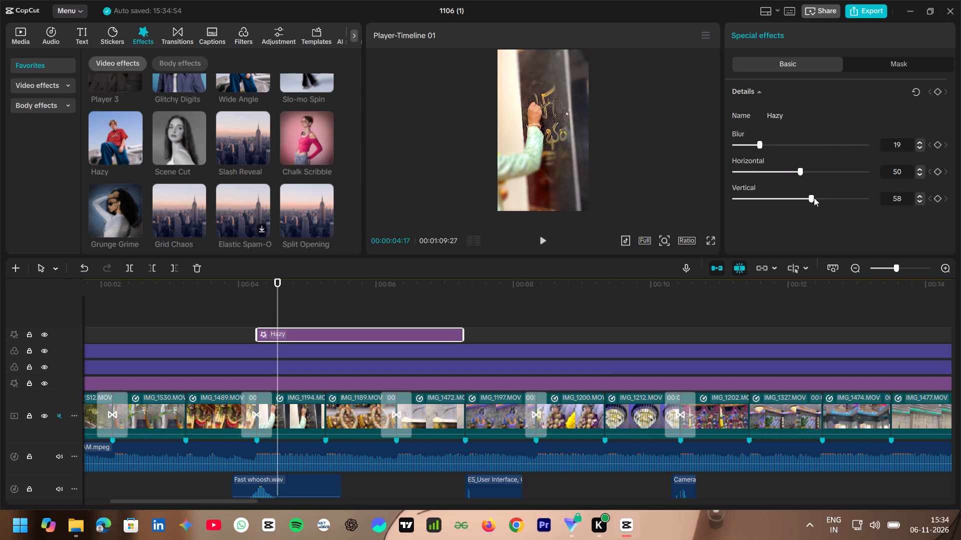
left_click_drag(814, 197, 819, 198)
left_click_drag(814, 198, 810, 200)
left_click_drag(800, 167, 793, 167)
left_click_drag(793, 167, 812, 177)
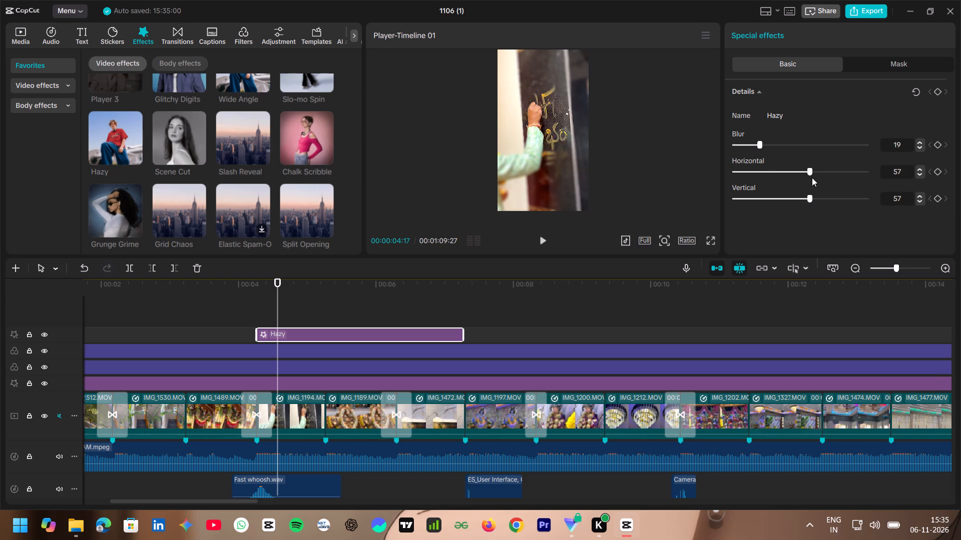
left_click_drag(812, 177, 822, 179)
Trim the end of the Hazy effect to 00:00:05:08, where clip IMG_1194 ends.
left_click_drag(281, 307, 291, 307)
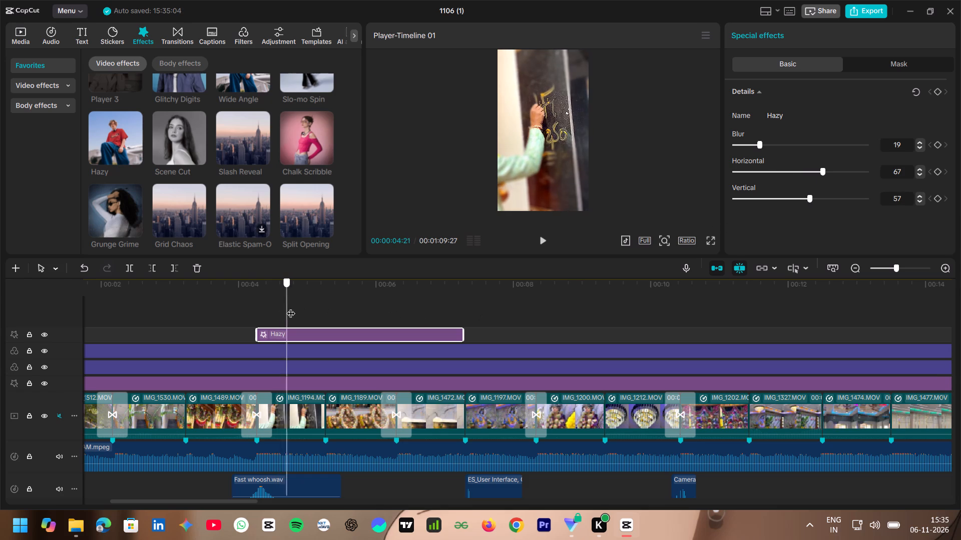
left_click_drag(291, 307, 311, 309)
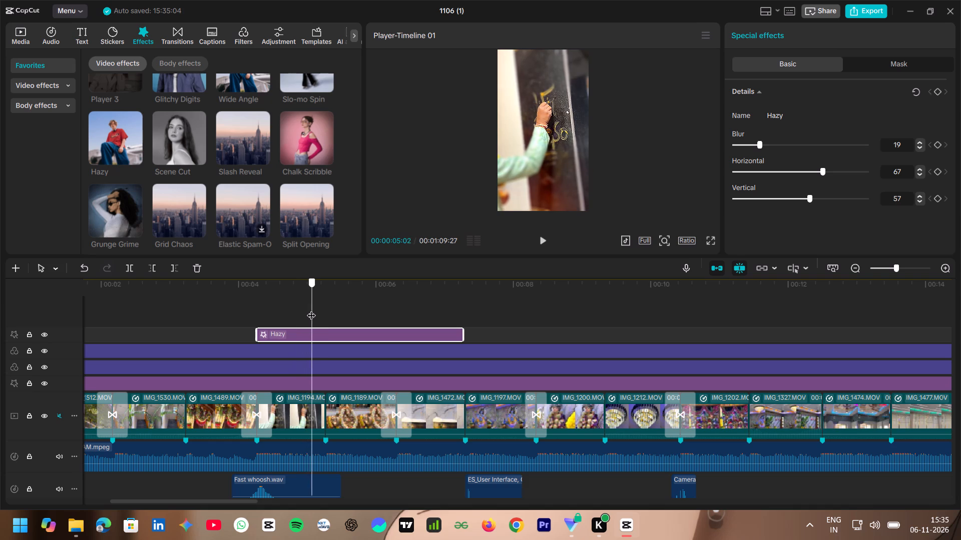
left_click_drag(311, 309, 324, 313)
key("w")
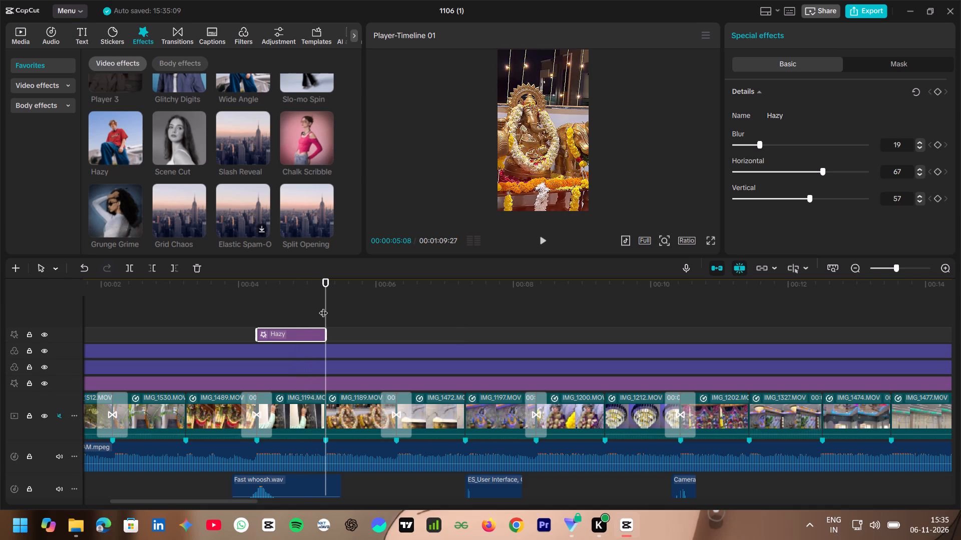
Reduce the Hazy effect's Blur to 10.
left_click_drag(326, 300, 309, 303)
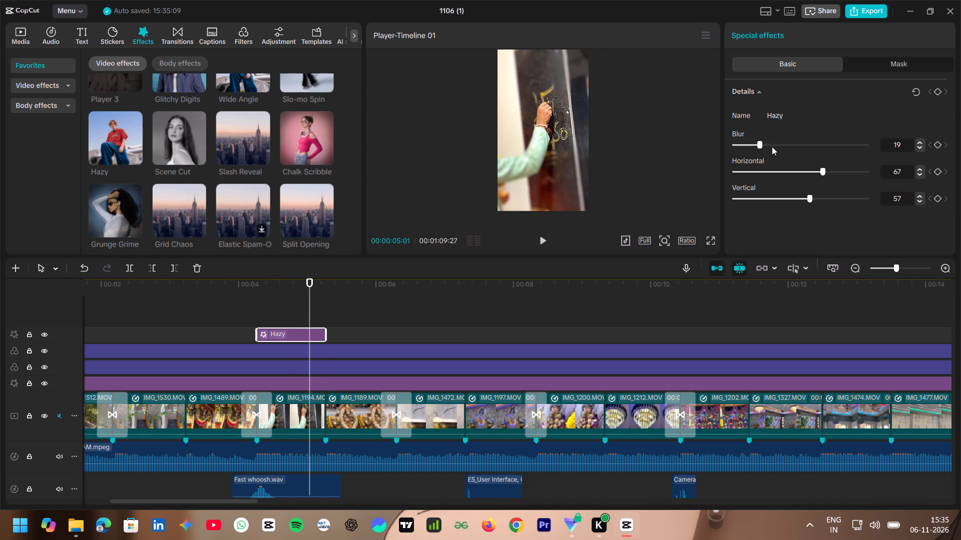
left_click_drag(758, 143, 721, 155)
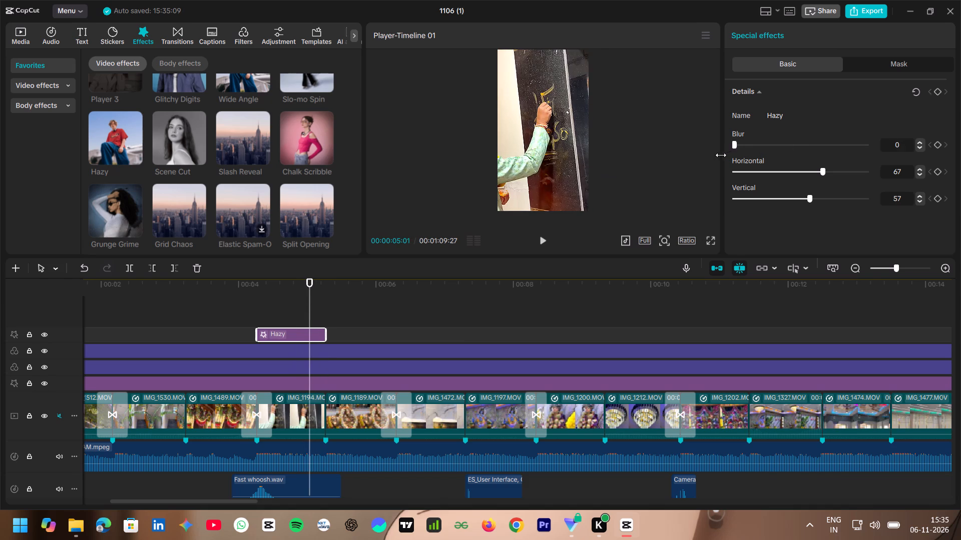
left_click_drag(721, 155, 742, 157)
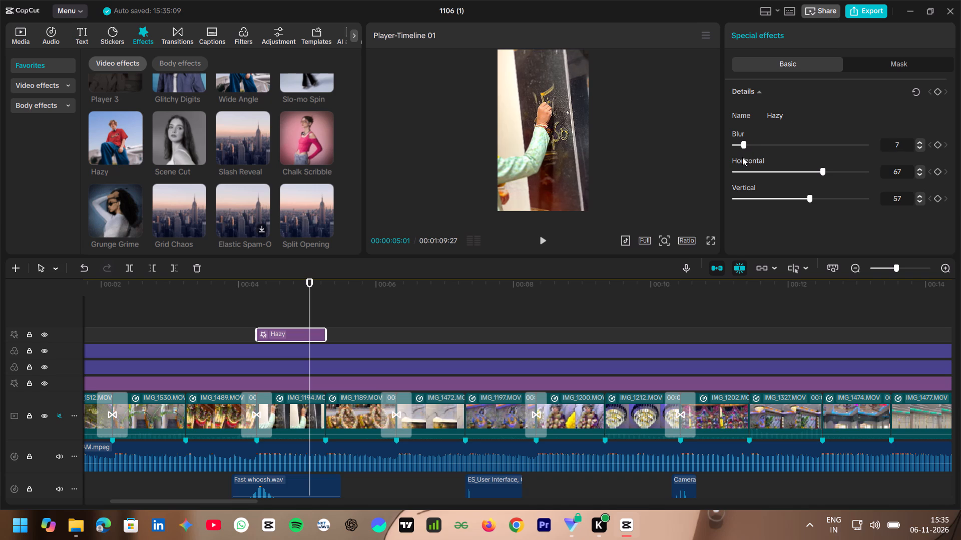
left_click_drag(742, 157, 747, 159)
Preview the Hazy effect over clip IMG_1194, including in full screen.
left_click_drag(313, 290, 291, 289)
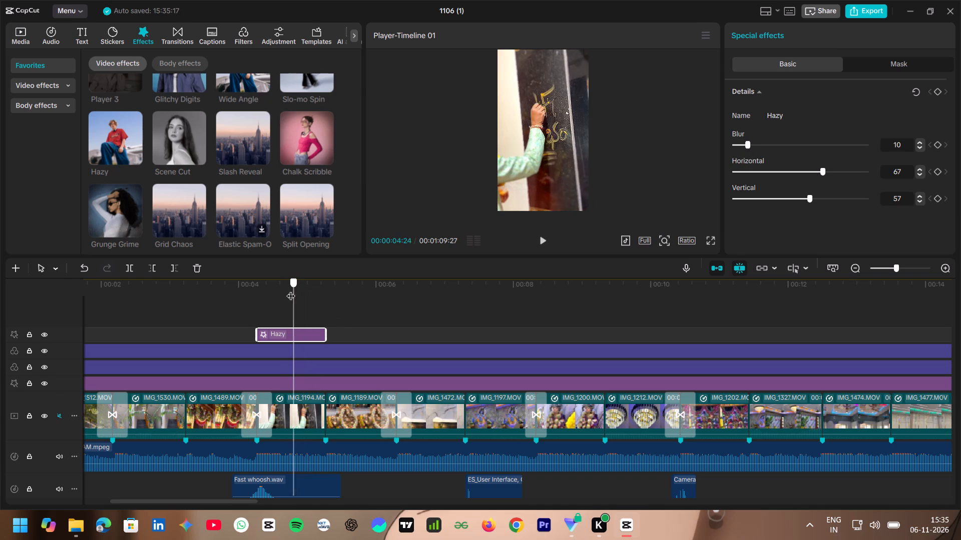
left_click_drag(291, 289, 253, 298)
left_click(270, 304)
left_click_drag(270, 304, 250, 305)
key("space")
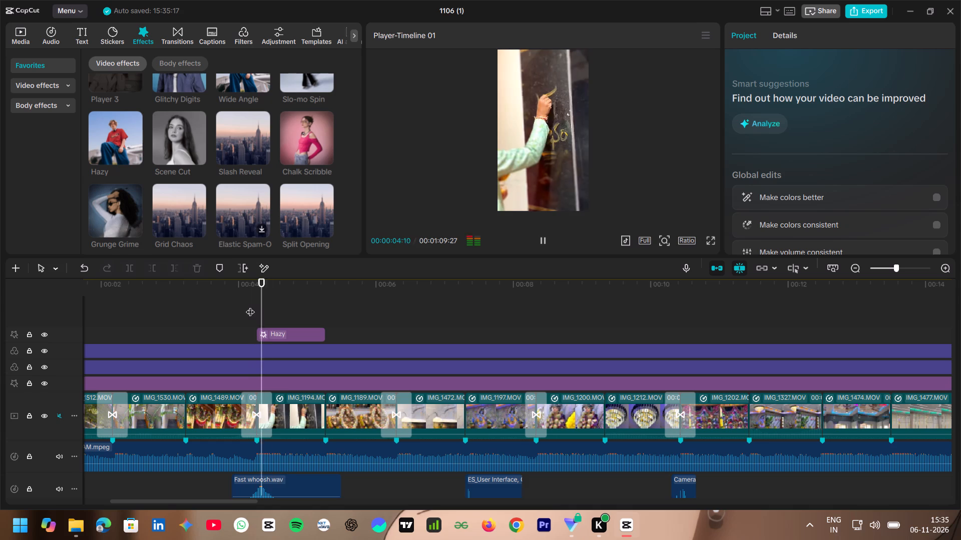
key("space")
left_click(272, 306)
left_click_drag(272, 306, 272, 306)
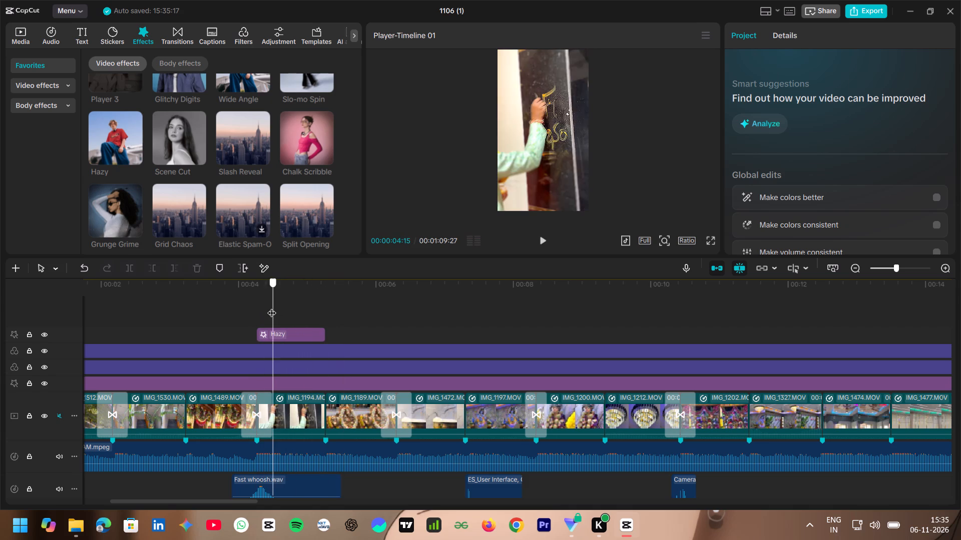
left_click_drag(272, 306, 267, 307)
left_click(714, 236)
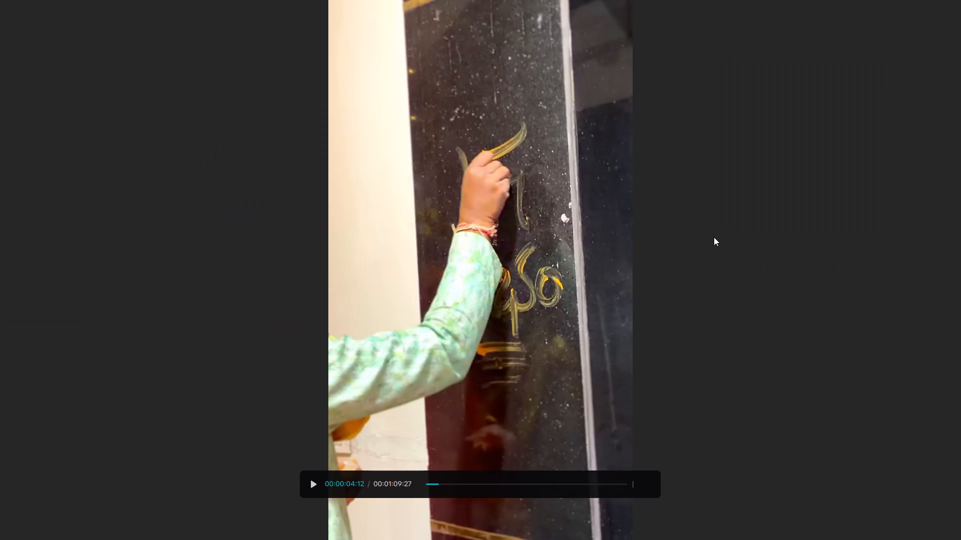
key("space")
key("space")
key("space")
key("space")
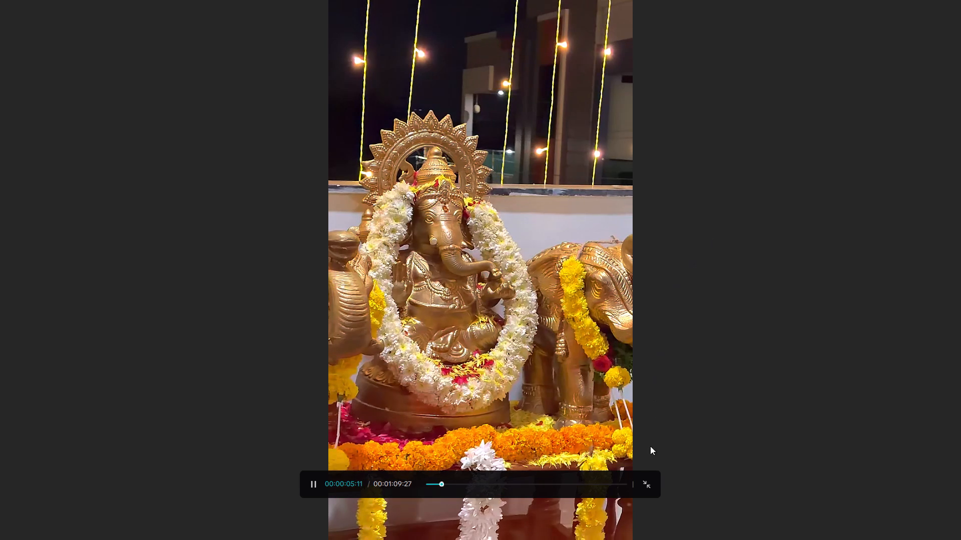
left_click(649, 486)
Preview the clips following the Hazy effect, up to 00:00:17:07, to find the next place for an effect.
left_click(305, 309)
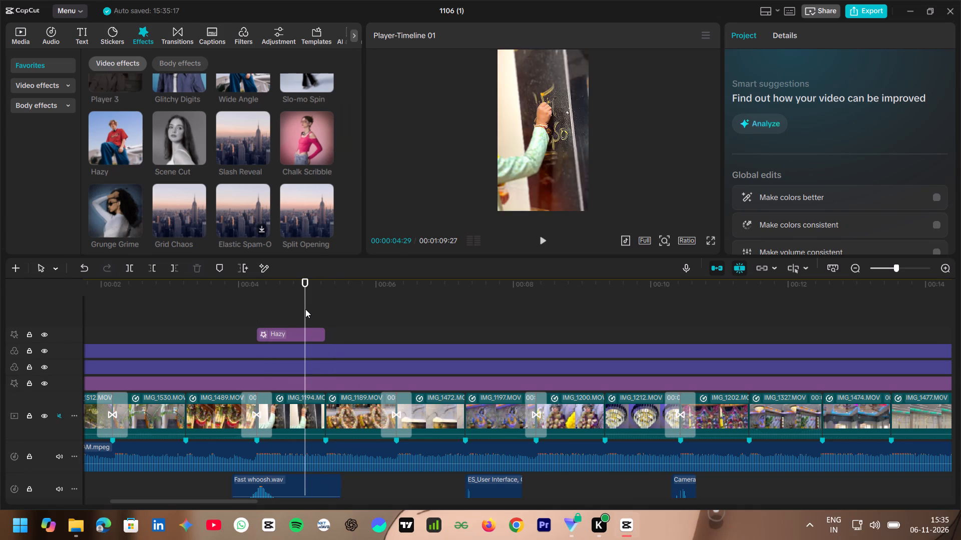
left_click_drag(305, 309, 372, 315)
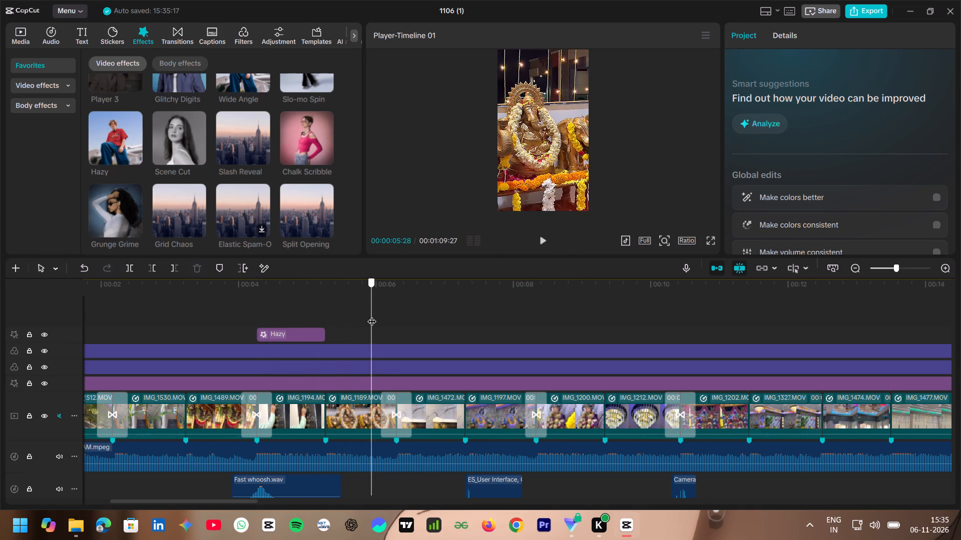
left_click_drag(372, 315, 457, 319)
key("space")
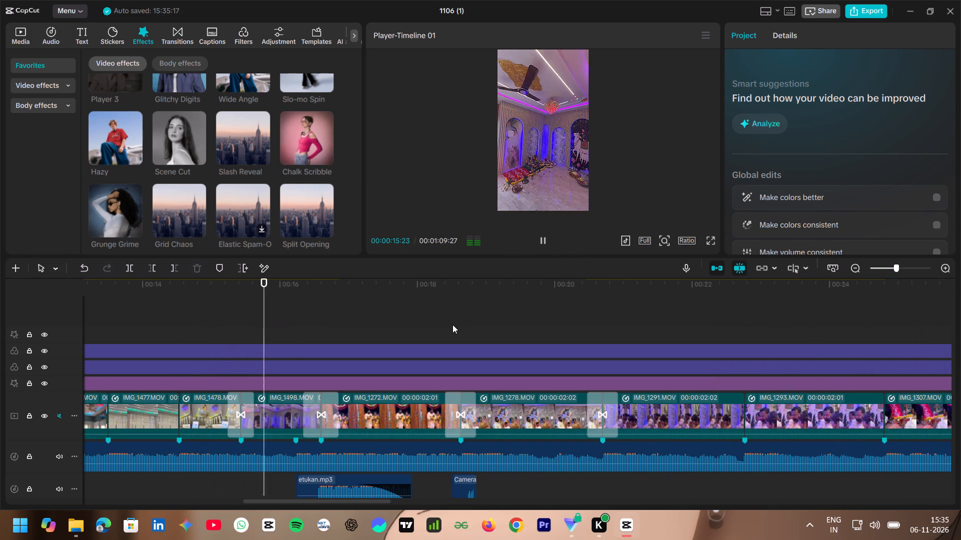
key("space")
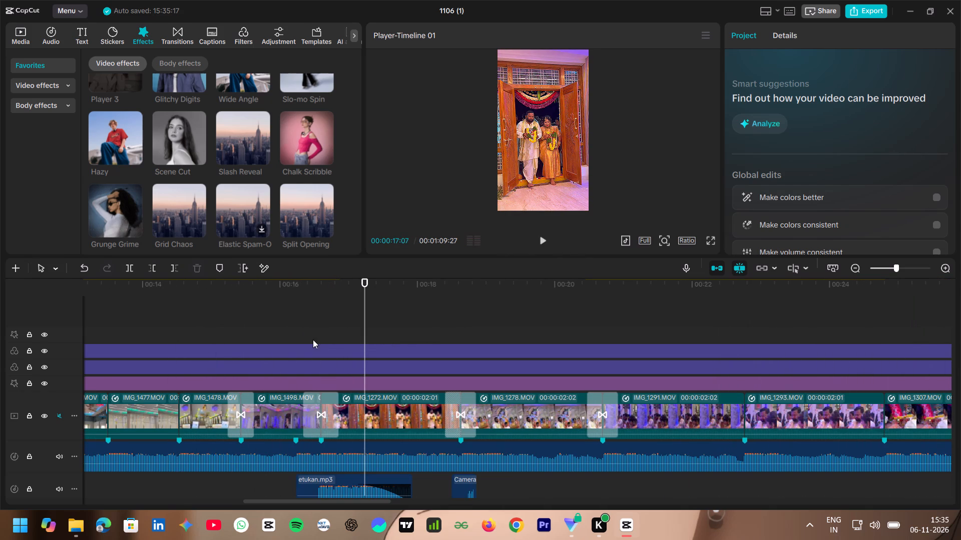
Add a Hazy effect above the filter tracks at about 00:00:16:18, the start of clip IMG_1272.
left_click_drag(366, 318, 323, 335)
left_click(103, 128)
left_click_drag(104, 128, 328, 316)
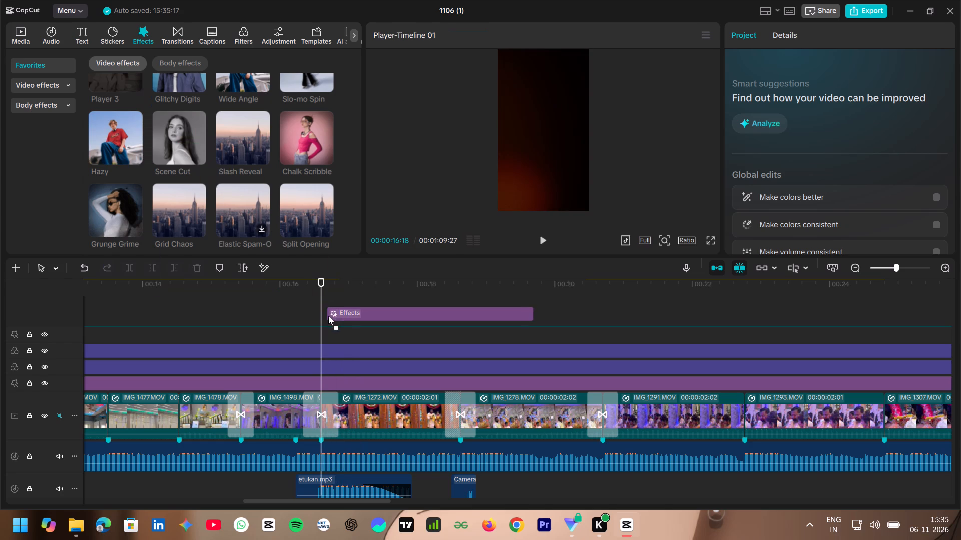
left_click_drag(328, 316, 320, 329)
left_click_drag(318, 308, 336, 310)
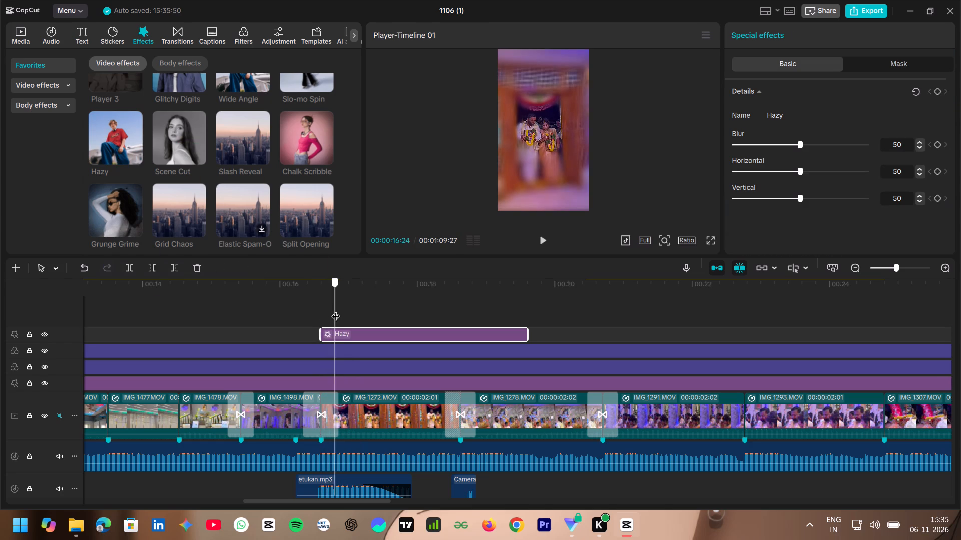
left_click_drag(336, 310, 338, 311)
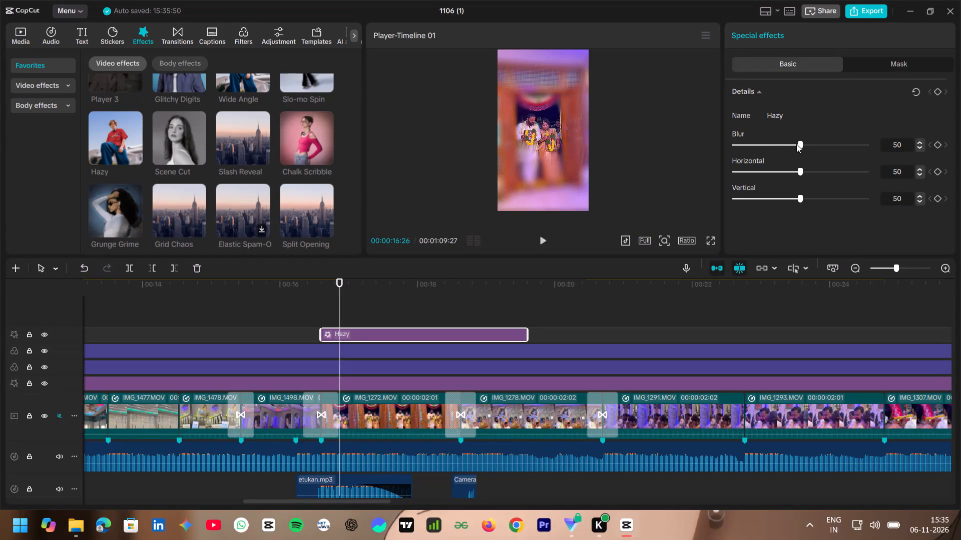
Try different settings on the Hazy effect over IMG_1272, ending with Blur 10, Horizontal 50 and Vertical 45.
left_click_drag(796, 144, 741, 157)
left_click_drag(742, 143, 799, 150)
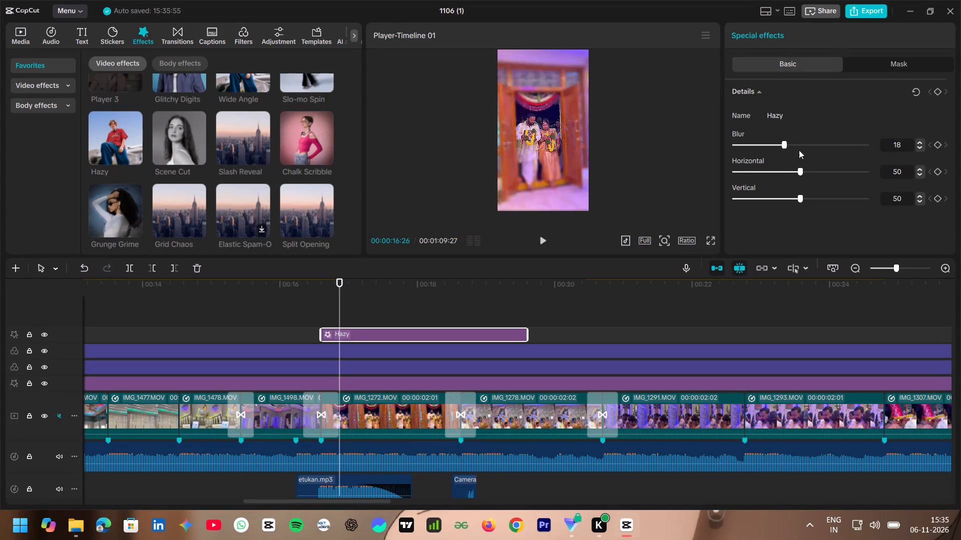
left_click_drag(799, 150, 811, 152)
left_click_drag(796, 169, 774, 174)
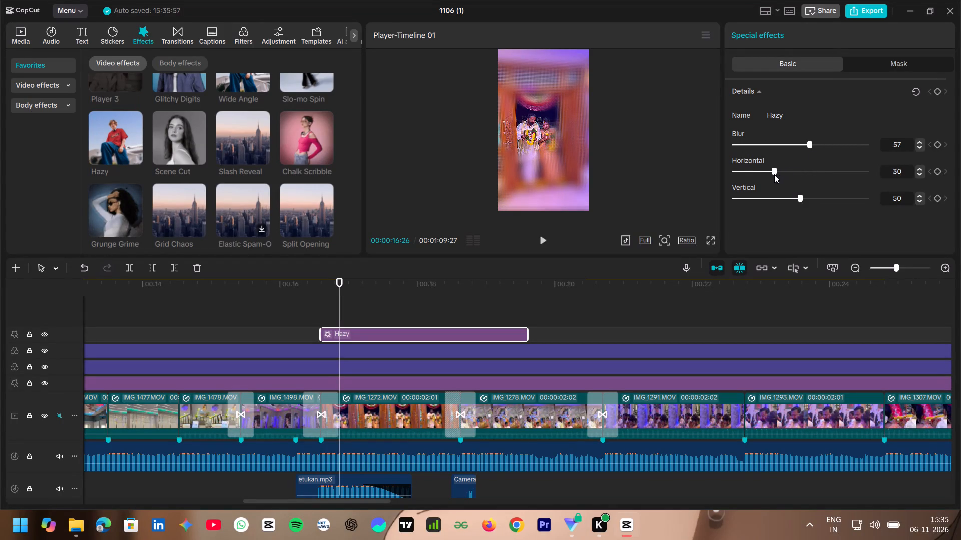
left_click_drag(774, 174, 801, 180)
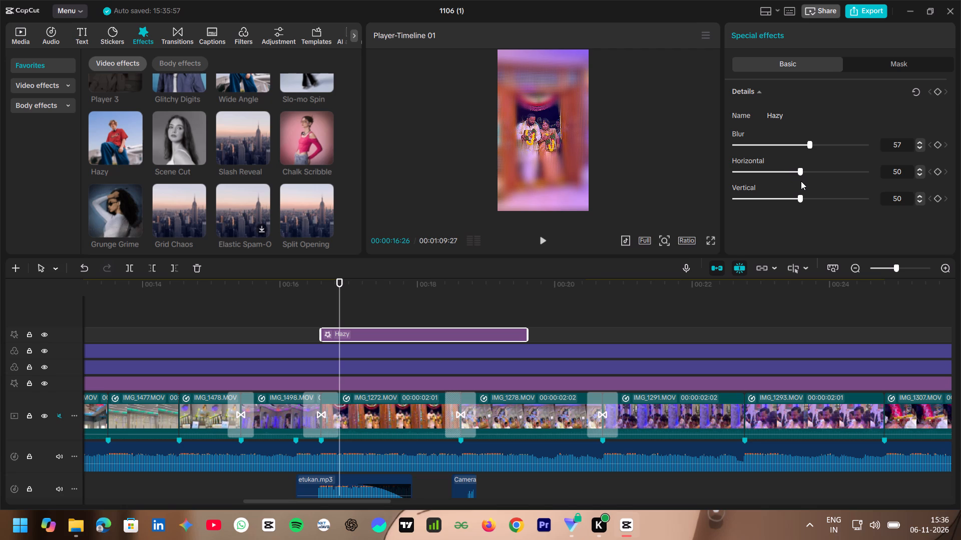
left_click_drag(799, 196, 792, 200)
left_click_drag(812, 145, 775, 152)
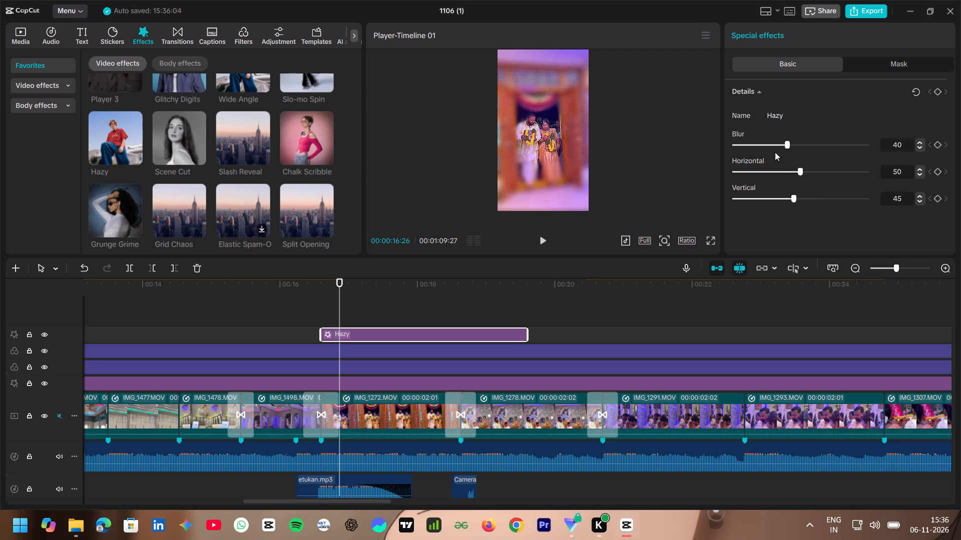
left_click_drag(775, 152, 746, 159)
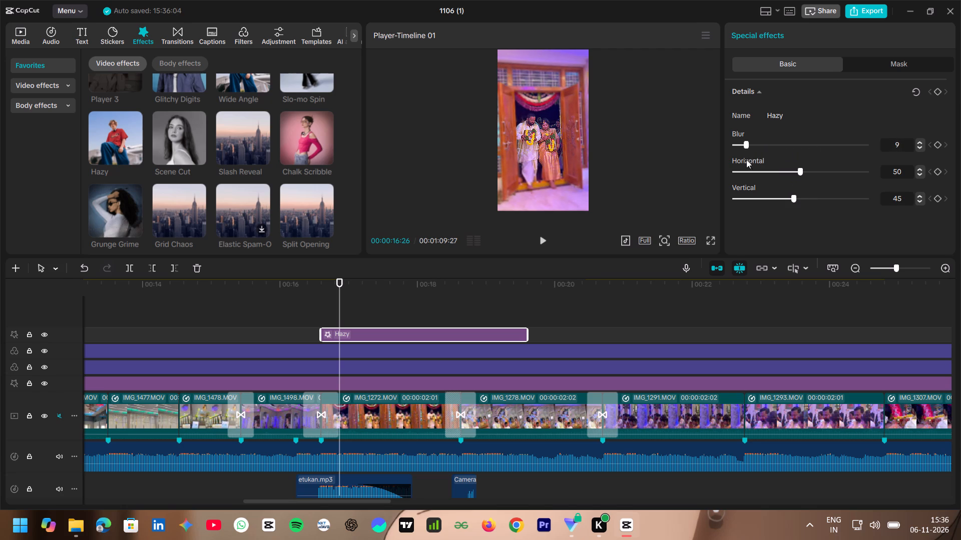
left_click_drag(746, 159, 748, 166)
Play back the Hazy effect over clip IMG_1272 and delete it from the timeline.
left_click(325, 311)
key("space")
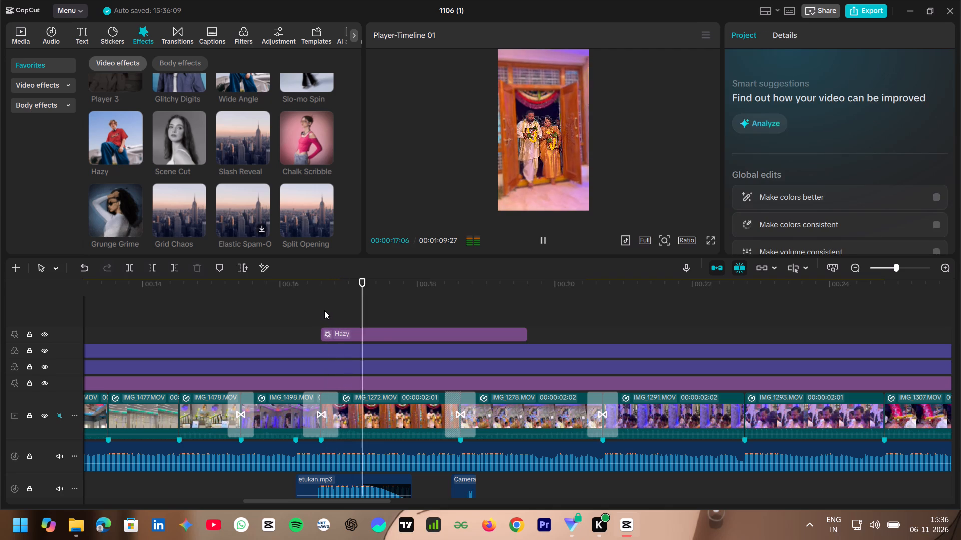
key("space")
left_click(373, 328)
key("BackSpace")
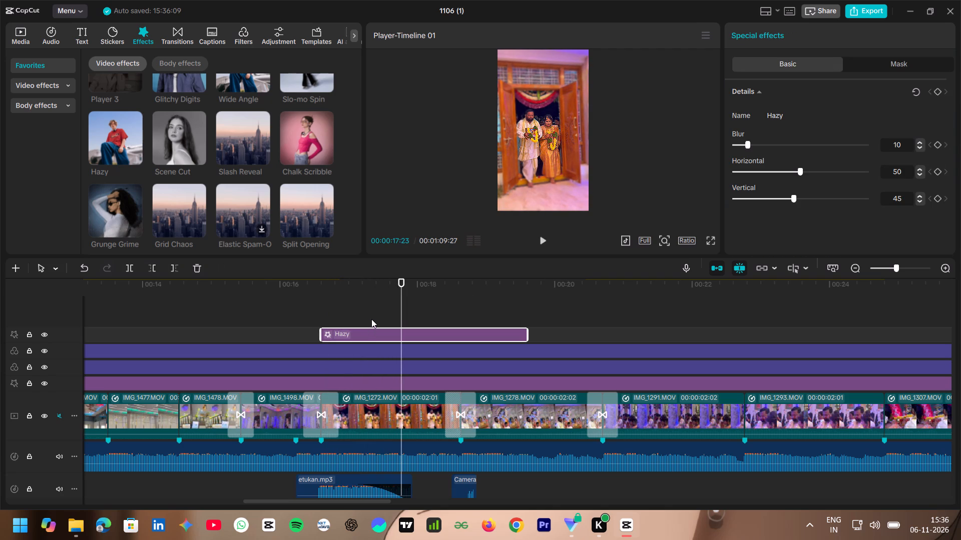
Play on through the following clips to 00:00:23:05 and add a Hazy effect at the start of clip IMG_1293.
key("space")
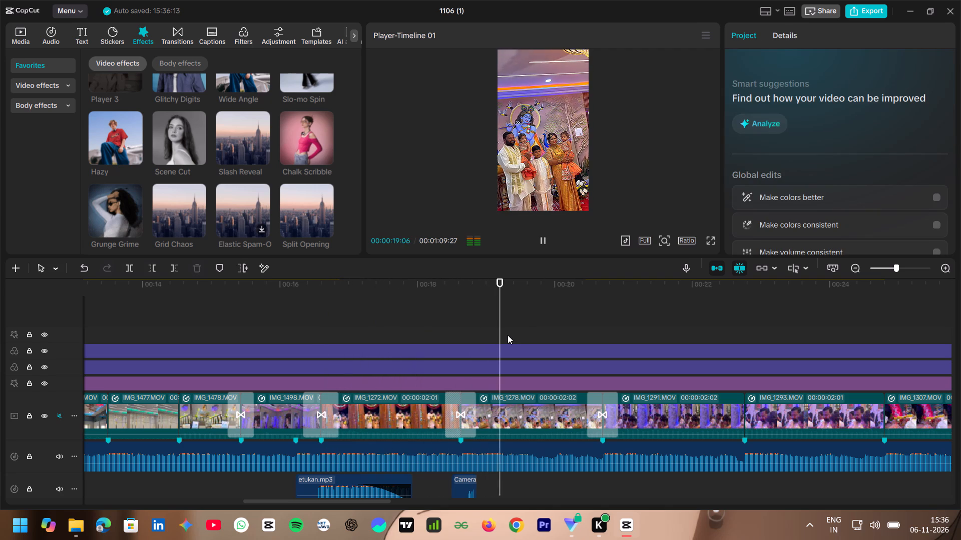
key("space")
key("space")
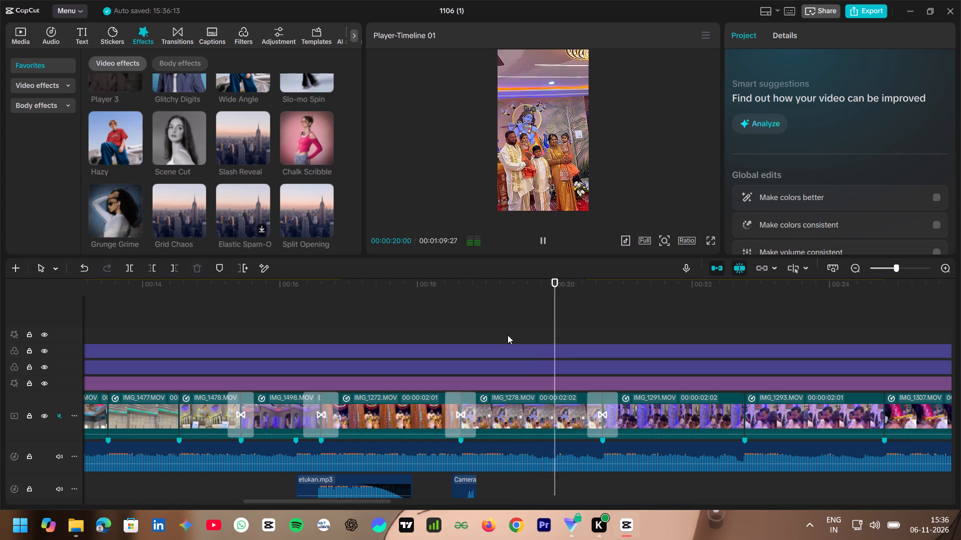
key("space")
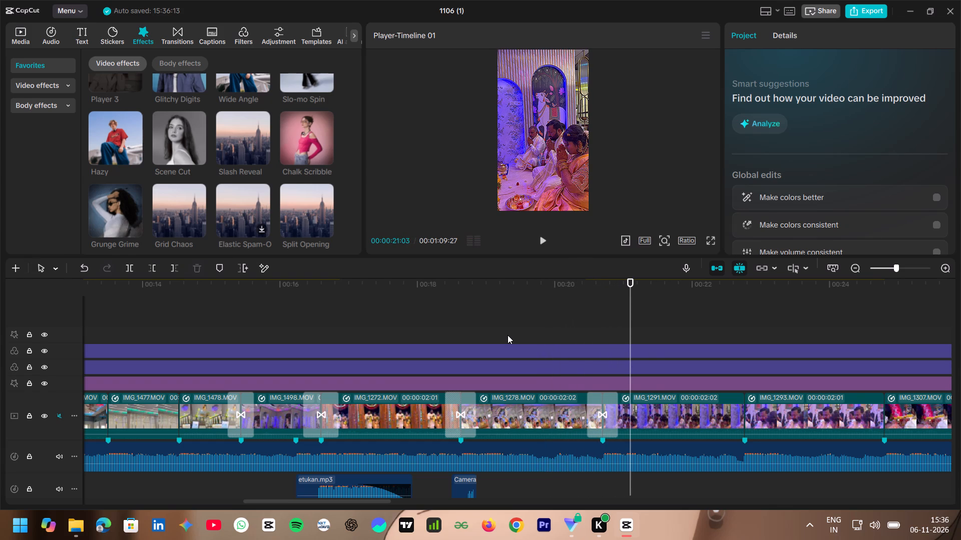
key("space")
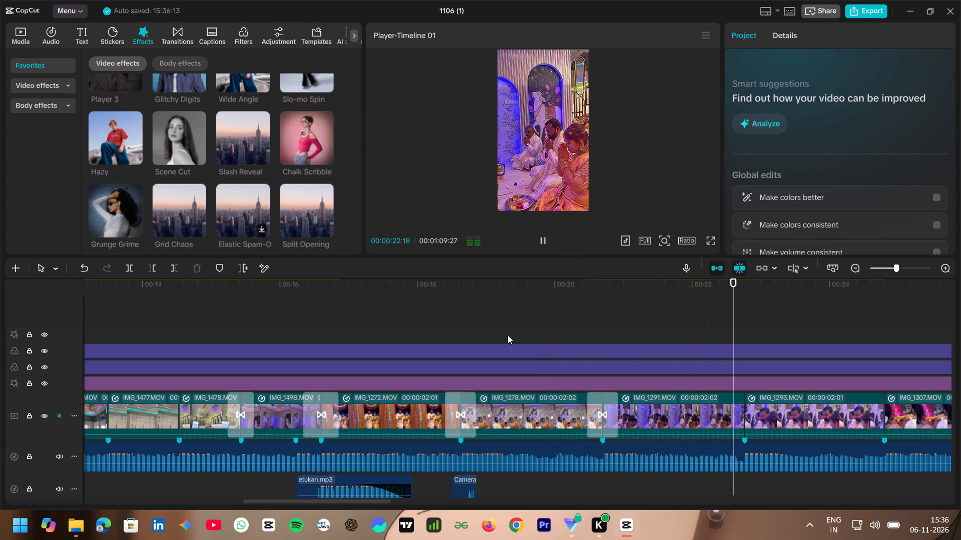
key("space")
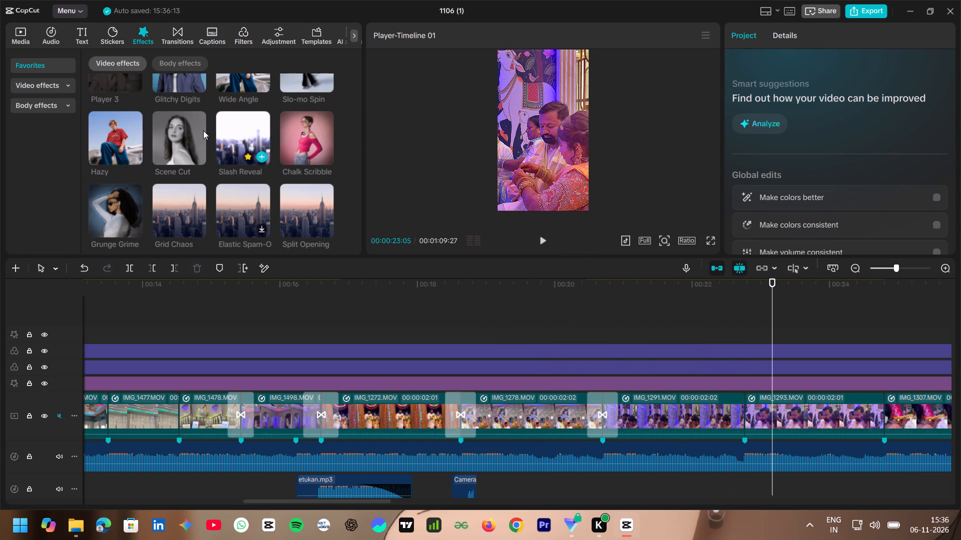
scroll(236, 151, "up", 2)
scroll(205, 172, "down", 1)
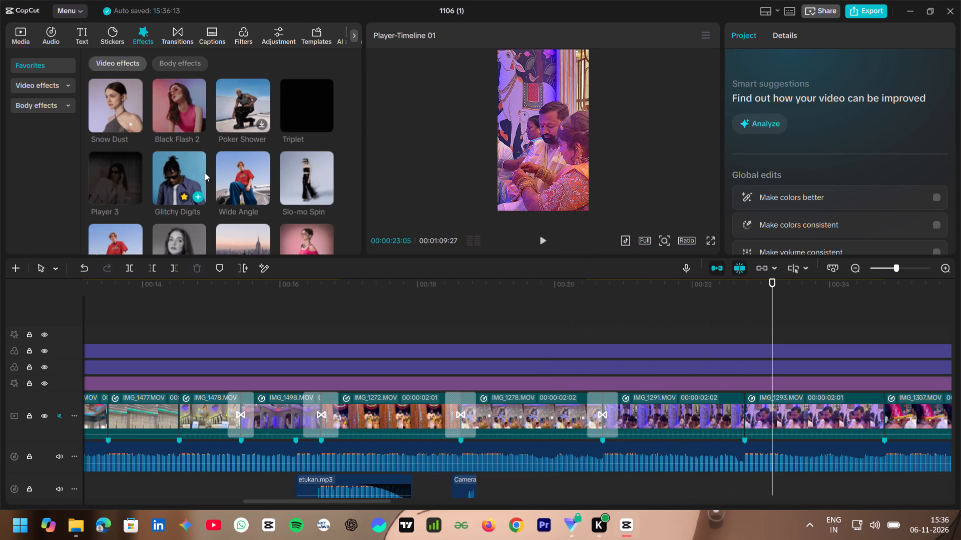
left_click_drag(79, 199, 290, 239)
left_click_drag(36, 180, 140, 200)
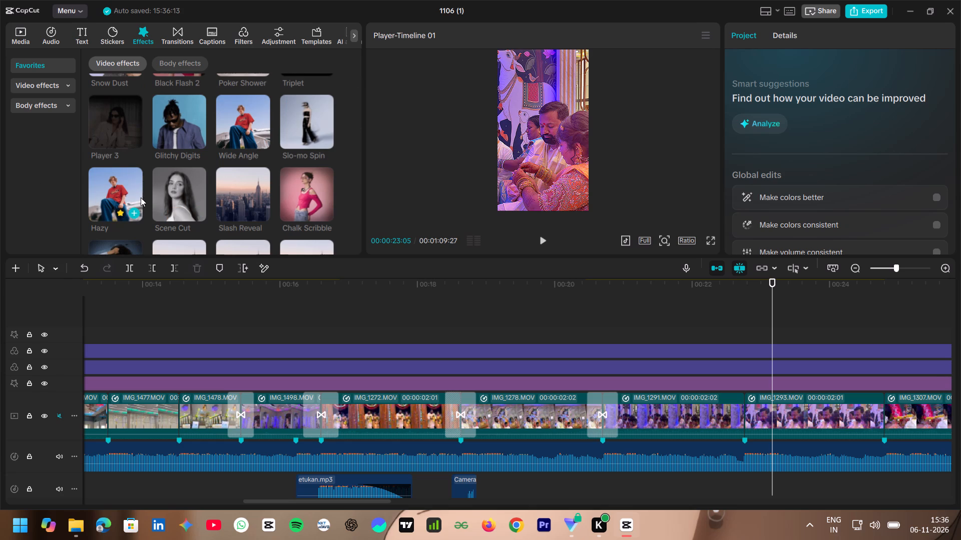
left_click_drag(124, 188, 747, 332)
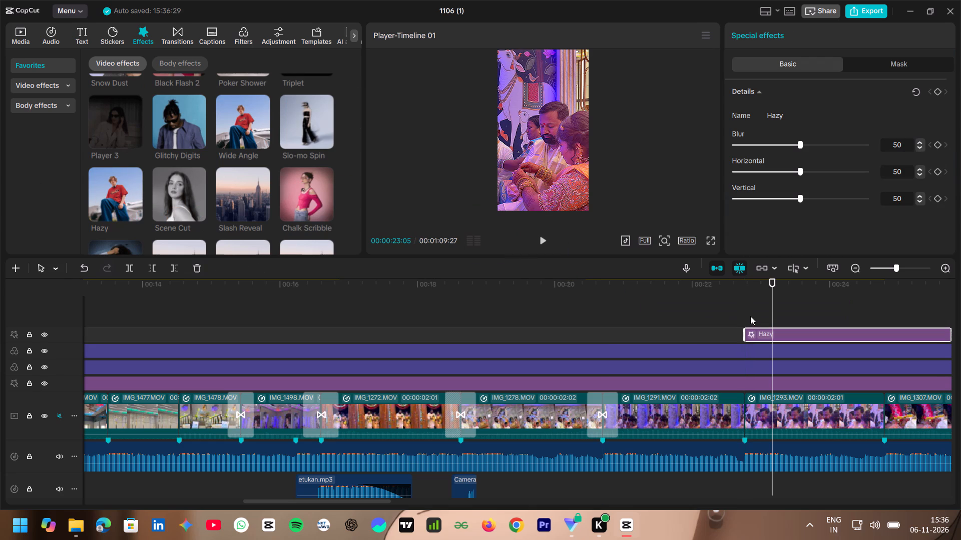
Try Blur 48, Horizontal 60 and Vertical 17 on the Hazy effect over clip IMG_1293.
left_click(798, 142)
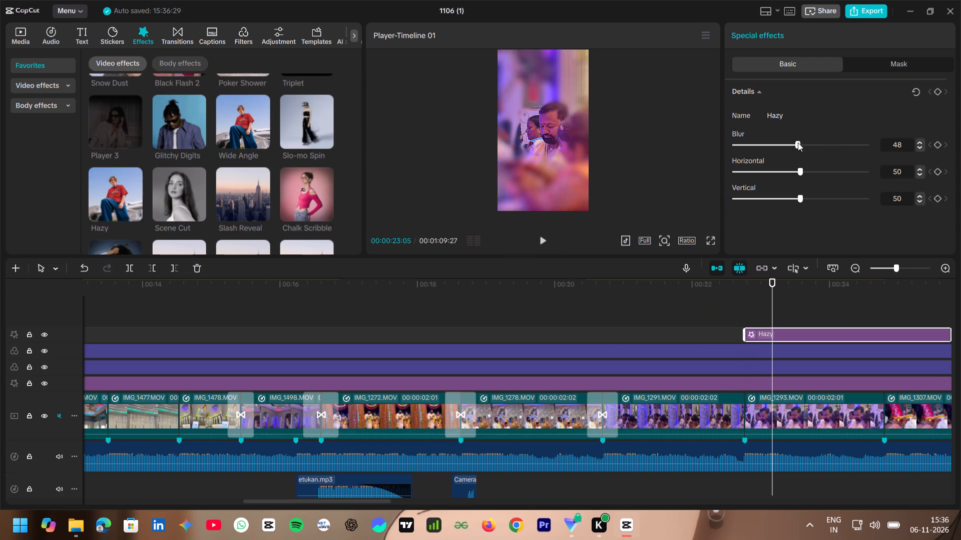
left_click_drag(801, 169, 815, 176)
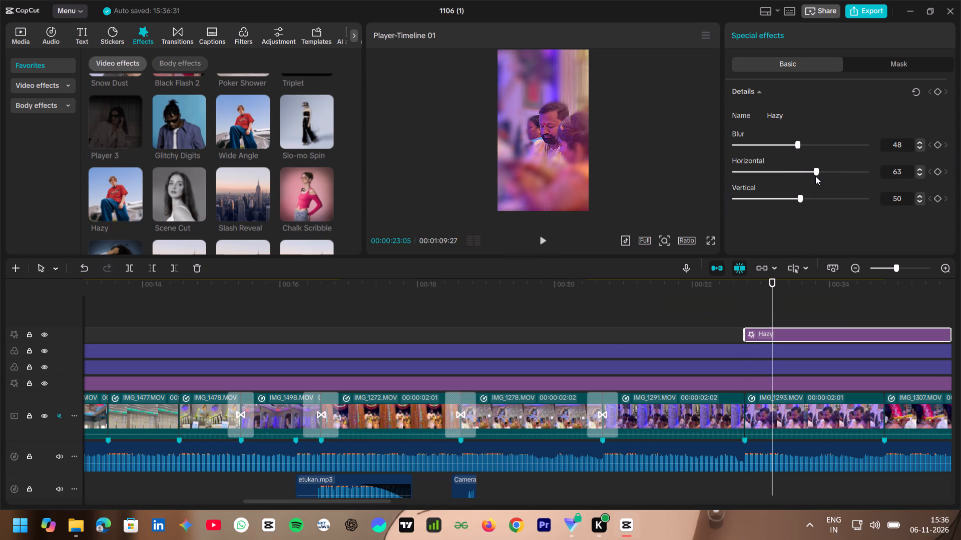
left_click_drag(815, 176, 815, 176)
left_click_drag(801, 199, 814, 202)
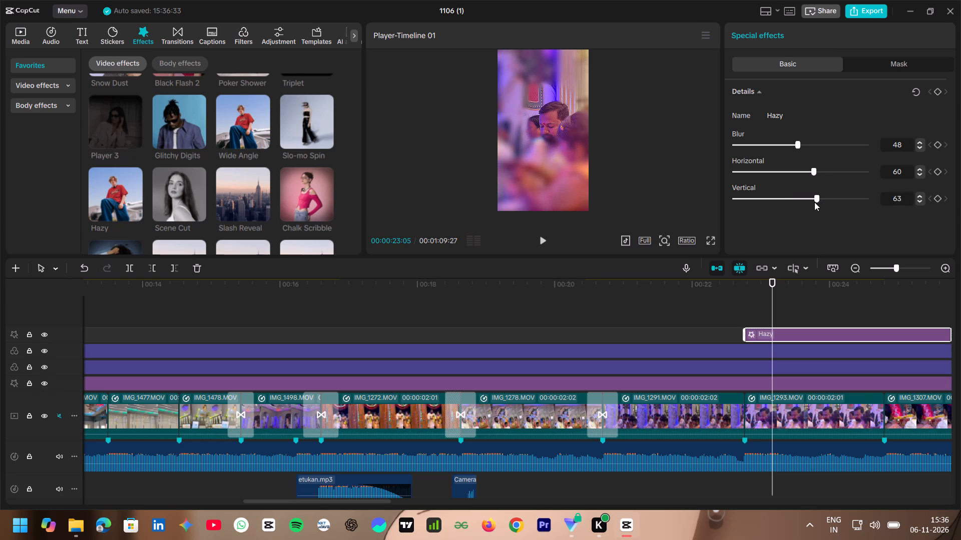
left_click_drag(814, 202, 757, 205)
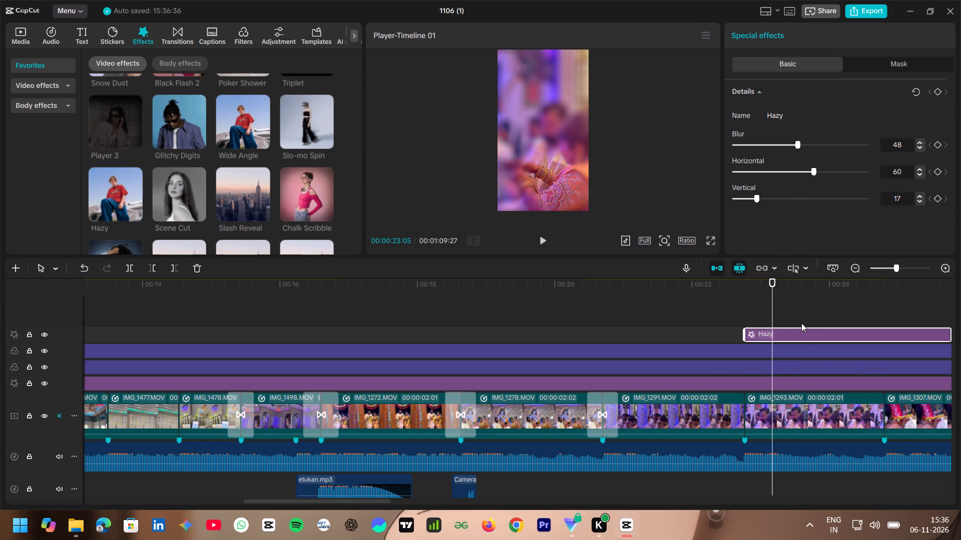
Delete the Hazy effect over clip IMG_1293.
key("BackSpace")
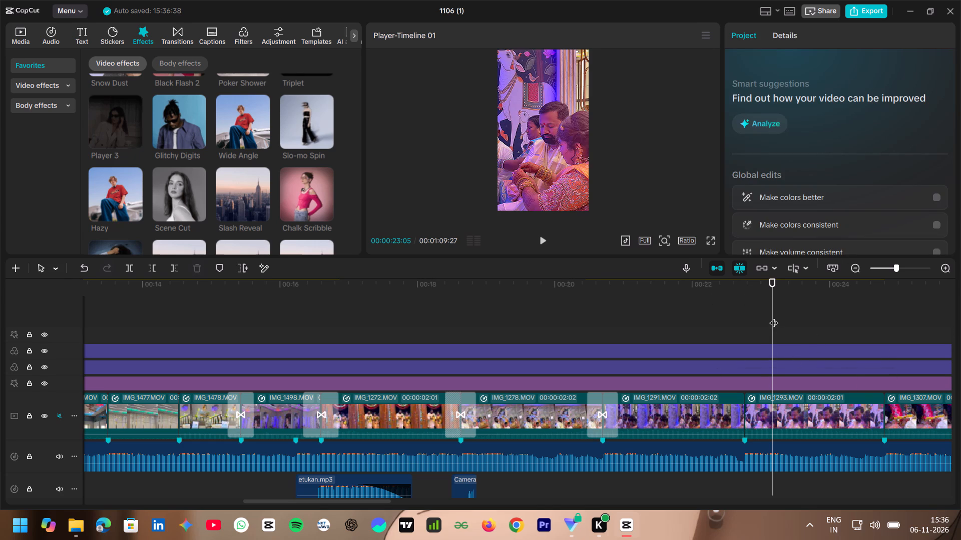
Add a Hazy effect at 00:00:26:26, the start of clip IMG_1310.
left_click_drag(774, 316, 881, 332)
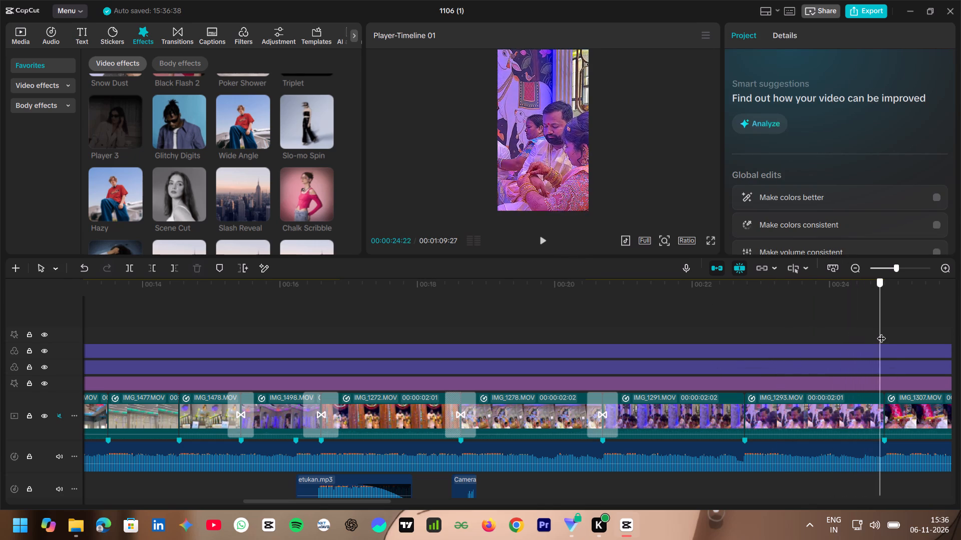
left_click_drag(881, 332, 943, 351)
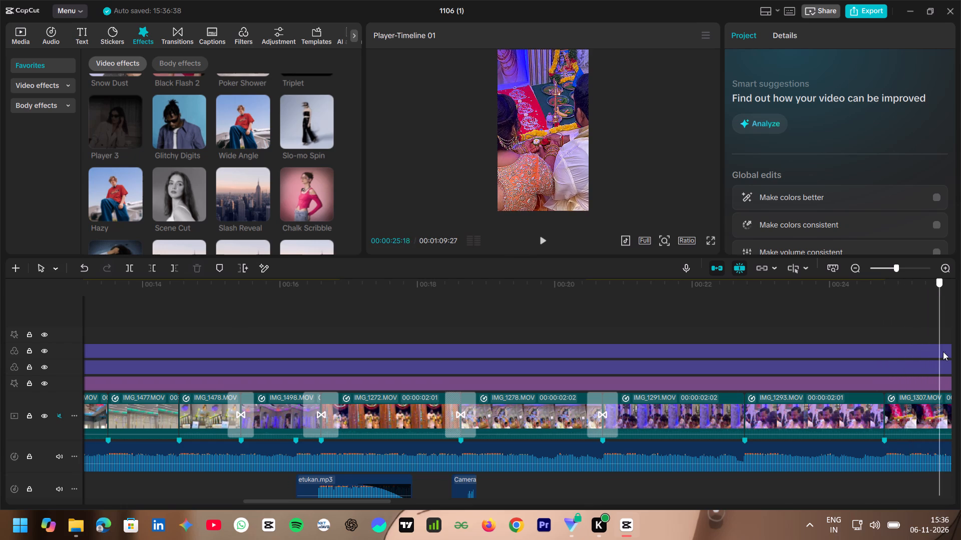
left_click_drag(943, 351, 720, 338)
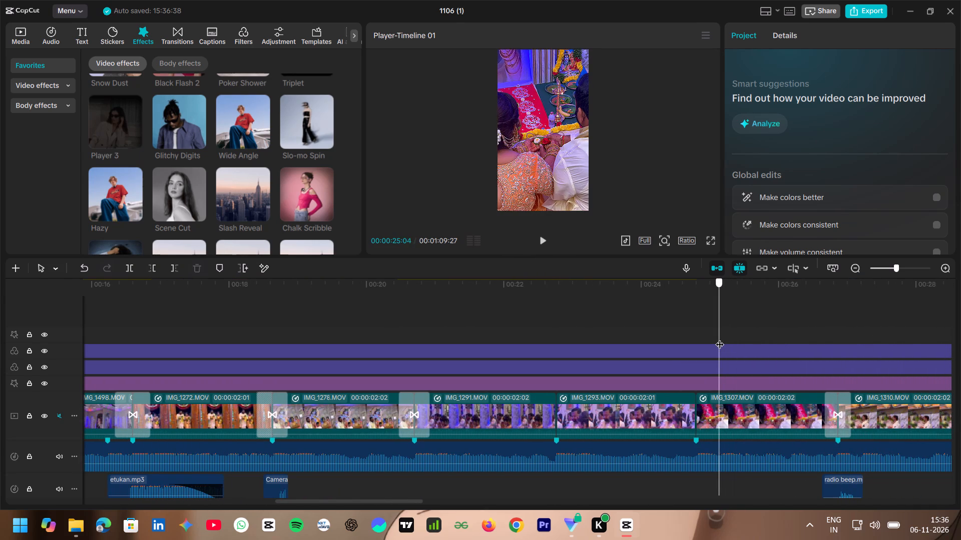
left_click_drag(720, 338, 851, 345)
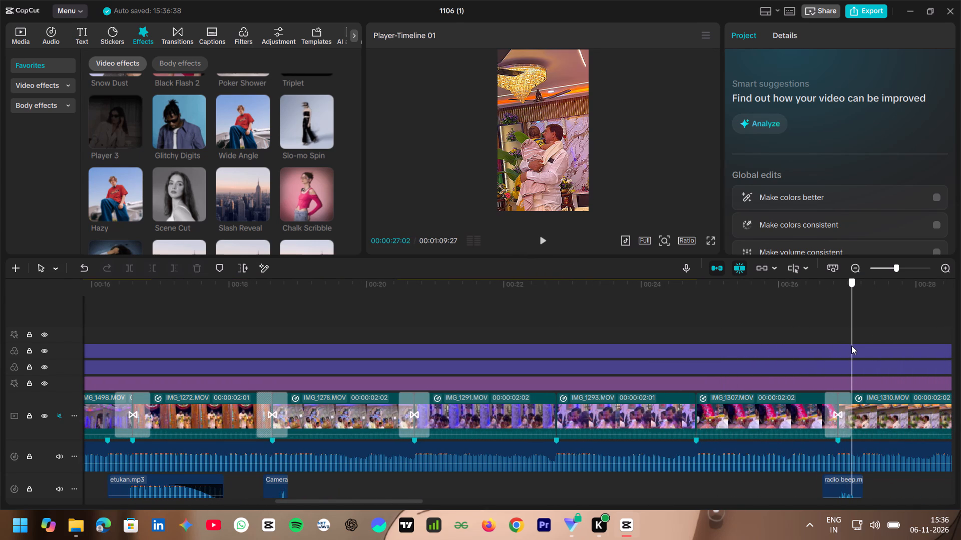
left_click_drag(851, 345, 835, 346)
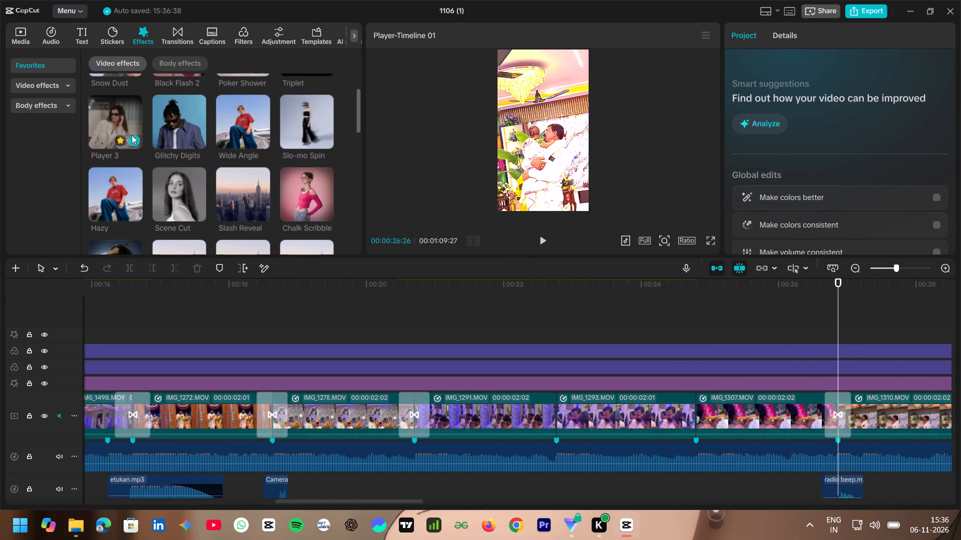
left_click_drag(122, 191, 840, 332)
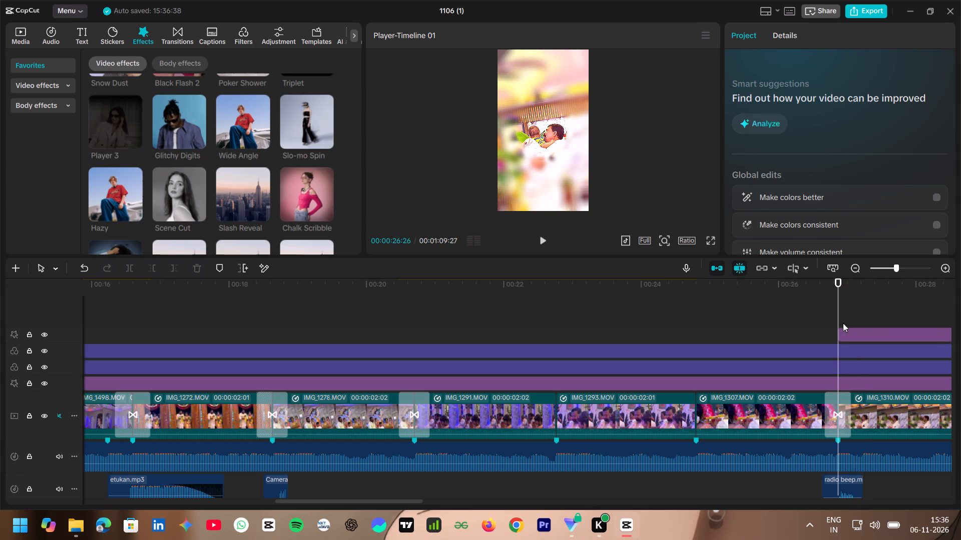
Set the Hazy effect over IMG_1310 to Blur 10, Horizontal 50 and Vertical 45.
left_click_drag(799, 170, 805, 177)
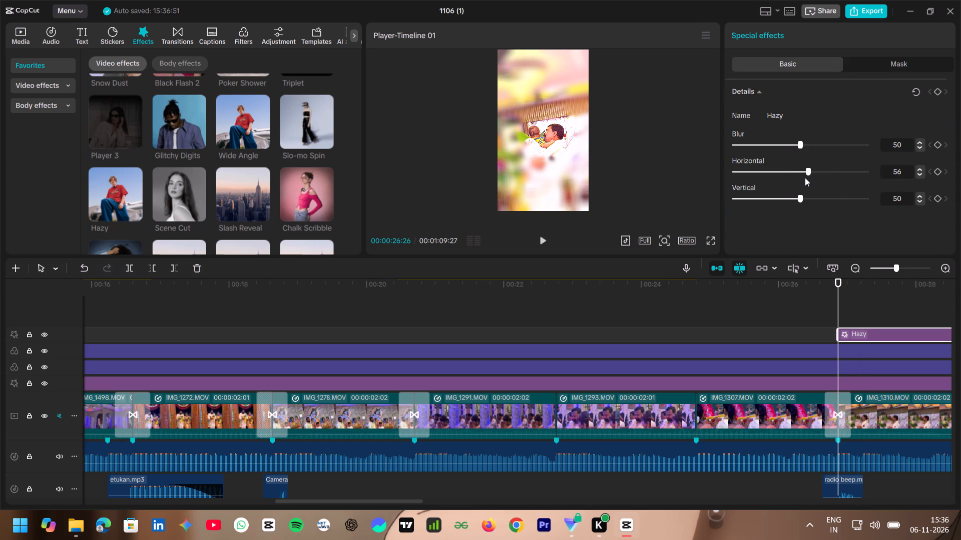
left_click_drag(805, 177, 799, 189)
left_click_drag(798, 197, 791, 203)
left_click_drag(801, 142, 749, 143)
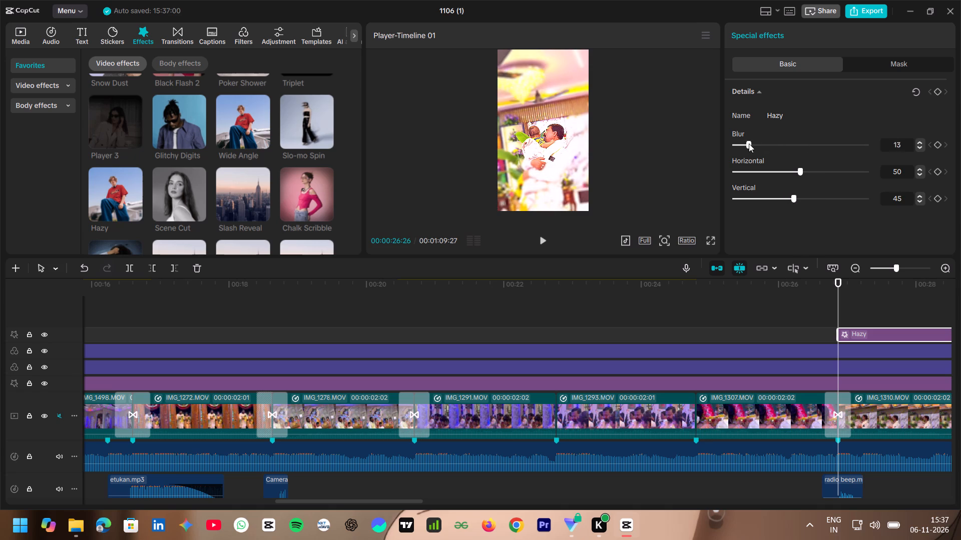
left_click_drag(749, 143, 749, 152)
left_click_drag(749, 152, 748, 153)
Trim the end of the Hazy effect to 00:00:28:28, where clip IMG_1310 ends.
left_click_drag(840, 305, 941, 322)
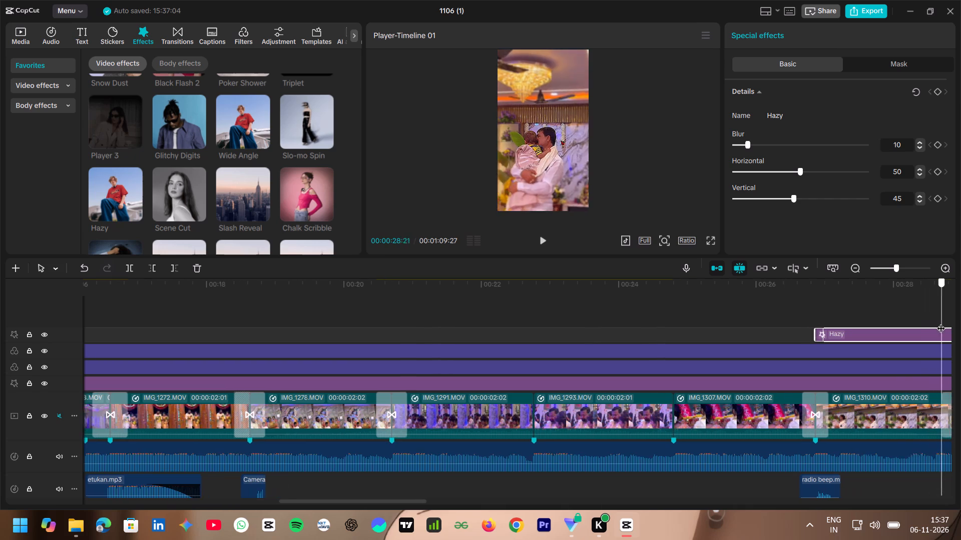
left_click_drag(941, 322, 880, 330)
key("w")
left_click(766, 298)
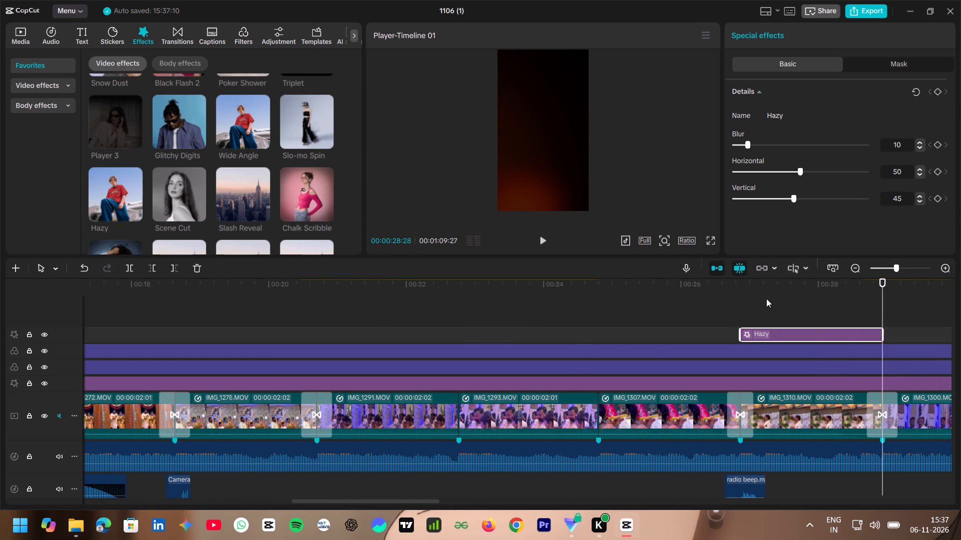
Play back the Hazy section over clip IMG_1310 in full screen to check the effect.
left_click(766, 299)
left_click(705, 239)
left_click(708, 239)
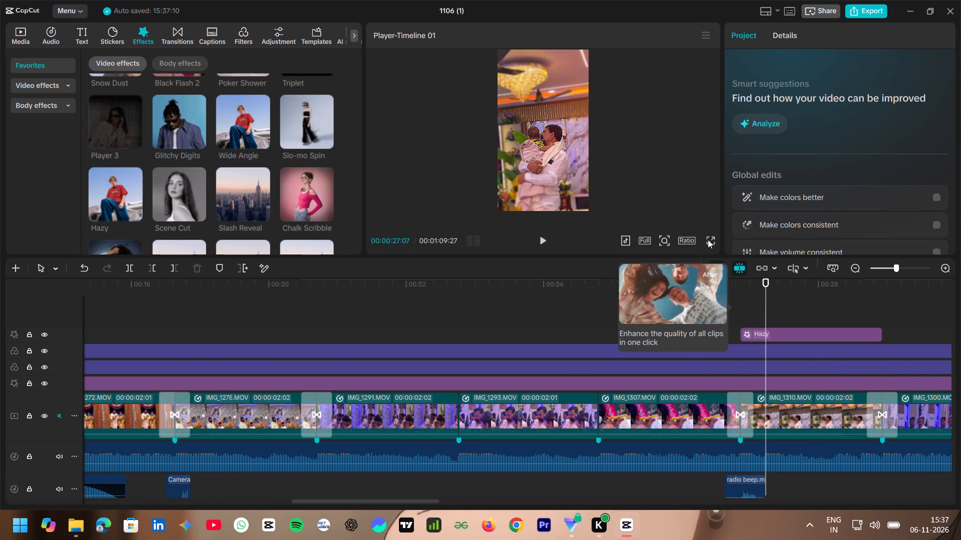
key("space")
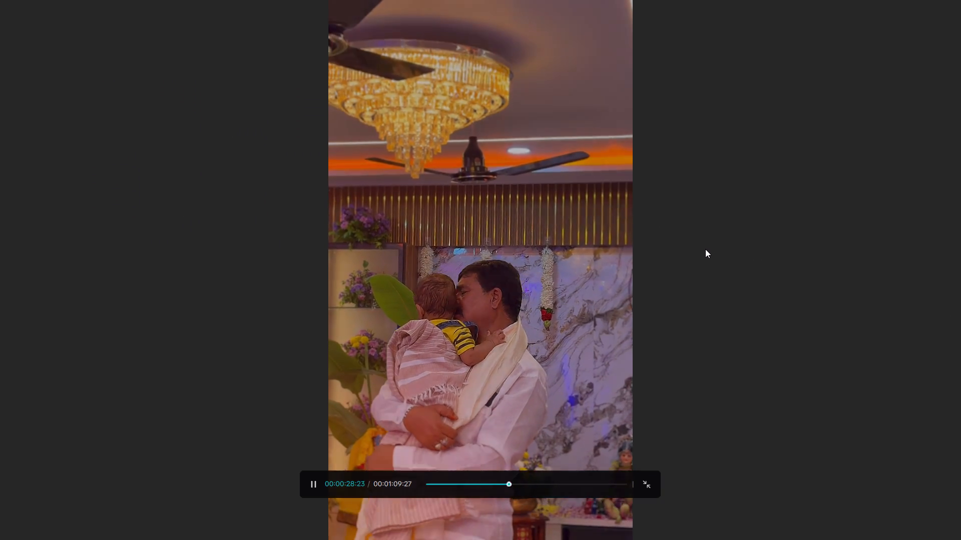
key("space")
left_click(651, 488)
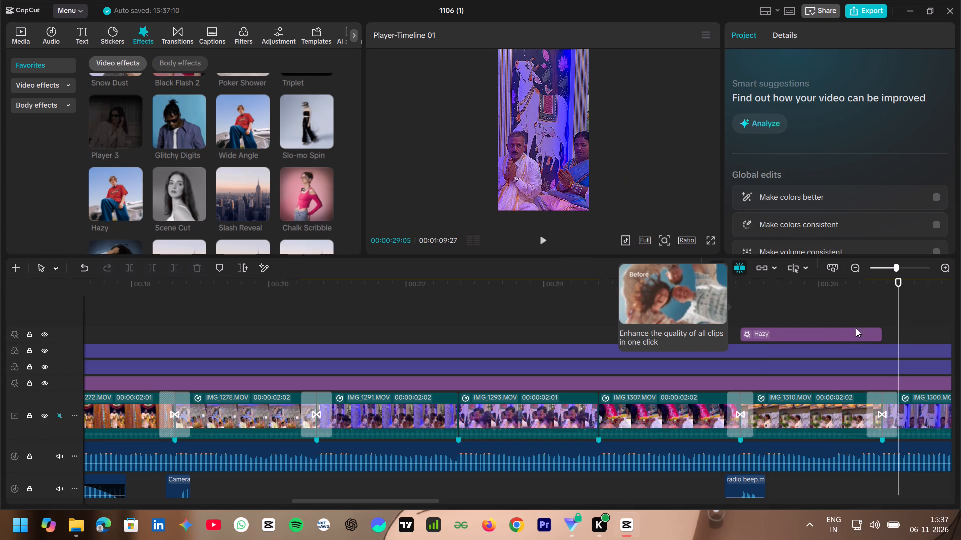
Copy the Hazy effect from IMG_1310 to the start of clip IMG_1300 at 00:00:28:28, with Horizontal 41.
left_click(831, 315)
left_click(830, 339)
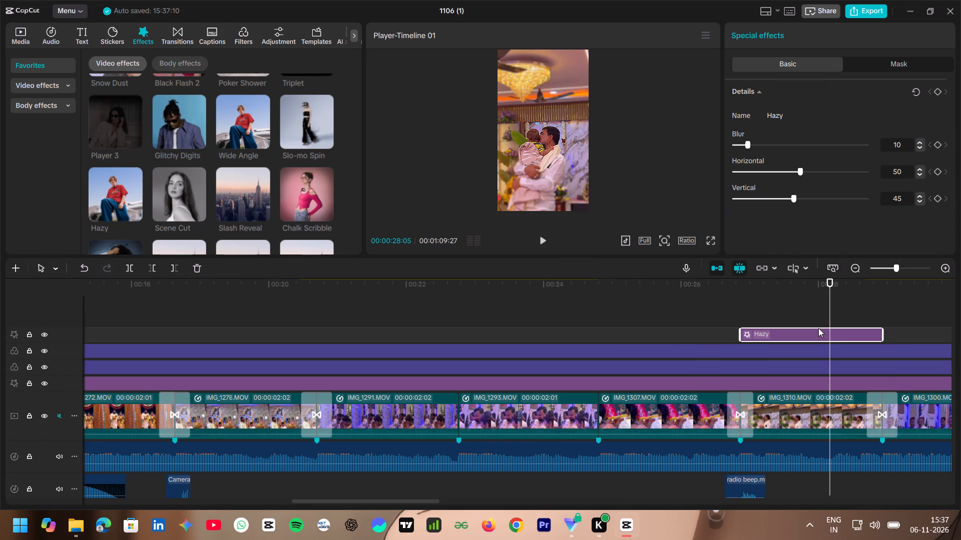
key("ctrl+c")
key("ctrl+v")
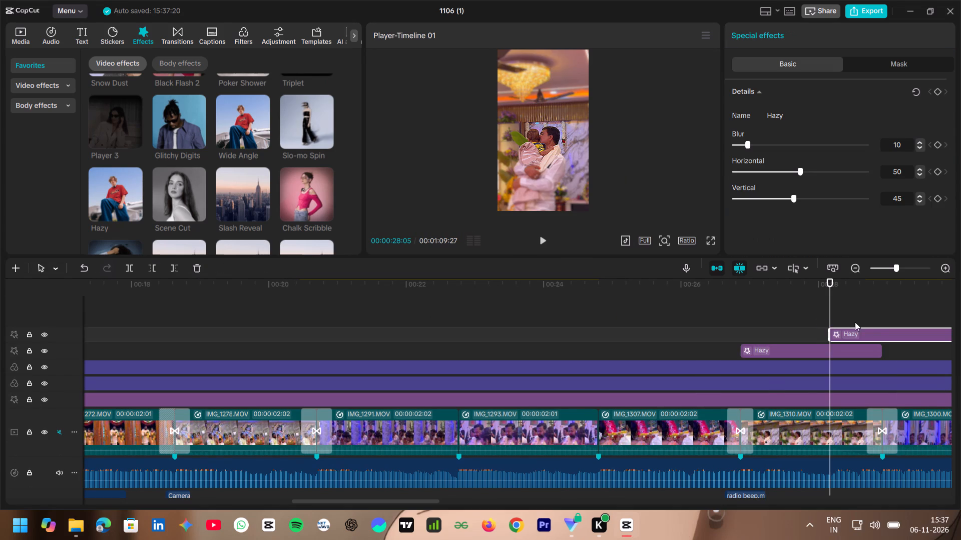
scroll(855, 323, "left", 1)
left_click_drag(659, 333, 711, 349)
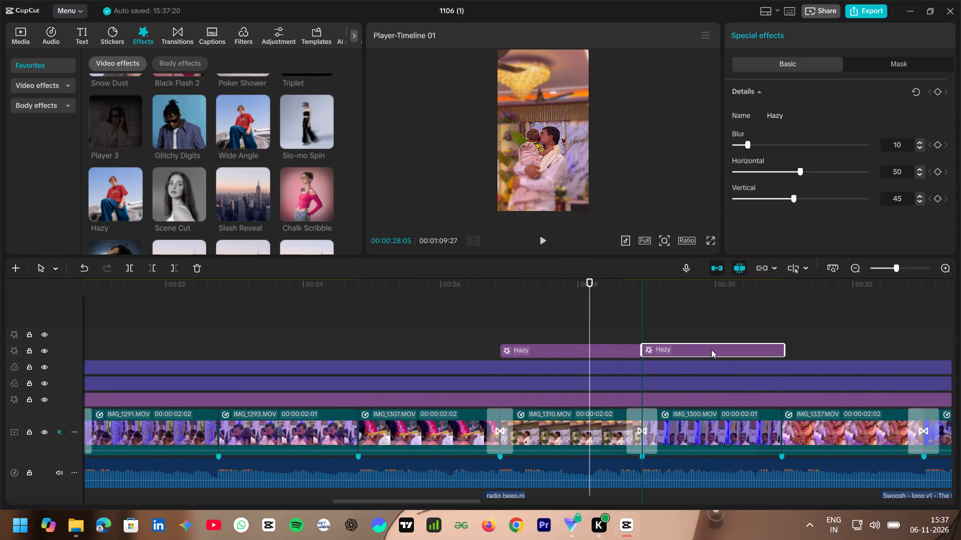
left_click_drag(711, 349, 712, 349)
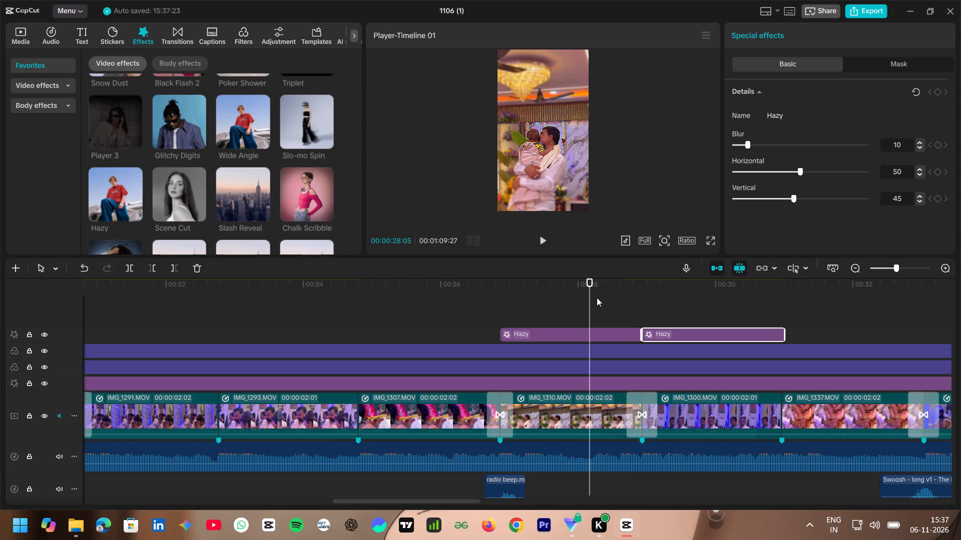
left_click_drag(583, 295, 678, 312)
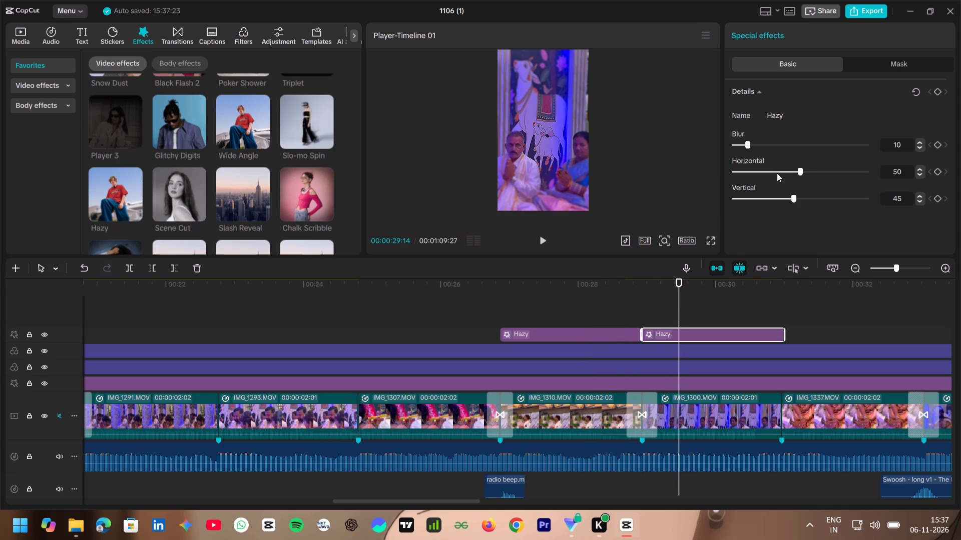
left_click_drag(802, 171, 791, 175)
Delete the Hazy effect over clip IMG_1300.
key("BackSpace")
Copy the Hazy effect from IMG_1310 to 00:00:30:29, the start of clip IMG_1337.
left_click_drag(681, 308, 689, 310)
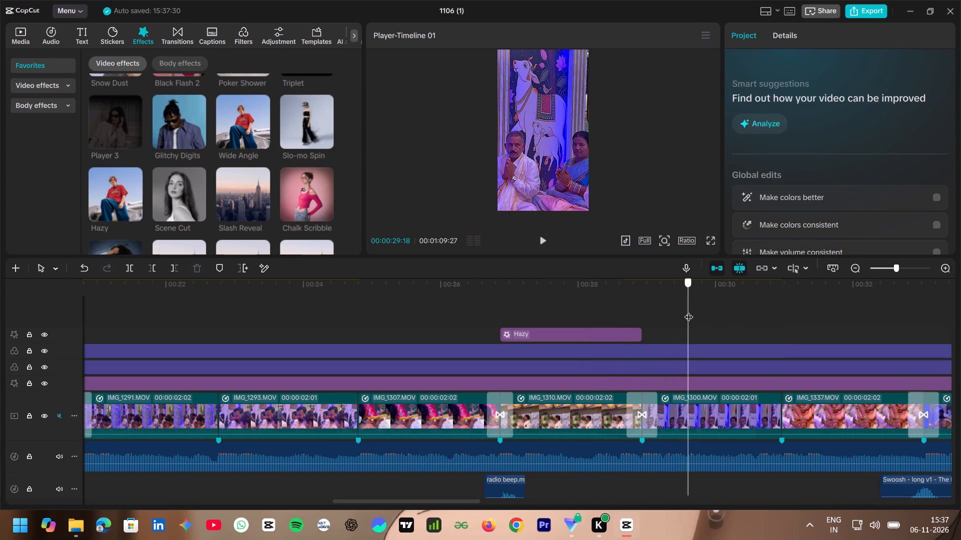
left_click_drag(689, 310, 689, 310)
key("space")
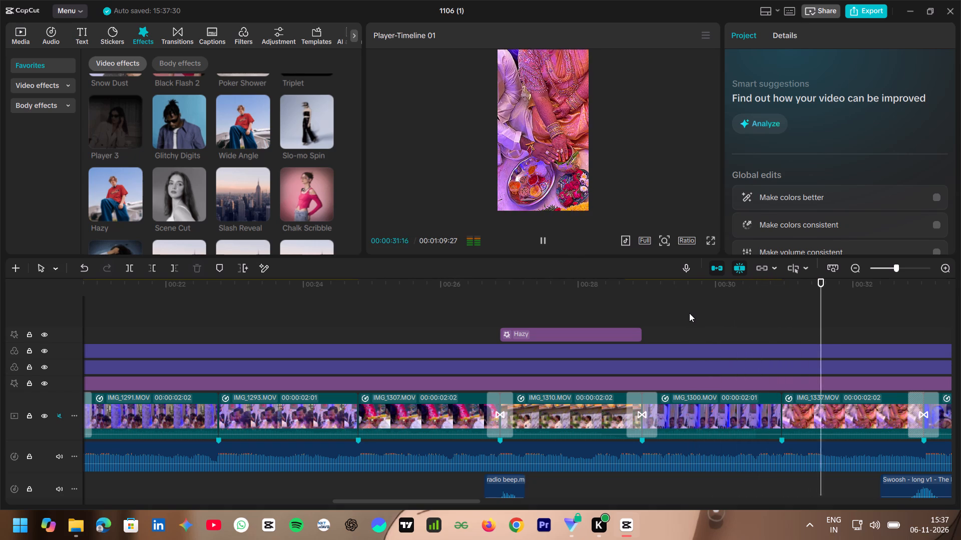
key("space")
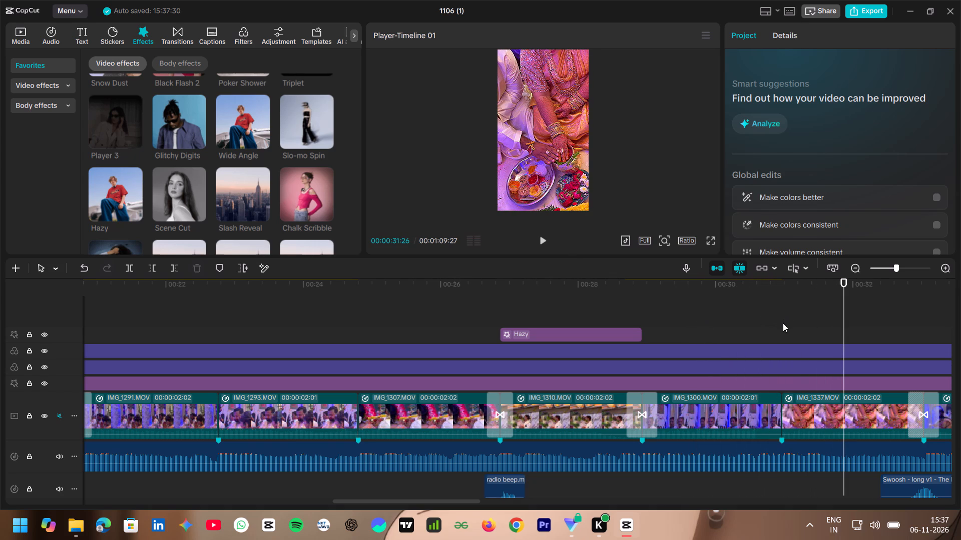
left_click_drag(842, 308, 786, 329)
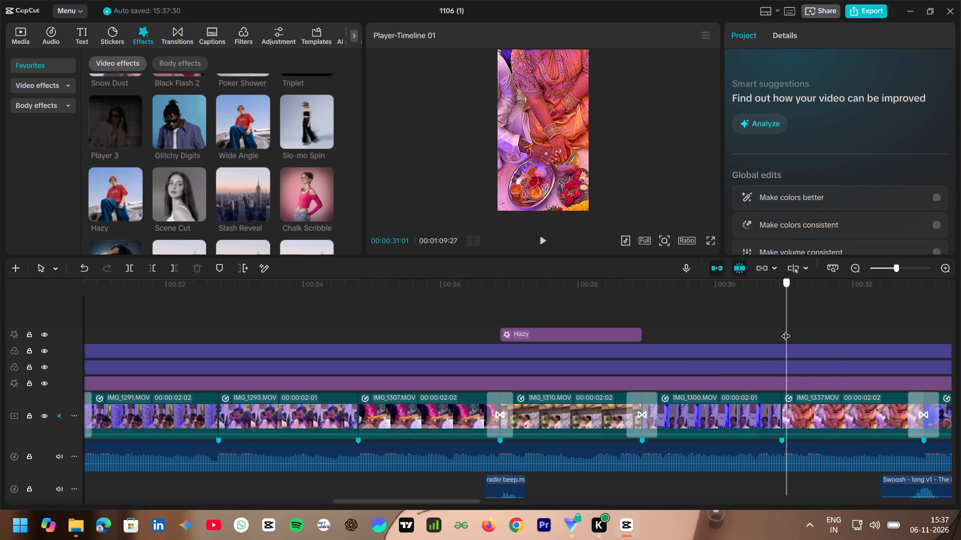
left_click_drag(786, 329, 784, 333)
left_click(623, 335)
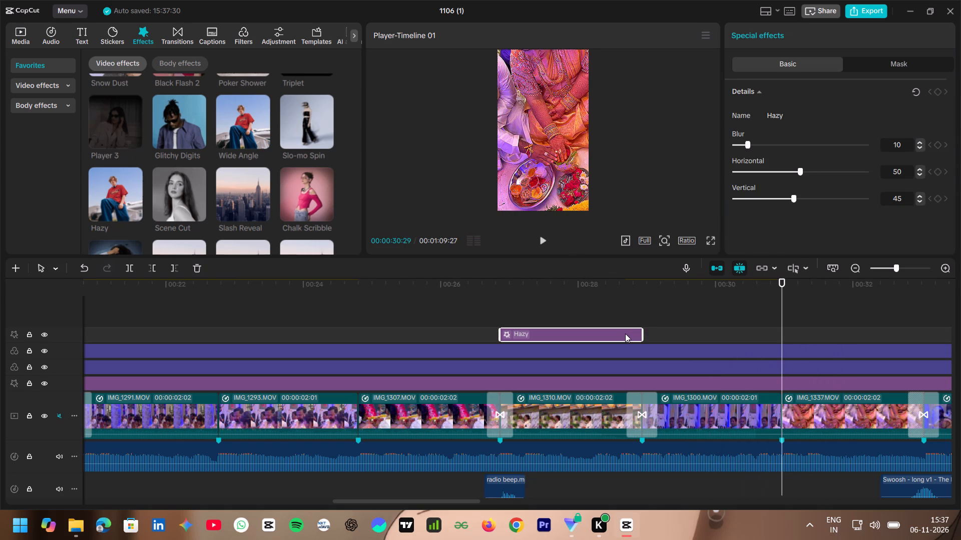
key("ctrl+c")
key("ctrl+v")
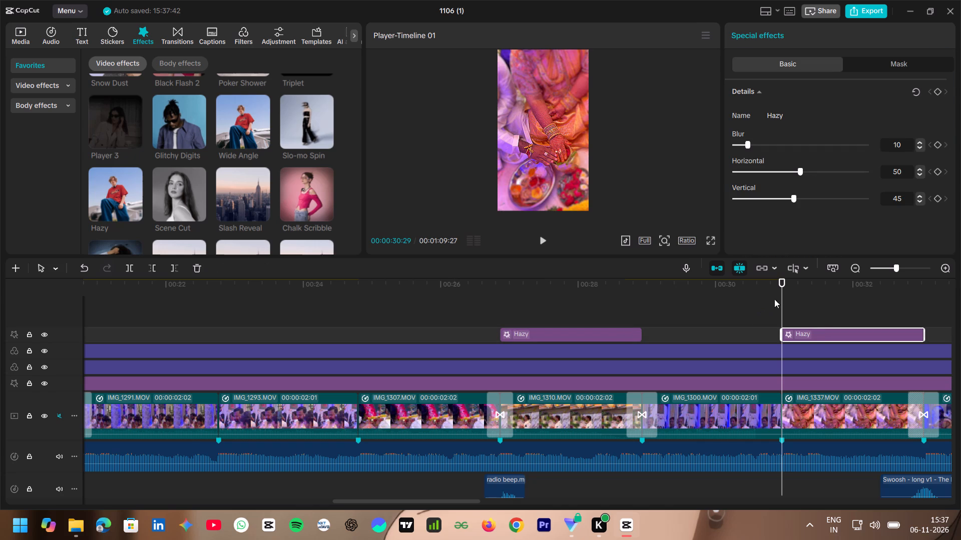
Set the Hazy effect over IMG_1337 to Blur 10 and Vertical 39, keeping Horizontal at 50.
left_click_drag(780, 297, 791, 300)
left_click(780, 144)
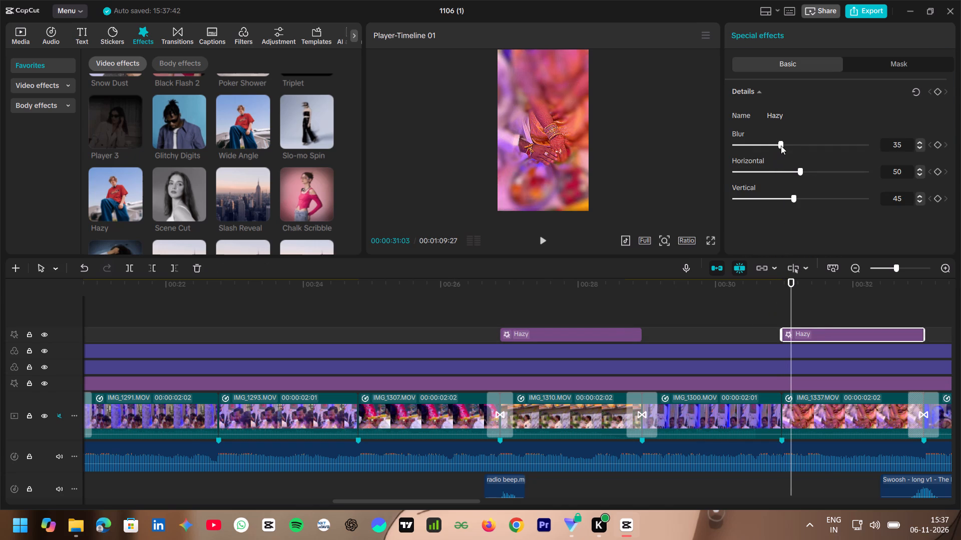
left_click(801, 170)
left_click_drag(794, 199, 786, 205)
left_click_drag(784, 148, 742, 150)
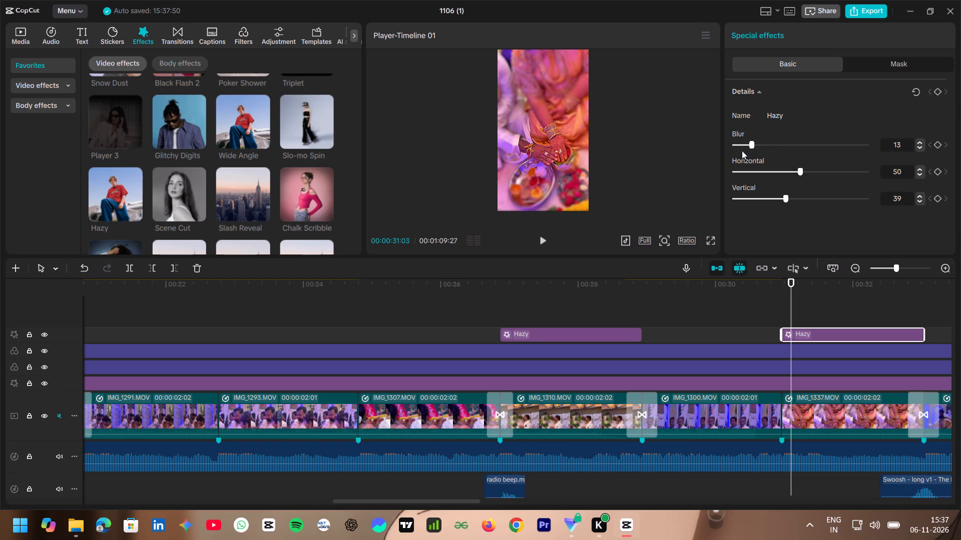
left_click_drag(742, 150, 748, 157)
Paste the copied Hazy effect at 00:00:33:01, the start of clip IMG_1369.
key("space")
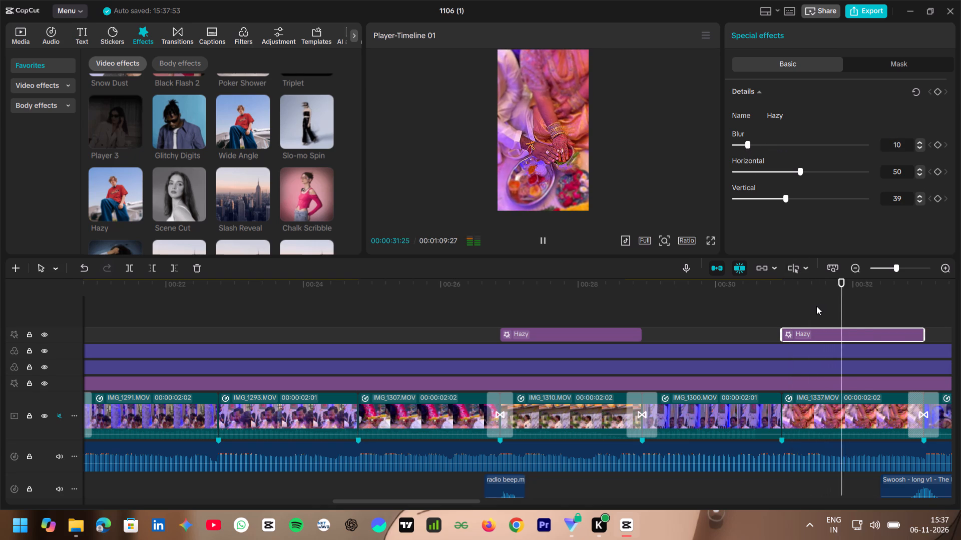
key("space")
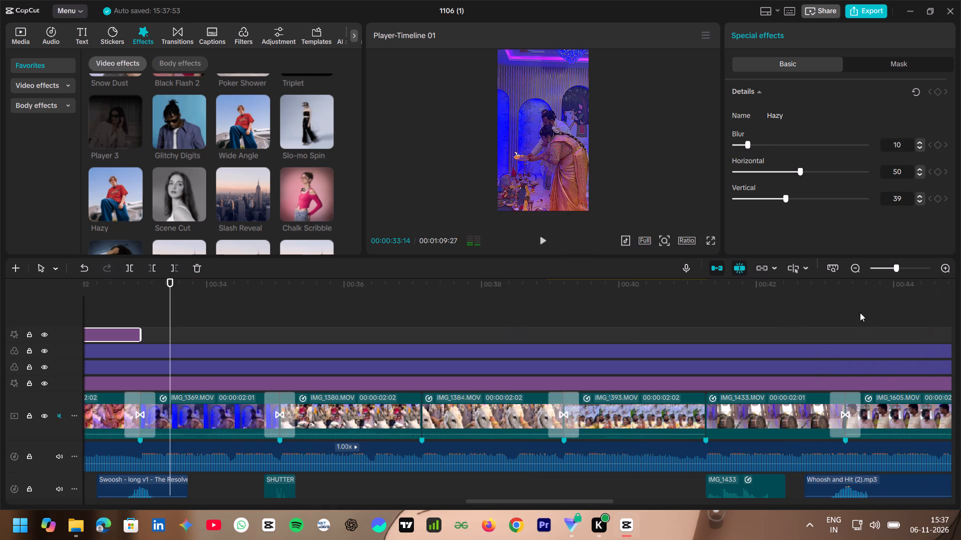
key("space")
key("space")
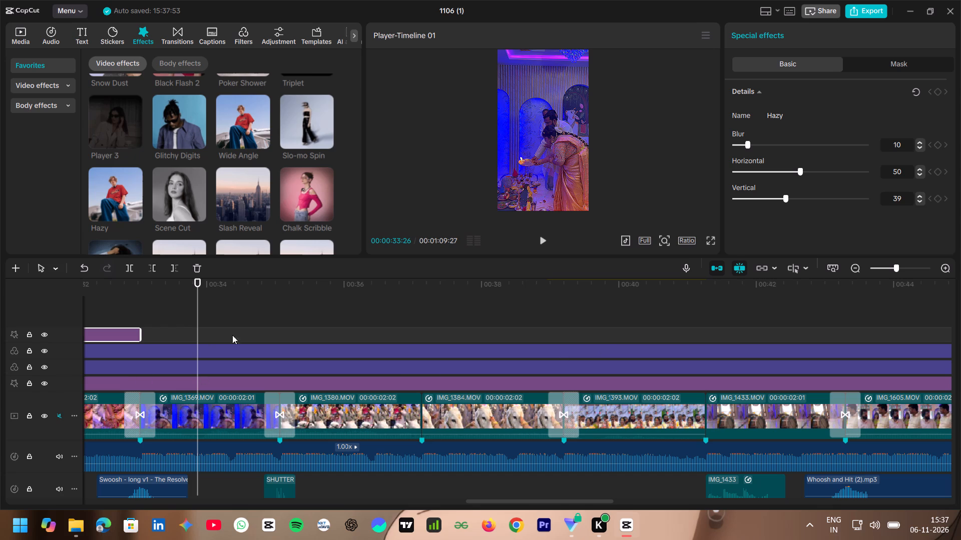
left_click_drag(198, 302, 130, 309)
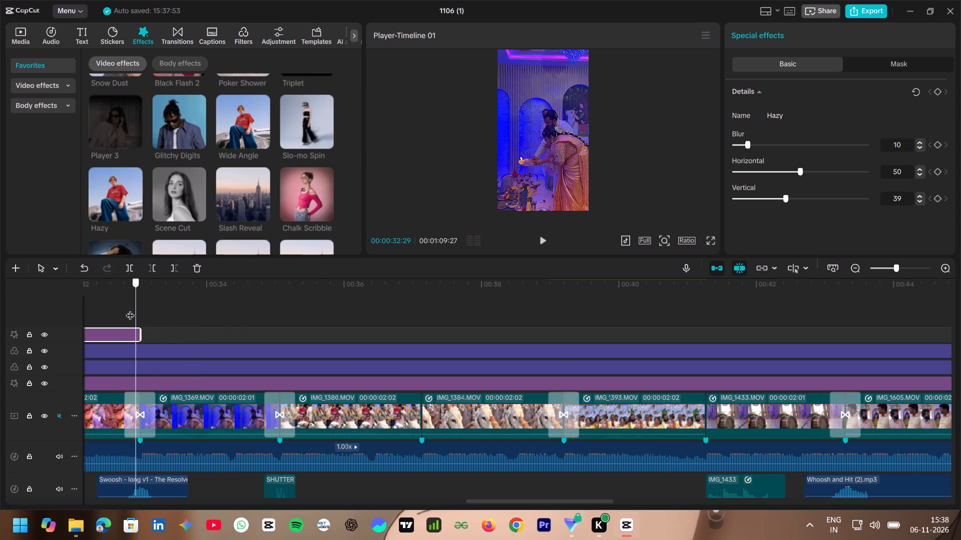
left_click_drag(130, 309, 137, 310)
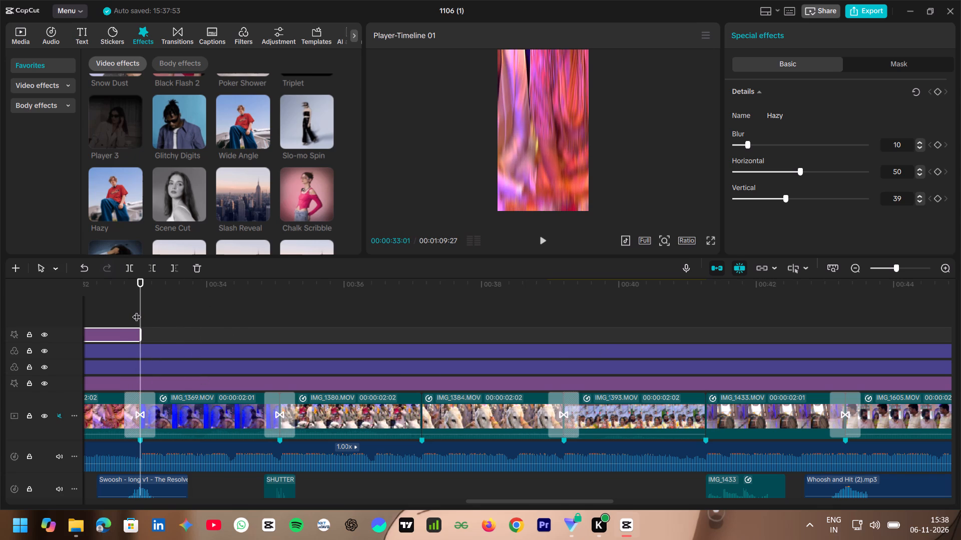
key("ctrl+v")
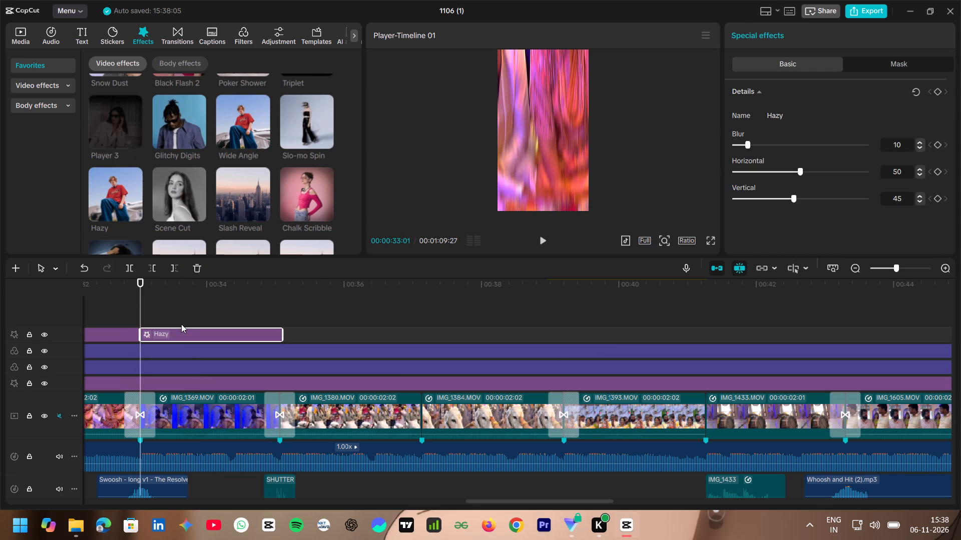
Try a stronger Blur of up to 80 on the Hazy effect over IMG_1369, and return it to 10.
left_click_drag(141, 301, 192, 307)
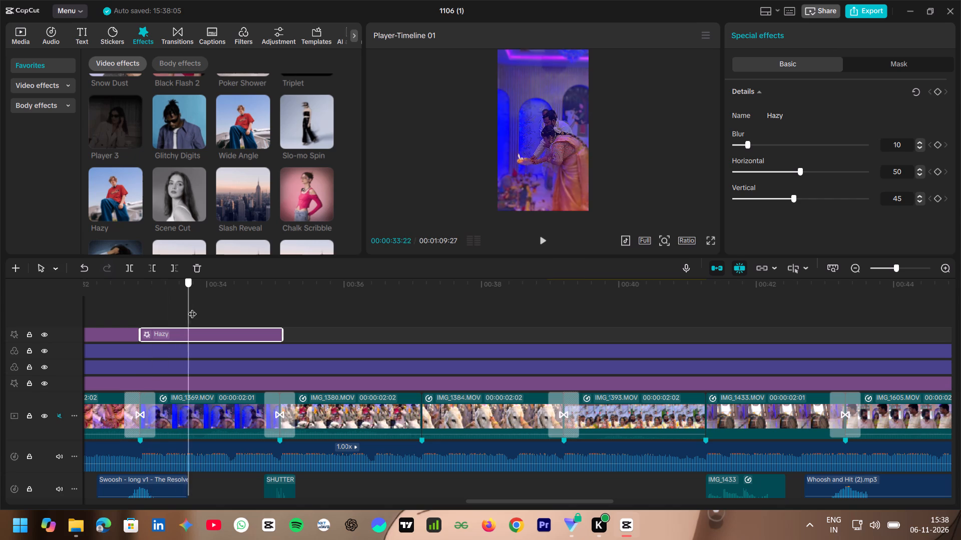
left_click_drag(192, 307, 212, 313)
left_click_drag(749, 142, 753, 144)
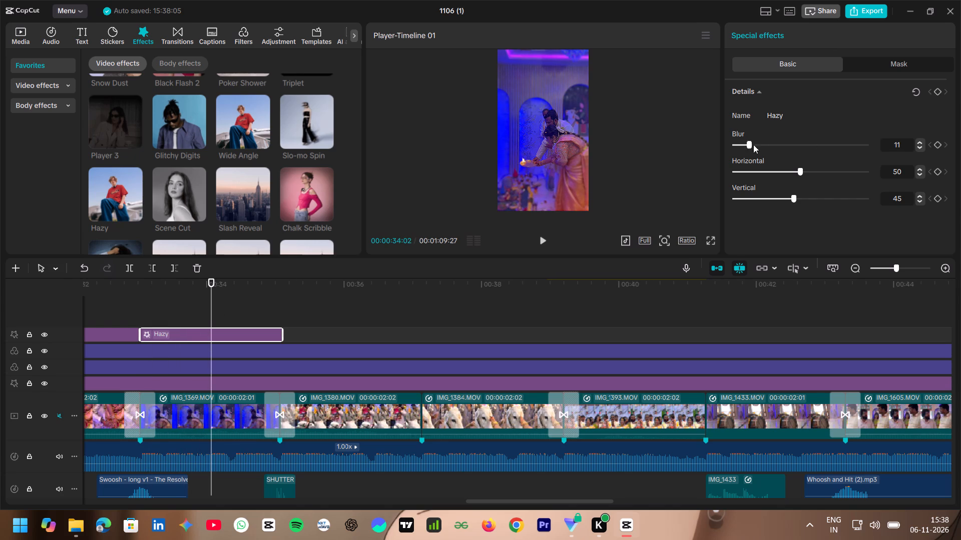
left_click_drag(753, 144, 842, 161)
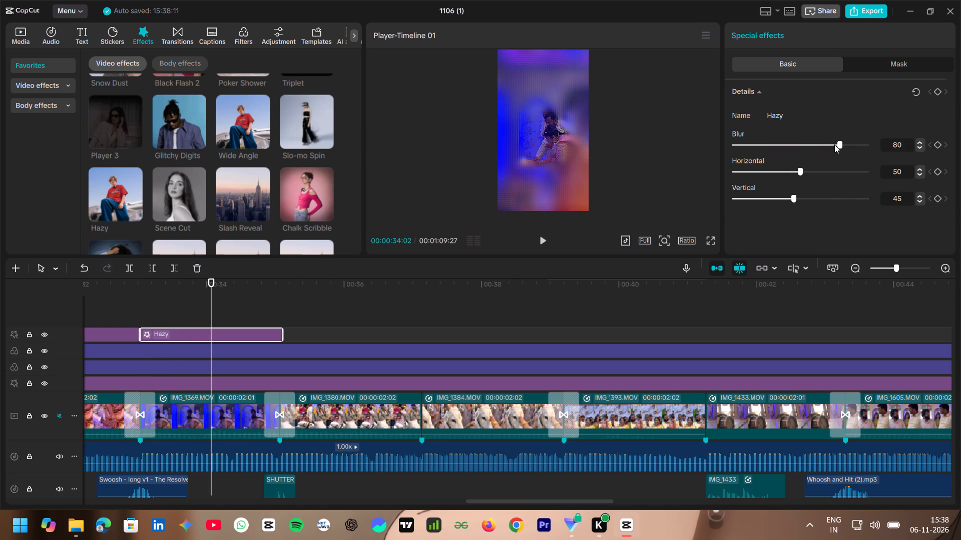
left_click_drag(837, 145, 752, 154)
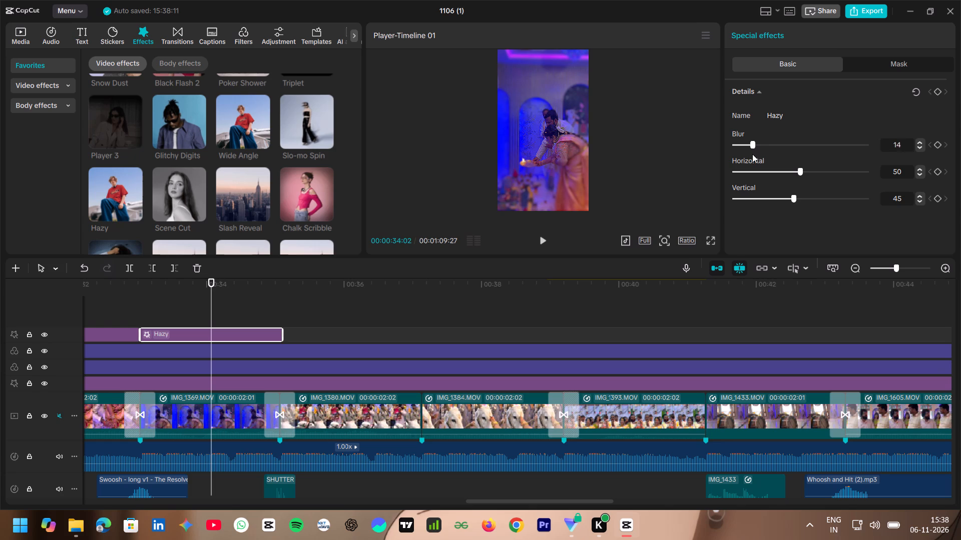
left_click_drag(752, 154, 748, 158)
Paste the copied Hazy effect at 00:00:37:04, the start of clip IMG_1384, and preview it on the clip.
left_click_drag(206, 298, 212, 299)
left_click_drag(212, 299, 262, 305)
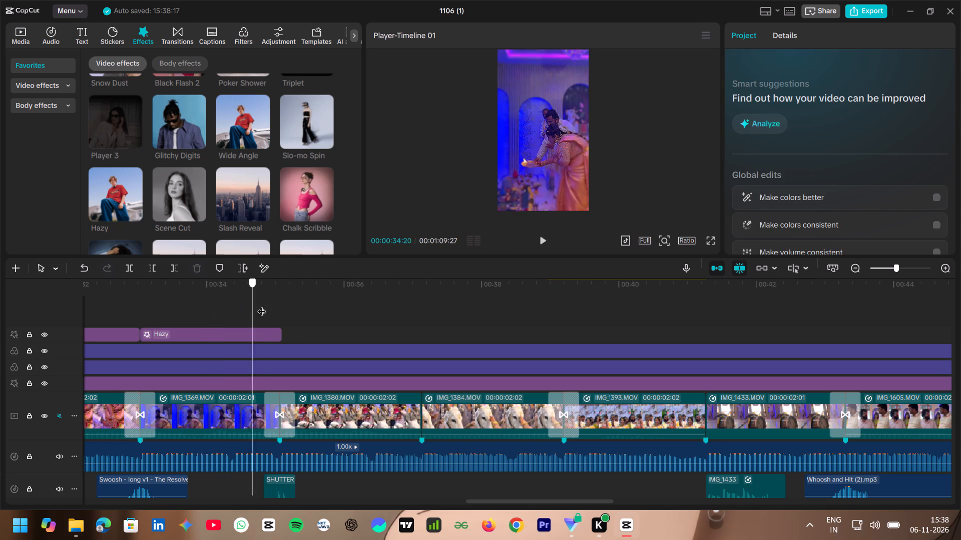
left_click_drag(262, 305, 301, 319)
key("space")
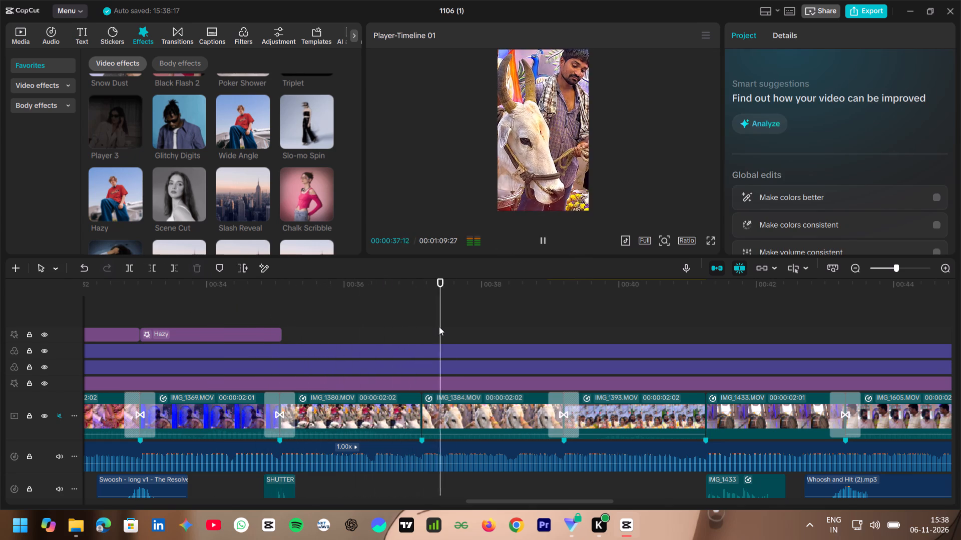
key("space")
left_click_drag(477, 312, 473, 312)
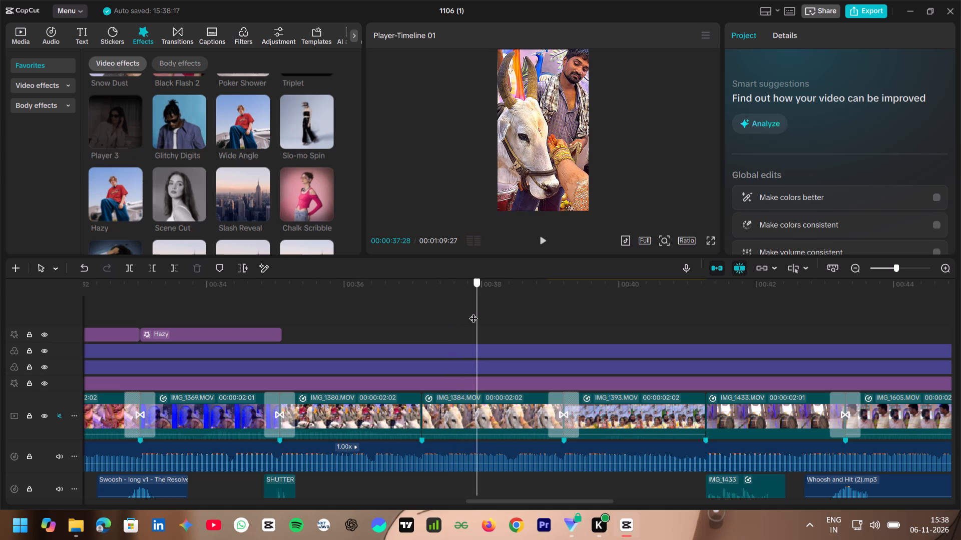
left_click_drag(473, 312, 423, 325)
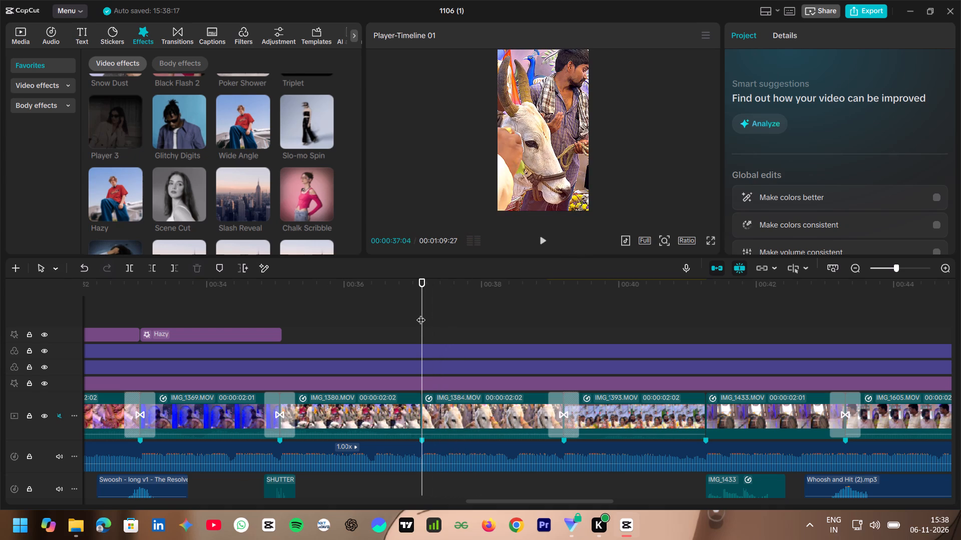
key("ctrl+v")
left_click_drag(423, 300, 444, 308)
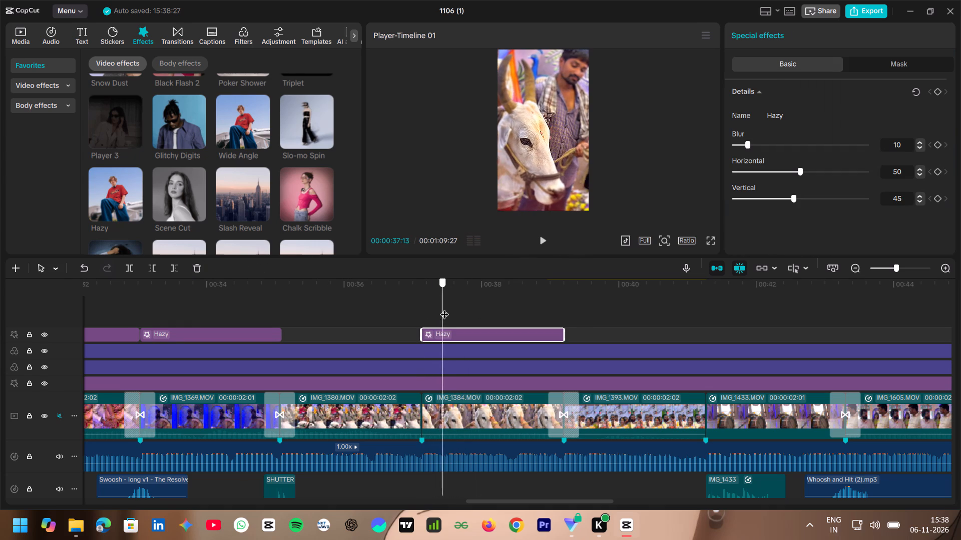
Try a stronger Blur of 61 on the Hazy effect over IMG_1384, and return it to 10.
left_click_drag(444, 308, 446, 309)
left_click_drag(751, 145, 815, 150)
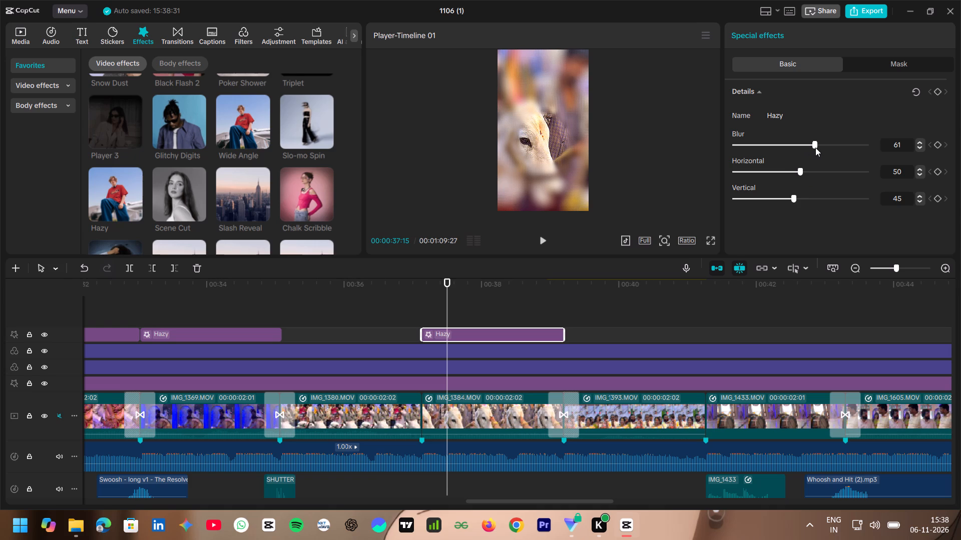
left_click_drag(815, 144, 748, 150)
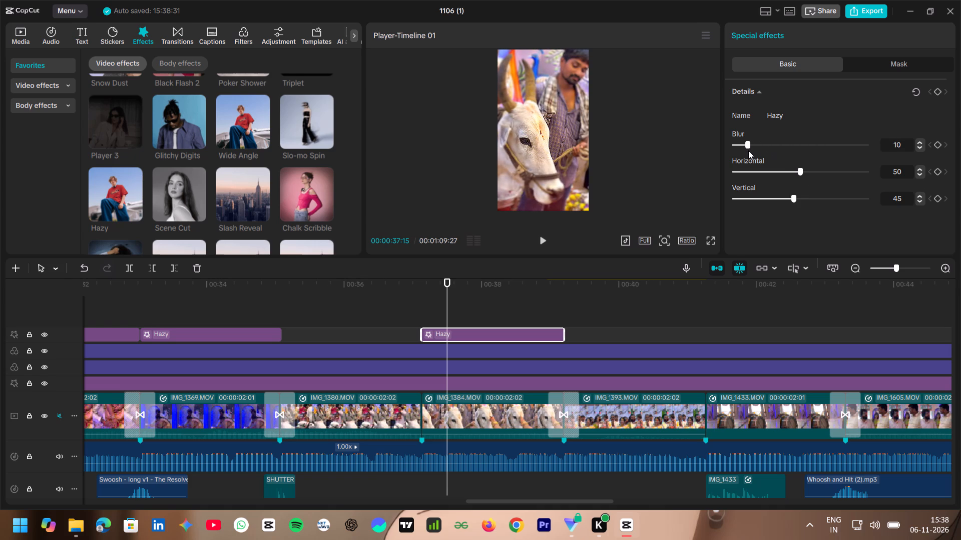
Preview the Hazy effect over IMG_1384 and play on through IMG_1393 and IMG_1433.
key("space")
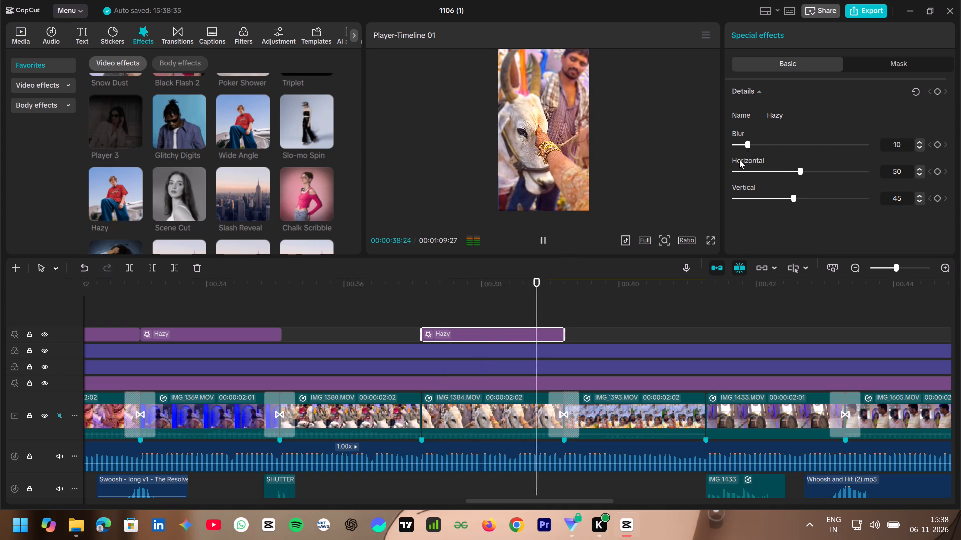
key("space")
key("space")
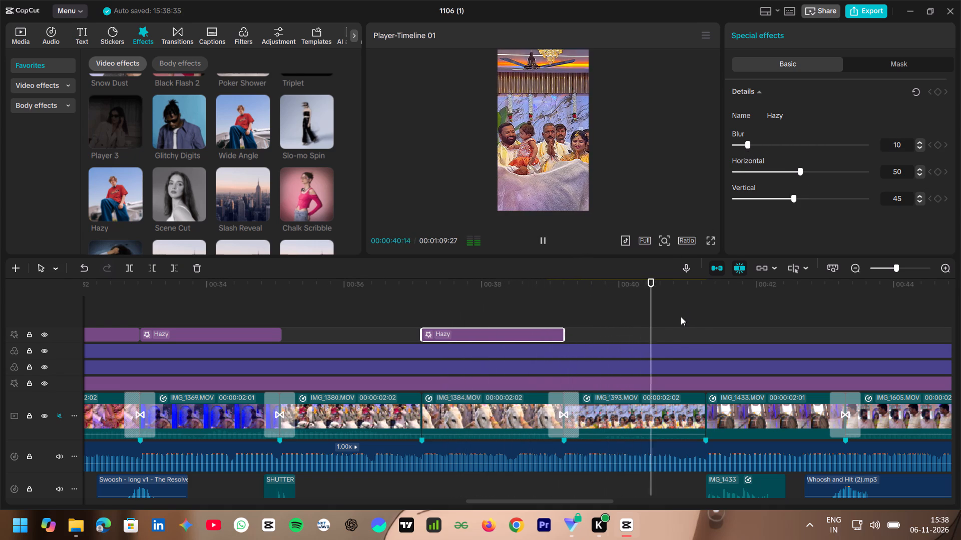
key("space")
left_click(541, 318)
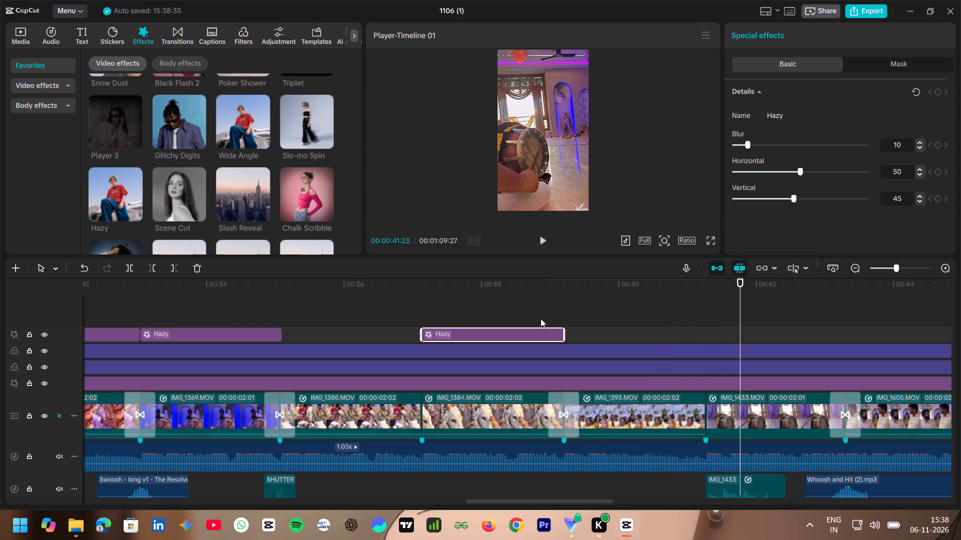
key("space")
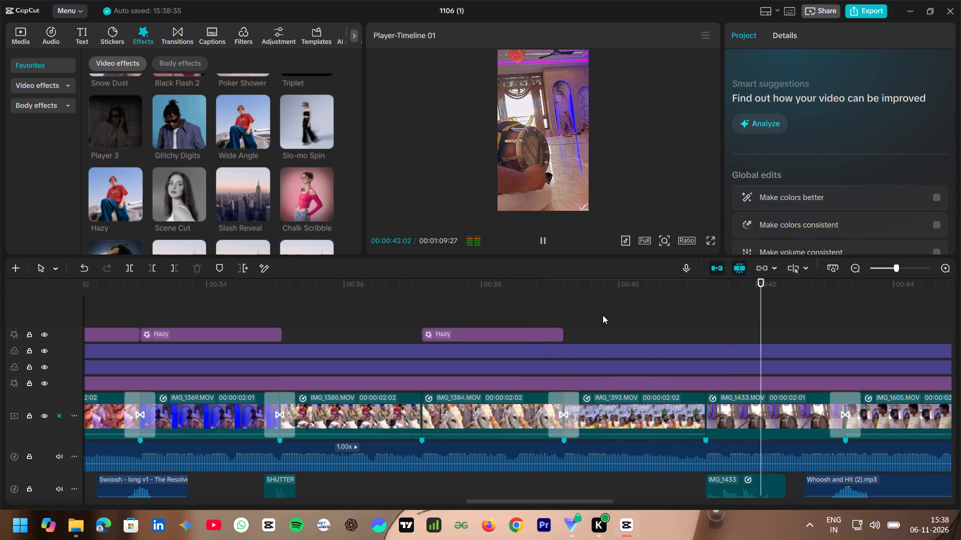
key("space")
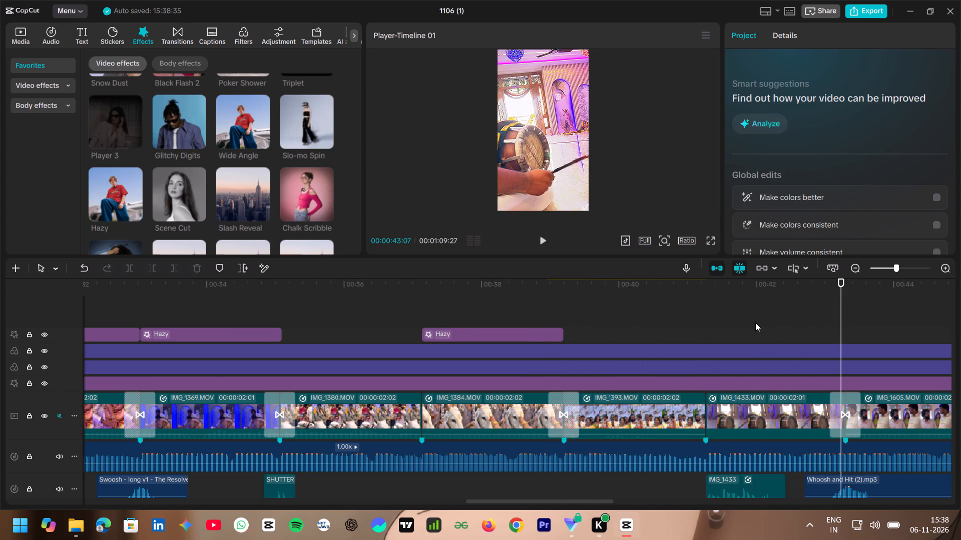
Paste the copied Hazy effect and align it with the start of clip IMG_1433 on the same track as the other Hazy effects.
key("ctrl+v")
left_click_drag(875, 334, 750, 350)
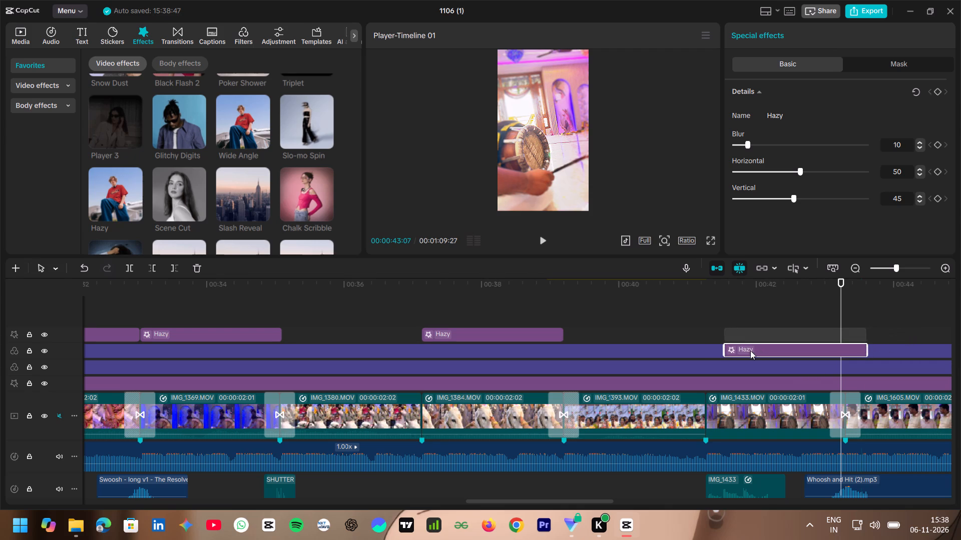
left_click_drag(750, 350, 742, 343)
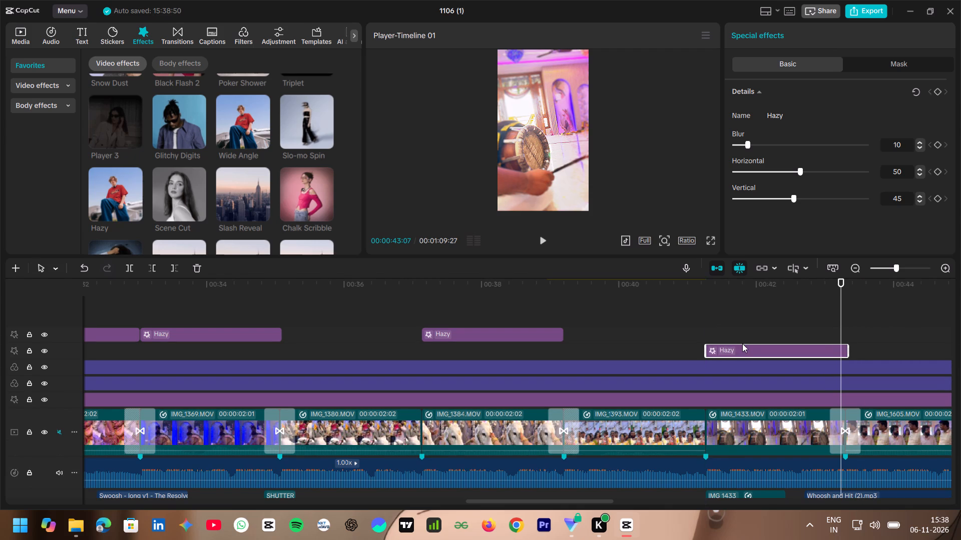
left_click_drag(742, 343, 740, 332)
left_click(747, 345)
left_click_drag(747, 346, 746, 330)
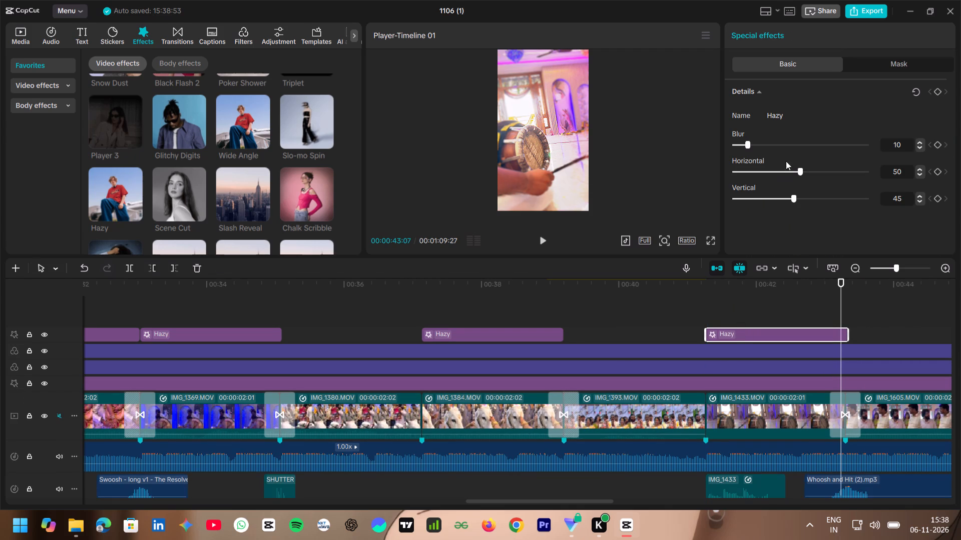
Set the Hazy effect over IMG_1433 to Horizontal 44 and Vertical 38 using a temporarily stronger Blur, and return Blur to 10.
left_click_drag(749, 144, 818, 153)
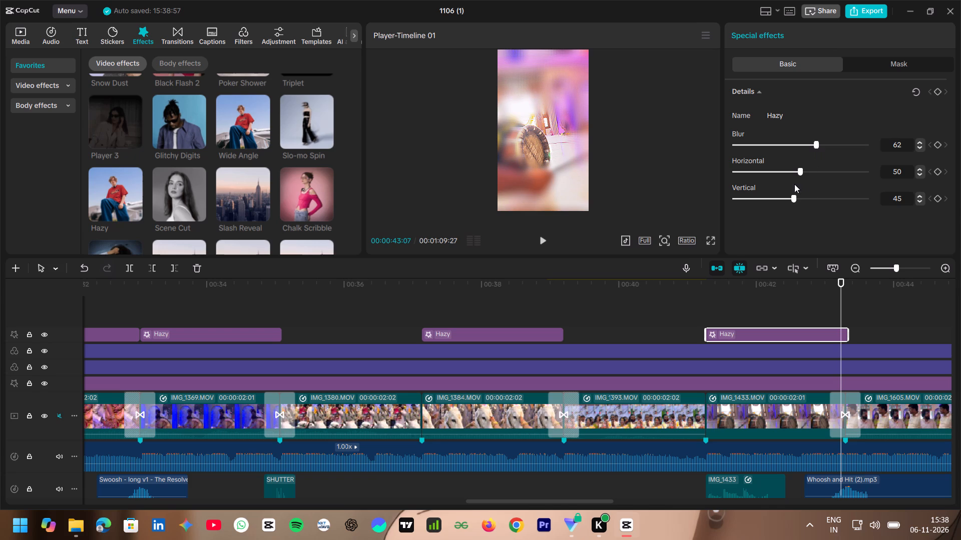
left_click_drag(799, 169, 791, 170)
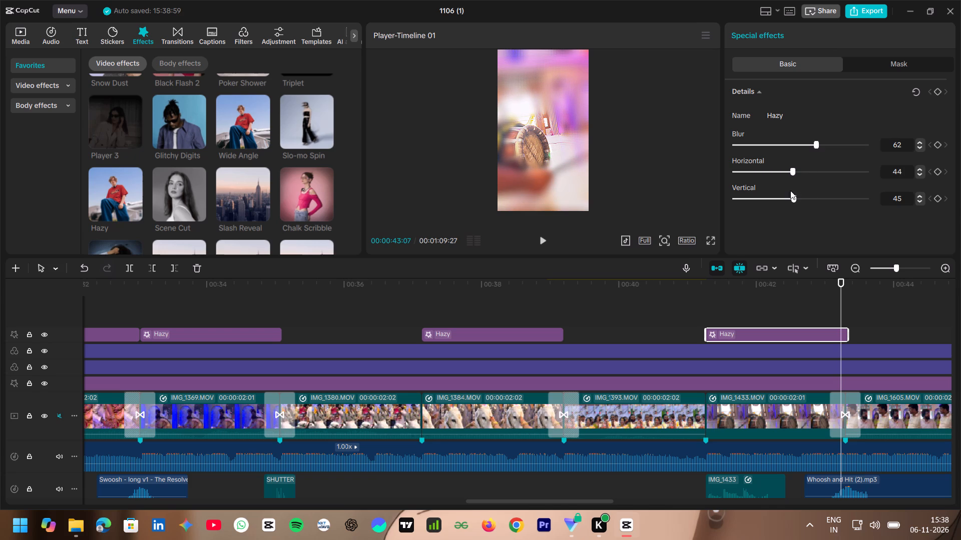
left_click_drag(792, 199, 783, 199)
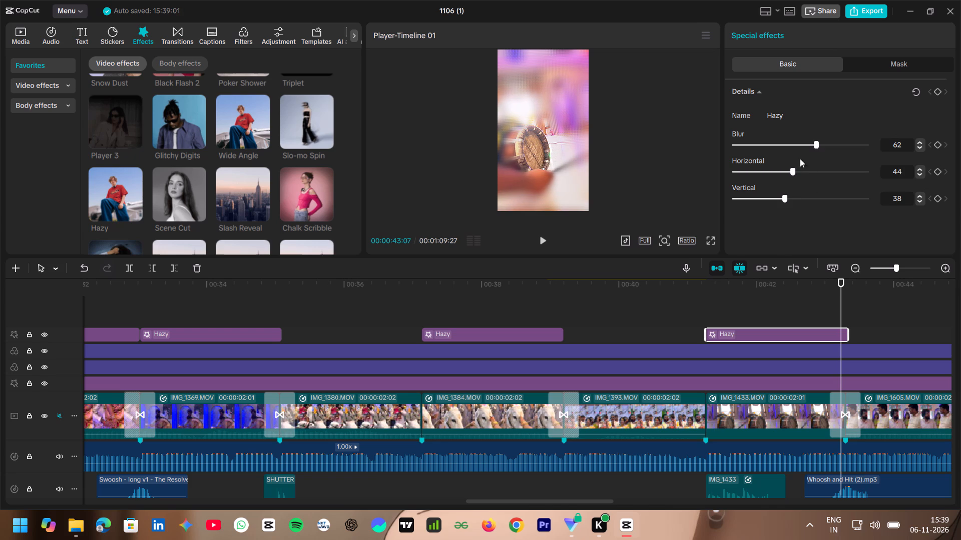
left_click_drag(816, 145, 750, 161)
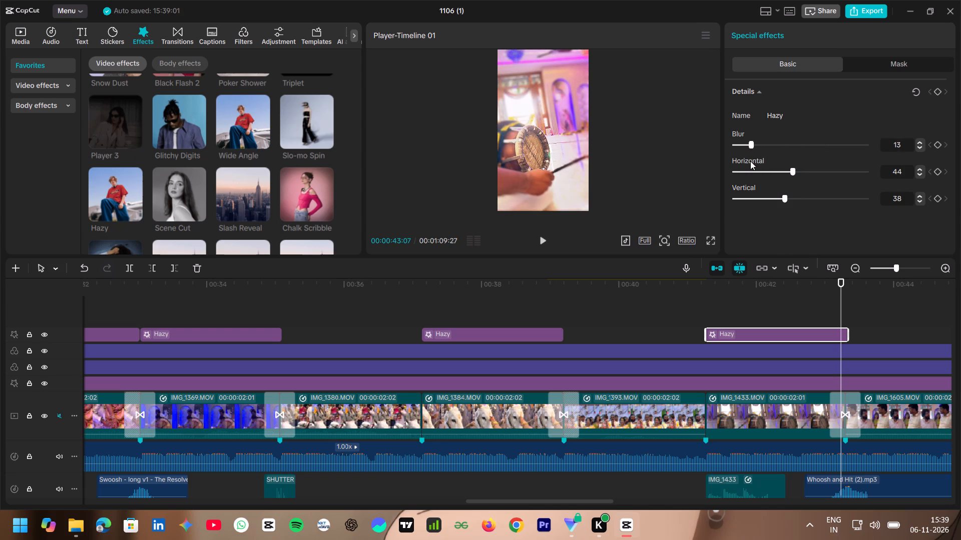
left_click_drag(750, 161, 746, 164)
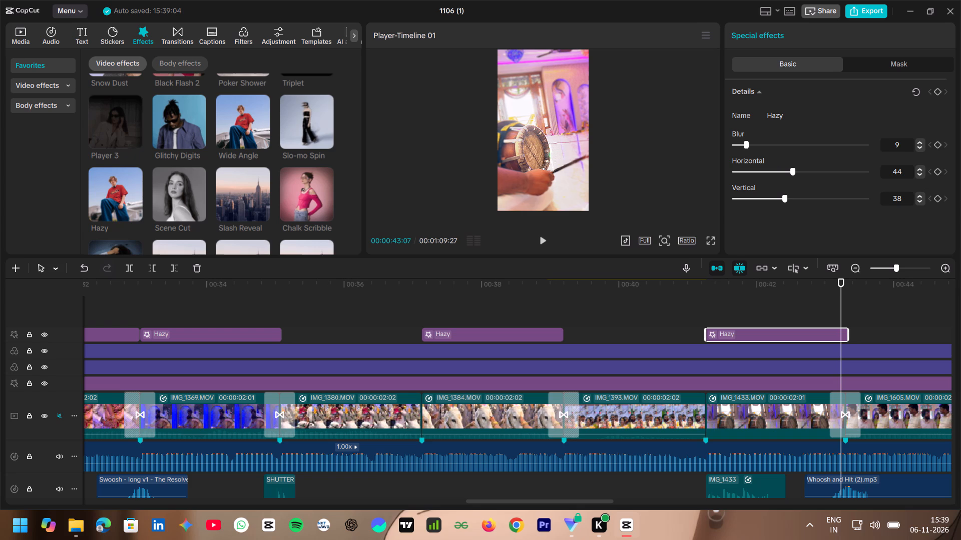
left_click(920, 142)
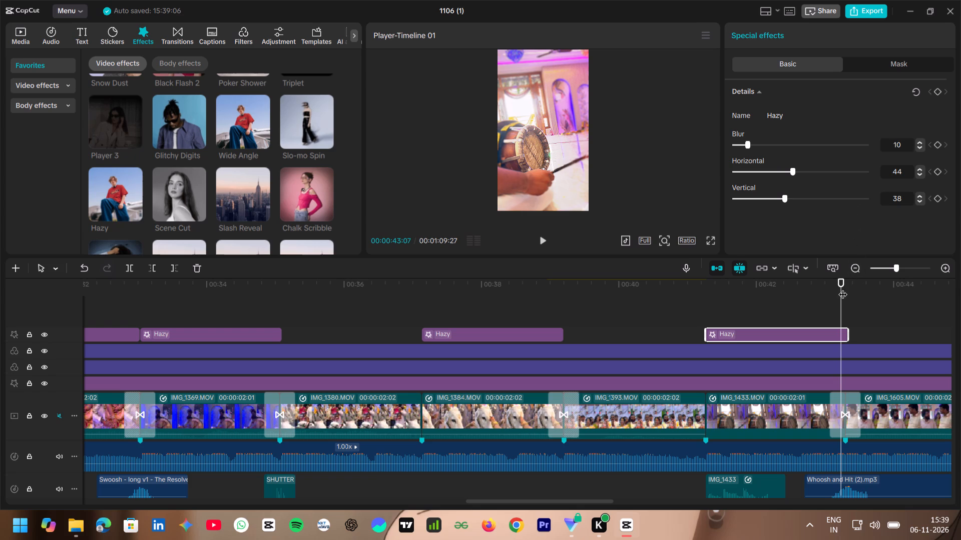
Trim the end of the Hazy effect over IMG_1433 to 00:00:43:09, where the clip ends.
left_click(843, 288)
key("w")
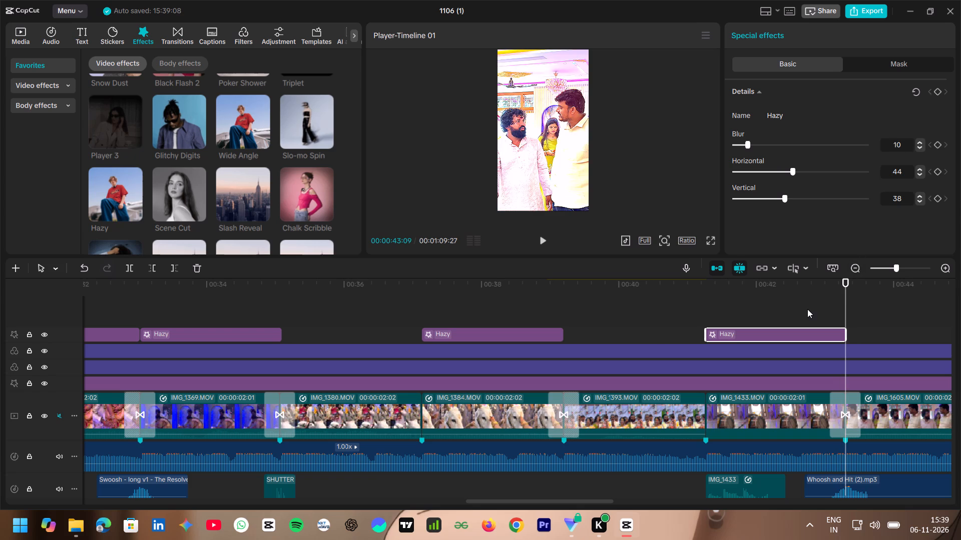
Review the Hazy effect over IMG_1433 and play the remaining clips through to closing clip IMG_1517.
left_click(807, 309)
key("space")
key("space")
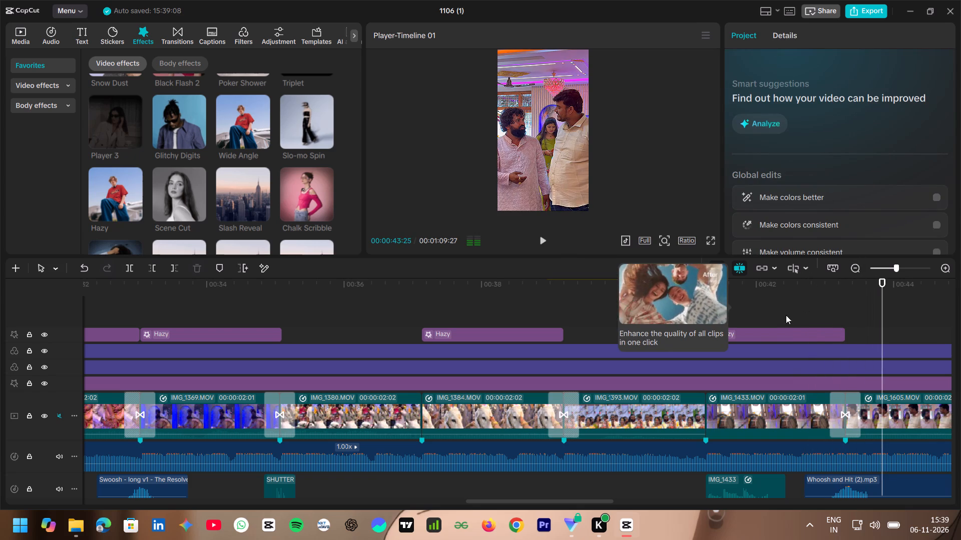
left_click(760, 315)
key("space")
key("space")
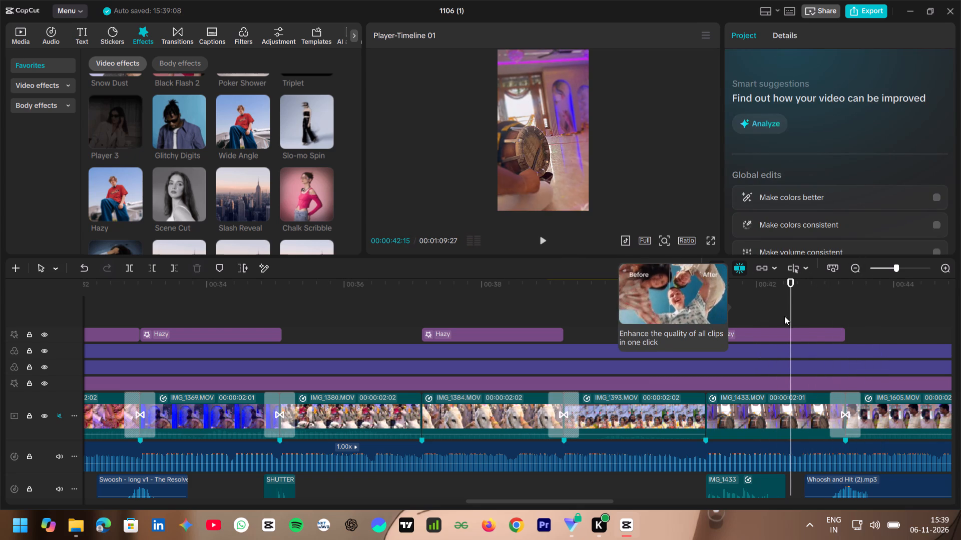
key("space")
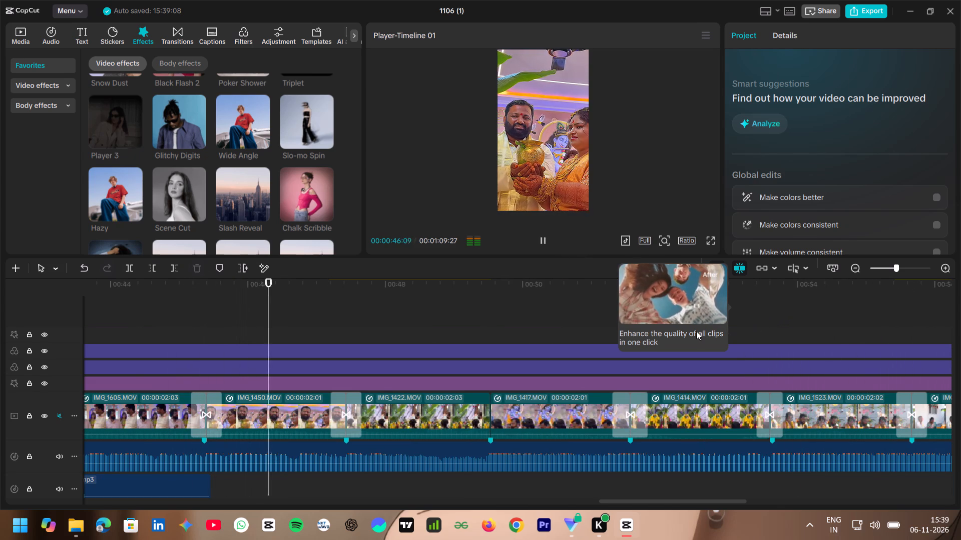
key("space")
key("space")
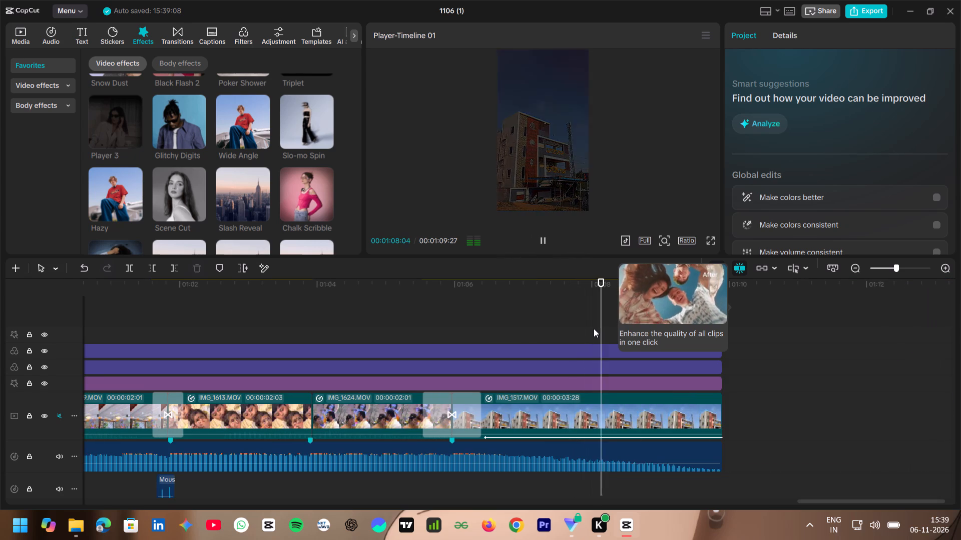
key("space")
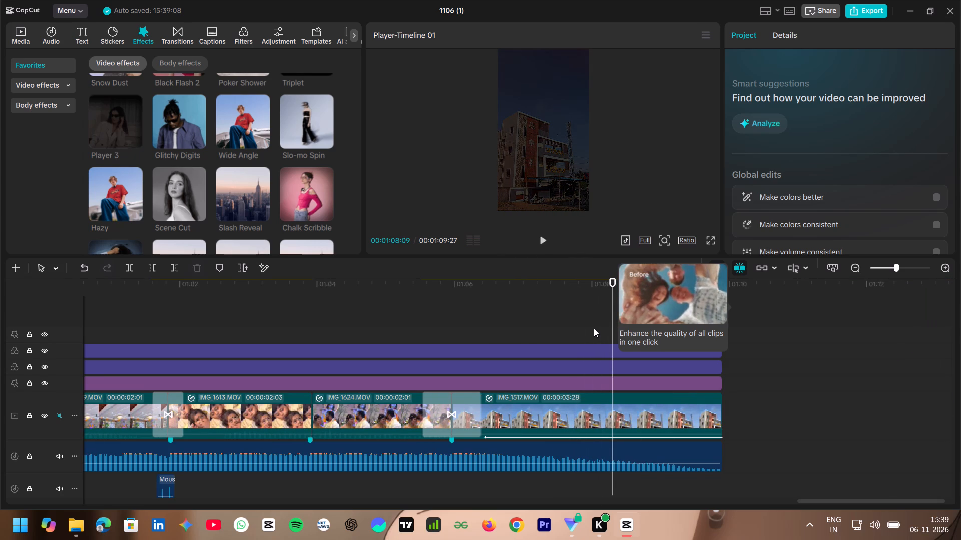
Return the playhead to the start of the timeline at 00:00:00:00.
scroll(576, 329, "right", 5)
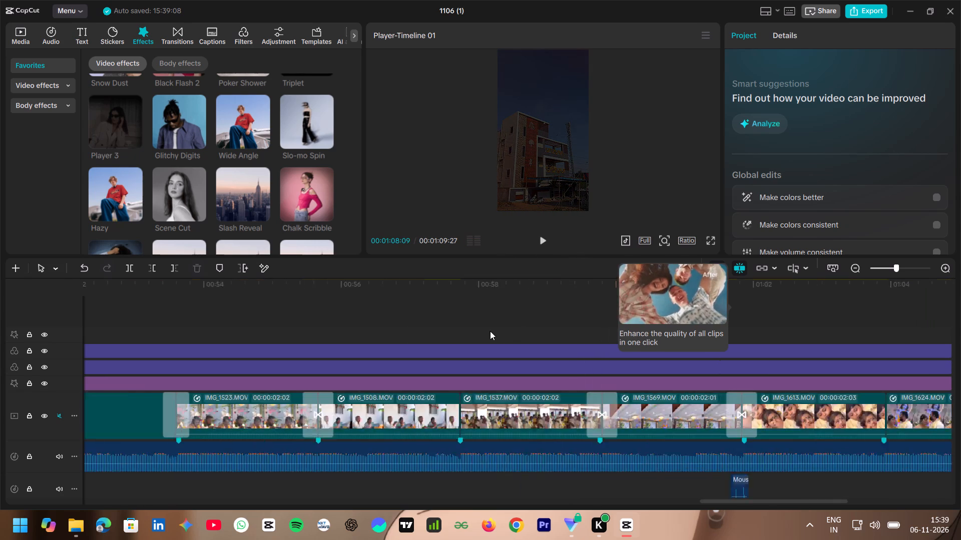
scroll(490, 331, "right", 1)
left_click(153, 328)
left_click_drag(153, 328, 97, 334)
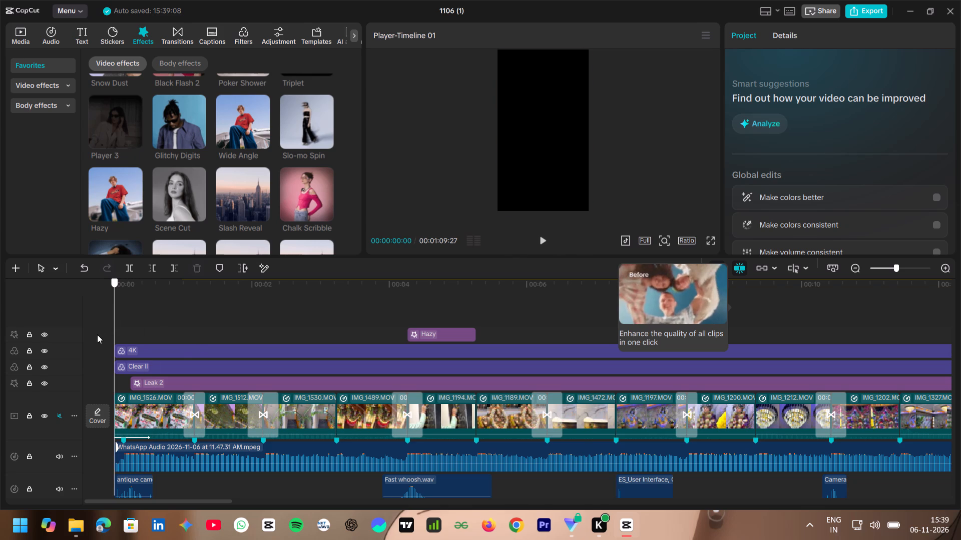
left_click_drag(97, 334, 97, 334)
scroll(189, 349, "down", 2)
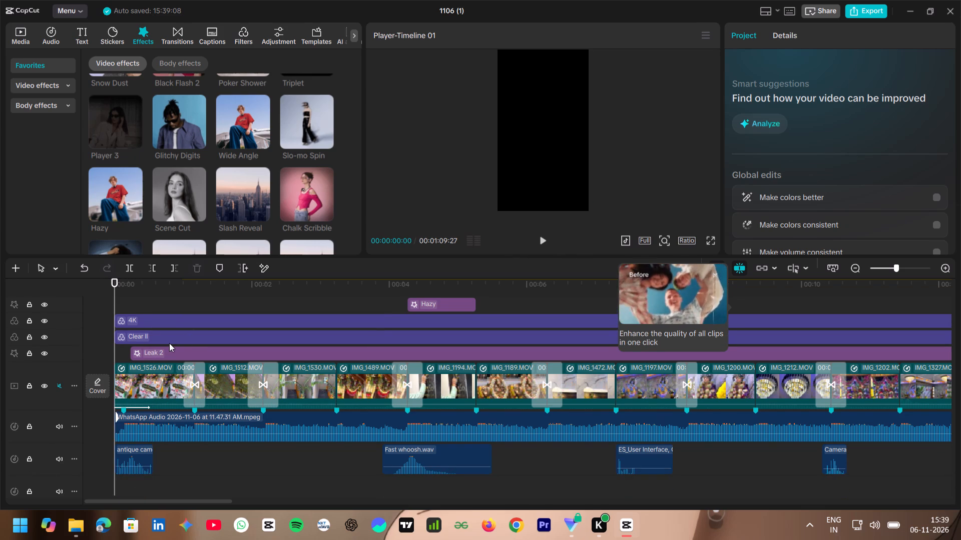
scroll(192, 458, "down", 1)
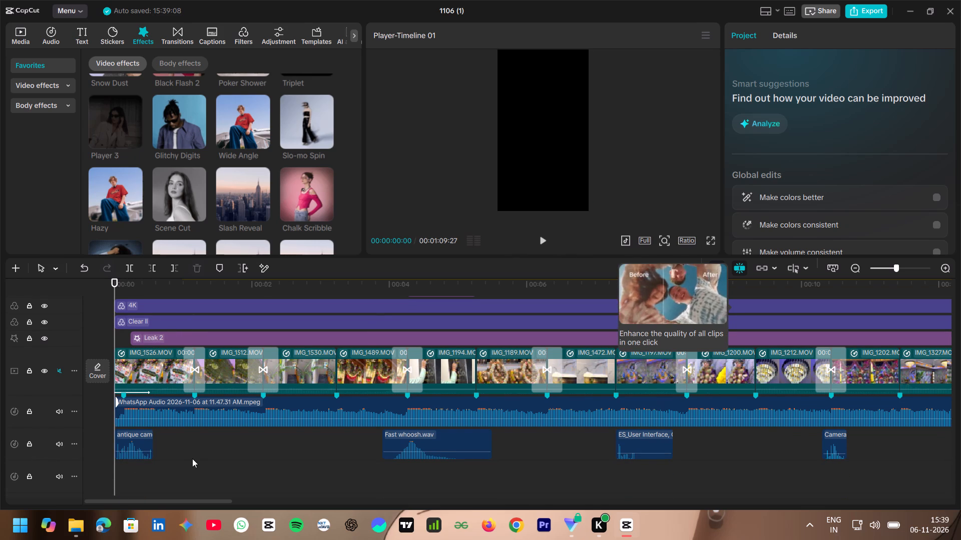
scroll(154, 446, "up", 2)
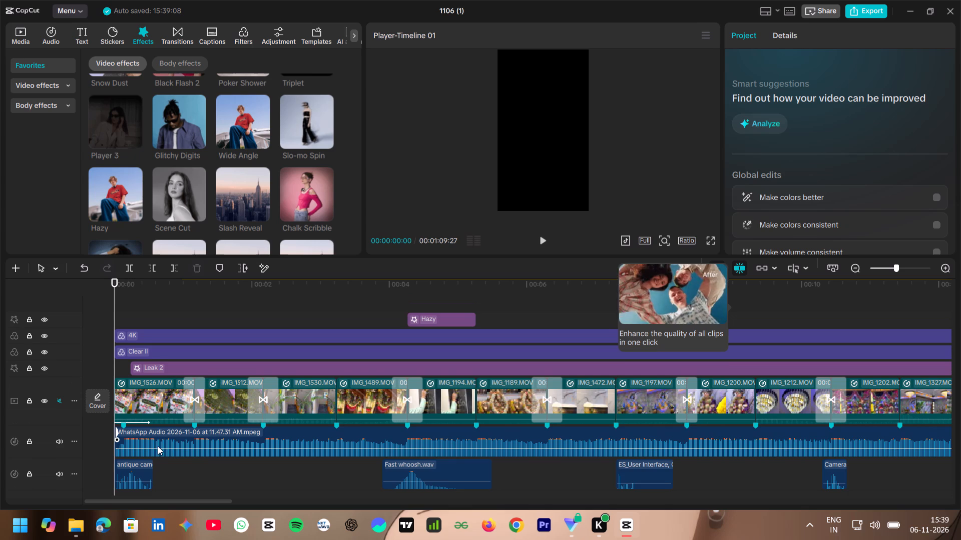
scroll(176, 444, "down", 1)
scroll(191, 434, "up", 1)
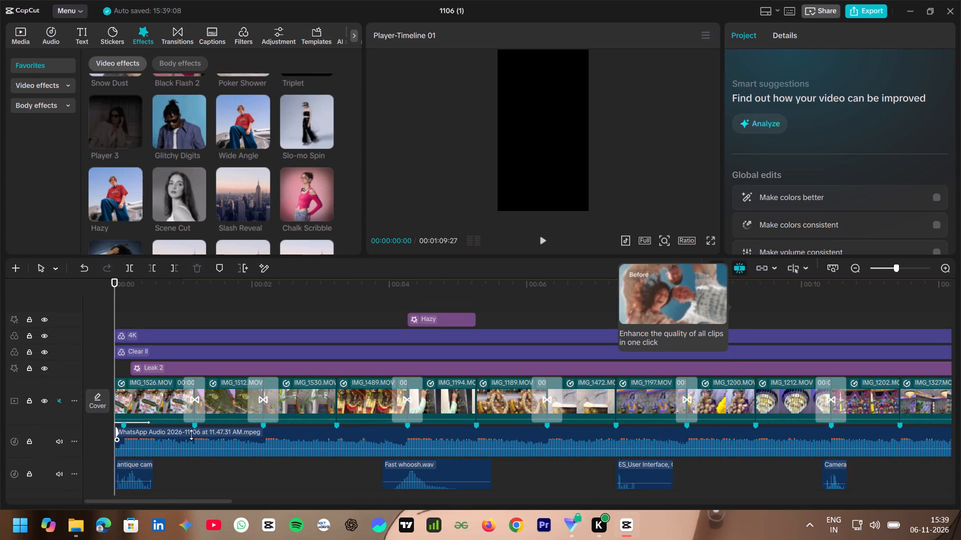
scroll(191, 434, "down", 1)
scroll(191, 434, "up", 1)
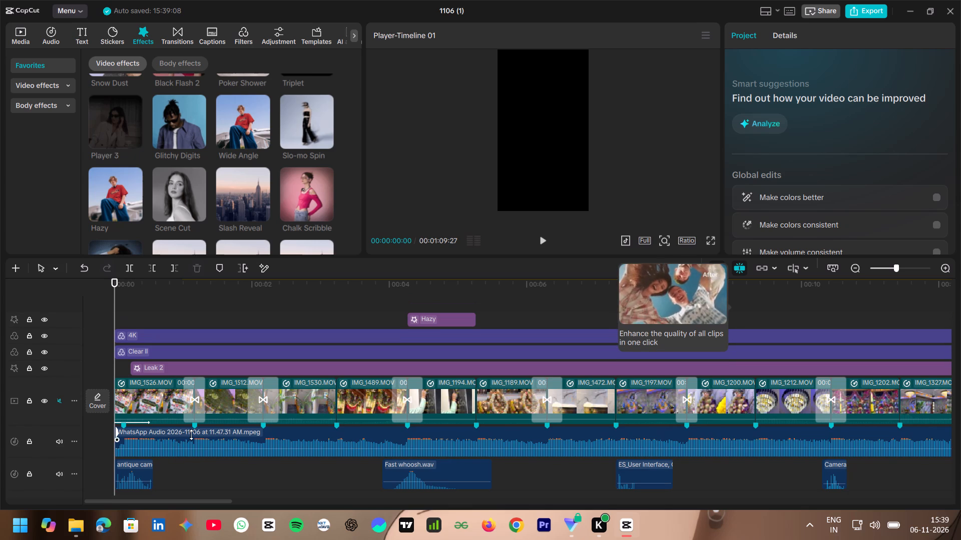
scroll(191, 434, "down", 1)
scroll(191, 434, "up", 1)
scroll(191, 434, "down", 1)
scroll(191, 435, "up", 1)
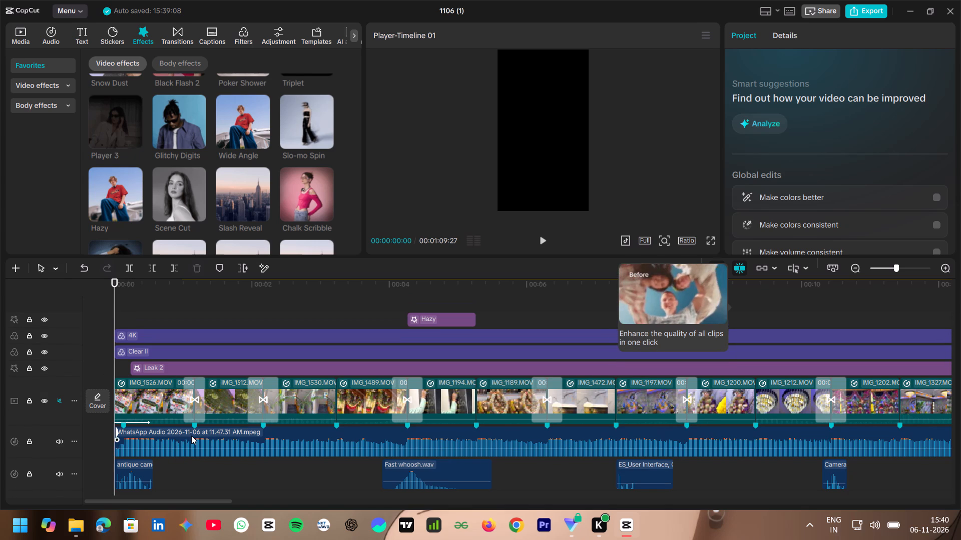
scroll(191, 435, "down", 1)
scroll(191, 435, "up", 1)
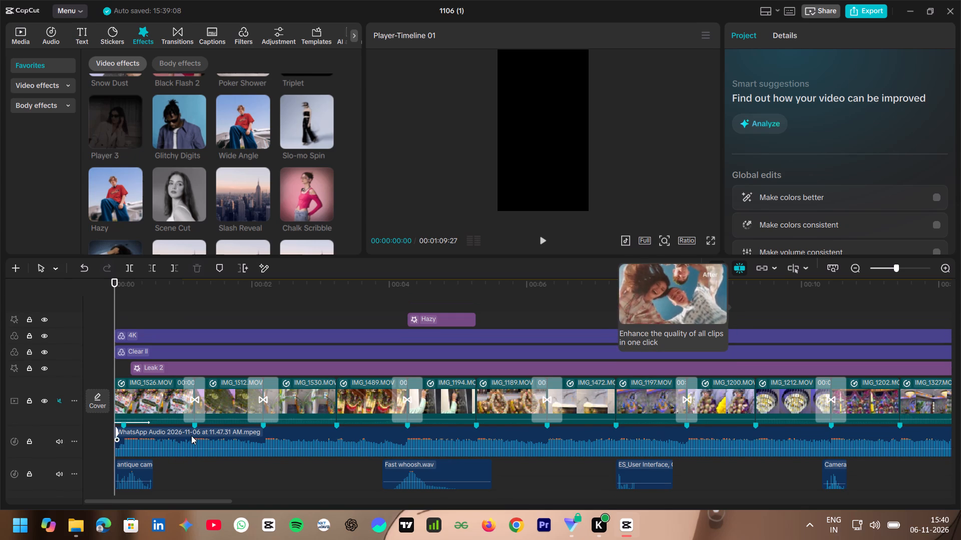
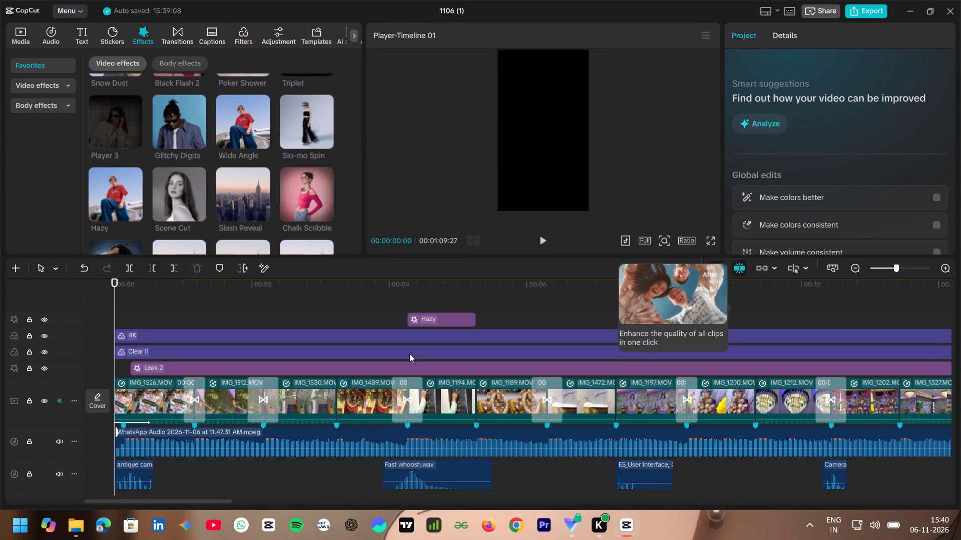
Review the finished video in full-screen preview, rewinding to the start and replaying it from the opening welcome-board clip.
left_click(712, 240)
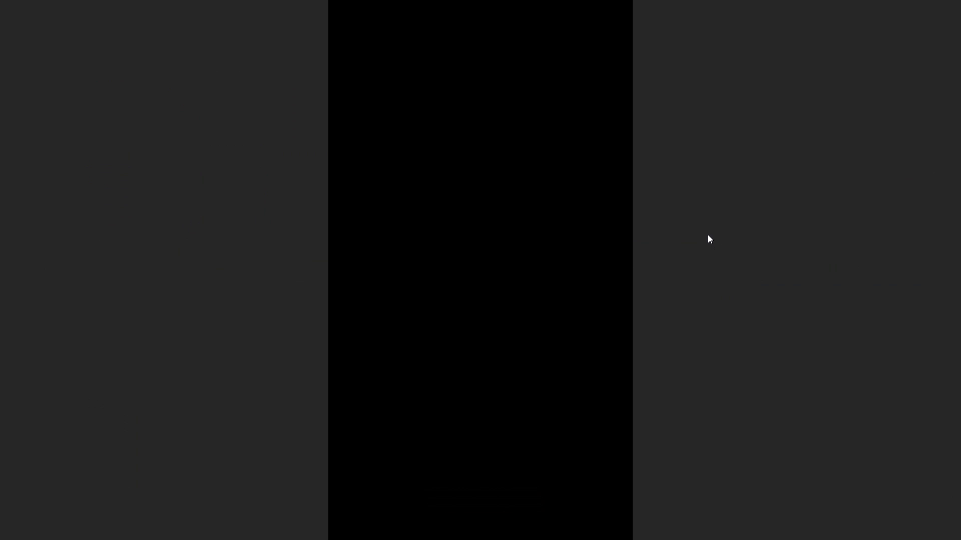
key("space")
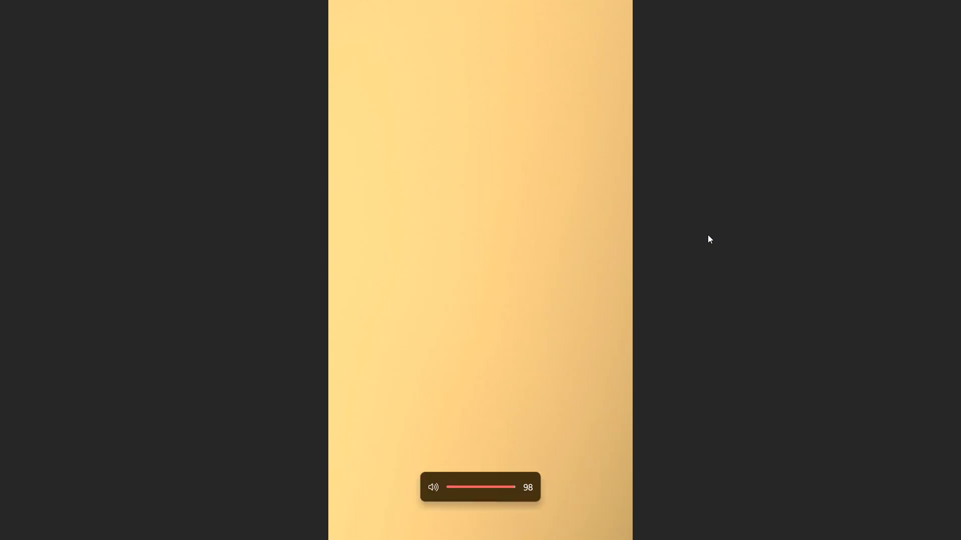
key("space")
left_click(545, 368)
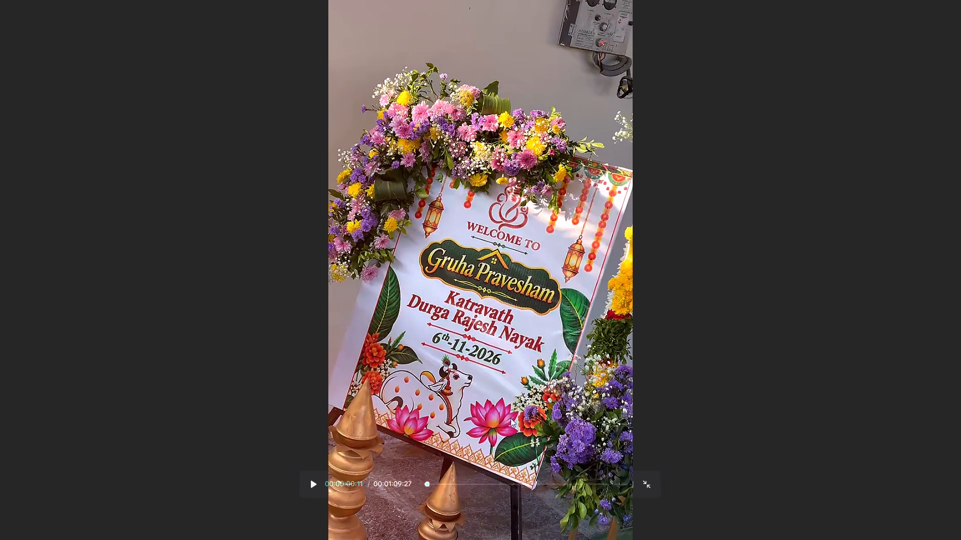
left_click_drag(429, 483, 376, 499)
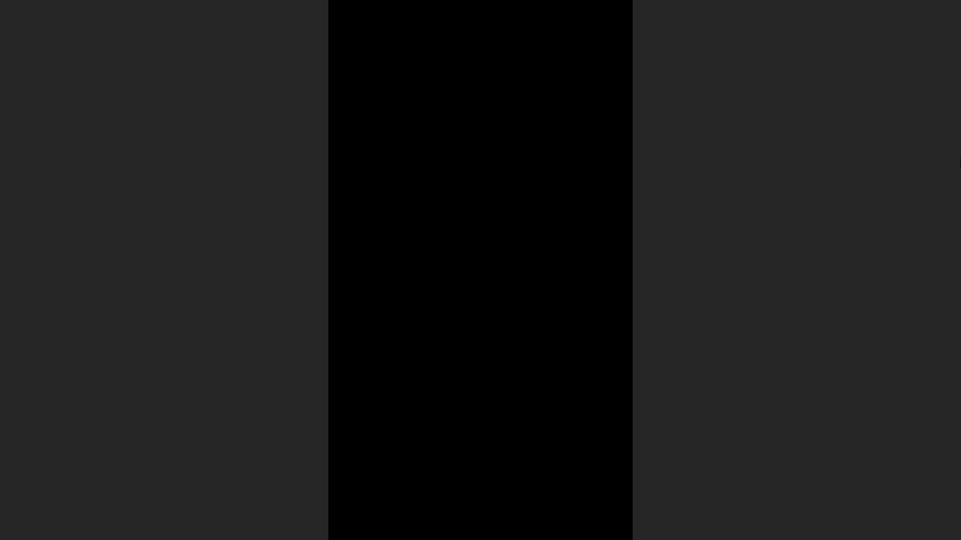
key("space")
key("space")
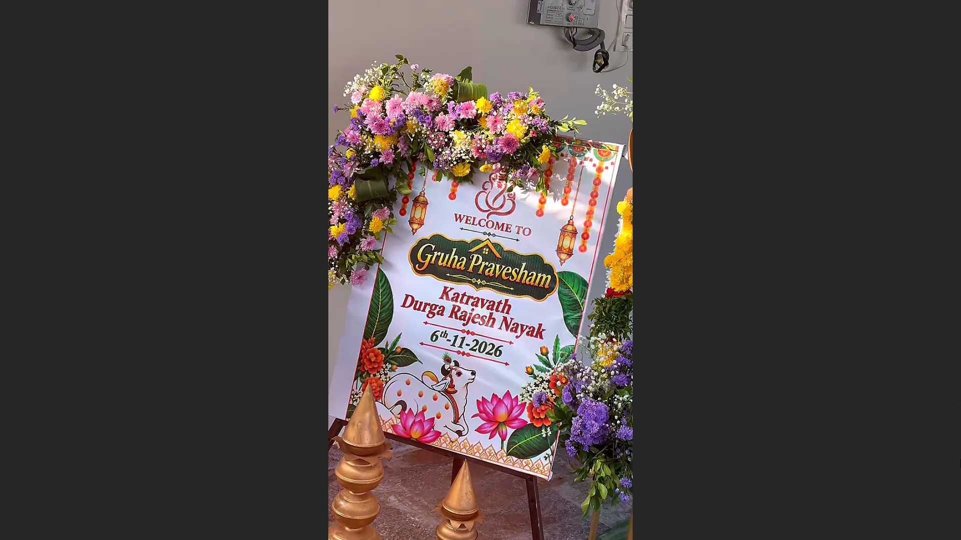
left_click(381, 395)
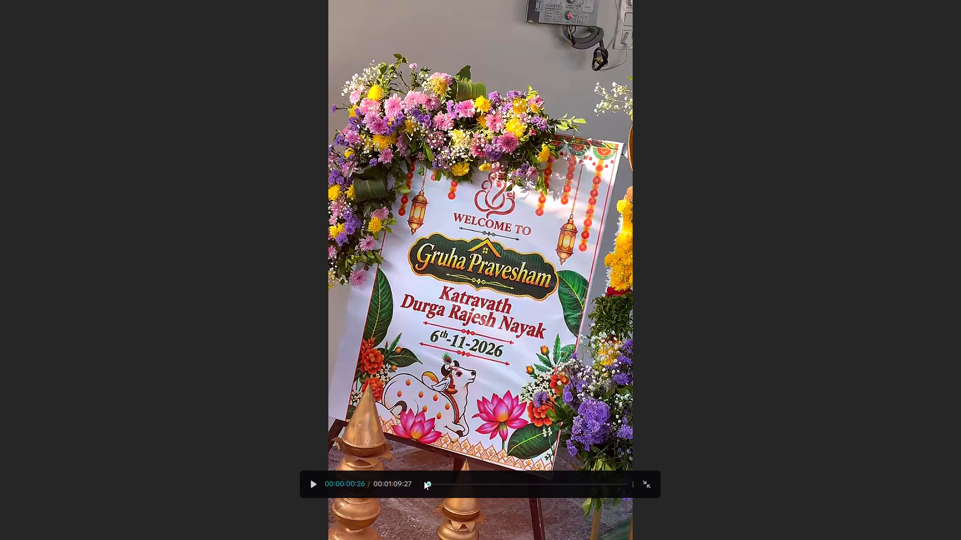
left_click_drag(428, 485, 390, 493)
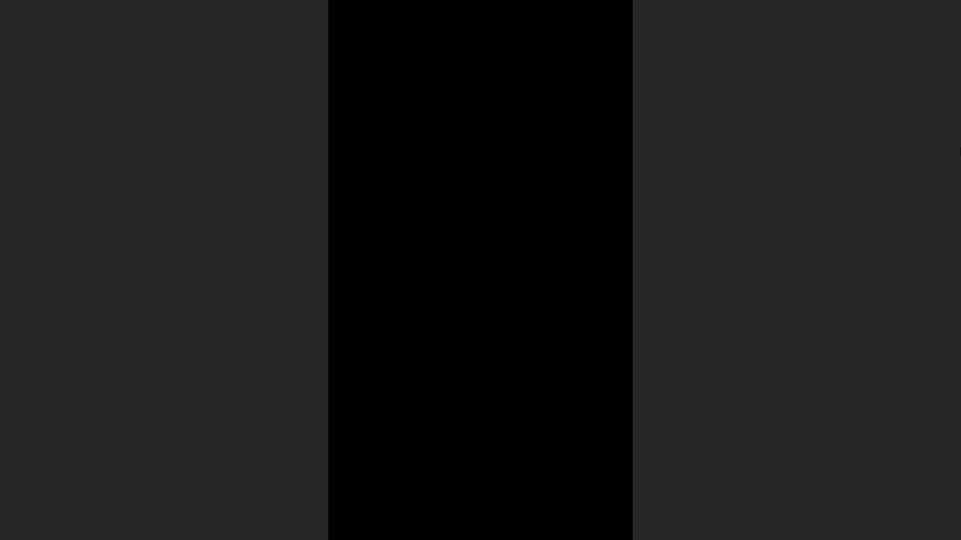
key("space")
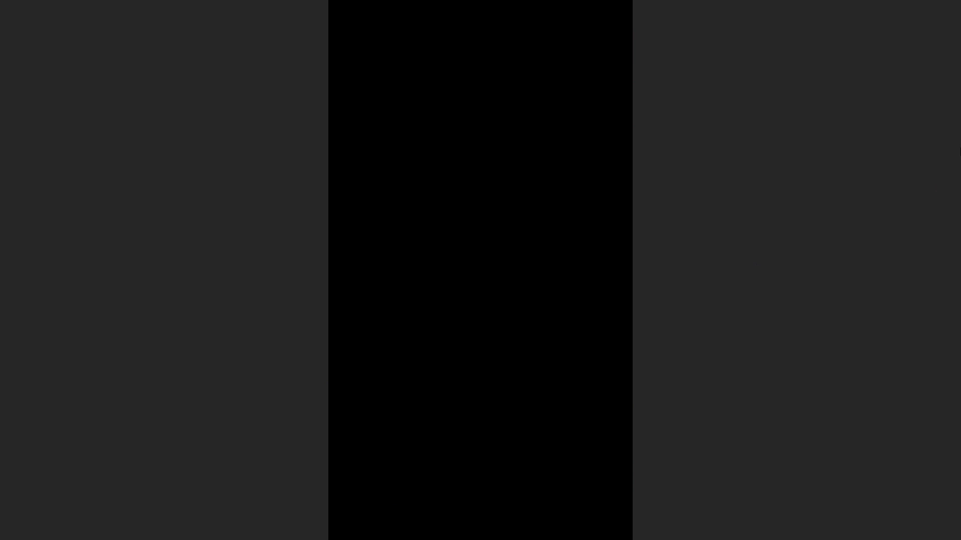
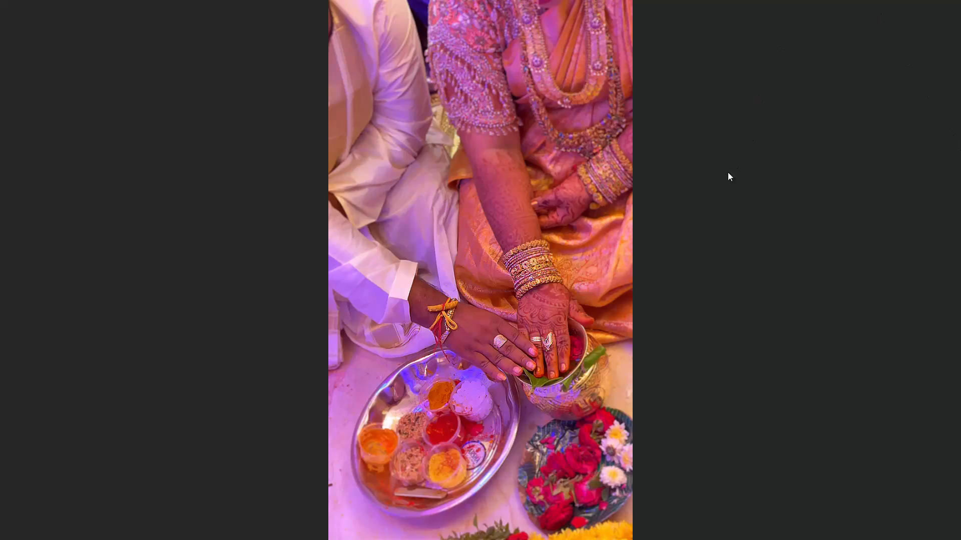
Leave the full-screen preview and play back the middle section from the end of IMG_1300 through the Hazy clips to IMG_1433.
left_click(552, 297)
left_click(648, 489)
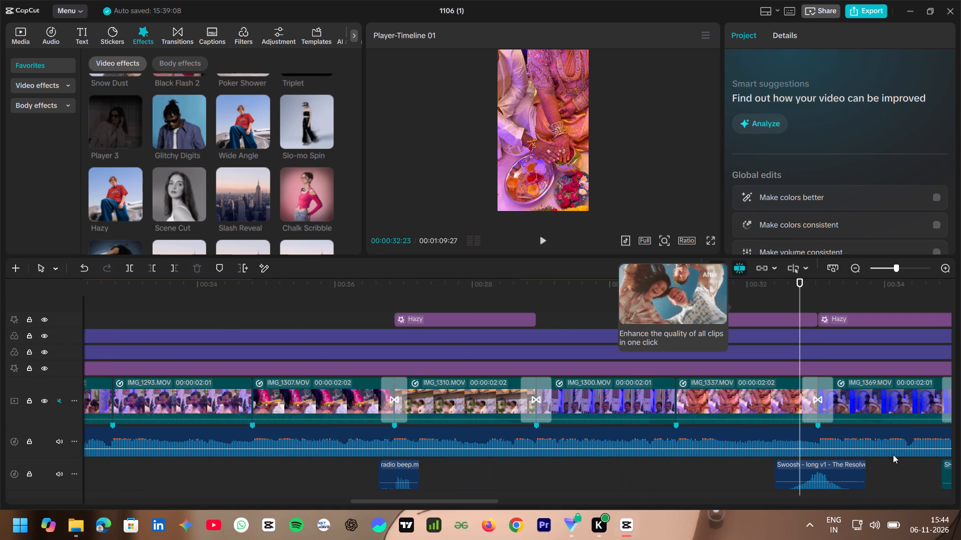
left_click(669, 480)
scroll(666, 480, "left", 2)
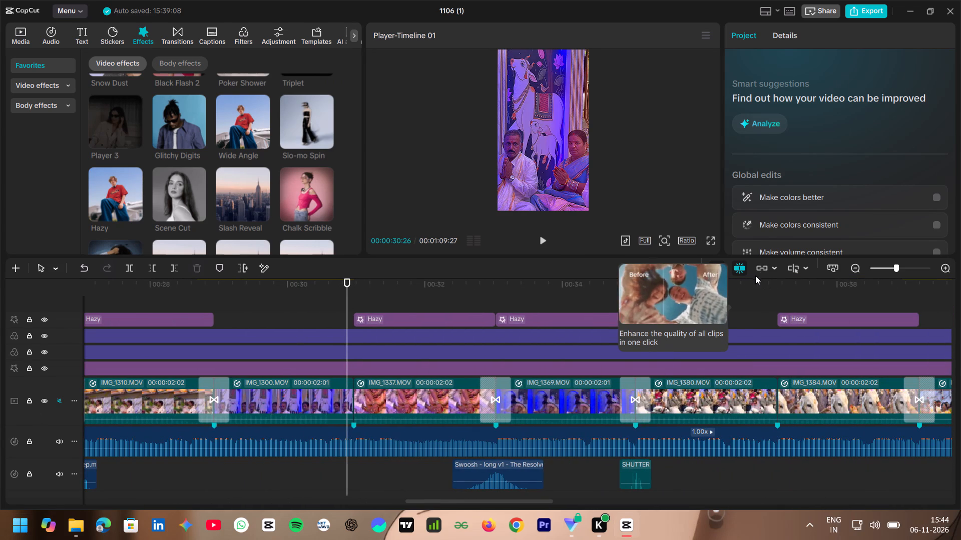
left_click(678, 314)
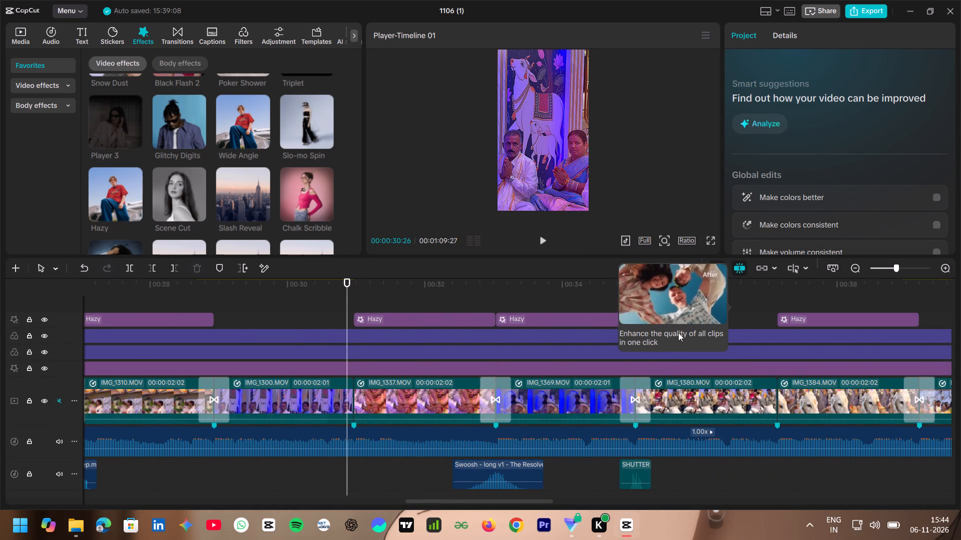
scroll(680, 325, "left", 1)
key("space")
key("space")
left_click(512, 319)
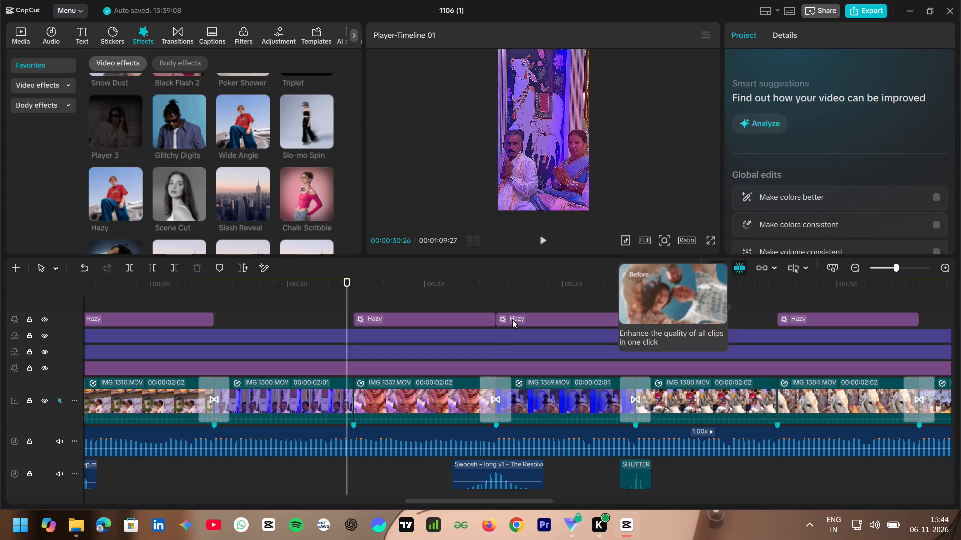
key("space")
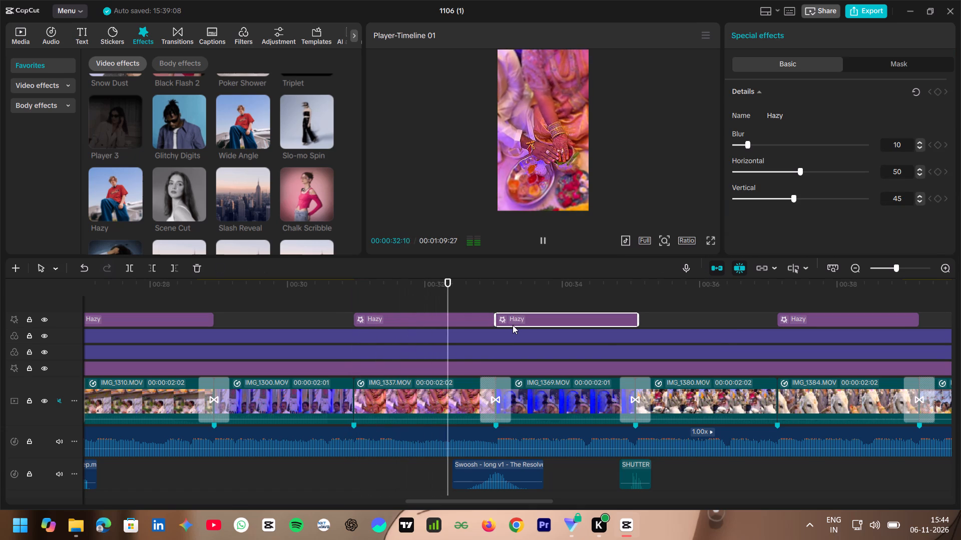
left_click(714, 313)
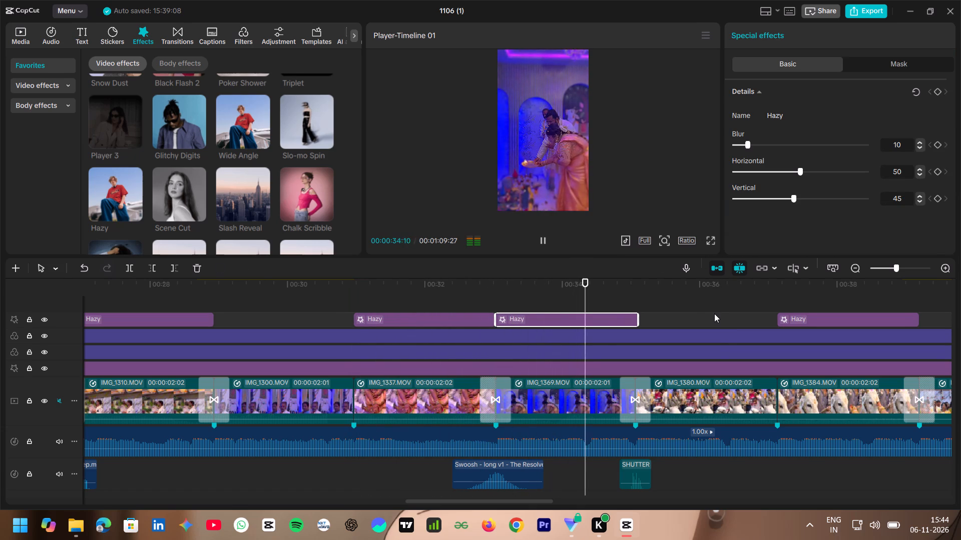
scroll(713, 316, "left", 4)
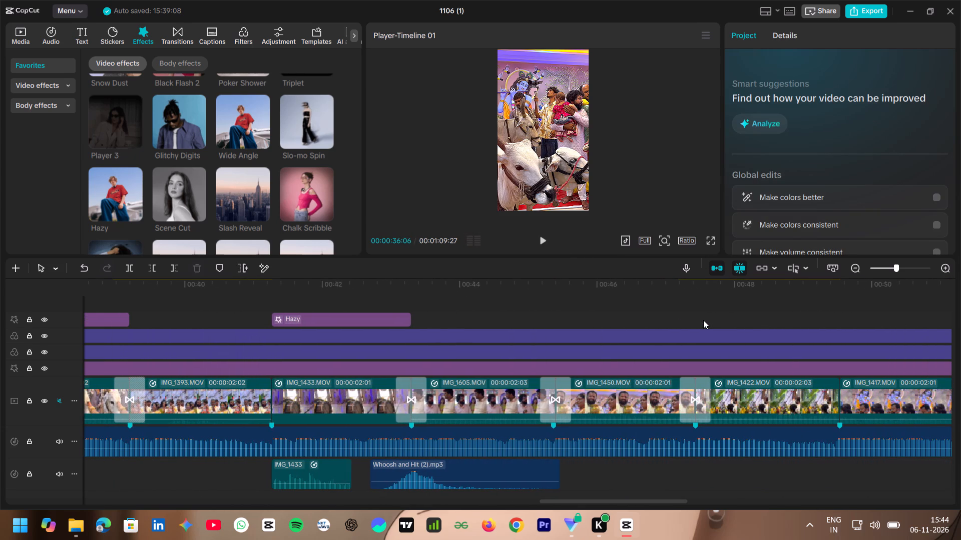
key("space")
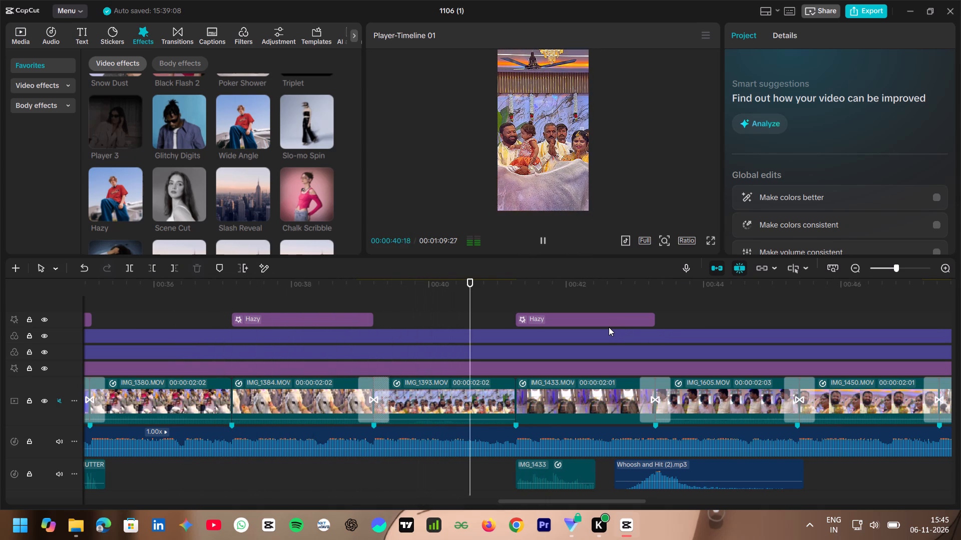
key("space")
Play the video from the IMG_1605 clip through to the closing building clip, checking the transition into IMG_1517.
scroll(610, 327, "left", 2)
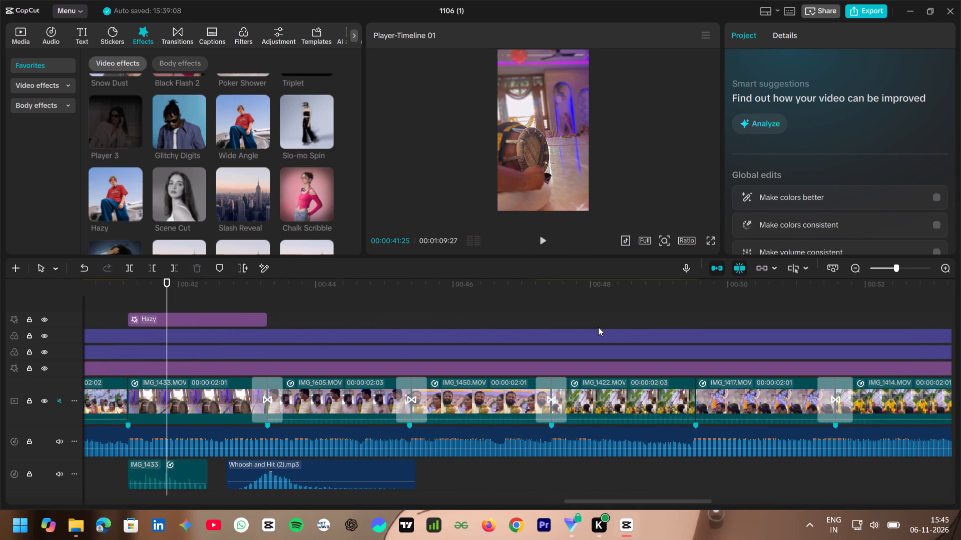
left_click(405, 333)
left_click(370, 321)
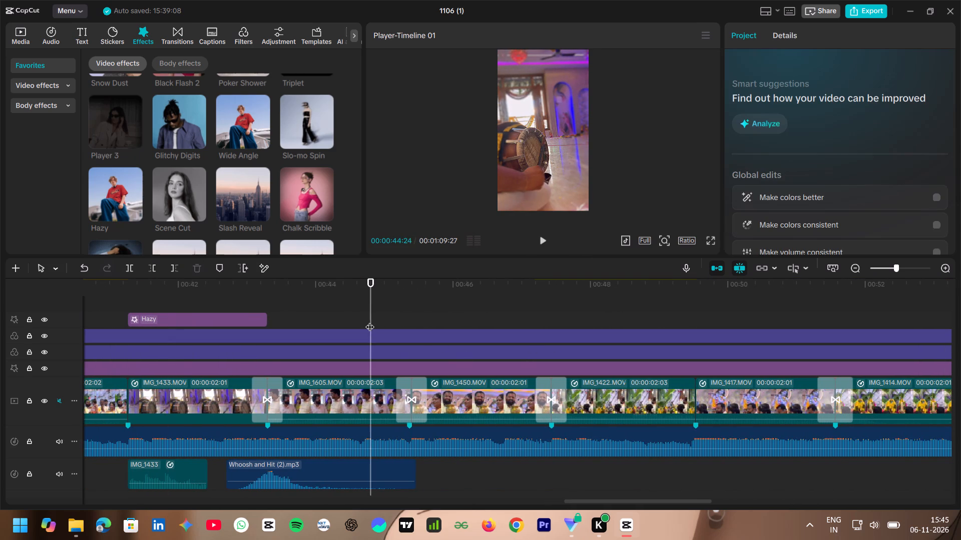
key("space")
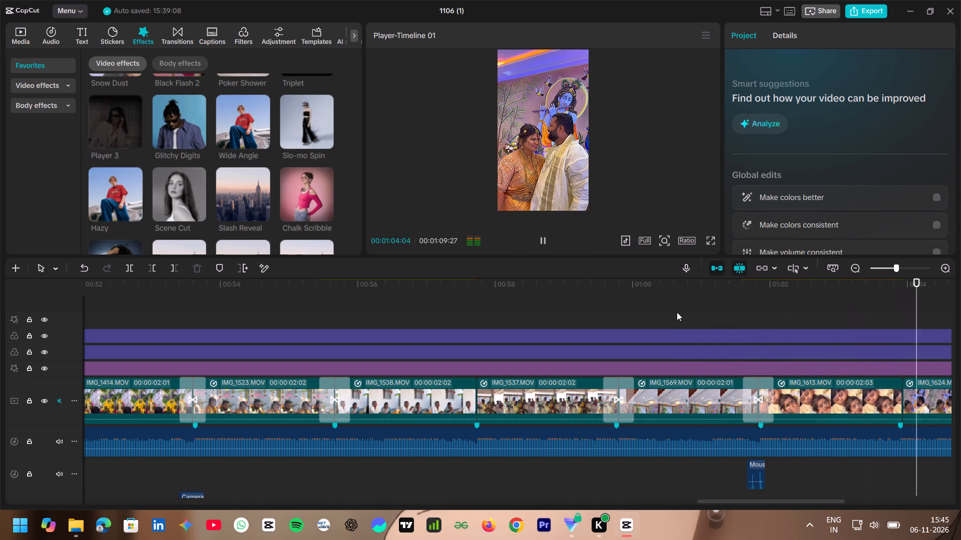
key("space")
key("space")
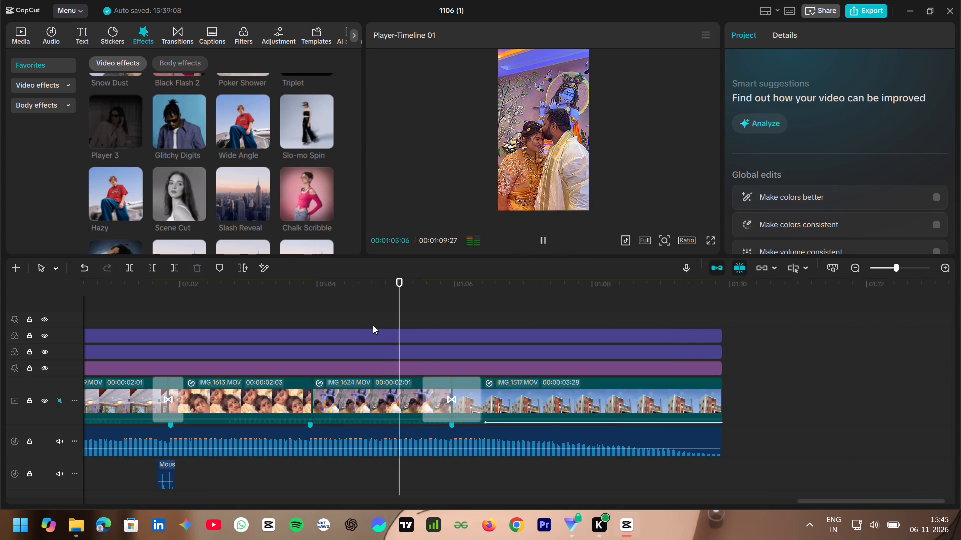
key("space")
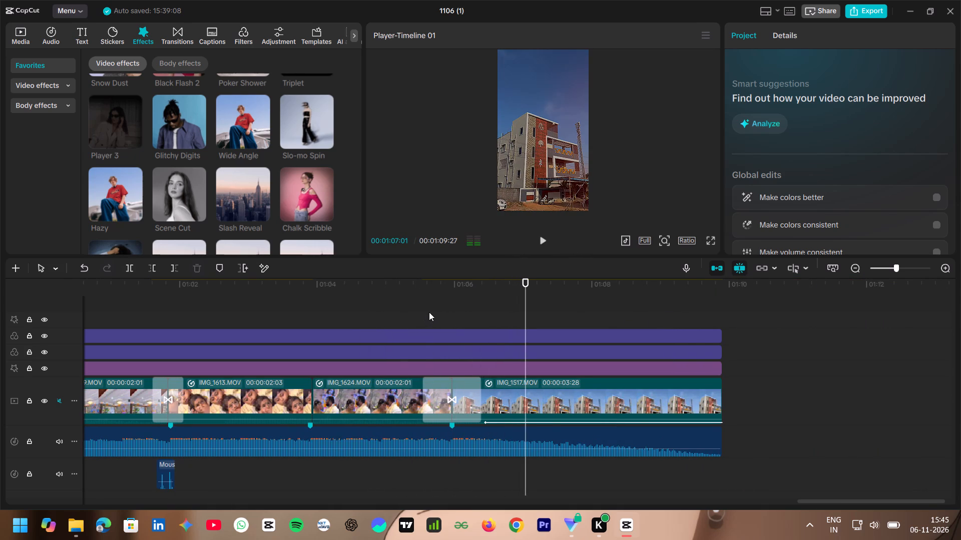
left_click(451, 310)
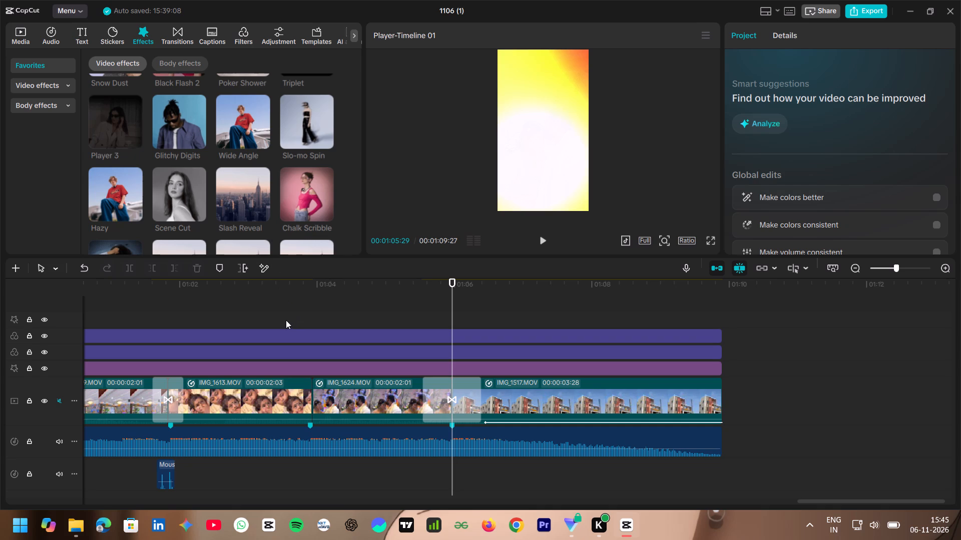
Go back to the opening welcome-board clip, view its frame in full screen and return to the timeline.
scroll(285, 320, "right", 9)
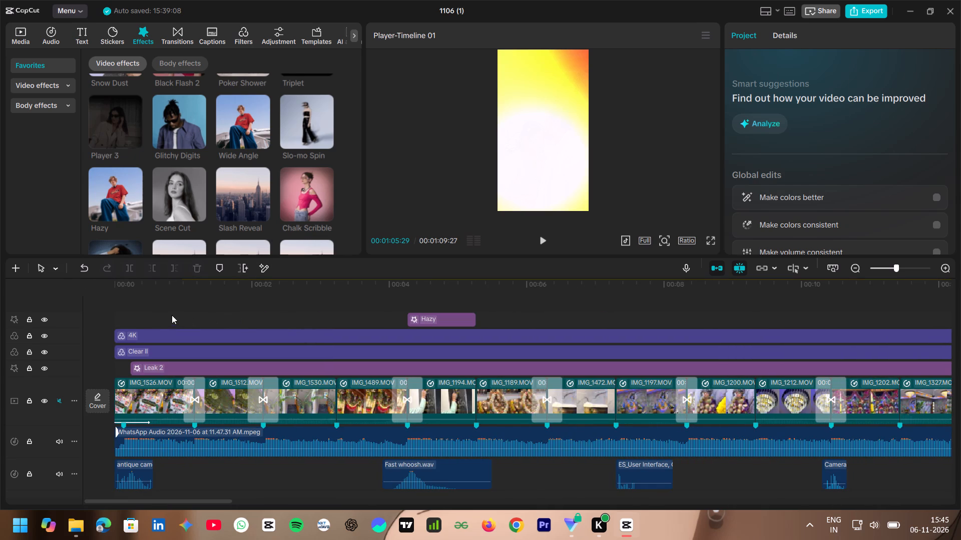
left_click(159, 312)
left_click_drag(159, 312, 141, 314)
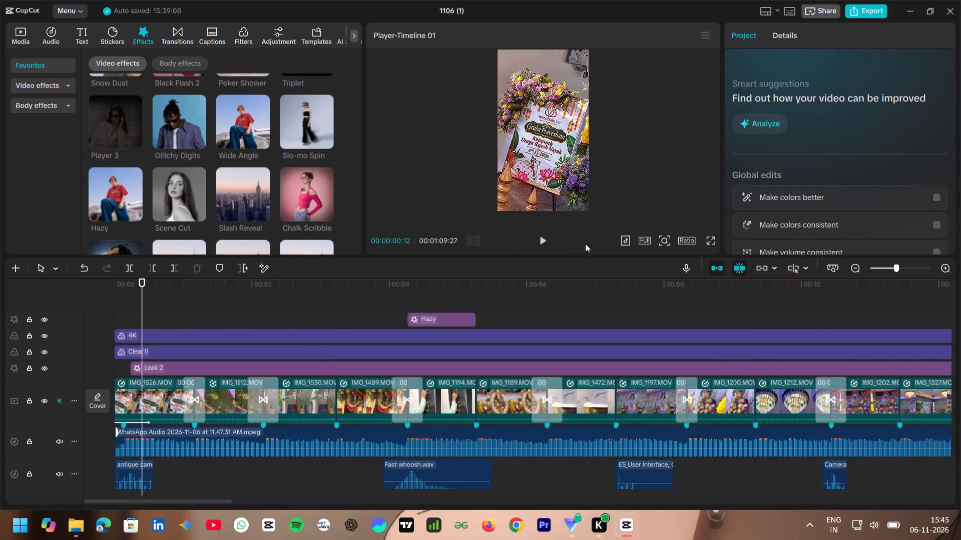
left_click(707, 238)
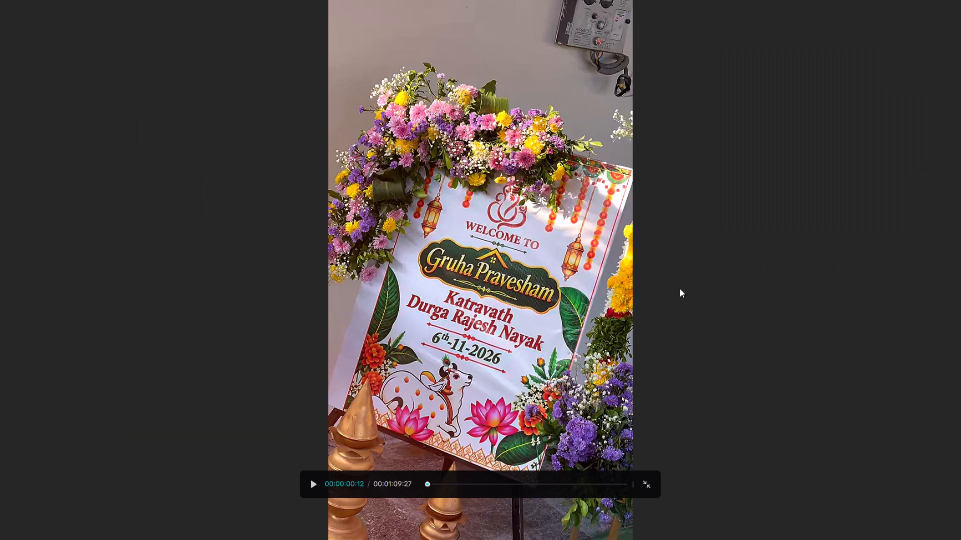
left_click(648, 486)
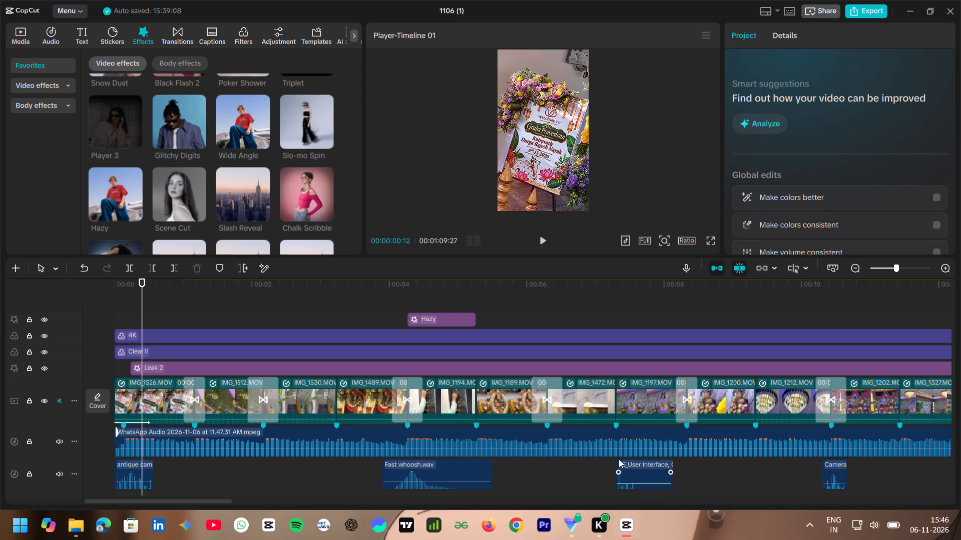
Examine the transition between IMG_1624 and IMG_1517 and the very last frame of the video.
scroll(348, 370, "left", 4)
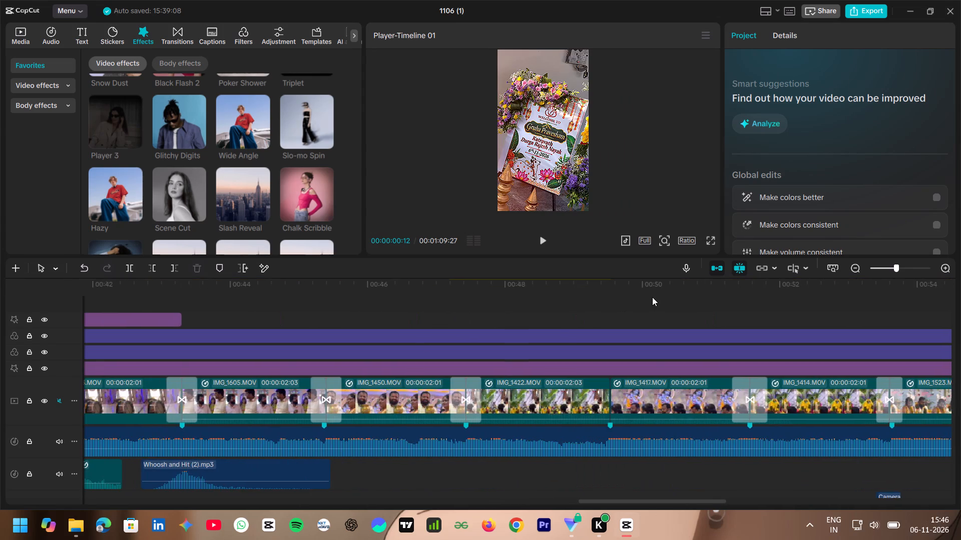
scroll(653, 297, "left", 7)
left_click(430, 307)
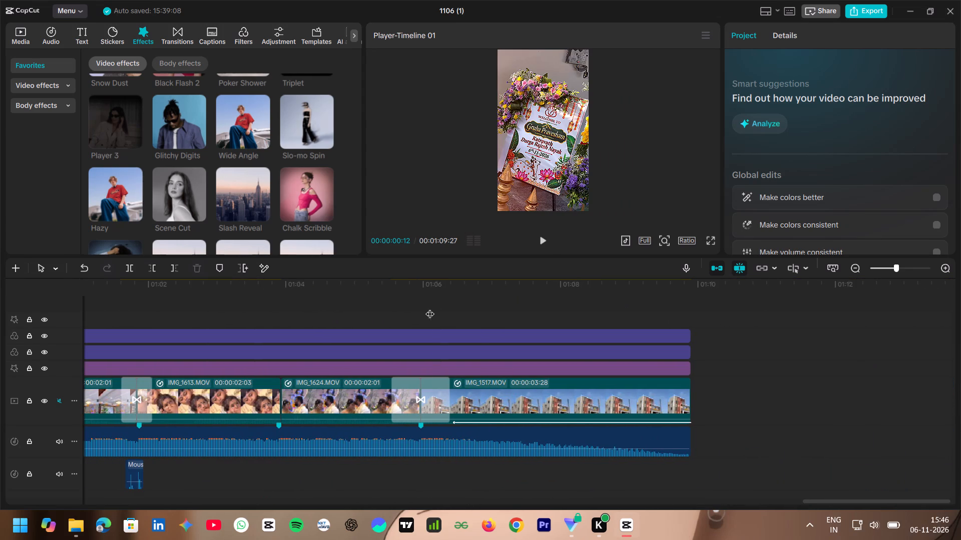
left_click_drag(430, 307, 420, 312)
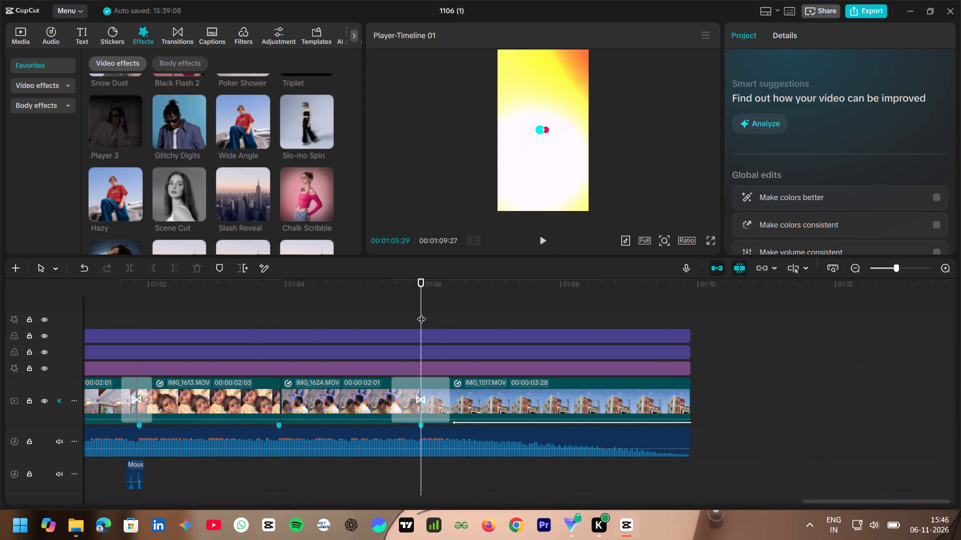
left_click(421, 312)
left_click(636, 303)
left_click_drag(636, 303, 723, 311)
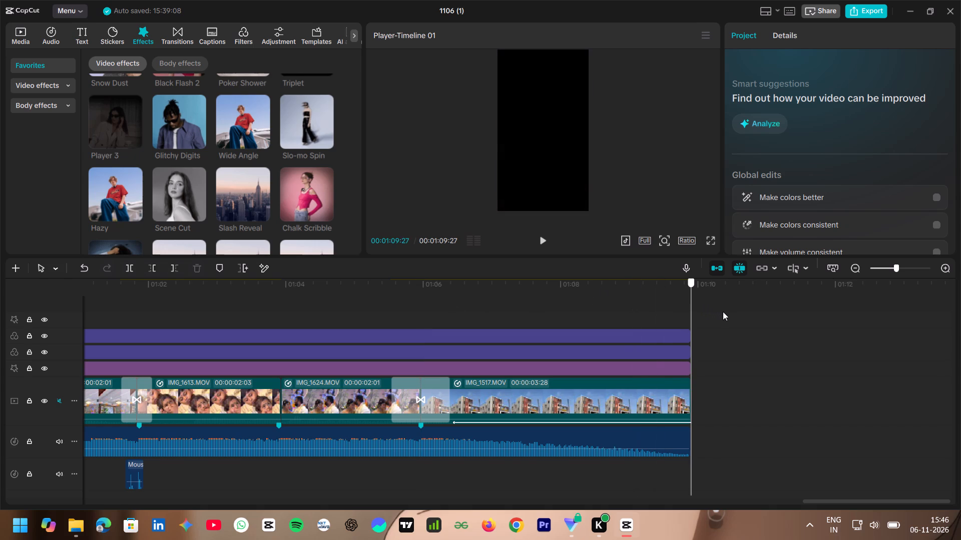
left_click_drag(723, 311, 724, 312)
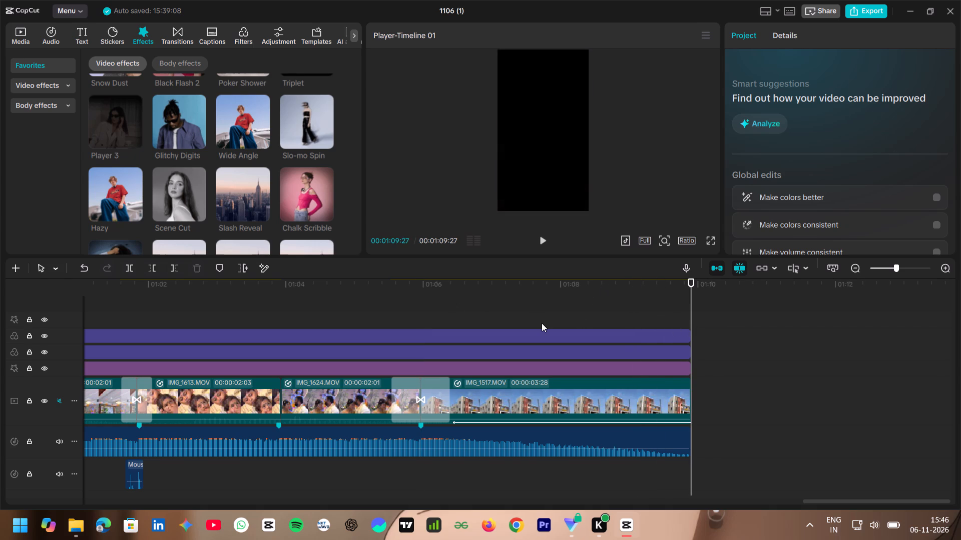
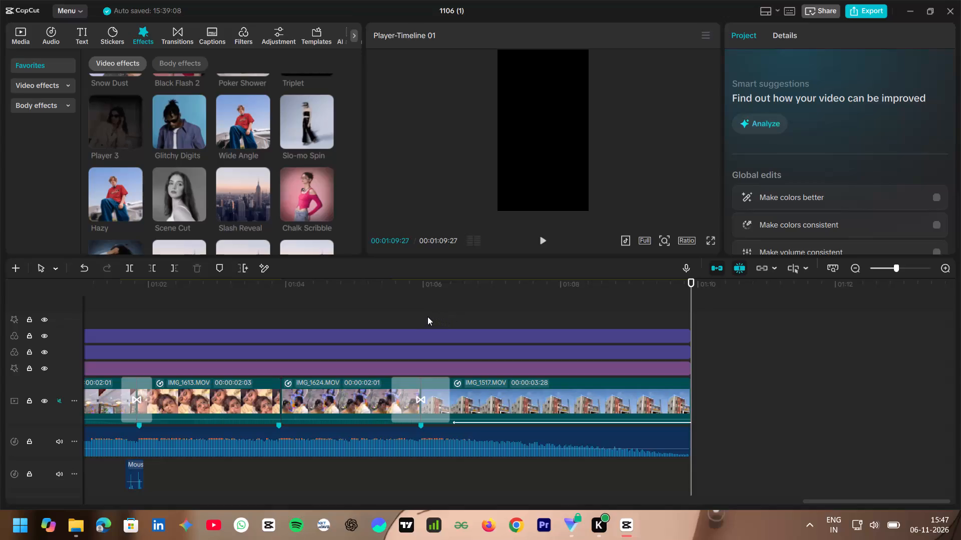
Play the video from the very beginning through to the IMG_1200 clip, and return to the start of the timeline.
scroll(412, 306, "right", 4)
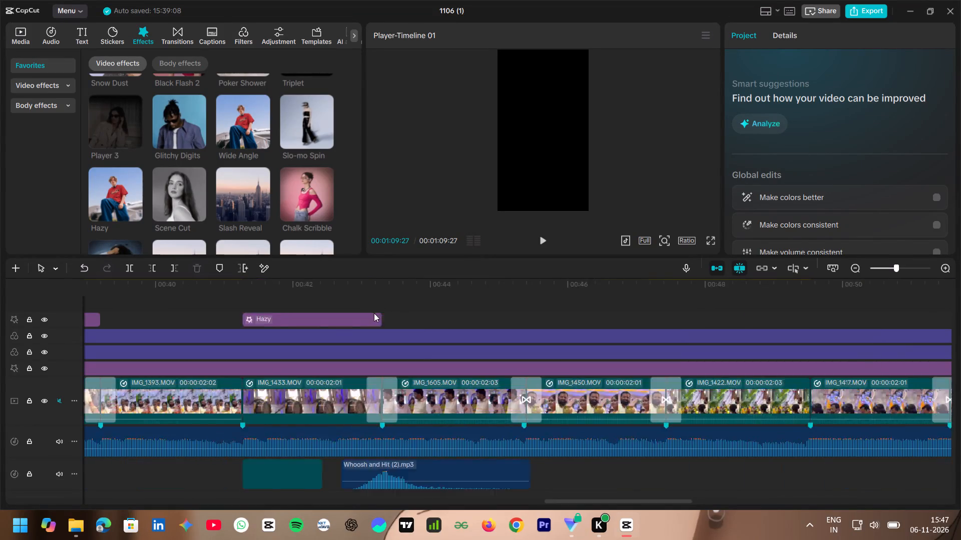
scroll(137, 308, "right", 11)
left_click(134, 306)
left_click_drag(134, 306, 85, 298)
key("space")
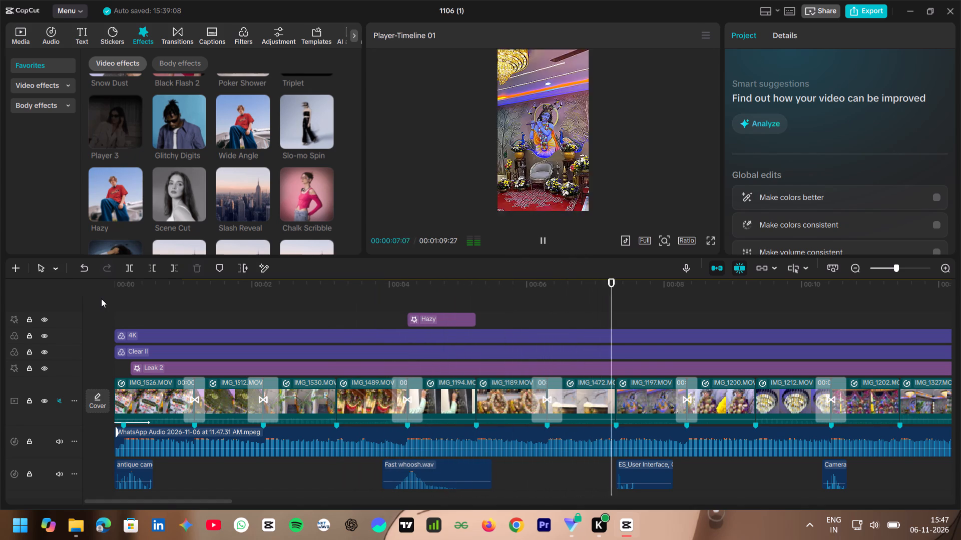
key("space")
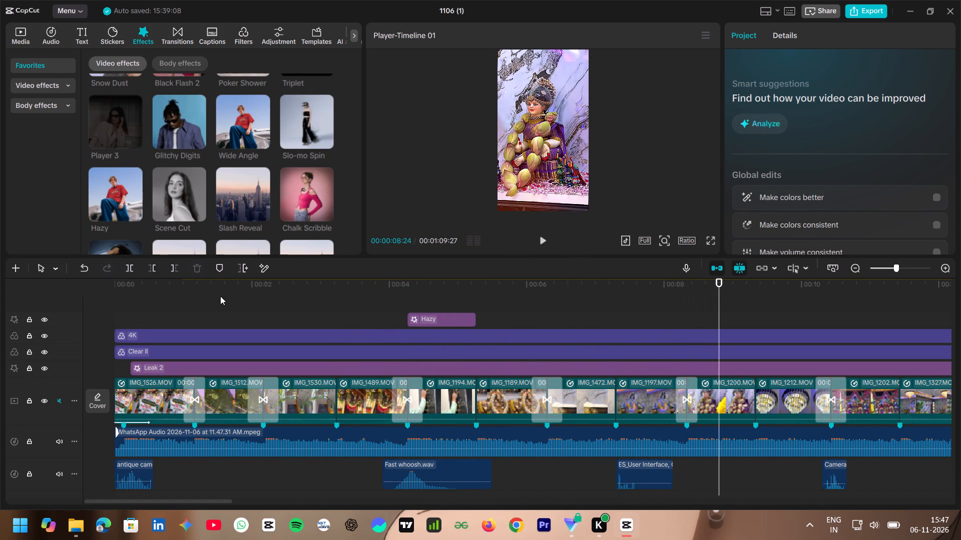
left_click(150, 301)
left_click_drag(150, 301, 68, 311)
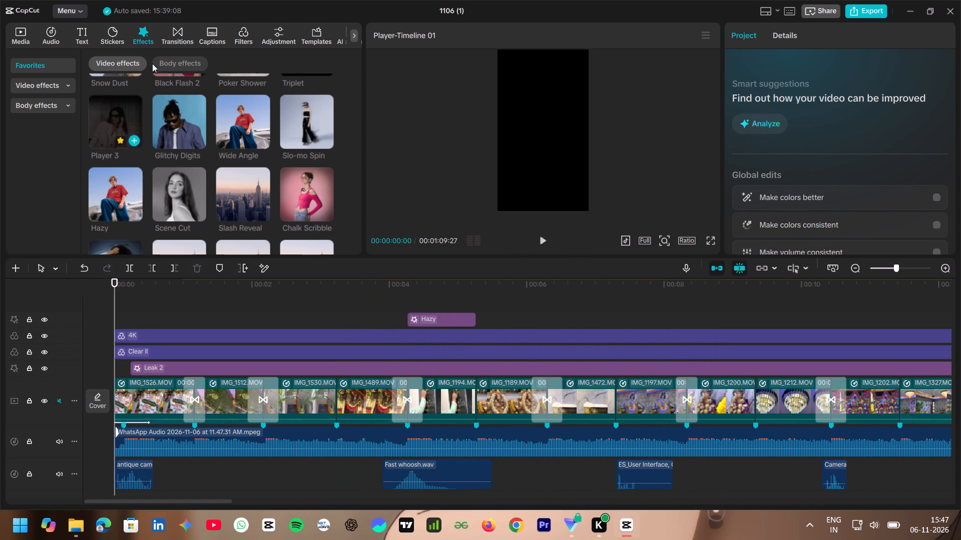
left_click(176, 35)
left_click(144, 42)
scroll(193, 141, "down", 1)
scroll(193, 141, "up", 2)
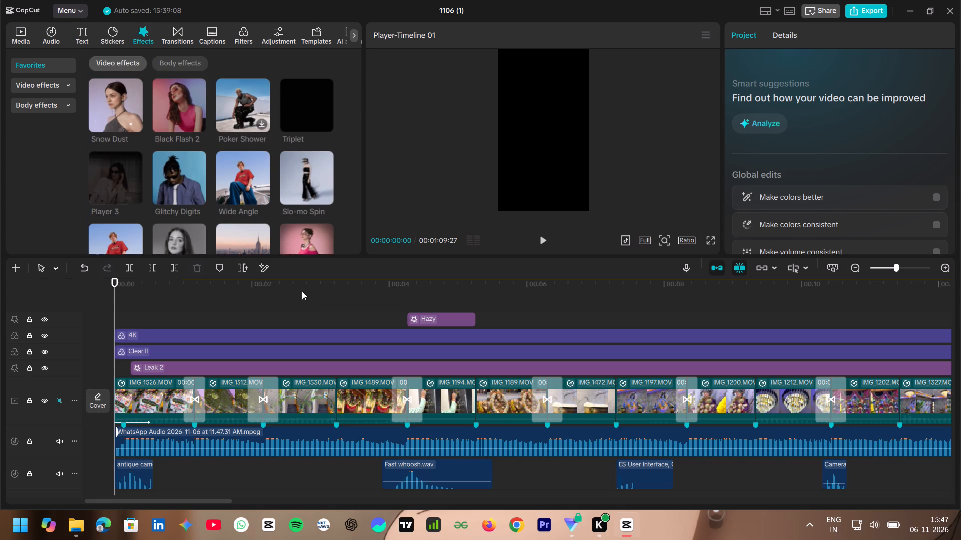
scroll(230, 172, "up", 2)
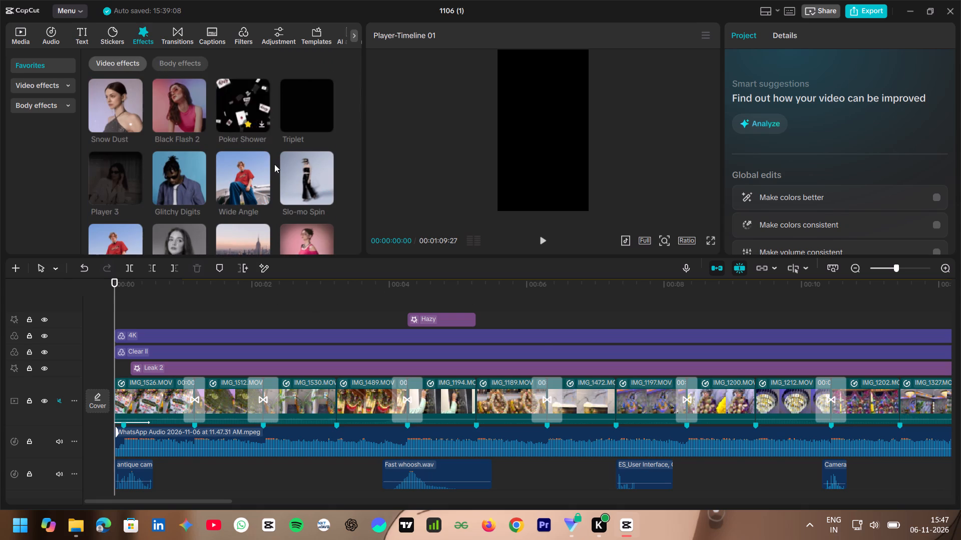
Play back the ending from IMG_1613 into the closing building clip and check the transition between IMG_1624 and IMG_1517.
scroll(540, 340, "left", 6)
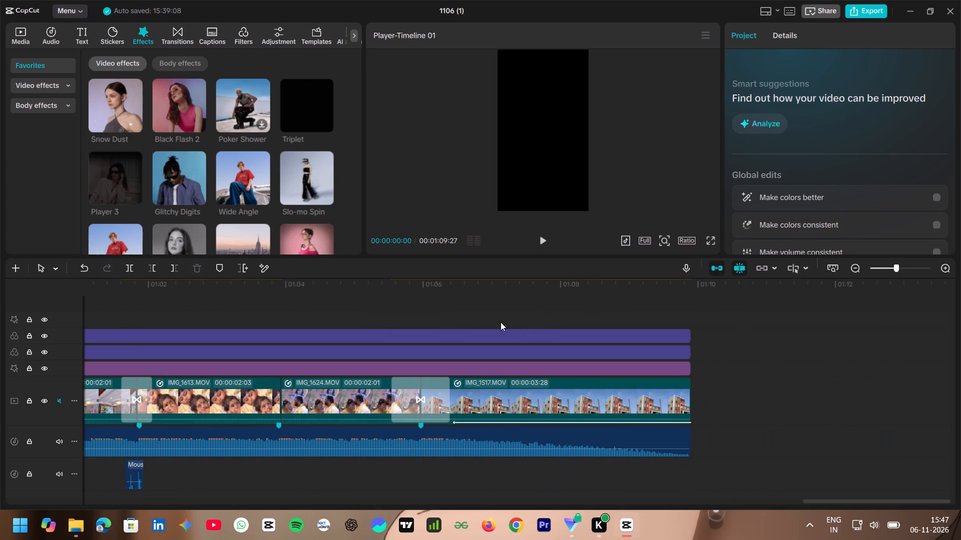
left_click(216, 326)
key("space")
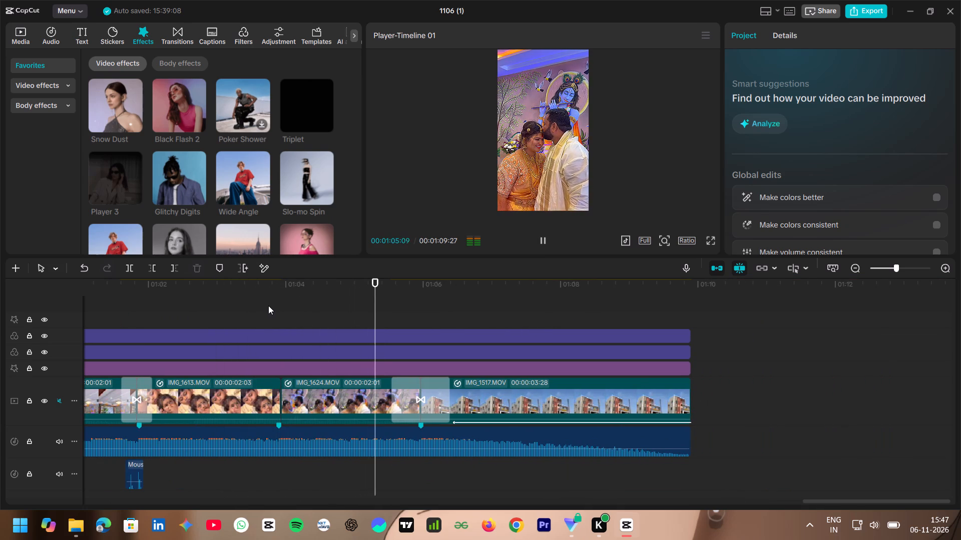
key("space")
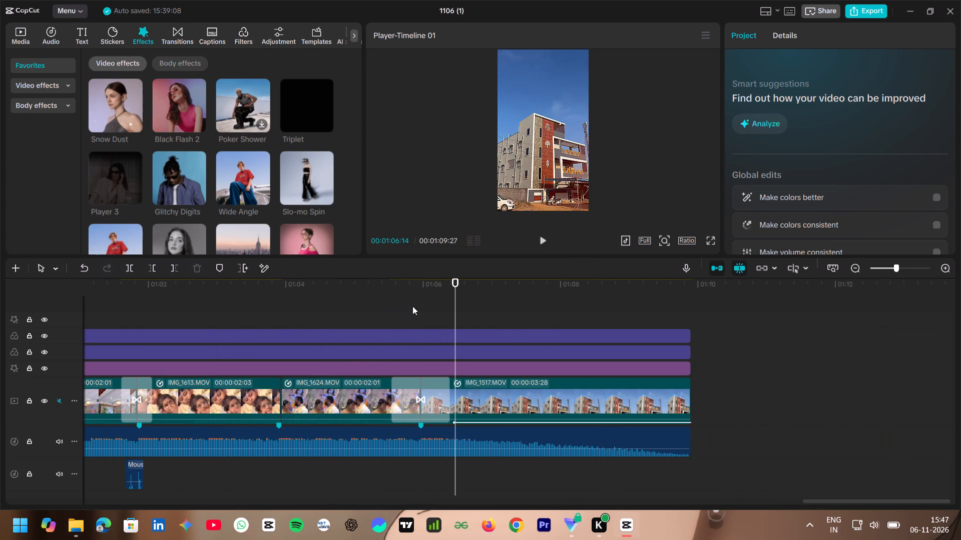
left_click(412, 306)
left_click_drag(412, 306, 424, 312)
Go to the welcome-board frame at 00:00:00:20 in the opening IMG_1526 clip, view it in full screen and leave the full-screen preview.
scroll(424, 312, "right", 20)
scroll(424, 312, "right", 20)
scroll(424, 312, "right", 20)
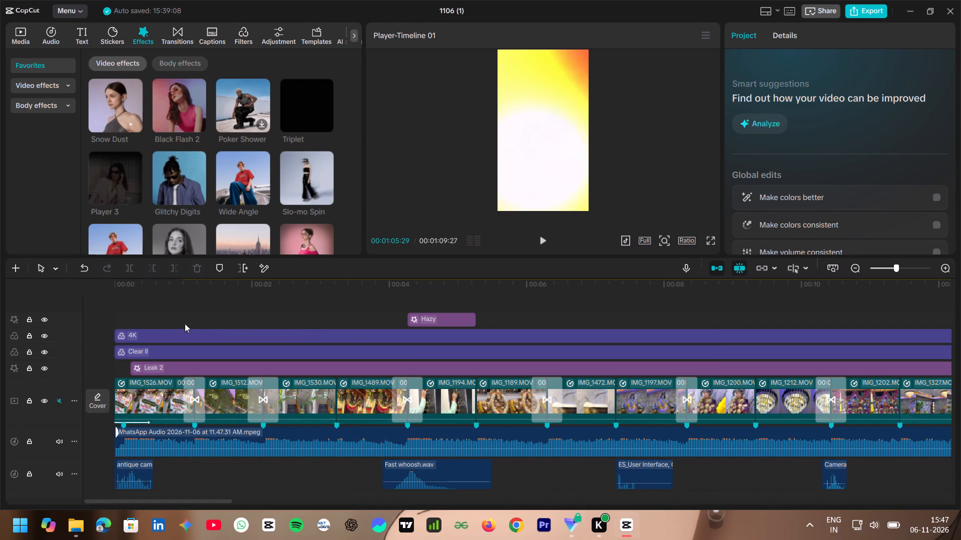
scroll(185, 323, "right", 9)
left_click(137, 313)
left_click_drag(137, 312, 161, 315)
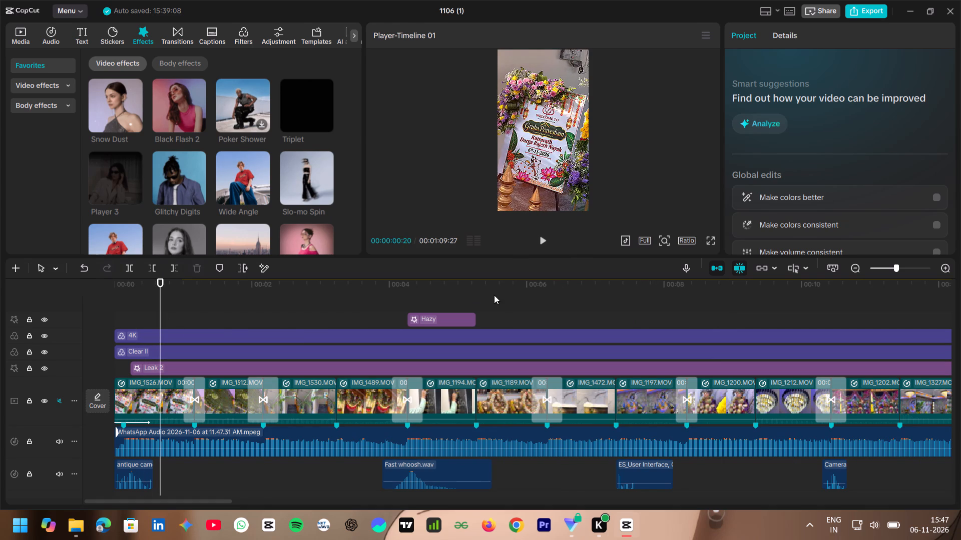
left_click(713, 241)
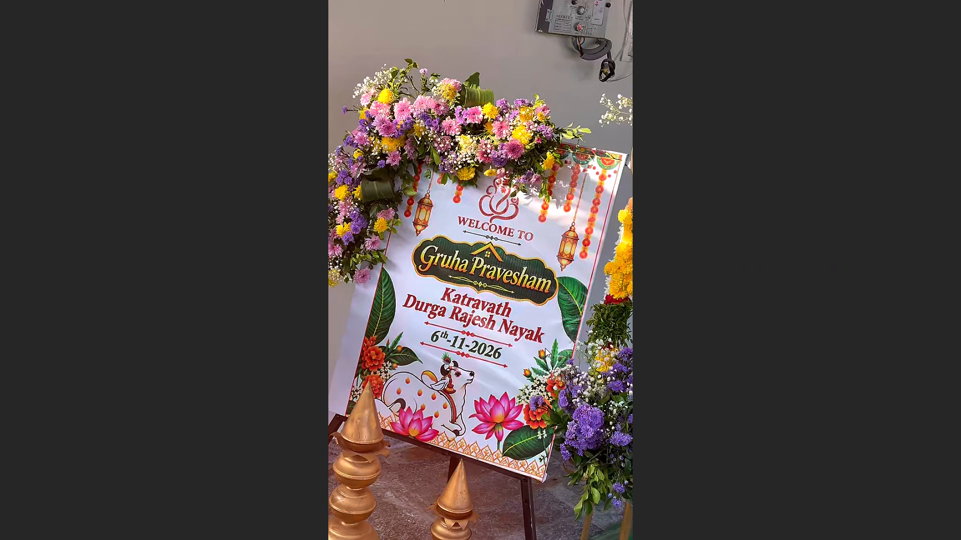
left_click(552, 385)
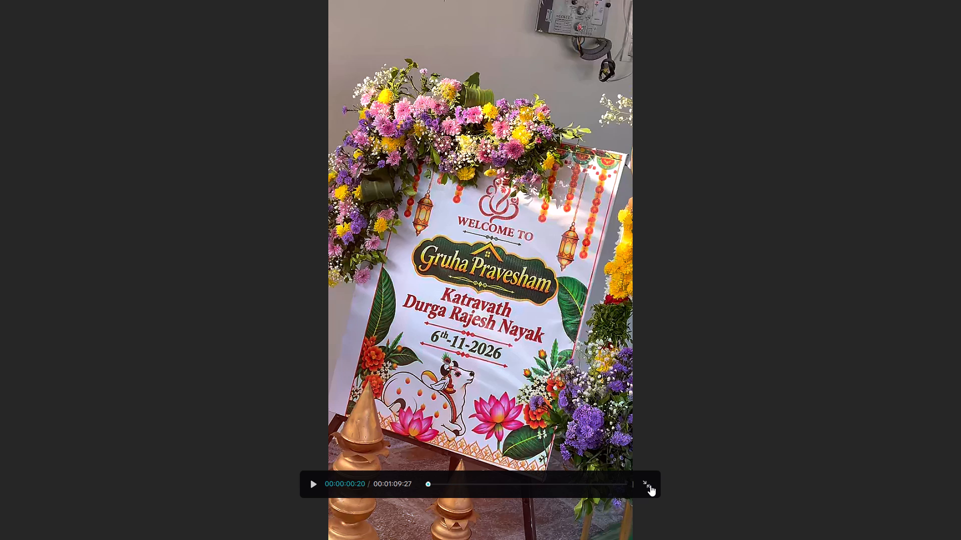
left_click(650, 485)
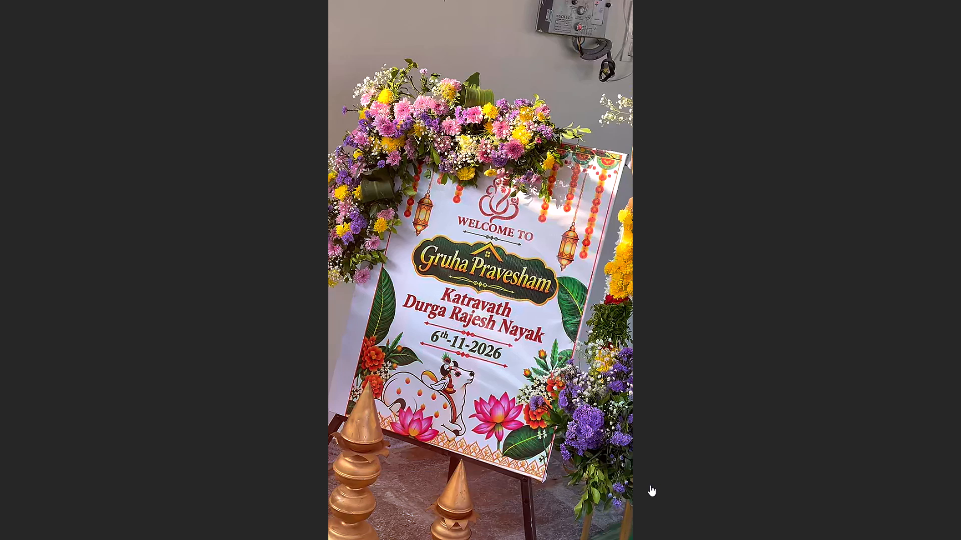
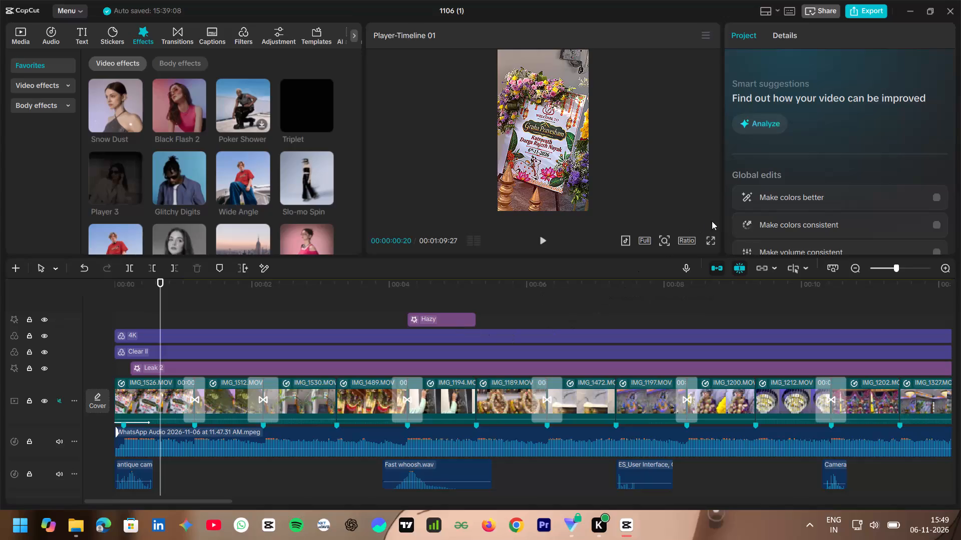
View the welcome-board frame at 00:00:00:20 in full screen again.
left_click(712, 240)
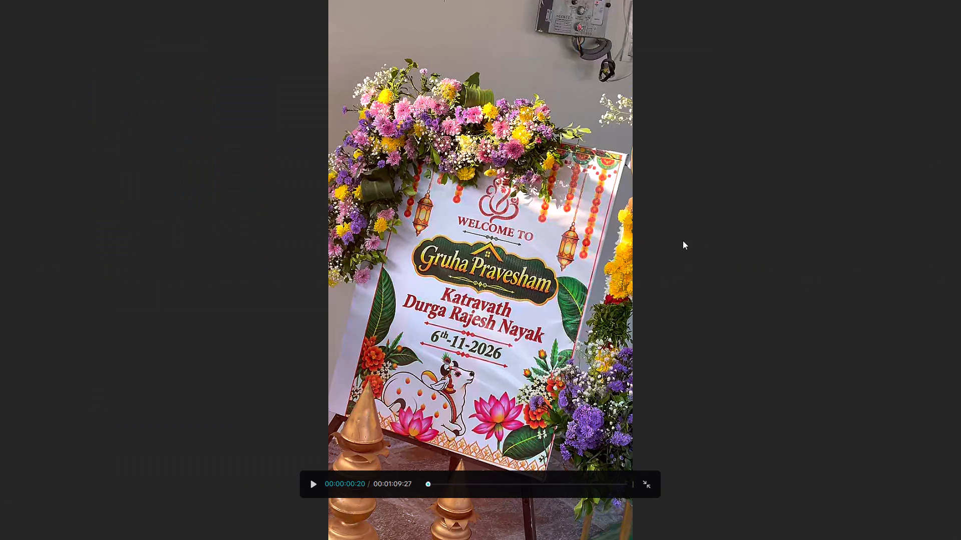
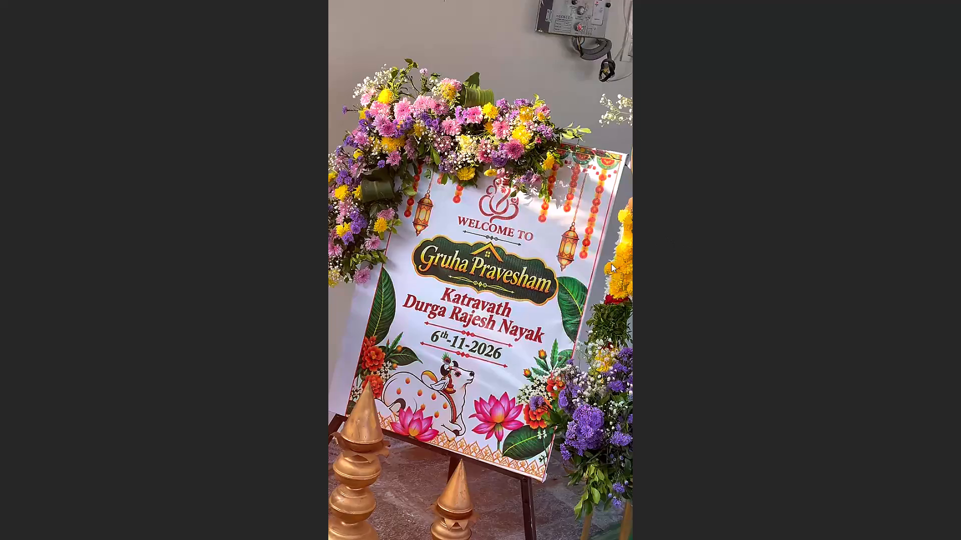
Close the full-screen view of the welcome-board frame and return to the editing timeline.
left_click(610, 264)
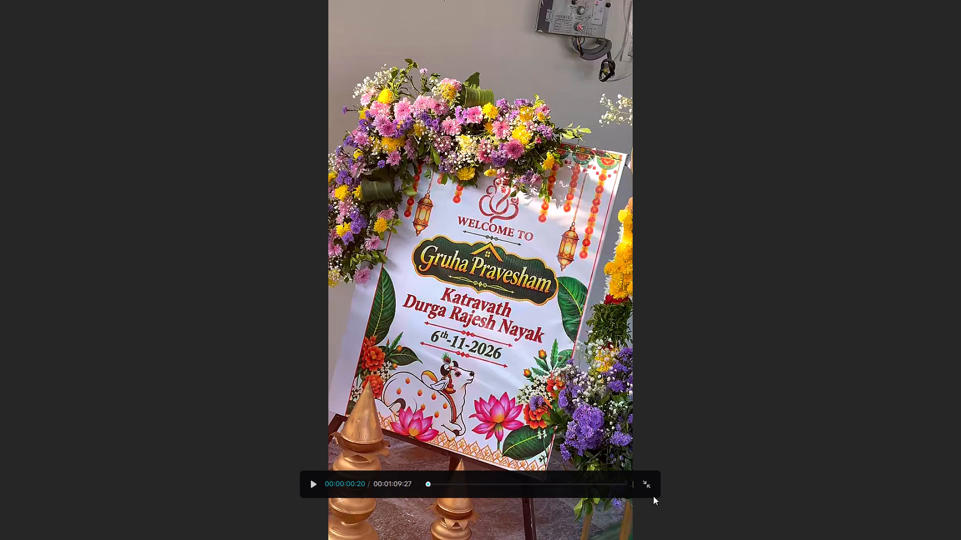
left_click(645, 482)
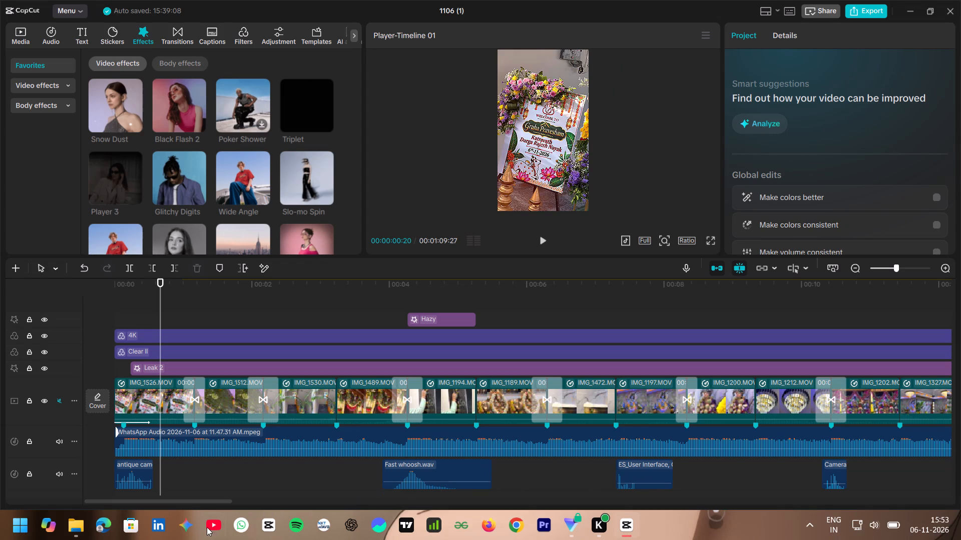
Play the video from its very start and pause at about 00:00:03:06 to check the opening clips and sound.
scroll(176, 434, "up", 2)
scroll(176, 432, "down", 3)
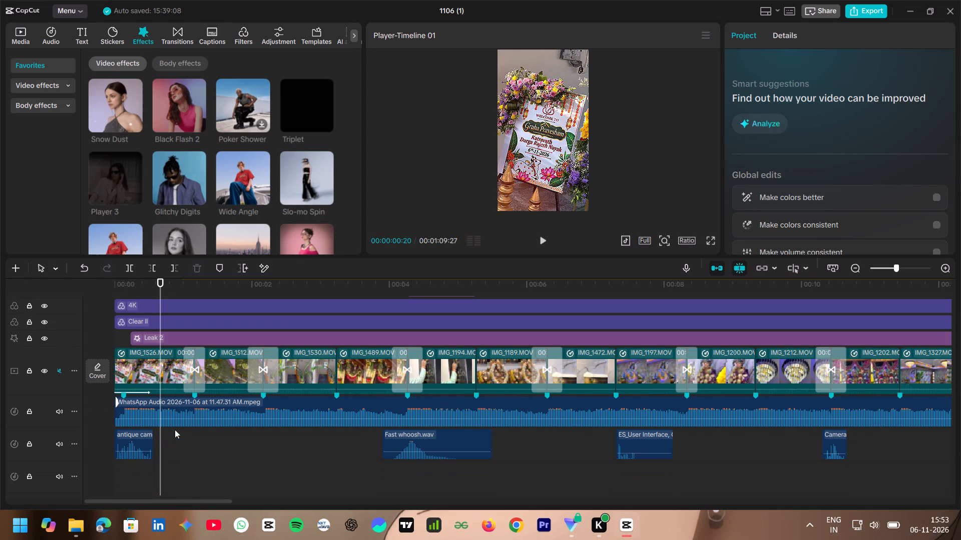
left_click_drag(160, 288, 102, 292)
key("space")
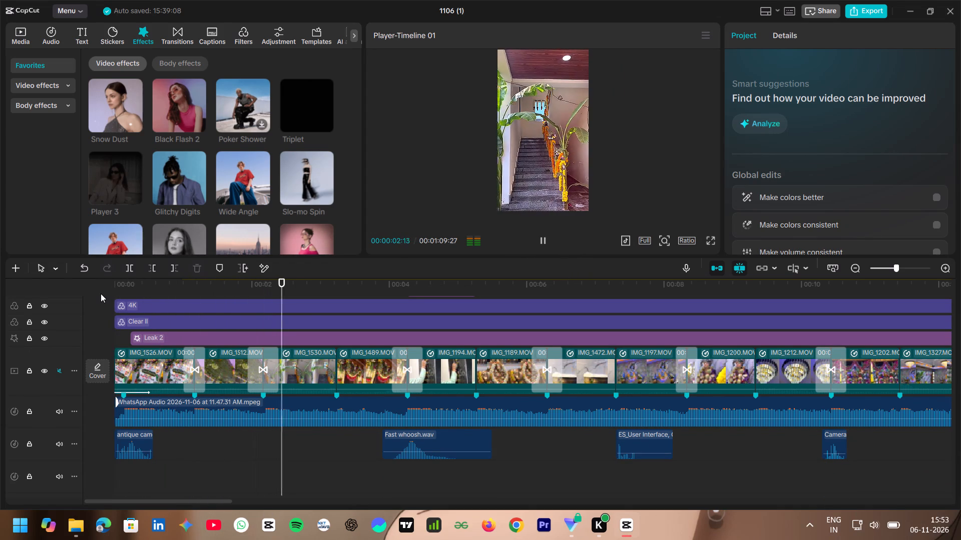
key("space")
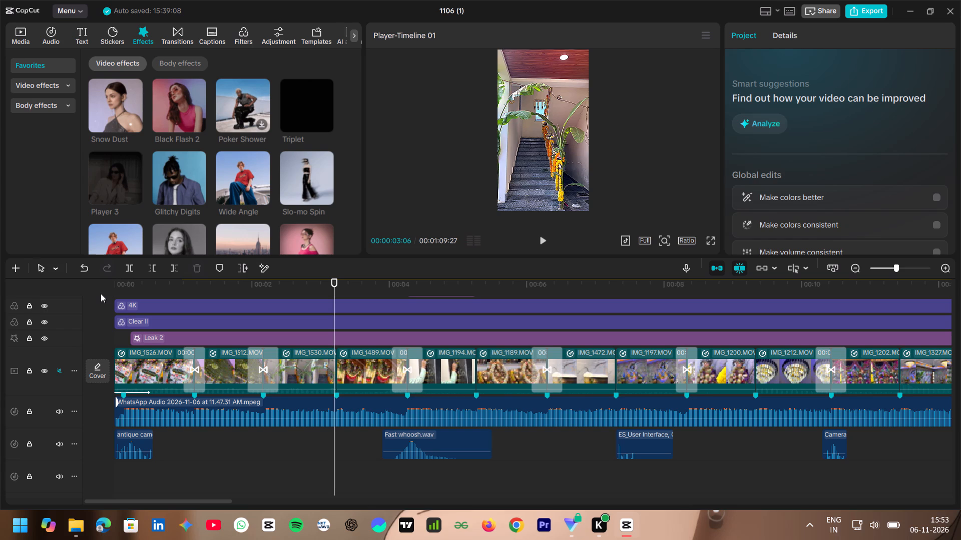
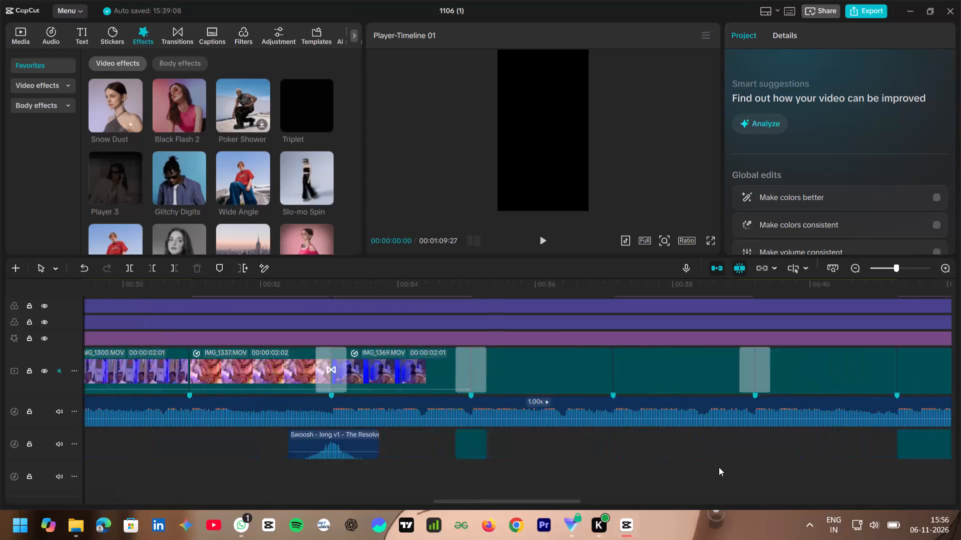
scroll(719, 467, "left", 1)
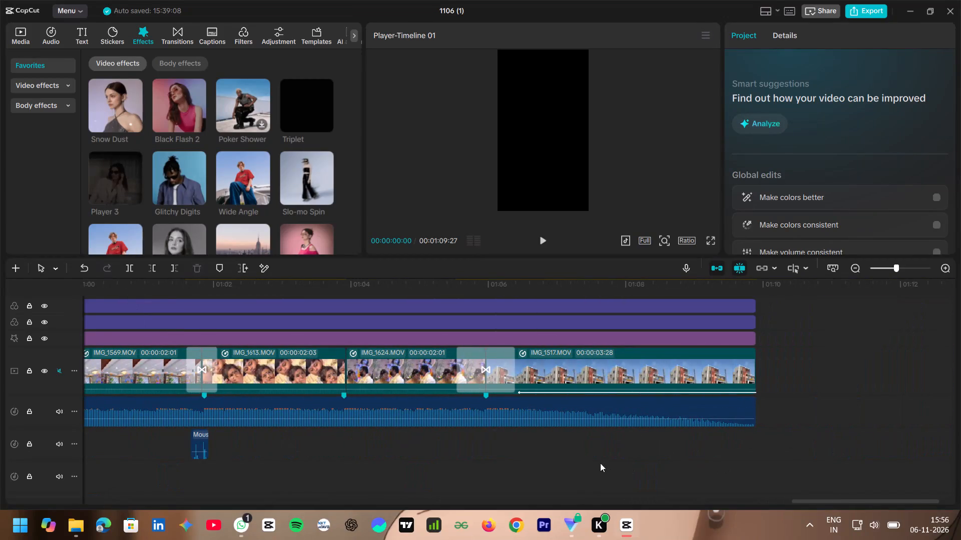
left_click(506, 460)
left_click_drag(506, 460, 487, 469)
scroll(494, 403, "up", 4)
scroll(487, 338, "up", 3)
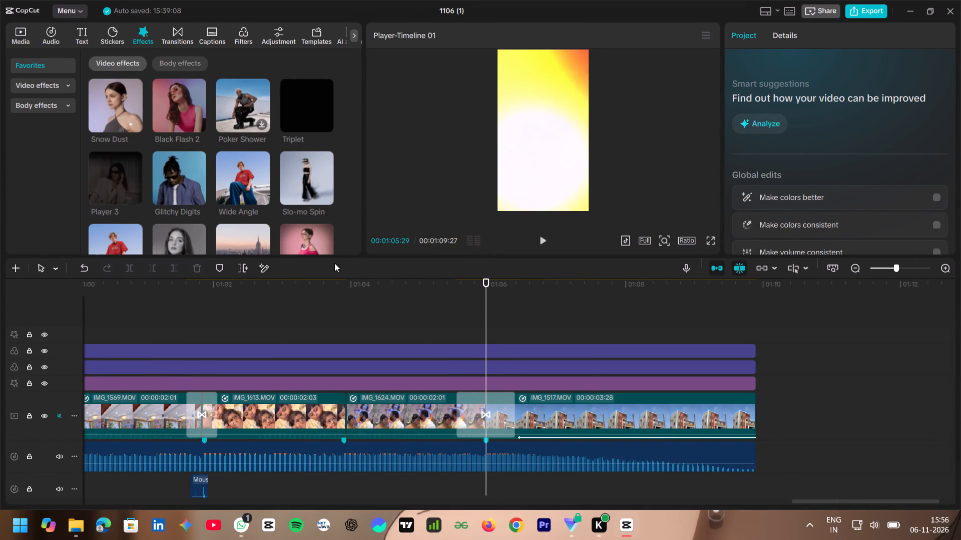
left_click(16, 40)
left_click(25, 31)
left_click(119, 63)
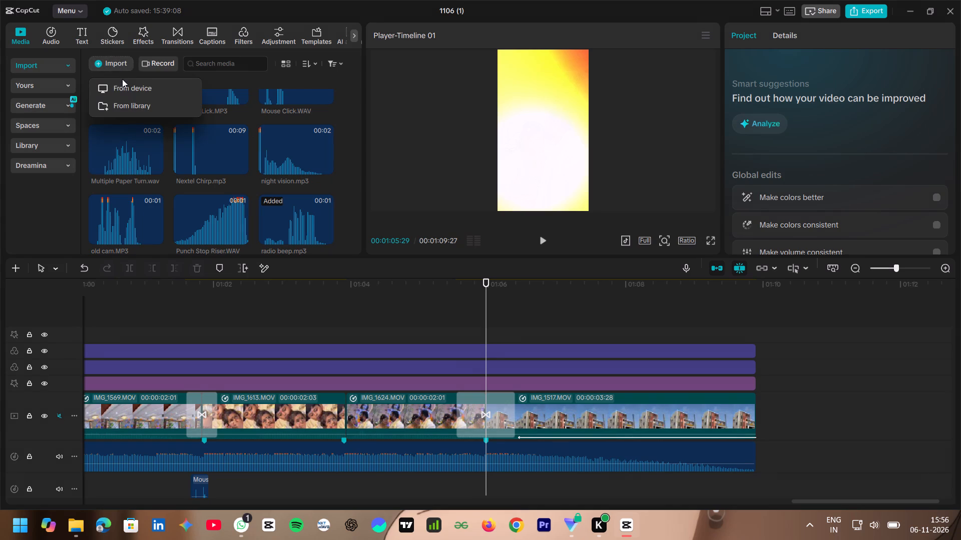
left_click(122, 86)
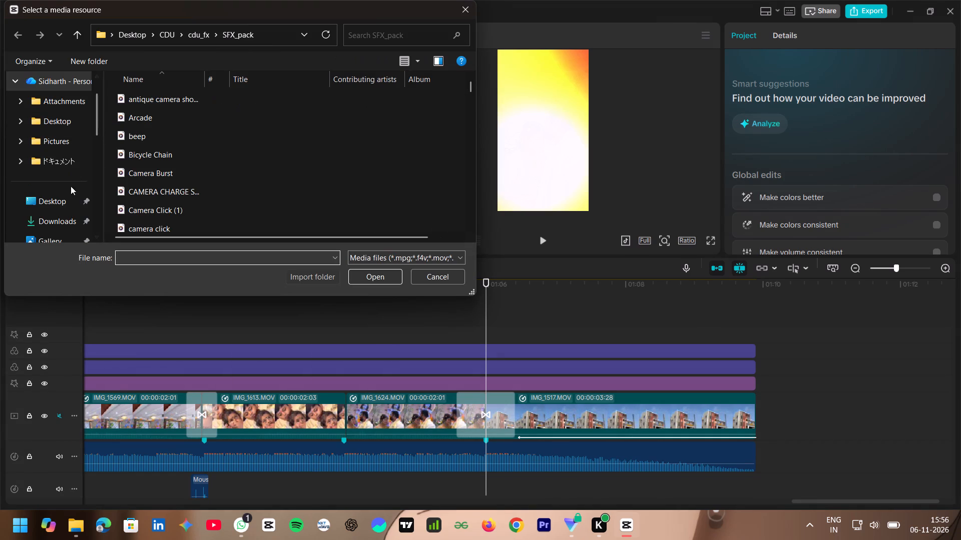
left_click(67, 213)
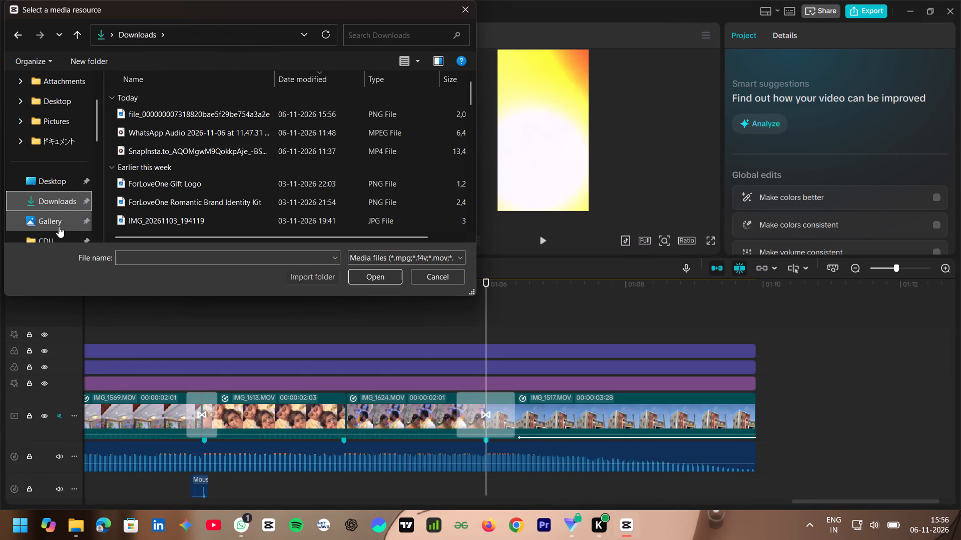
left_click(169, 112)
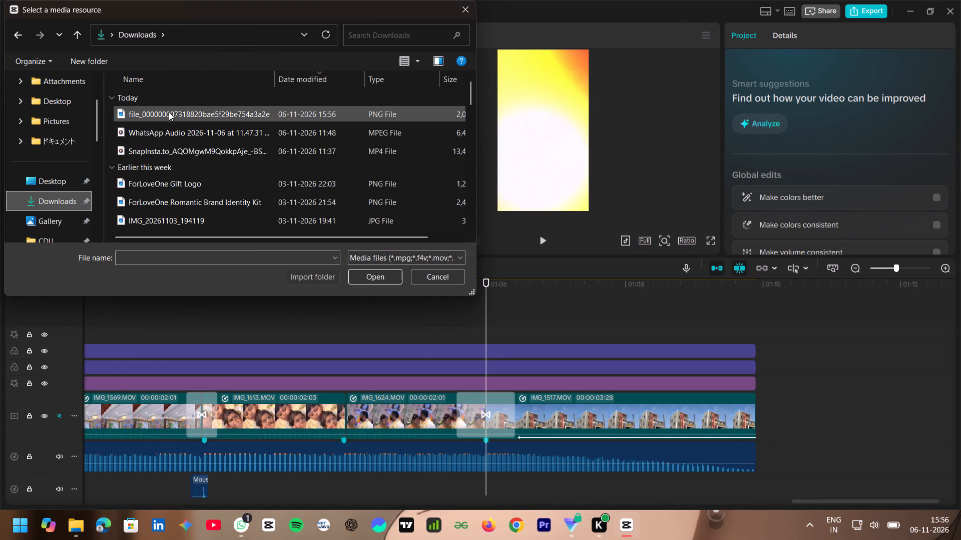
left_click(359, 273)
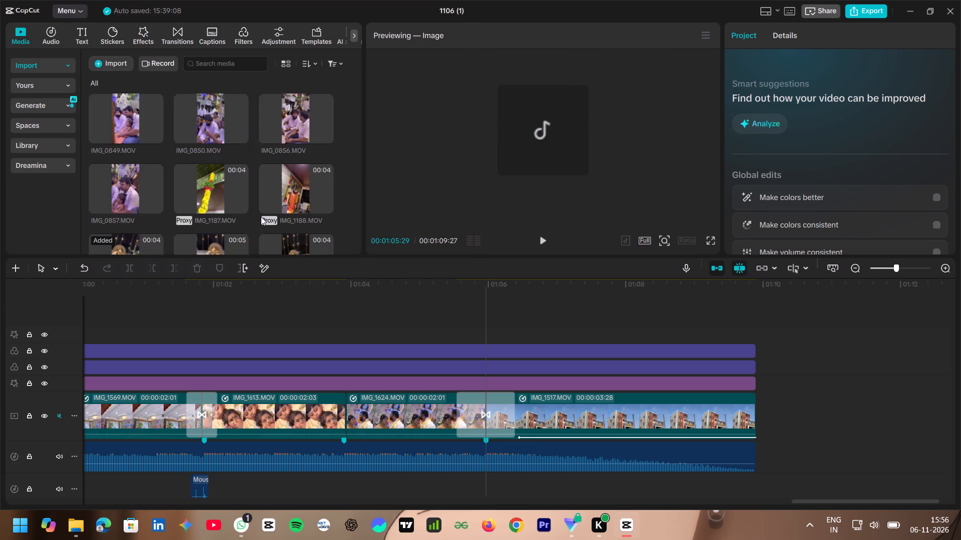
Place the imported title PNG on a track above the main video, starting at the last beat marker, 00:01:05:29.
left_click_drag(128, 211, 484, 367)
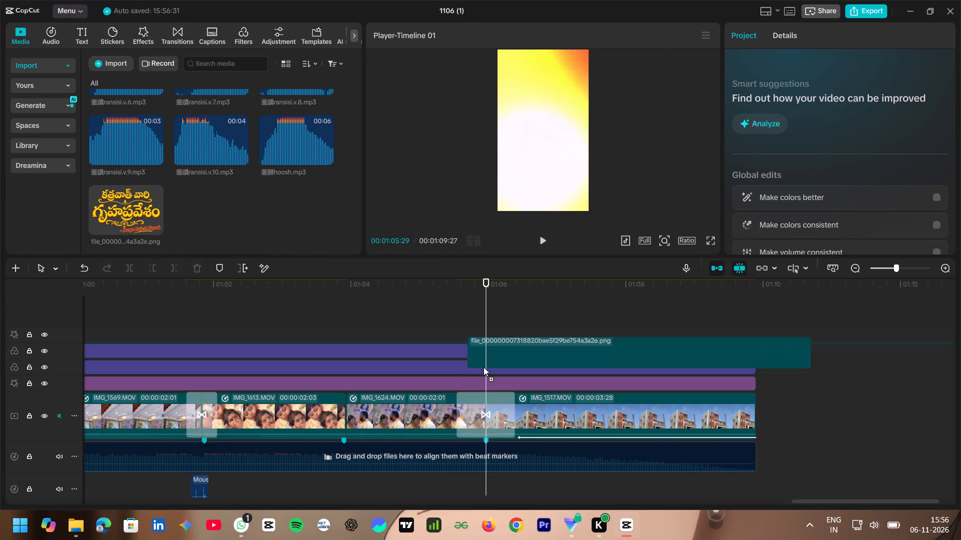
left_click_drag(484, 367, 487, 390)
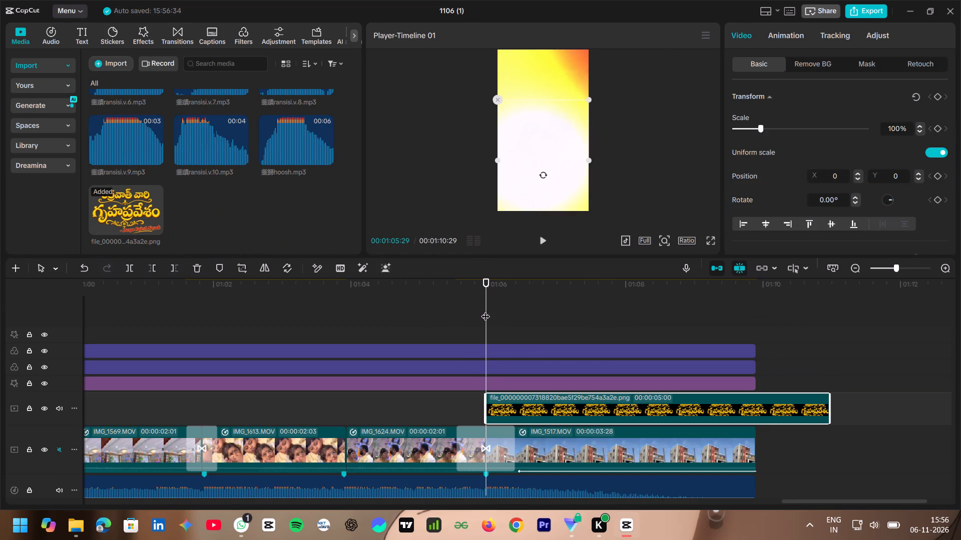
Shrink the title image in the preview to about 51% scale, keeping it centred over the dark ending frame.
left_click_drag(486, 310, 708, 334)
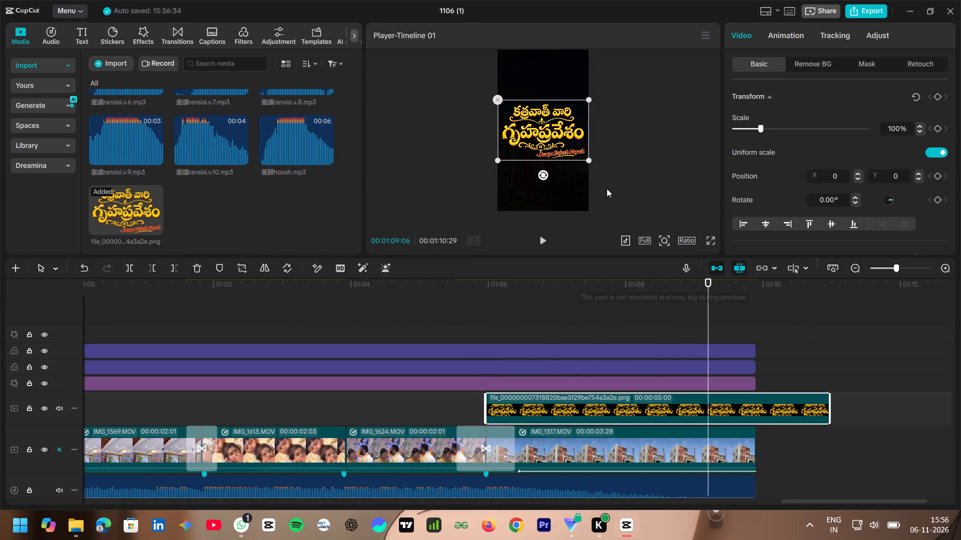
left_click_drag(589, 161, 576, 154)
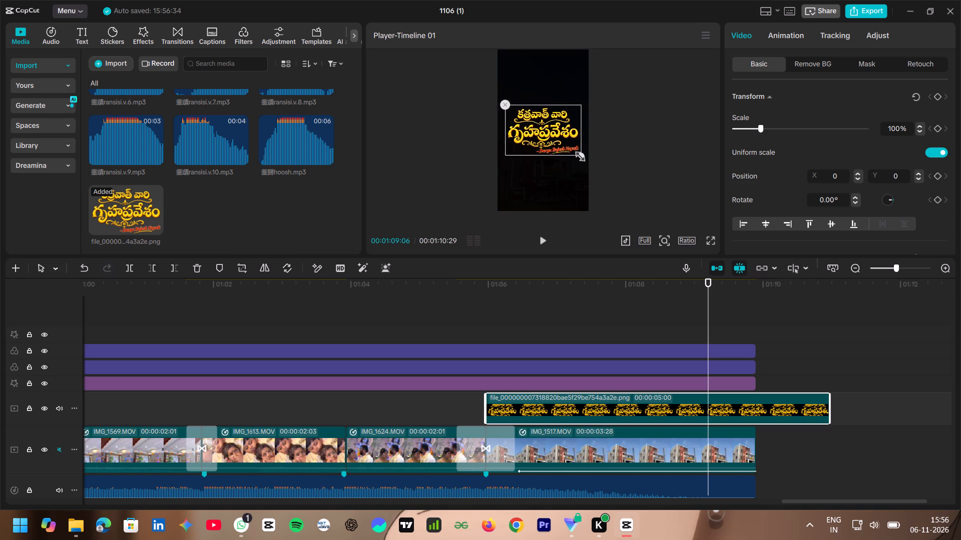
left_click_drag(576, 154, 565, 148)
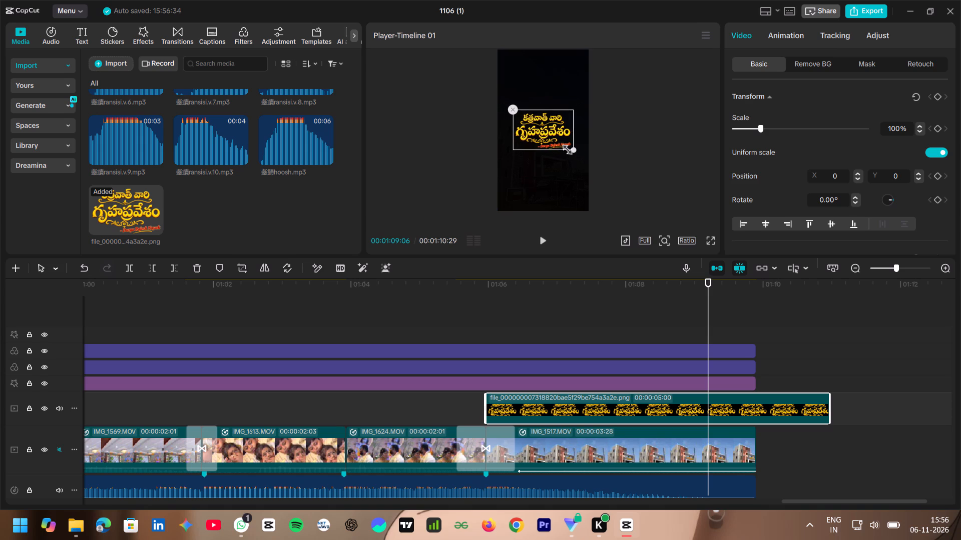
left_click_drag(565, 148, 560, 143)
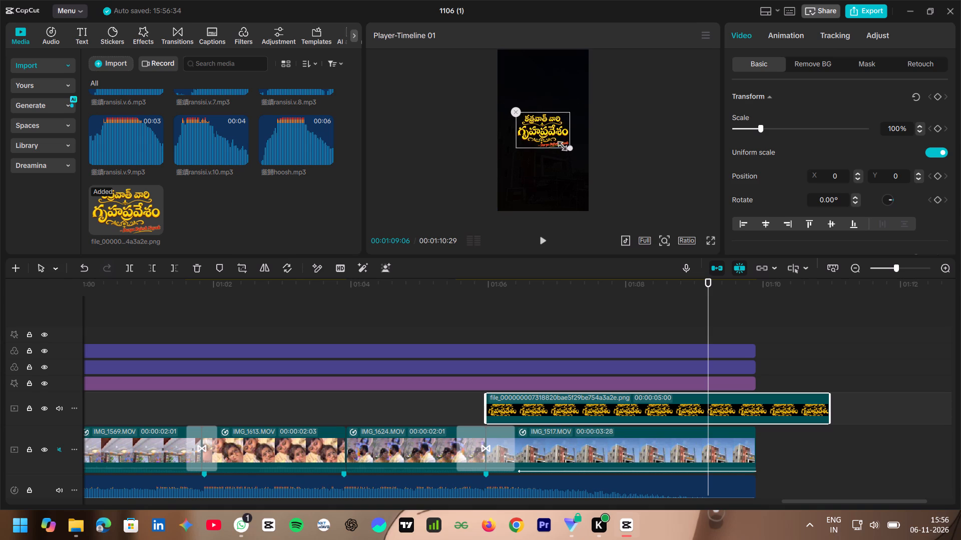
left_click_drag(560, 143, 552, 137)
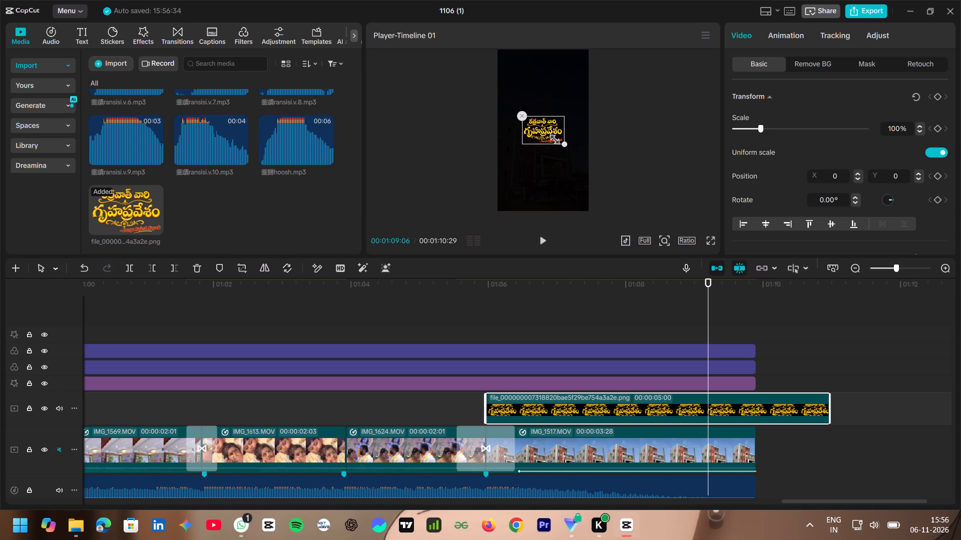
left_click_drag(552, 137, 556, 138)
Trim the title image's end to match the end of the final building clip at 00:01:09:27.
left_click_drag(711, 294, 713, 295)
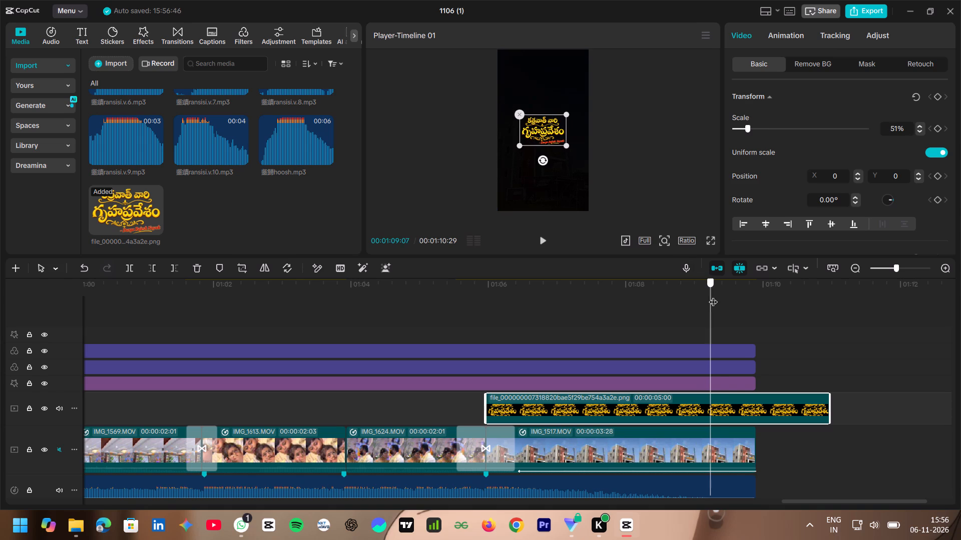
left_click_drag(713, 295, 757, 321)
key("w")
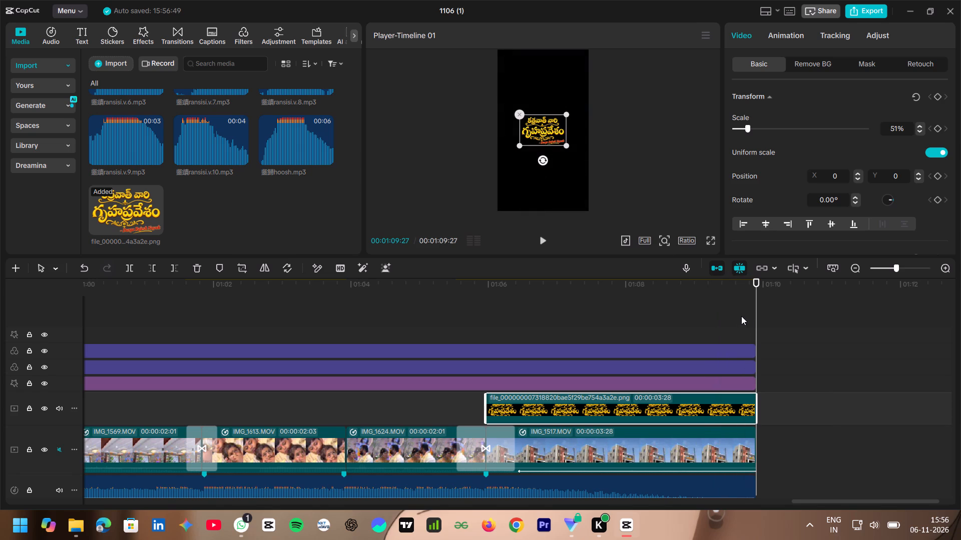
Apply the Fade In entrance animation to the title image and extend its duration to 3.9 s.
left_click(790, 40)
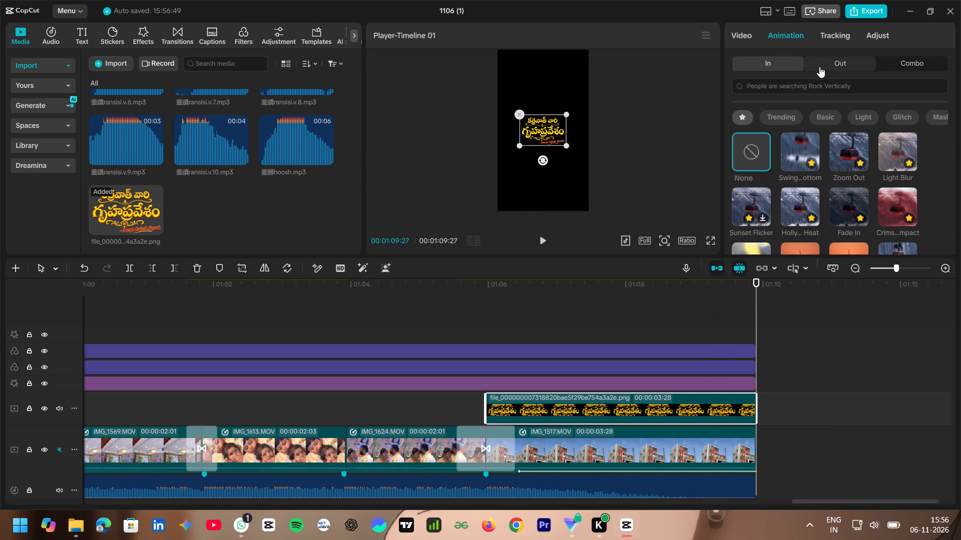
left_click(739, 36)
left_click(797, 38)
left_click(749, 117)
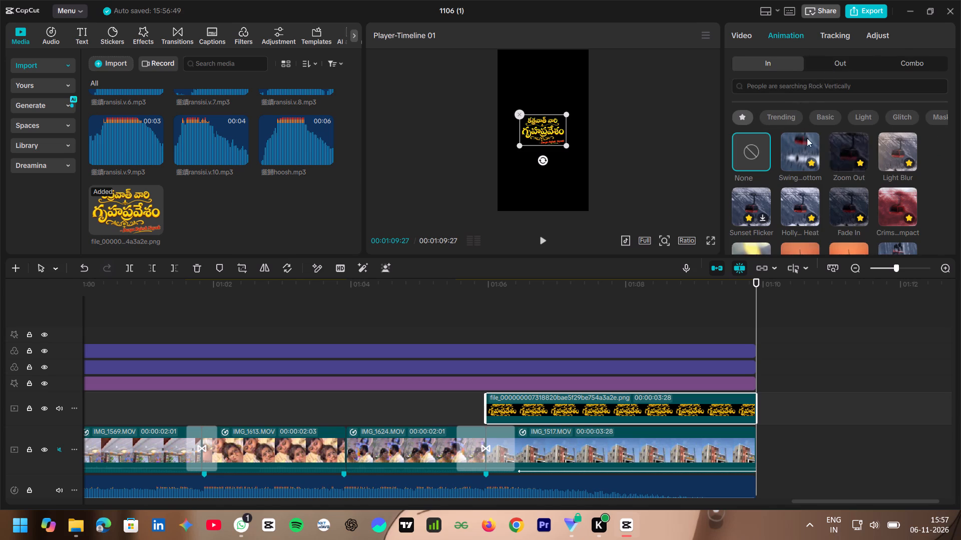
left_click(850, 198)
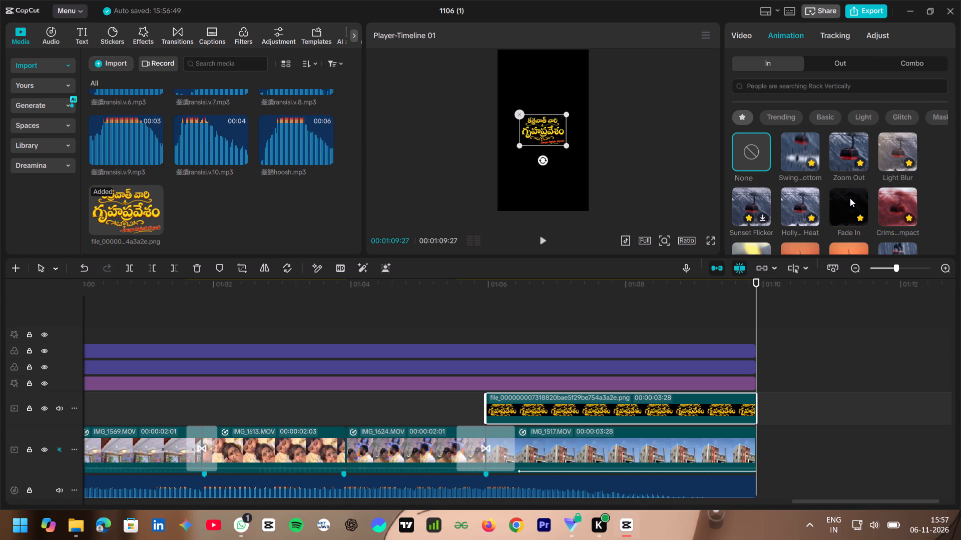
left_click(841, 234)
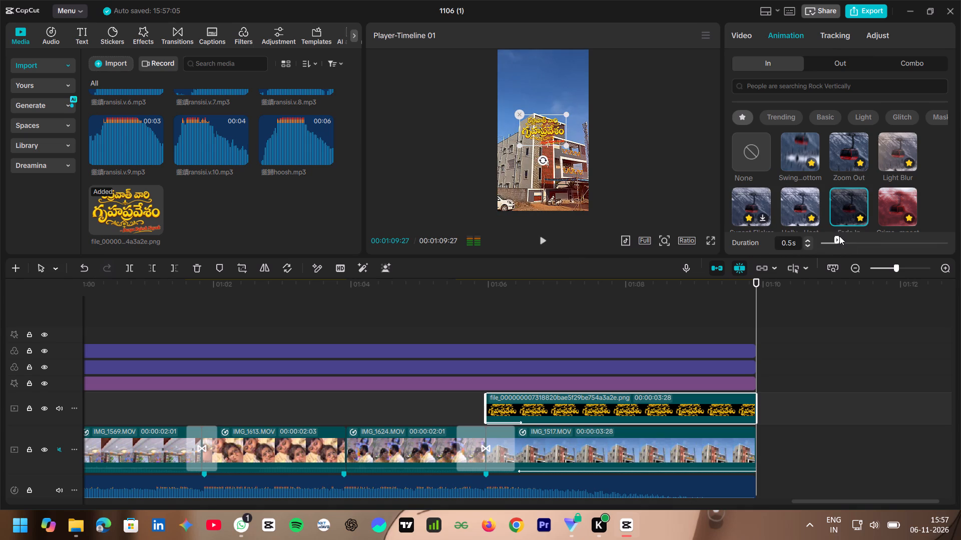
left_click_drag(839, 237, 960, 247)
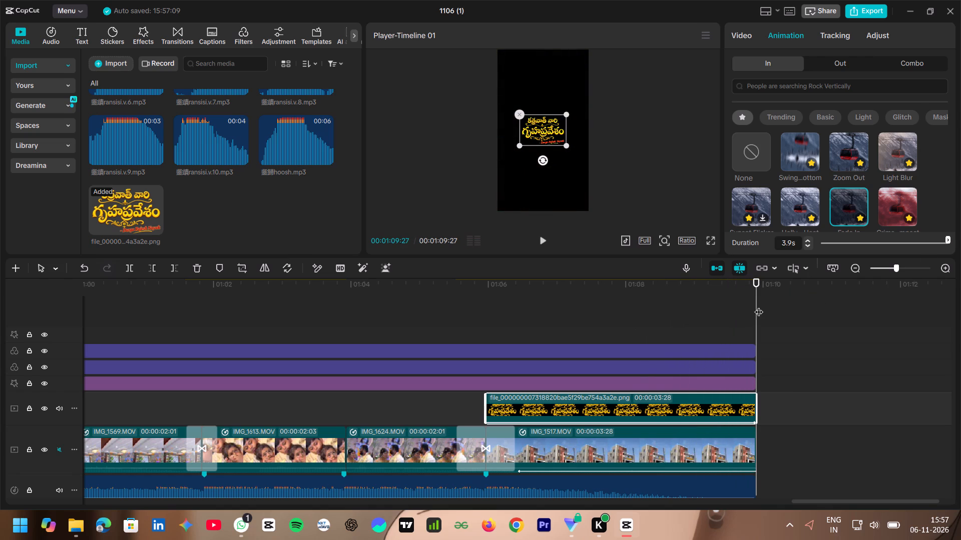
Add a transform keyframe at the title image's start, 00:01:05:29, with the scale set to 50%.
left_click_drag(759, 305, 491, 342)
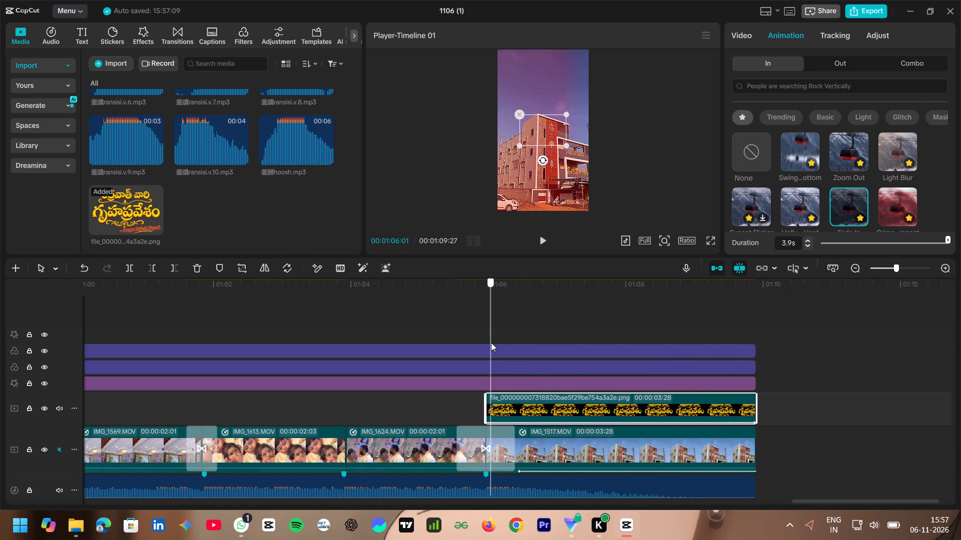
left_click_drag(491, 342, 487, 348)
left_click(733, 40)
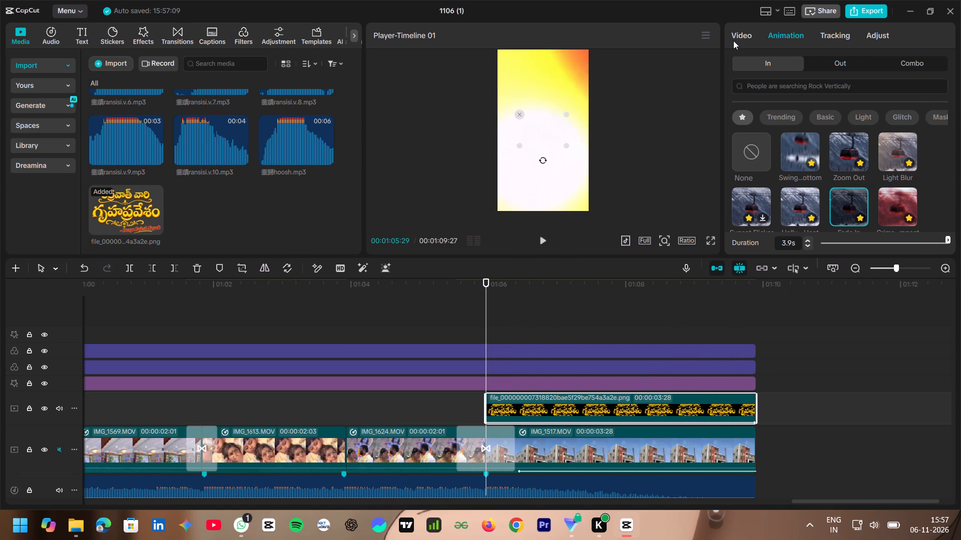
left_click(936, 98)
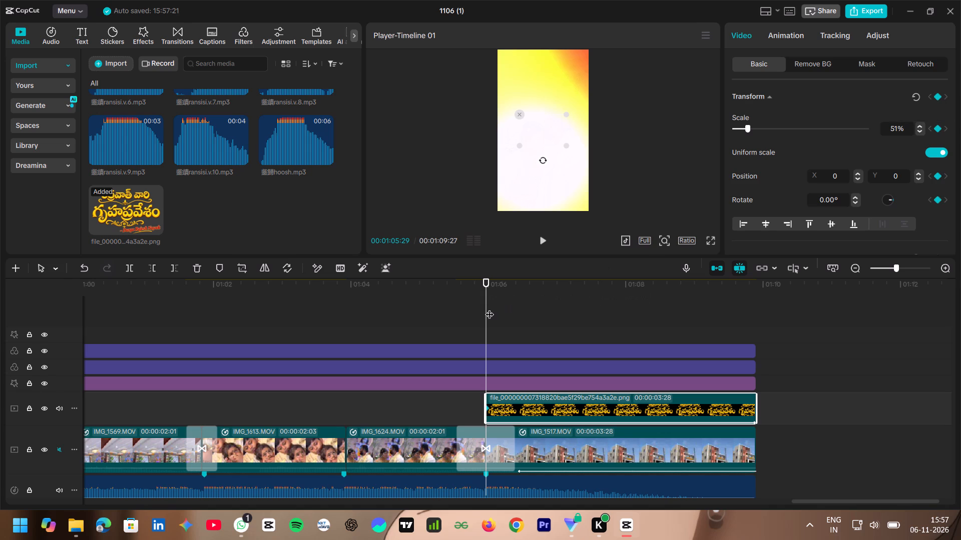
left_click(922, 130)
Keyframe the title image's scale at about 70% near its end, at 00:01:09:25, for a slow zoom-in.
left_click_drag(490, 316, 737, 325)
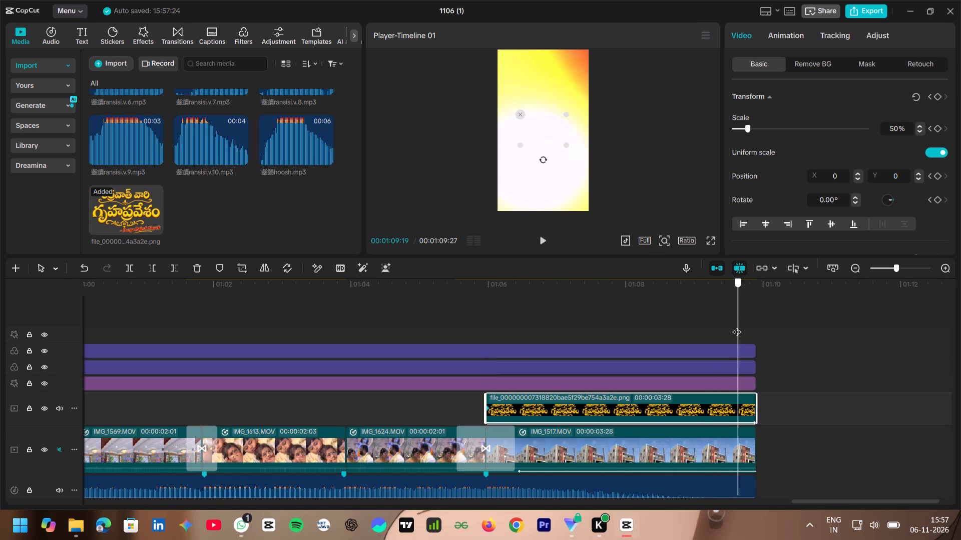
left_click_drag(737, 325, 752, 329)
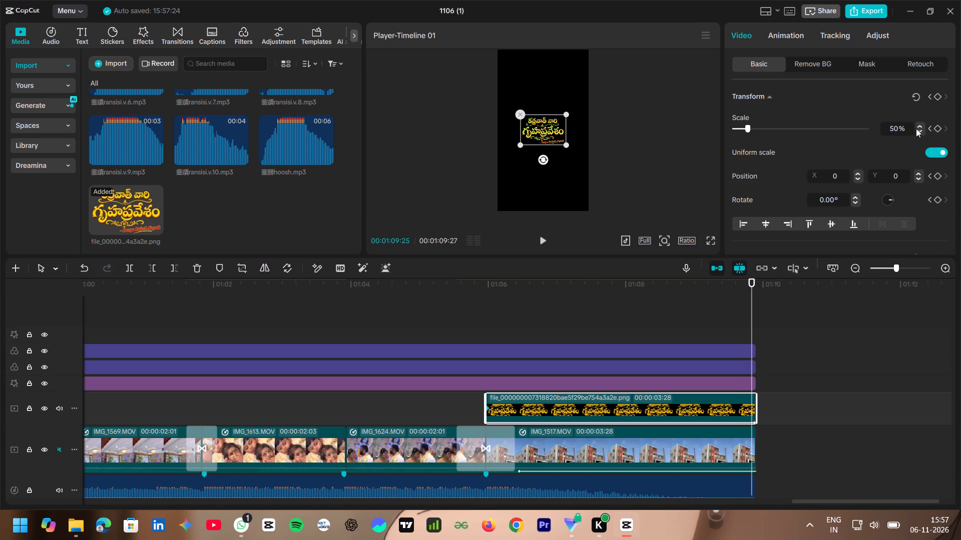
double_click(919, 126)
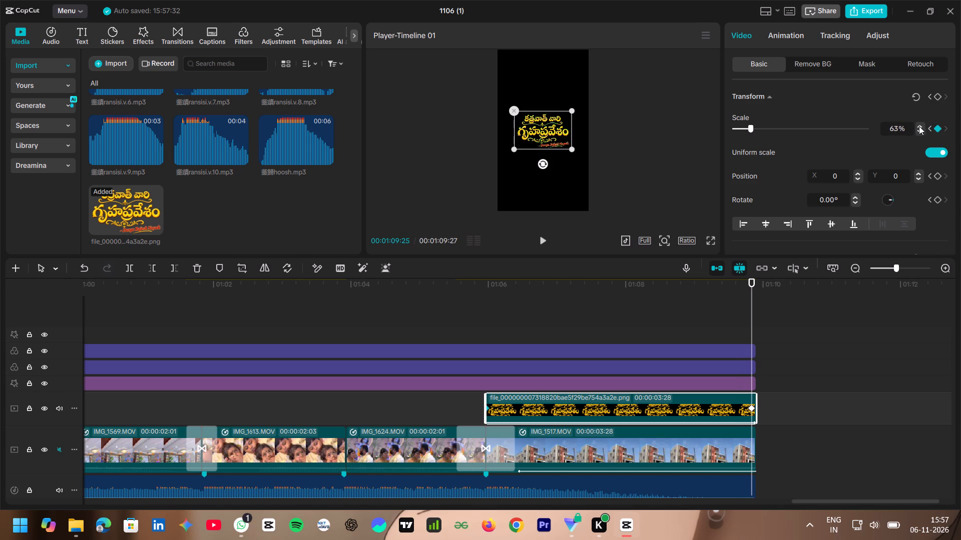
double_click(919, 126)
left_click(919, 126)
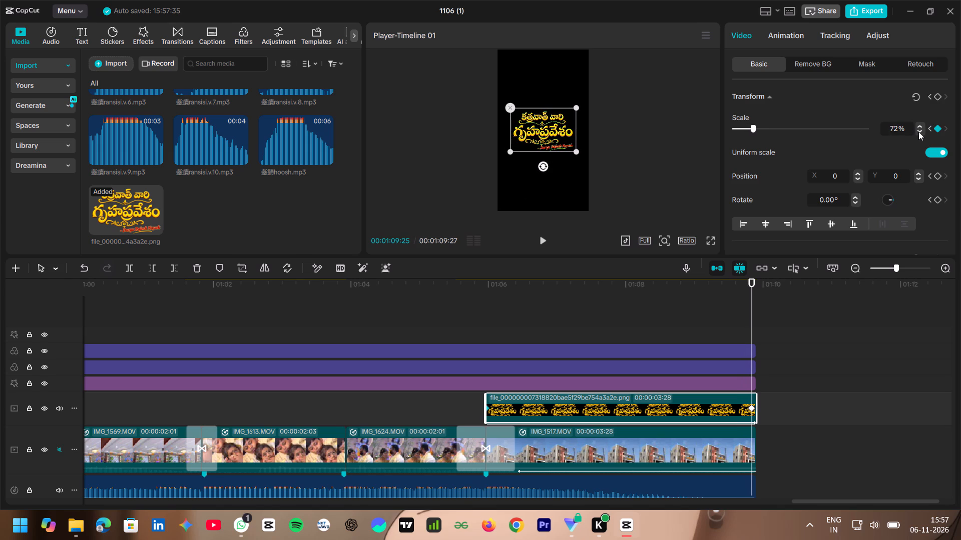
double_click(918, 131)
Play the ending full screen from 00:01:05:22 to check the title's fade and zoom, and return to the timeline.
left_click(539, 329)
left_click_drag(539, 329, 523, 329)
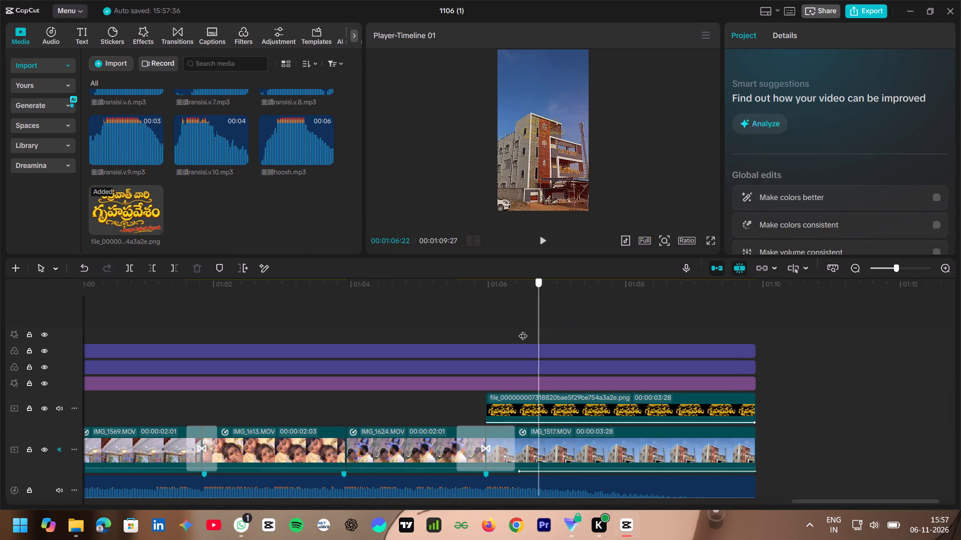
left_click_drag(523, 329, 470, 336)
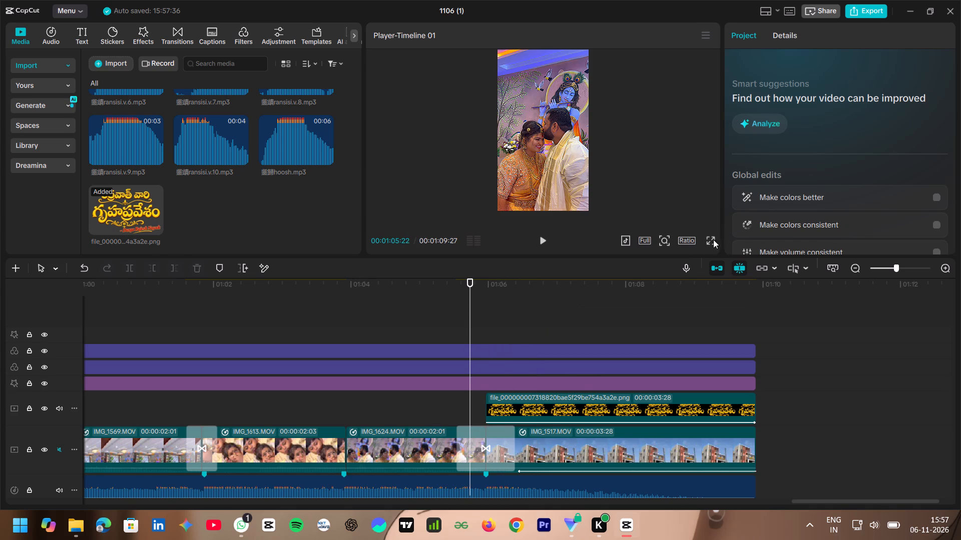
left_click(707, 243)
key("space")
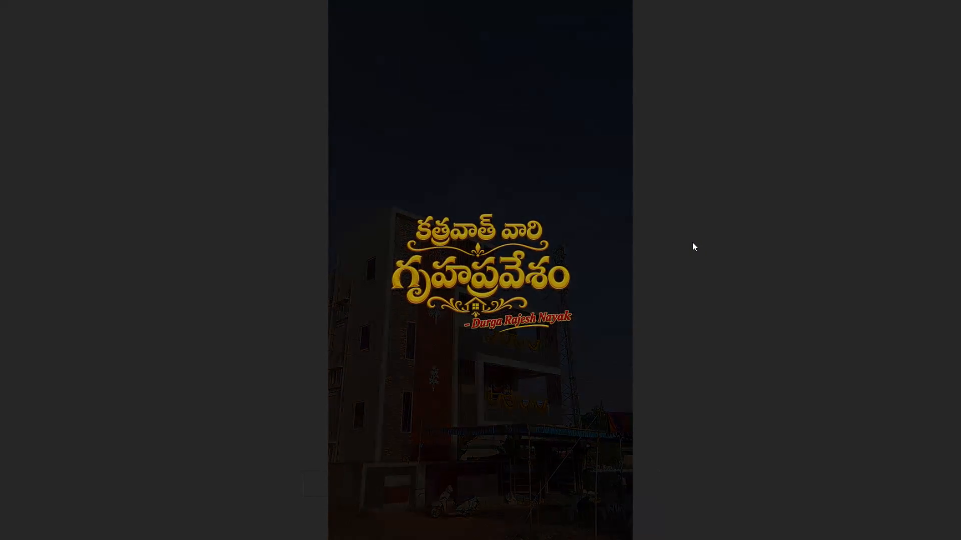
left_click(567, 290)
left_click(646, 484)
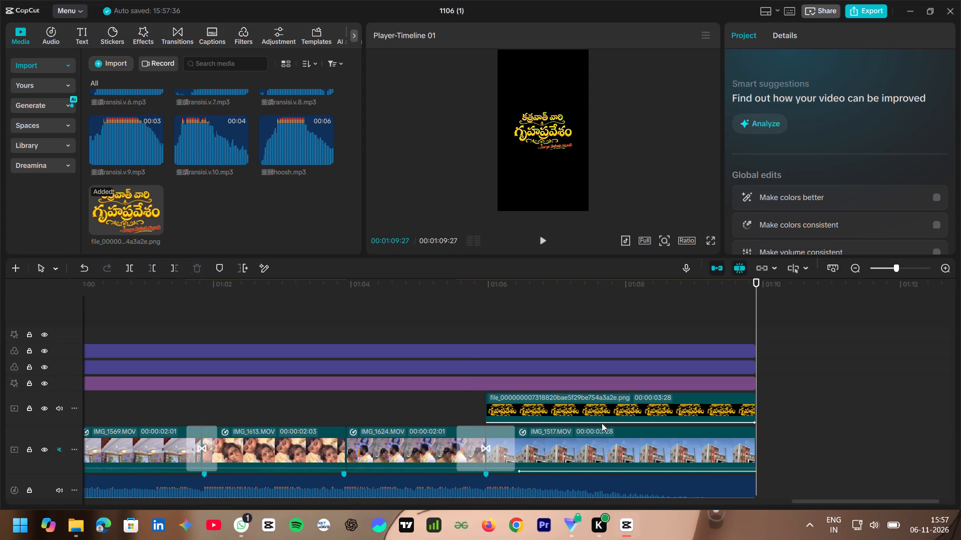
Extend the start of the Leak 2 effect back to 00:00:00:04, at the first beat marker.
scroll(546, 358, "down", 3)
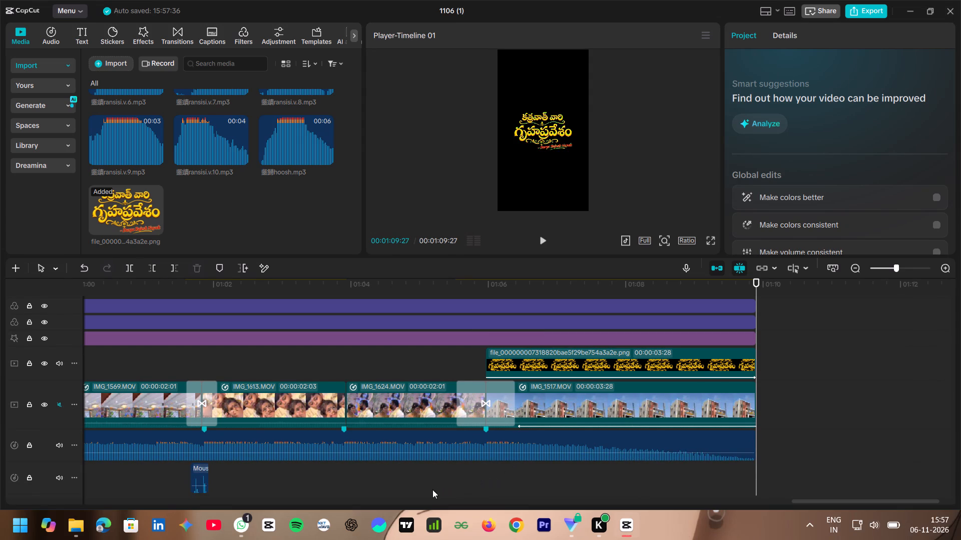
scroll(430, 489, "right", 6)
scroll(182, 476, "right", 6)
left_click(149, 346)
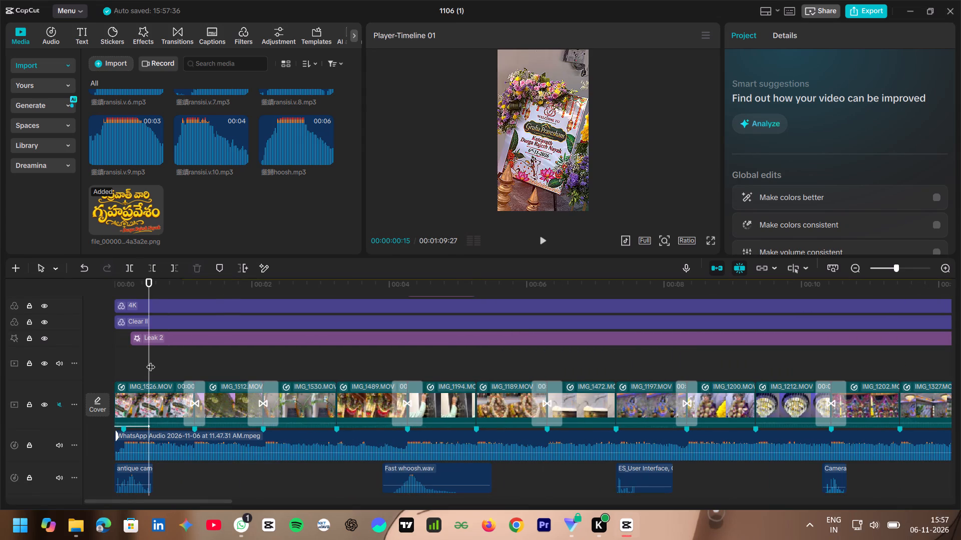
left_click_drag(152, 365, 25, 375)
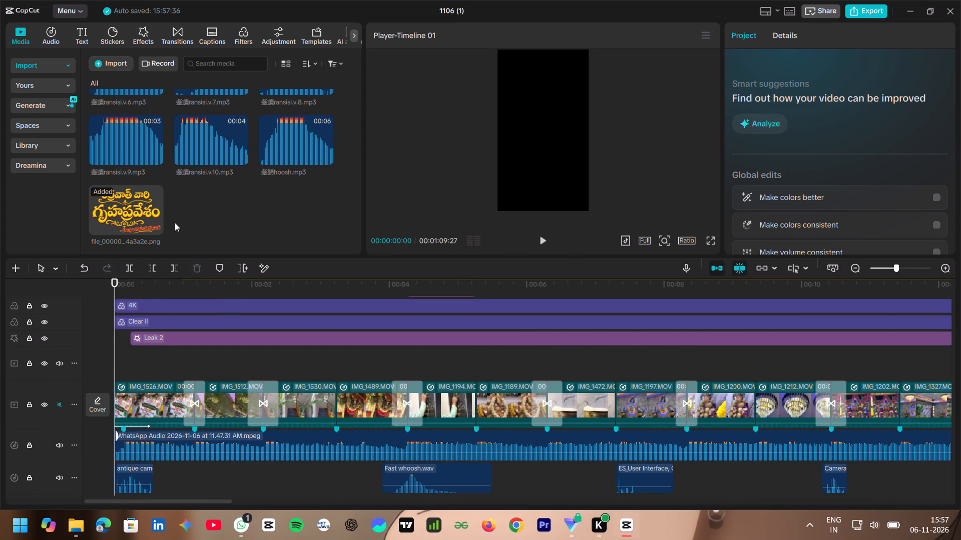
left_click_drag(115, 366, 128, 369)
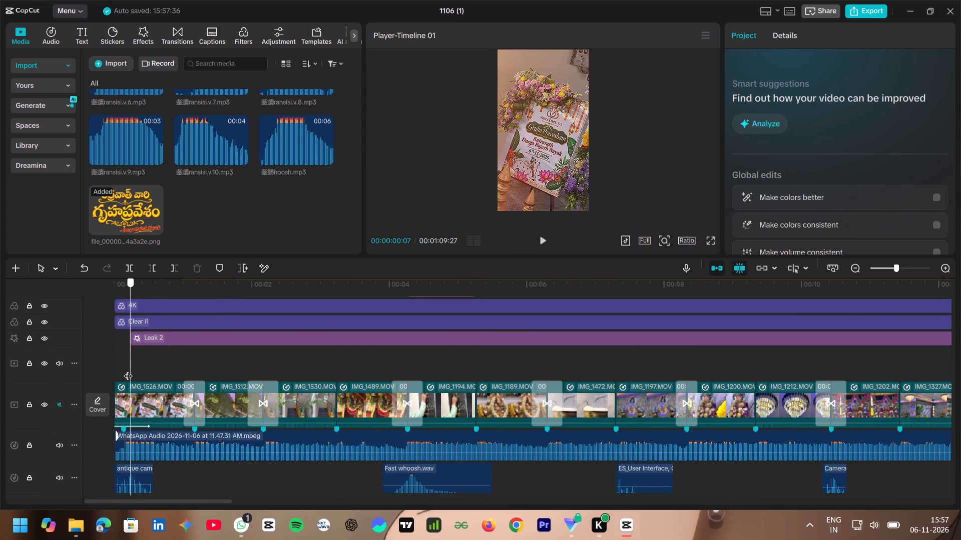
left_click_drag(128, 369, 131, 371)
left_click_drag(131, 356, 131, 357)
left_click_drag(131, 357, 126, 360)
left_click(151, 339)
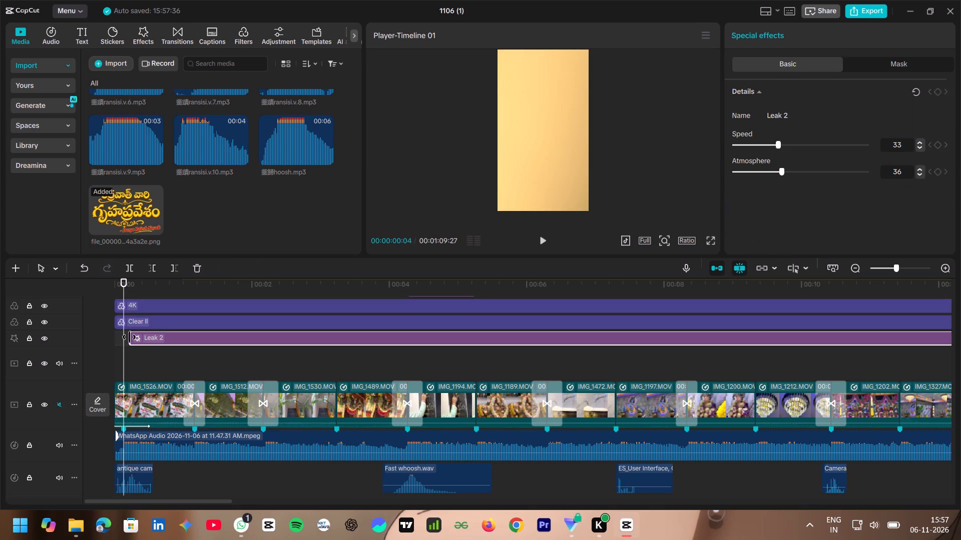
left_click_drag(129, 337, 123, 340)
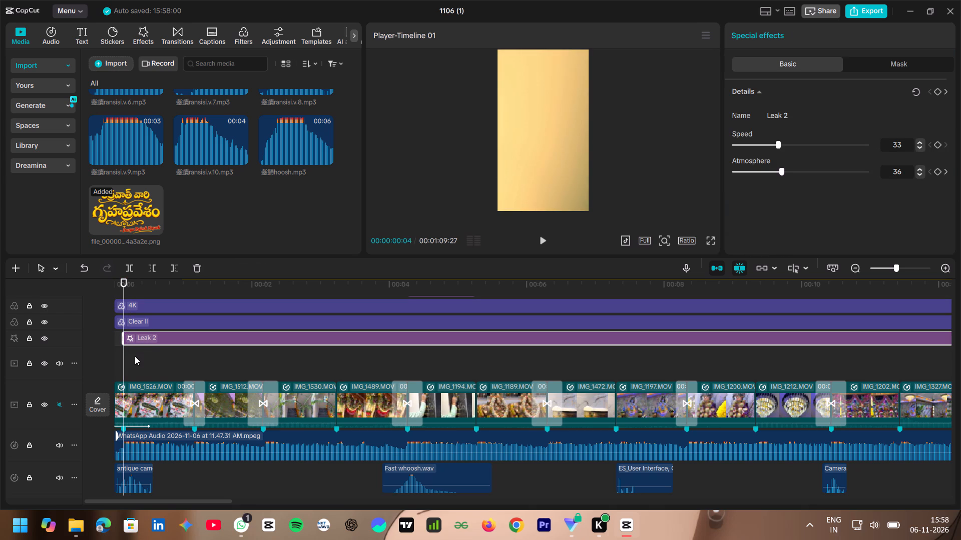
Import the cdu_fxLogoWhite image from the cdu_fx logo folder into the project media.
left_click(109, 70)
left_click(121, 92)
scroll(50, 155, "down", 1)
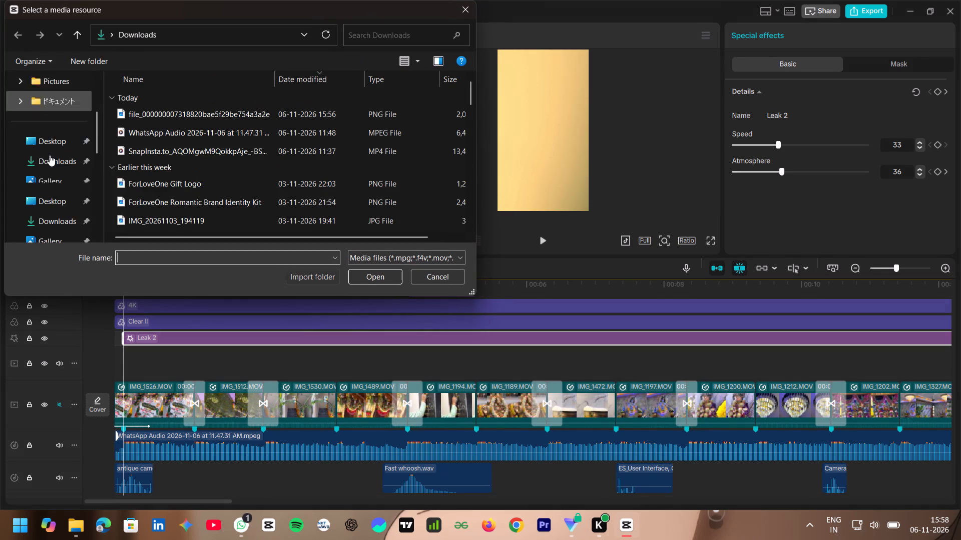
scroll(50, 155, "down", 1)
left_click(56, 164)
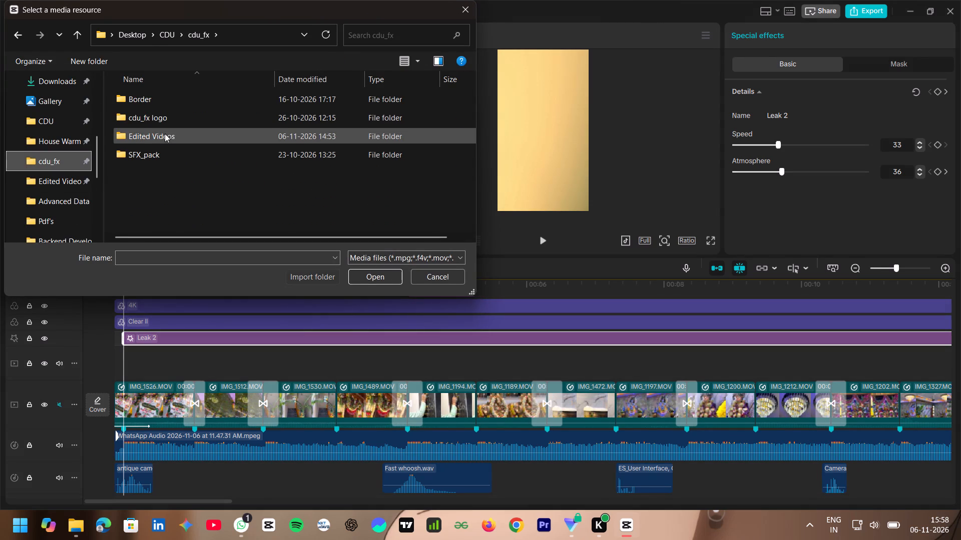
double_click(163, 121)
left_click(274, 115)
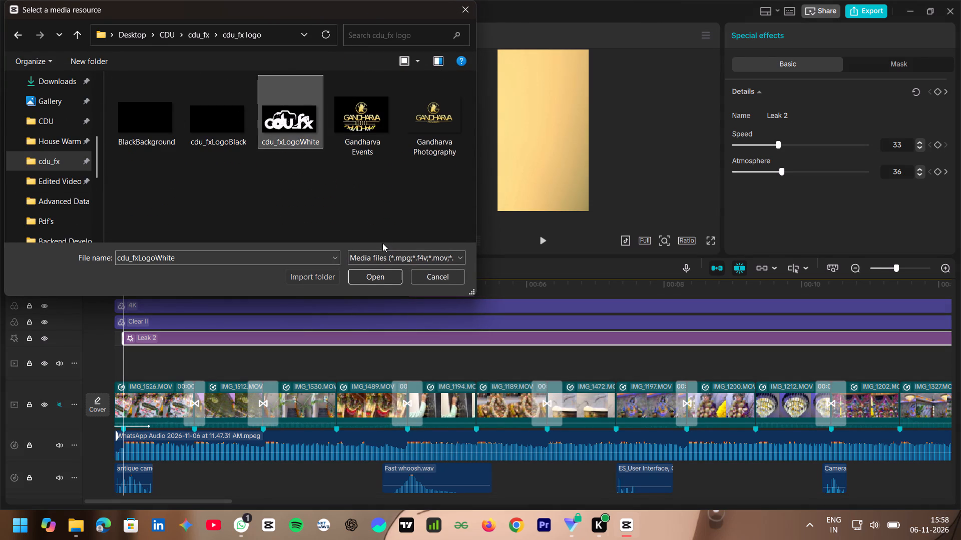
left_click(382, 274)
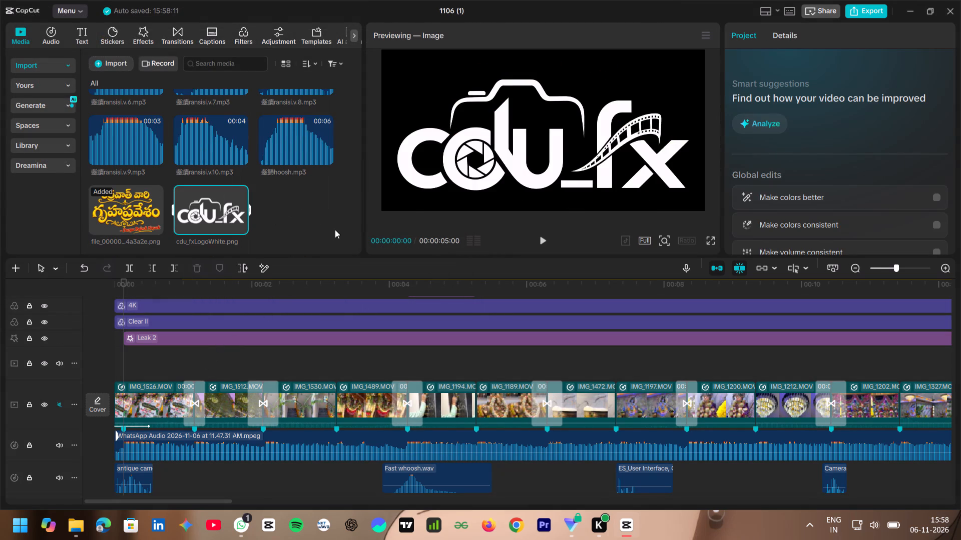
Place the cdu_fx logo on the timeline from 00:00:00:04, on its own track above the Hazy effects.
left_click_drag(204, 216, 179, 299)
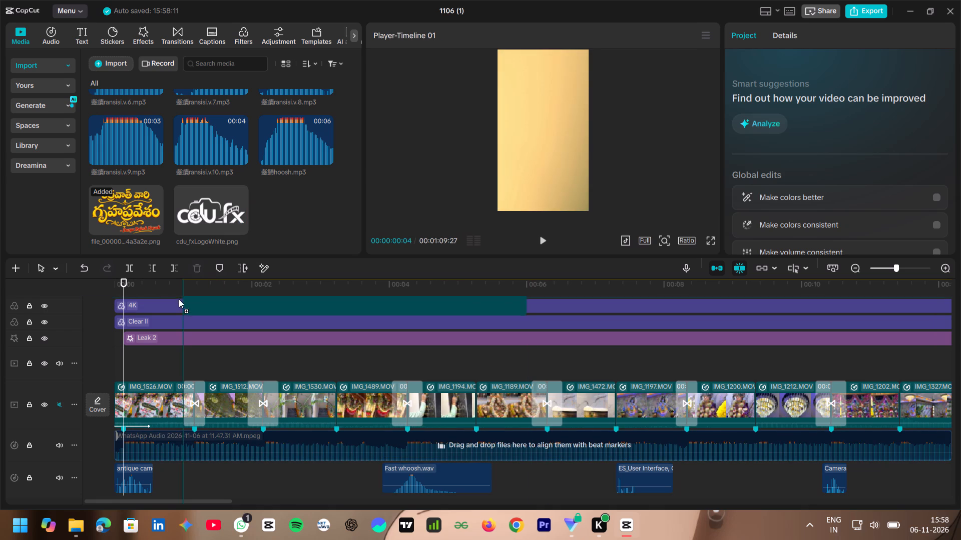
left_click_drag(179, 299, 121, 298)
scroll(148, 318, "up", 4)
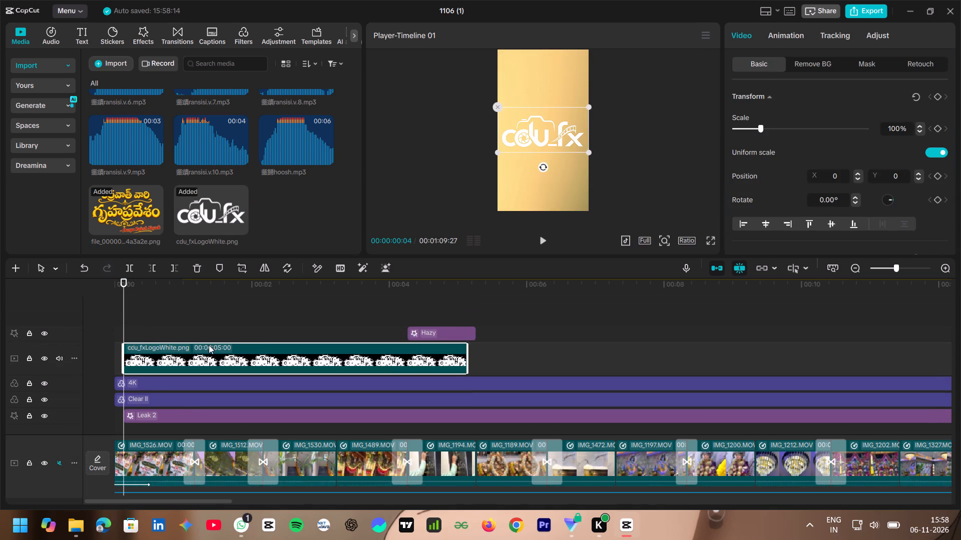
left_click_drag(190, 357, 187, 312)
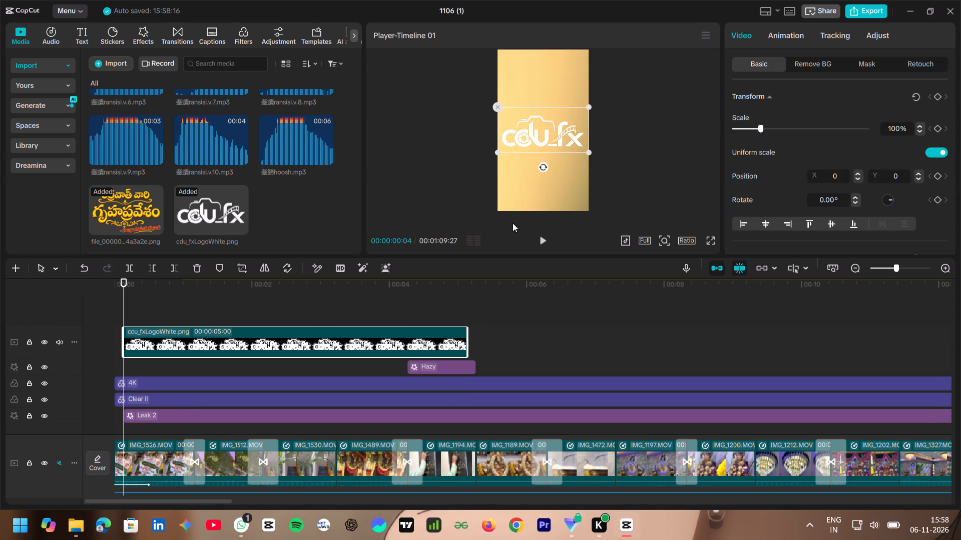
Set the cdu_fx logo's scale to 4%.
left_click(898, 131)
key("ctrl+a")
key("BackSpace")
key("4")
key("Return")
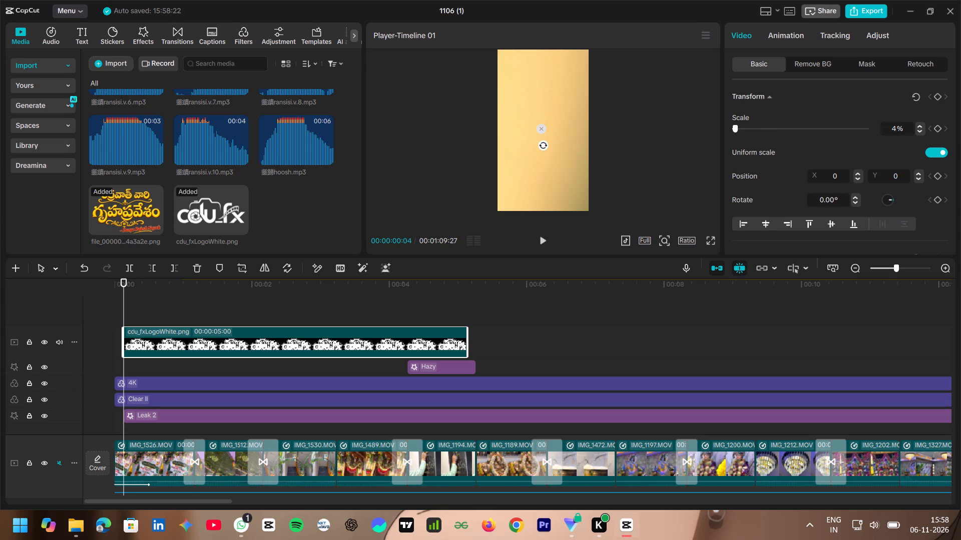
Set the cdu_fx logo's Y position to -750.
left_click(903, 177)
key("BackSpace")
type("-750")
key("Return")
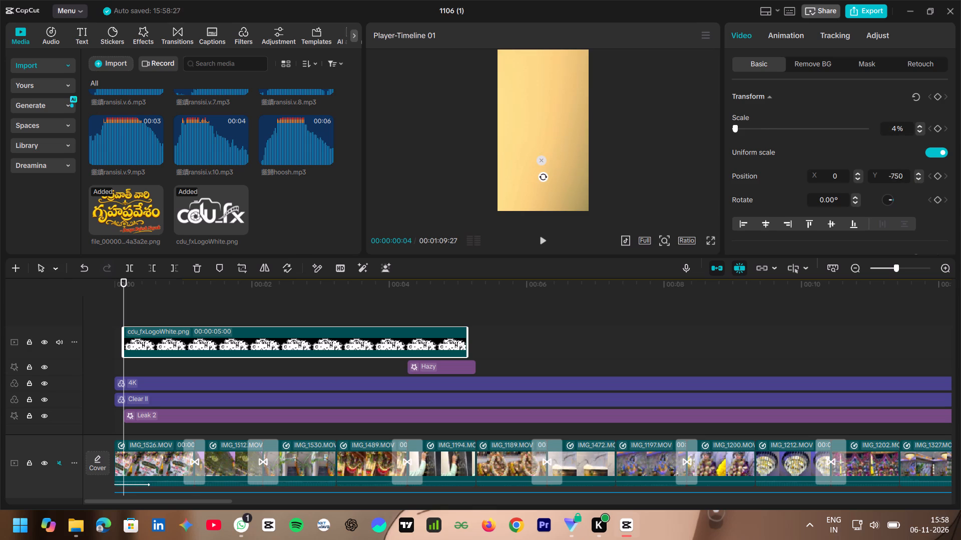
Set the cdu_fx logo's Y position to -1250, near the bottom of the frame.
left_click(903, 177)
key("BackSpace")
key("BackSpace")
key("BackSpace")
type("1250")
key("Return")
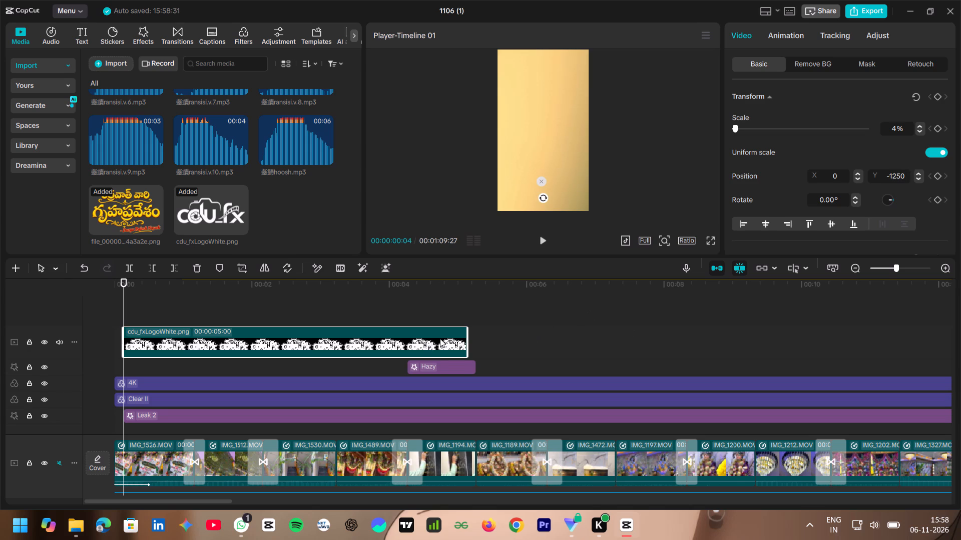
Extend the cdu_fx logo clip to the end of the video, for a duration of 00:01:09:23.
scroll(440, 338, "down", 10, "ctrl")
scroll(340, 348, "down", 3, "ctrl")
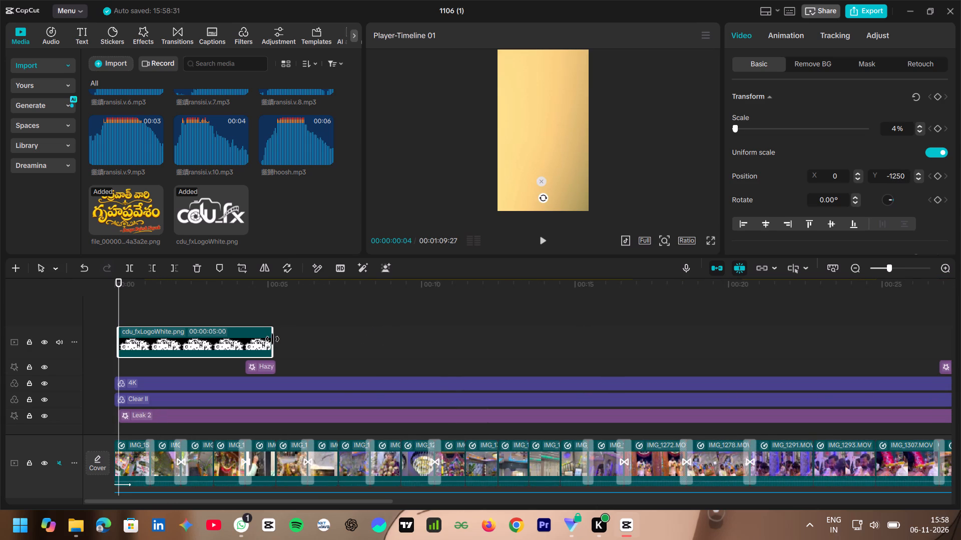
left_click_drag(271, 339, 960, 404)
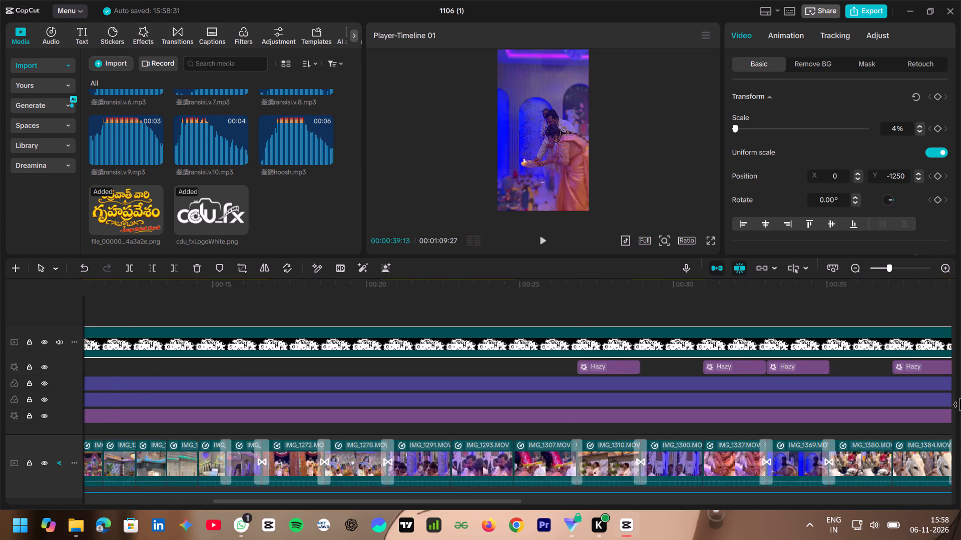
left_click_drag(960, 404, 835, 386)
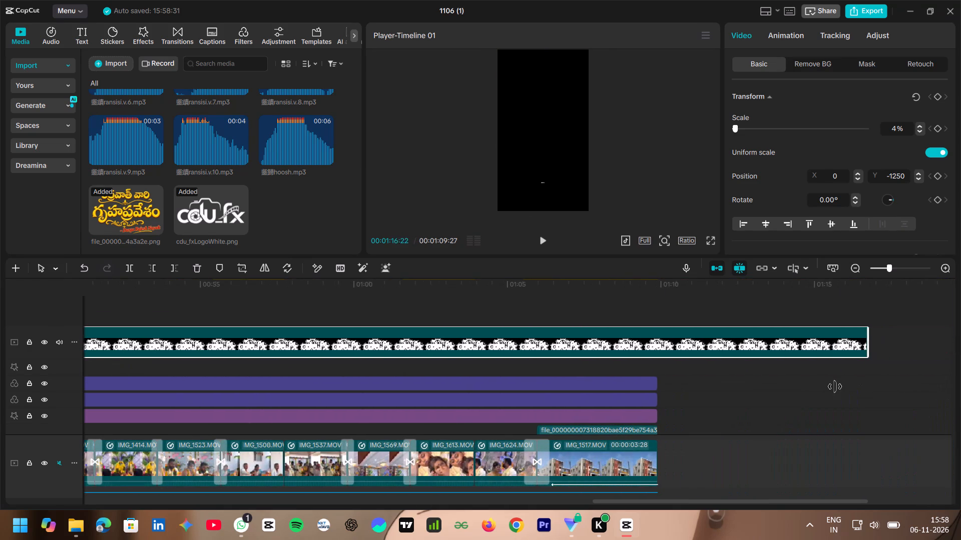
left_click_drag(835, 386, 656, 384)
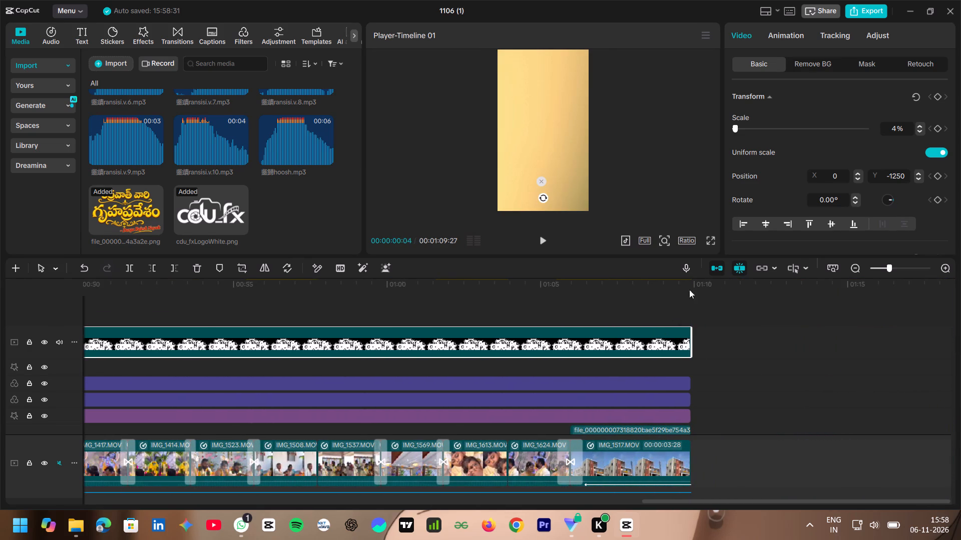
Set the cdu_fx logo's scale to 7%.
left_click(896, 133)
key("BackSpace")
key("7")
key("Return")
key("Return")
Check the logo's size and placement full screen at 00:00:17:21 and 00:00:46:18, and return to the timeline.
left_click(712, 240)
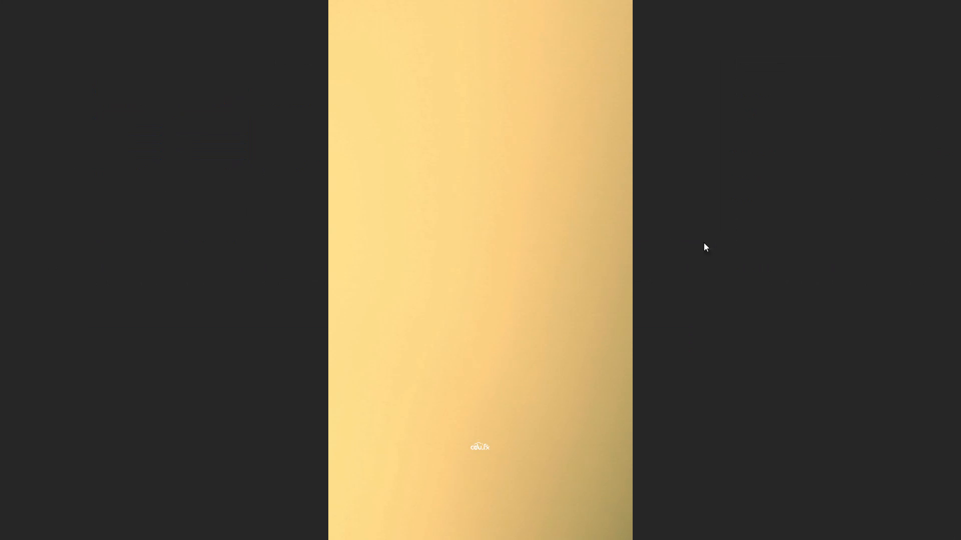
left_click(476, 486)
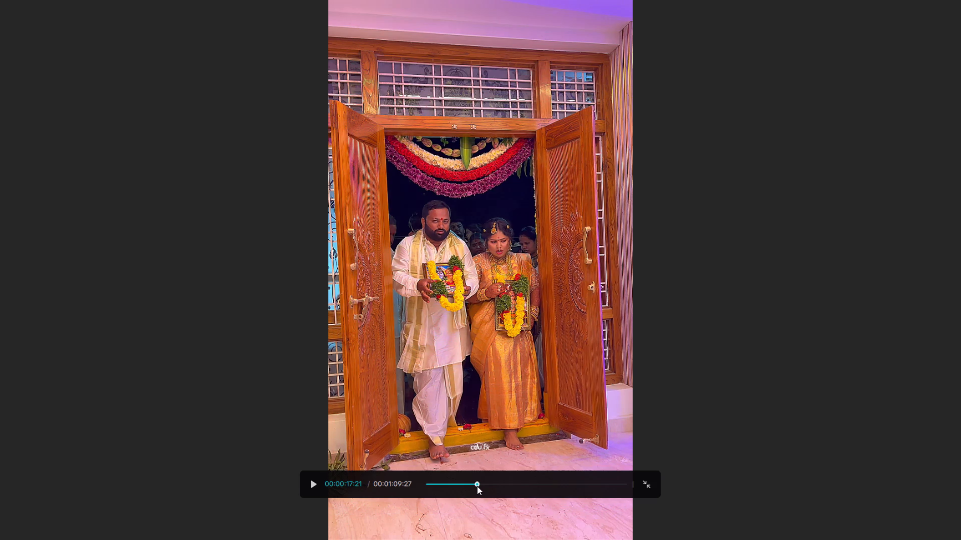
left_click_drag(478, 485, 560, 489)
left_click(643, 481)
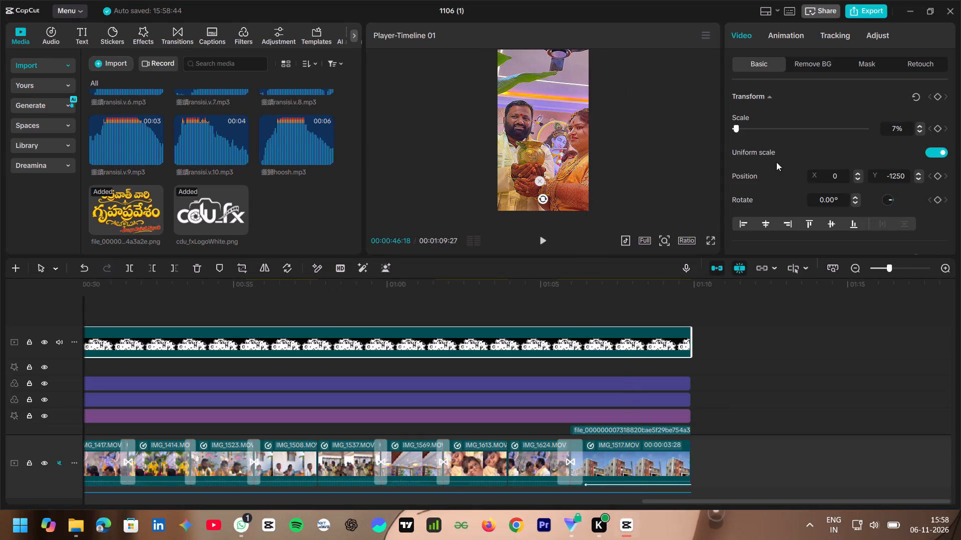
Set the cdu_fx logo's scale to 8%.
left_click(893, 129)
key("Right")
key("BackSpace")
key("8")
key("Return")
Check the resized cdu_fx logo full screen by playing early parts of the video up to 00:00:13:01, and return to the timeline.
left_click(706, 241)
left_click(708, 240)
left_click(455, 481)
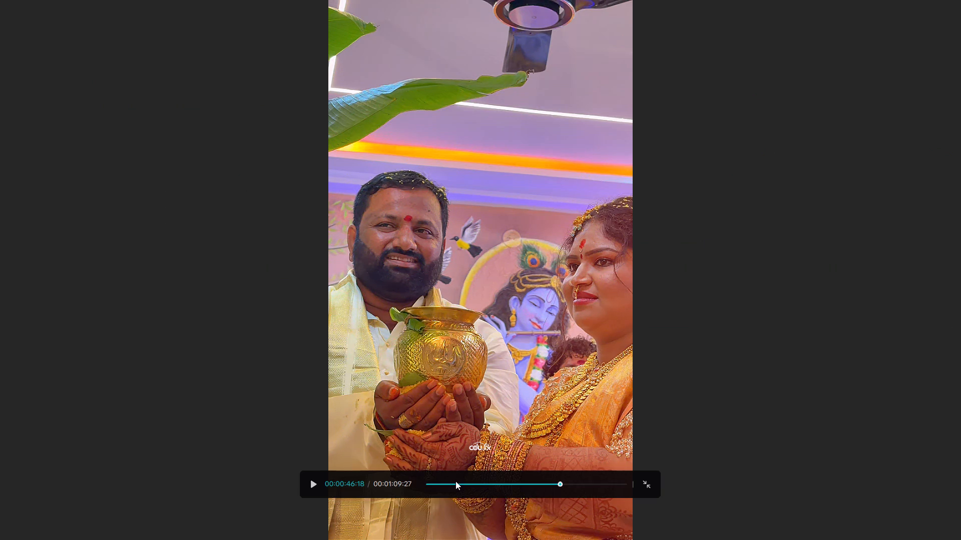
left_click_drag(455, 481, 440, 483)
left_click(440, 483)
left_click_drag(440, 483, 380, 480)
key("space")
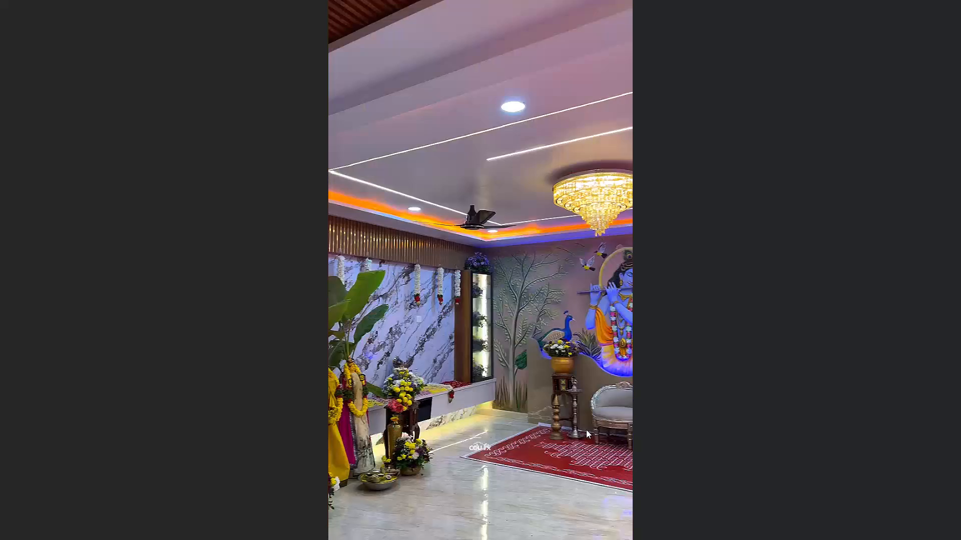
left_click(586, 429)
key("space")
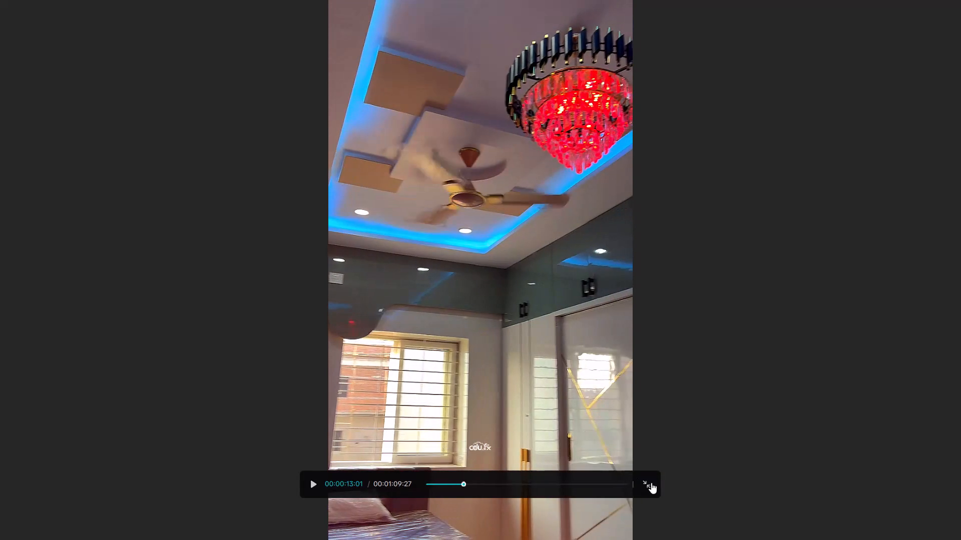
left_click(652, 480)
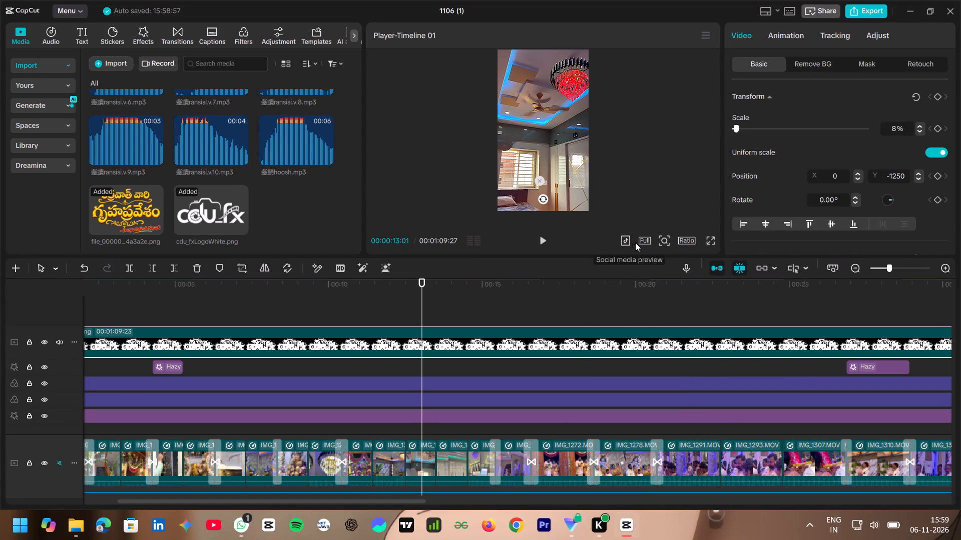
Preview the logo's placement with the Instagram Reels overlay up to 00:00:21:24, and set the social media preview back to None.
left_click(629, 241)
left_click(658, 334)
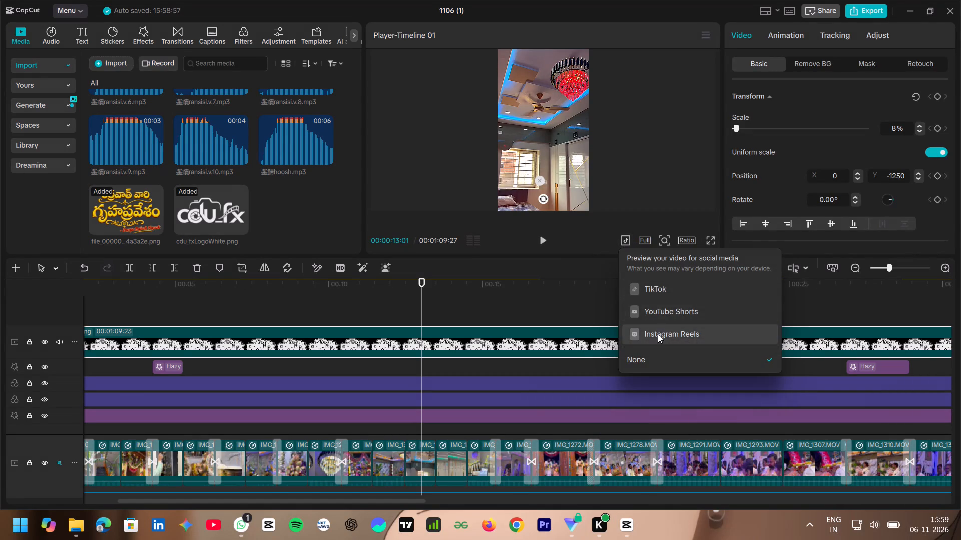
left_click(708, 241)
left_click(648, 480)
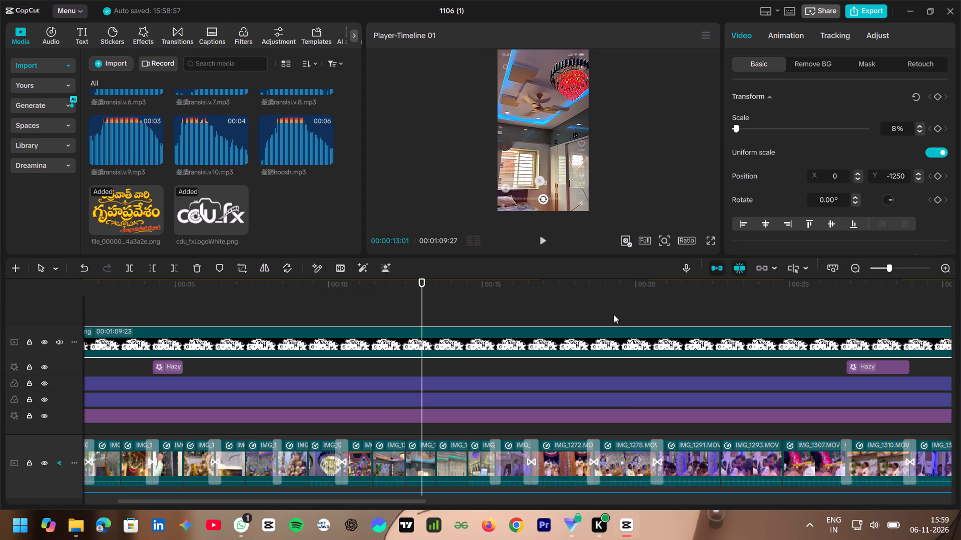
left_click(607, 309)
left_click_drag(607, 309, 662, 309)
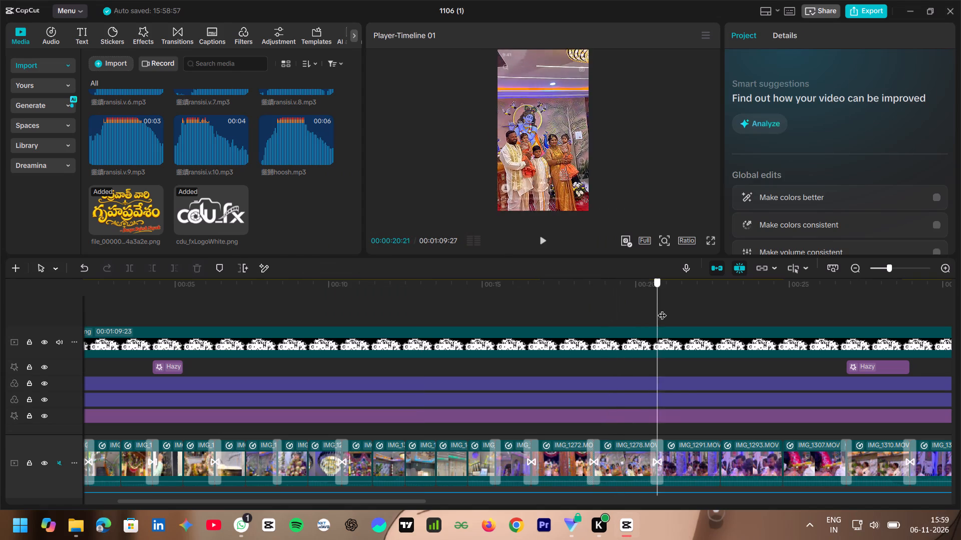
left_click_drag(662, 309, 691, 309)
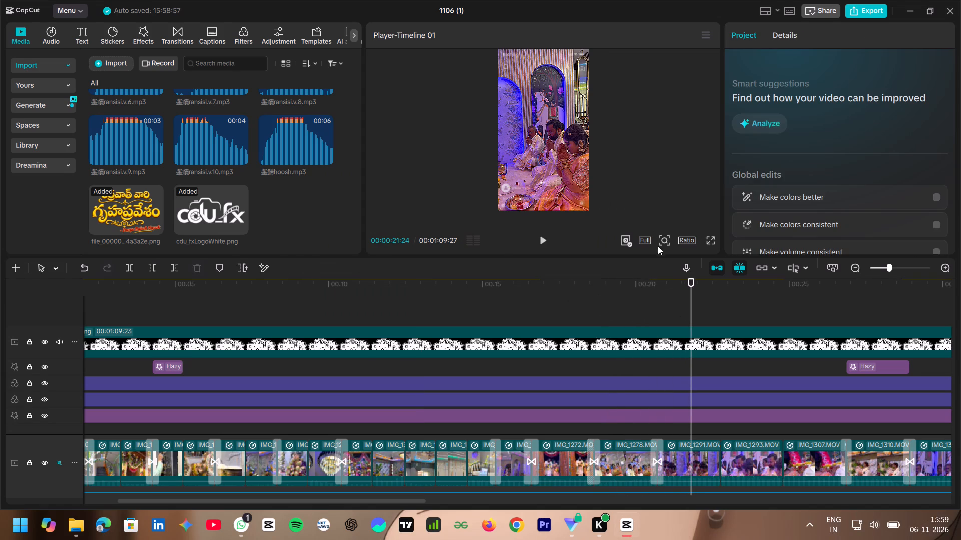
left_click(621, 238)
left_click(637, 356)
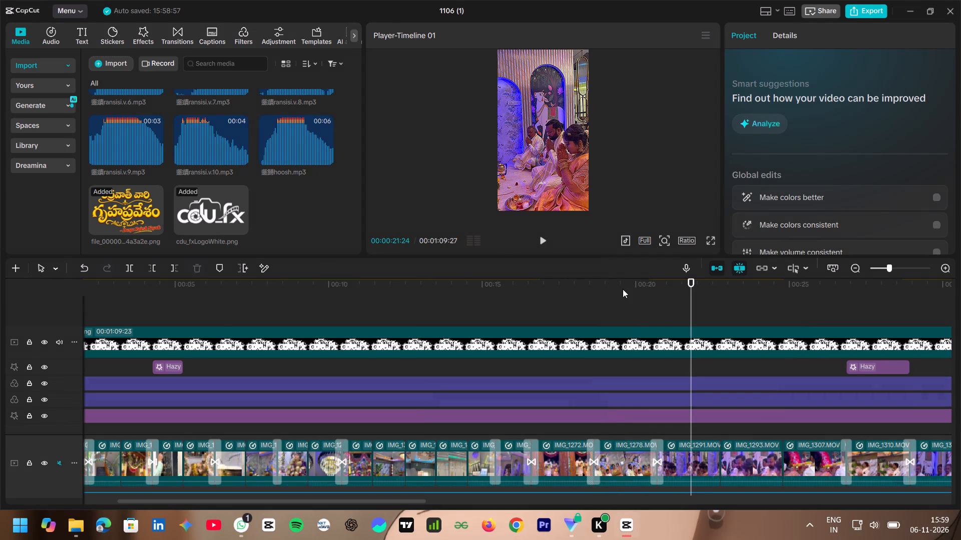
Play the video from about 00:00:20 to 00:00:21:12 to check the logo over the transition.
left_click(621, 288)
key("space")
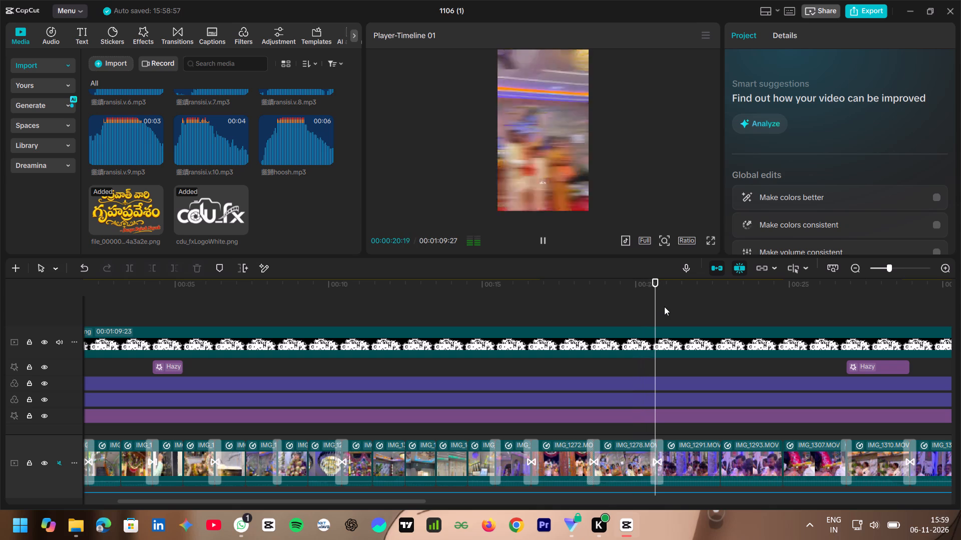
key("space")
Play the opening seconds of the video from the start, and return the playhead to 00:00:00:00.
scroll(638, 313, "right", 5)
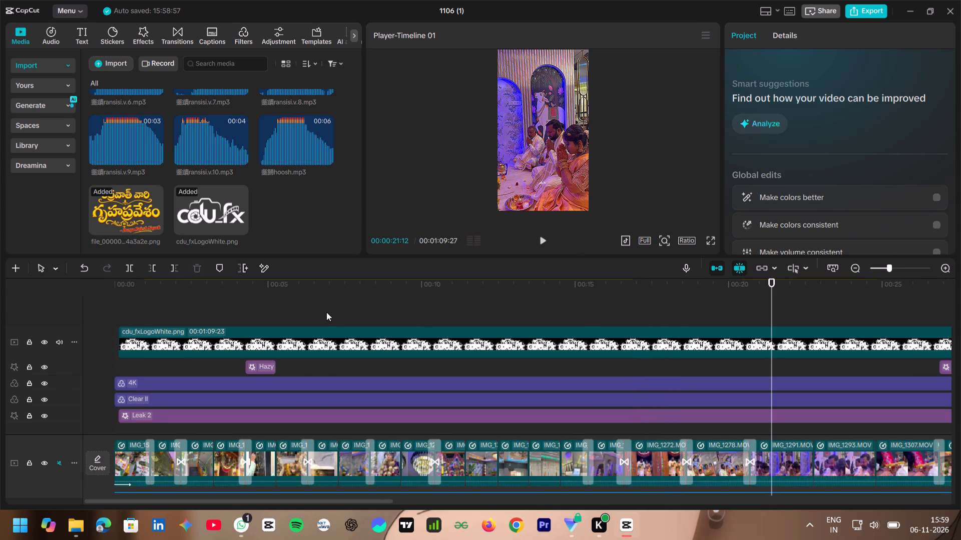
left_click(322, 311)
left_click_drag(322, 311, 103, 328)
key("space")
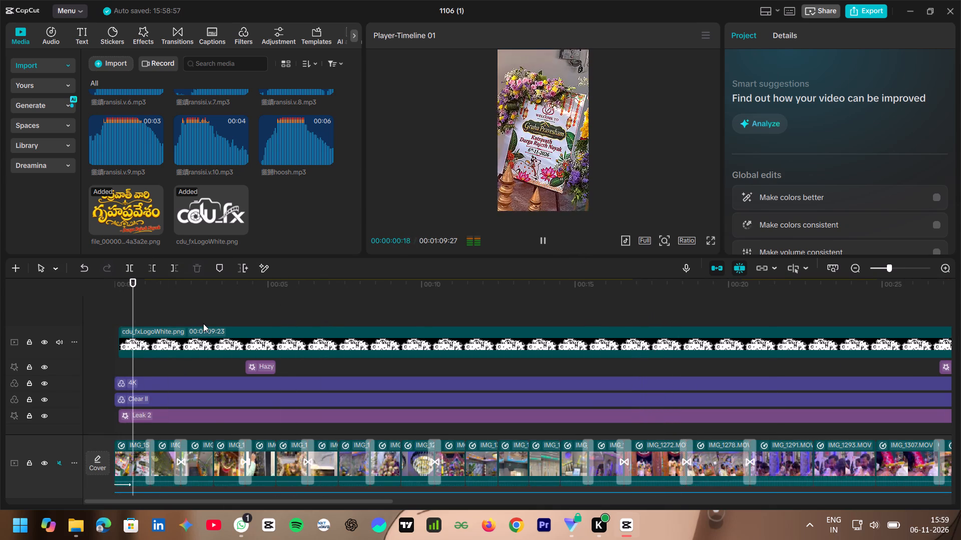
key("space")
key("space")
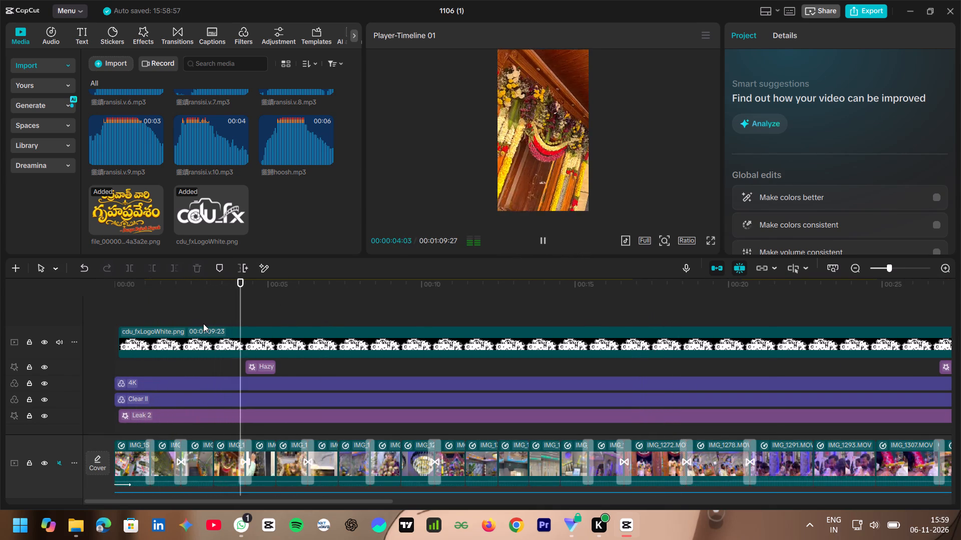
key("space")
left_click(136, 299)
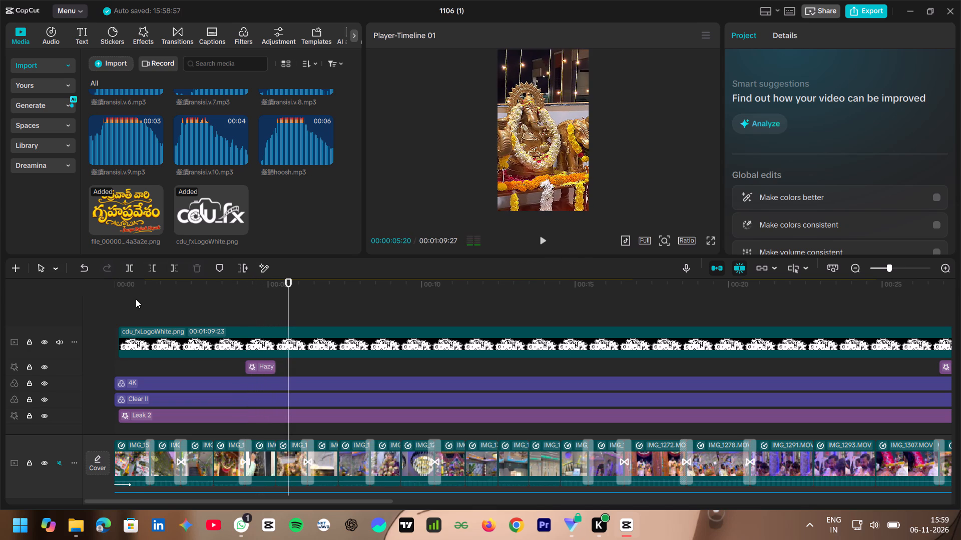
left_click_drag(136, 299, 54, 313)
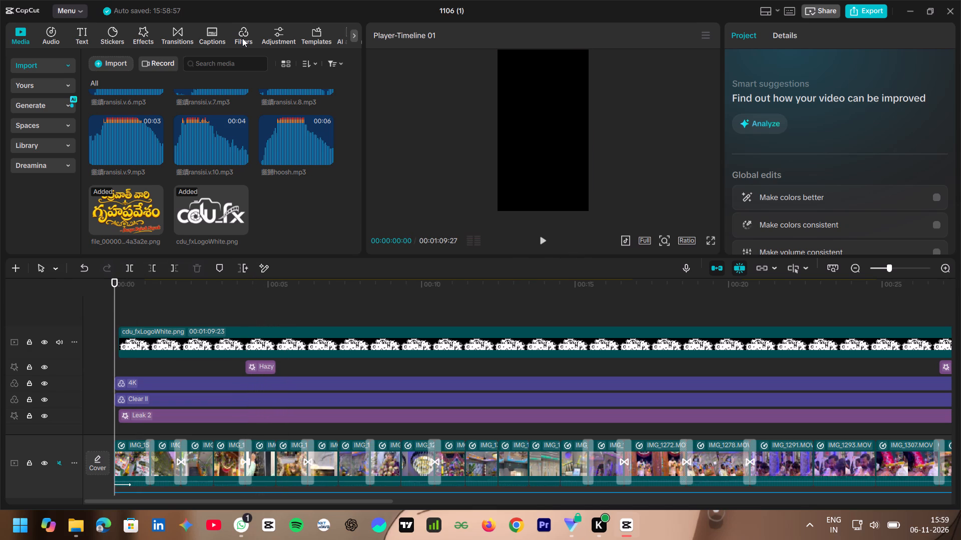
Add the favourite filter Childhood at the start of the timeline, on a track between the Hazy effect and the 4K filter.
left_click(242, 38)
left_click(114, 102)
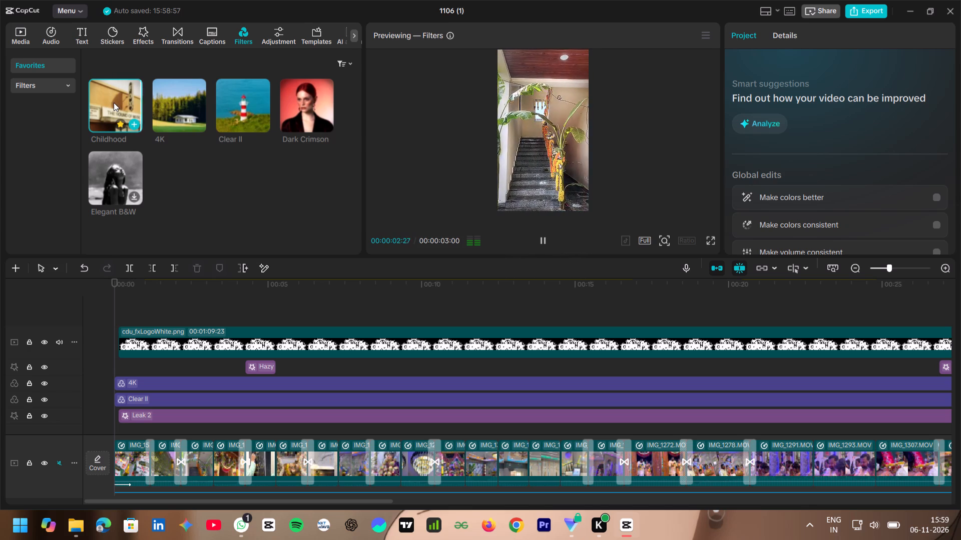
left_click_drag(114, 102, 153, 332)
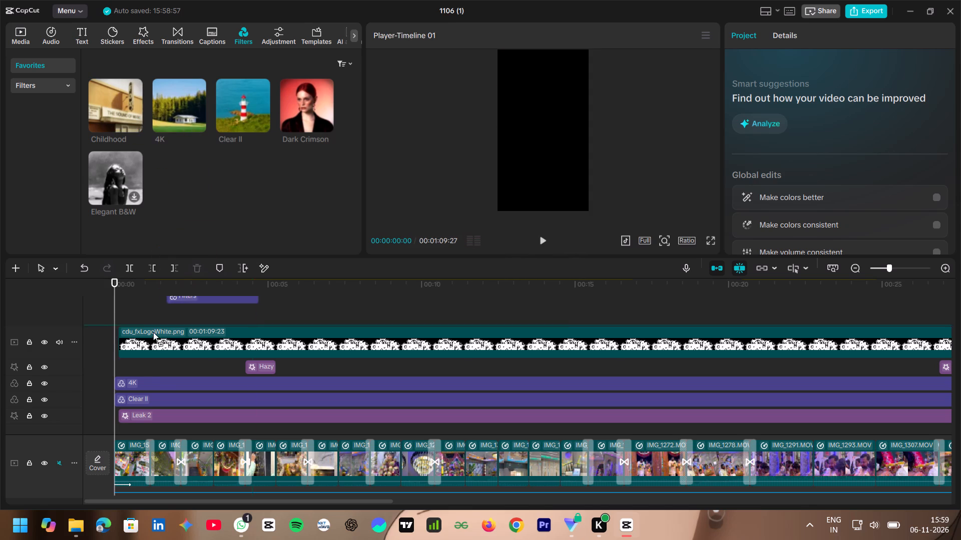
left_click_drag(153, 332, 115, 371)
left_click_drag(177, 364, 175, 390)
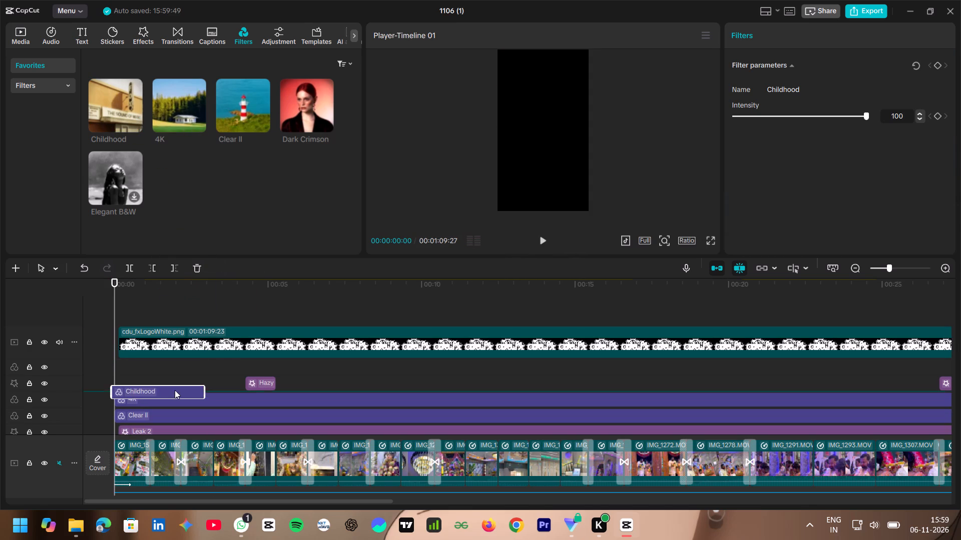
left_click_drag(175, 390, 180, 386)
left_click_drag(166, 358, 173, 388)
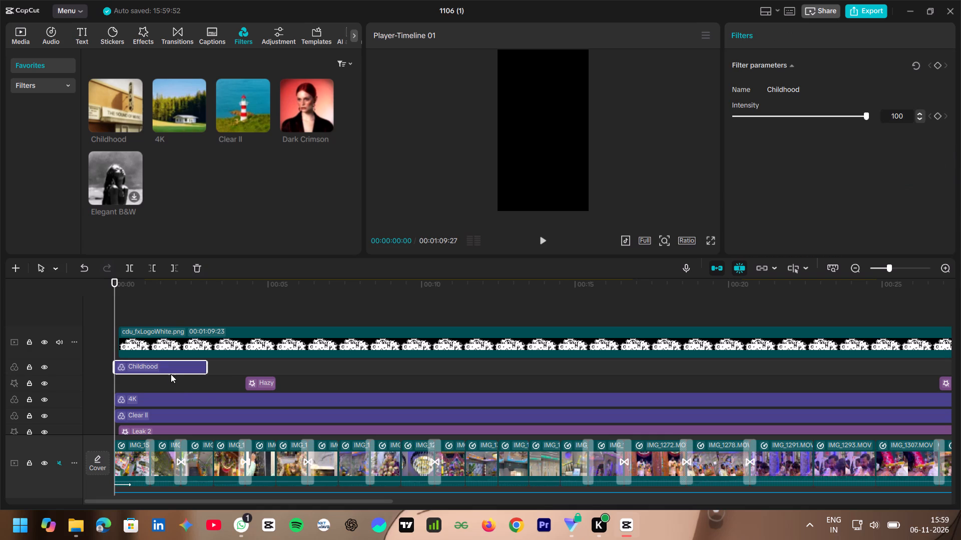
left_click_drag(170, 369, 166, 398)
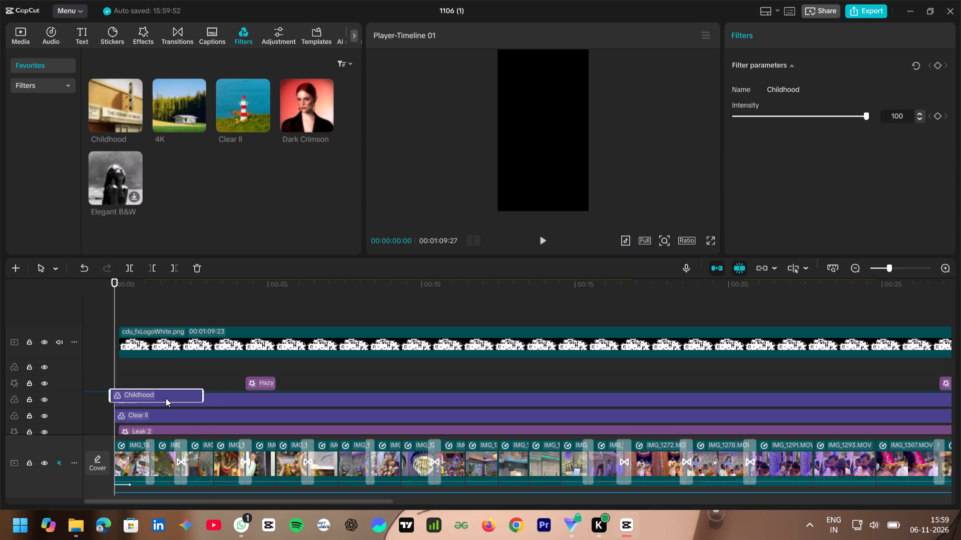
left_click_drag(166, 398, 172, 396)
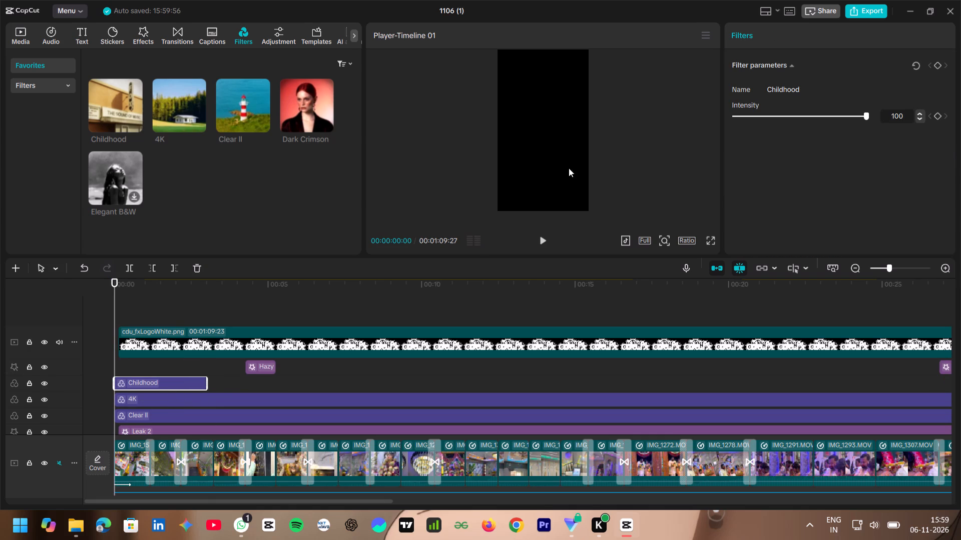
Enlarge the video preview area with the playhead at 00:00:02:19 on the staircase clip.
left_click(190, 371)
left_click_drag(190, 369, 196, 369)
left_click(198, 382)
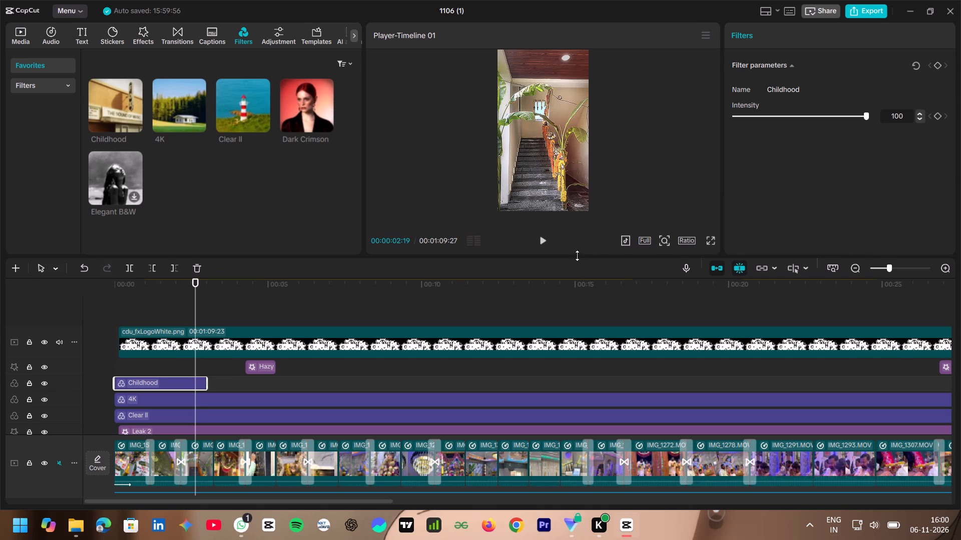
left_click_drag(577, 255, 571, 341)
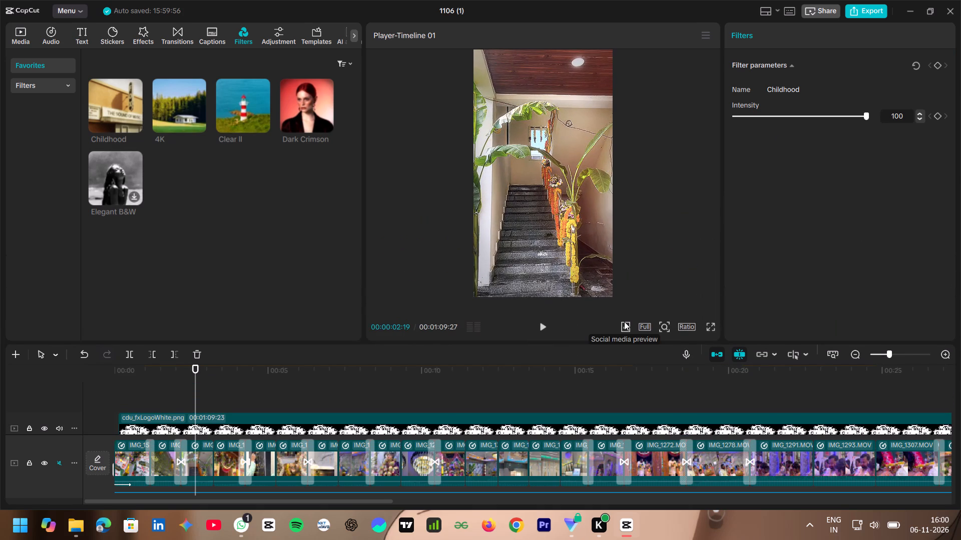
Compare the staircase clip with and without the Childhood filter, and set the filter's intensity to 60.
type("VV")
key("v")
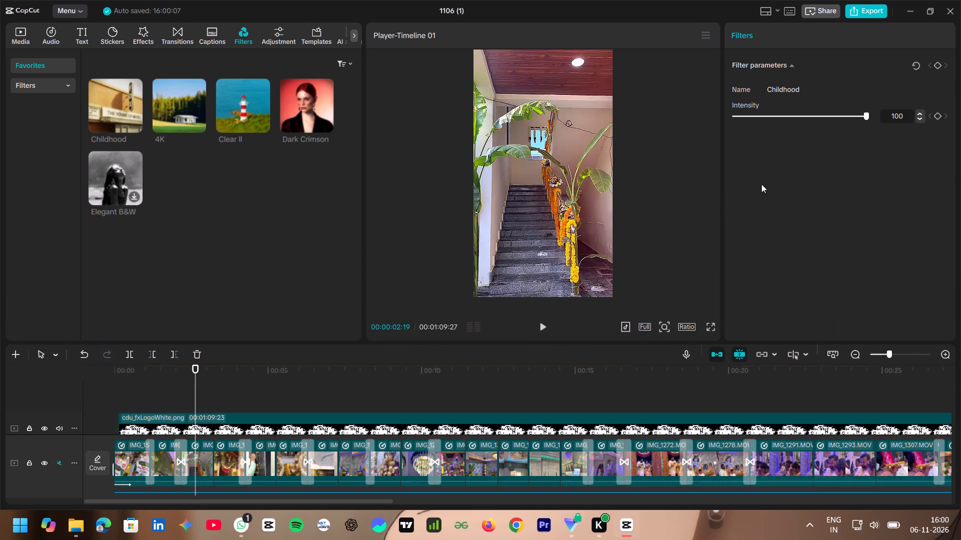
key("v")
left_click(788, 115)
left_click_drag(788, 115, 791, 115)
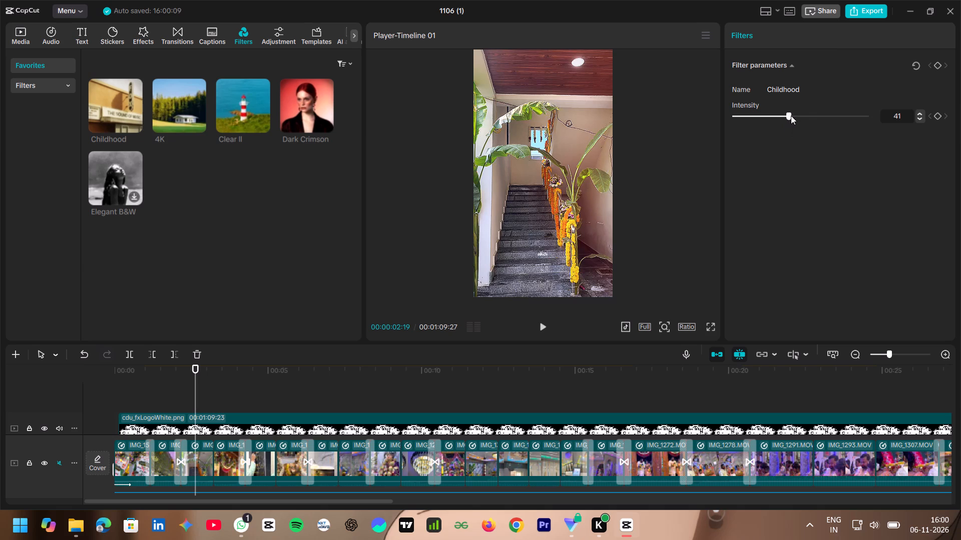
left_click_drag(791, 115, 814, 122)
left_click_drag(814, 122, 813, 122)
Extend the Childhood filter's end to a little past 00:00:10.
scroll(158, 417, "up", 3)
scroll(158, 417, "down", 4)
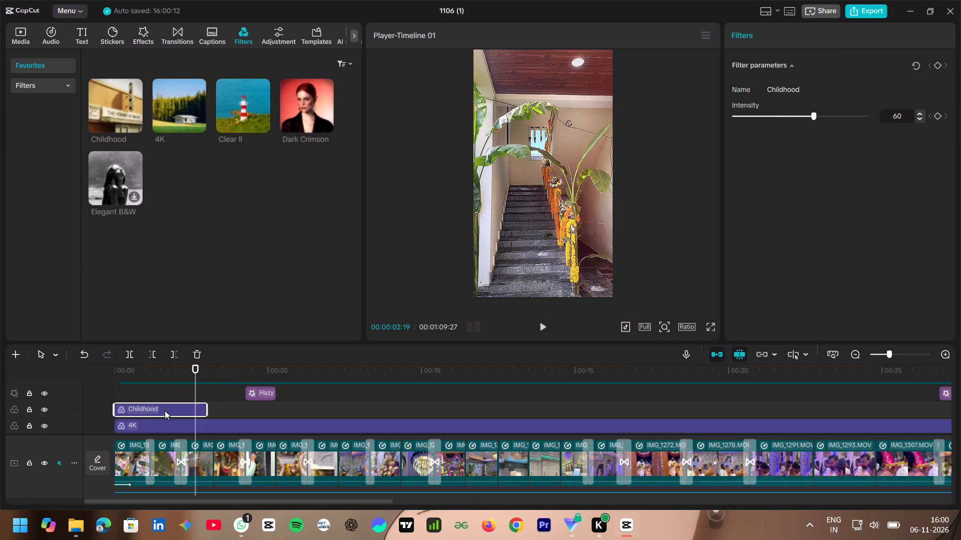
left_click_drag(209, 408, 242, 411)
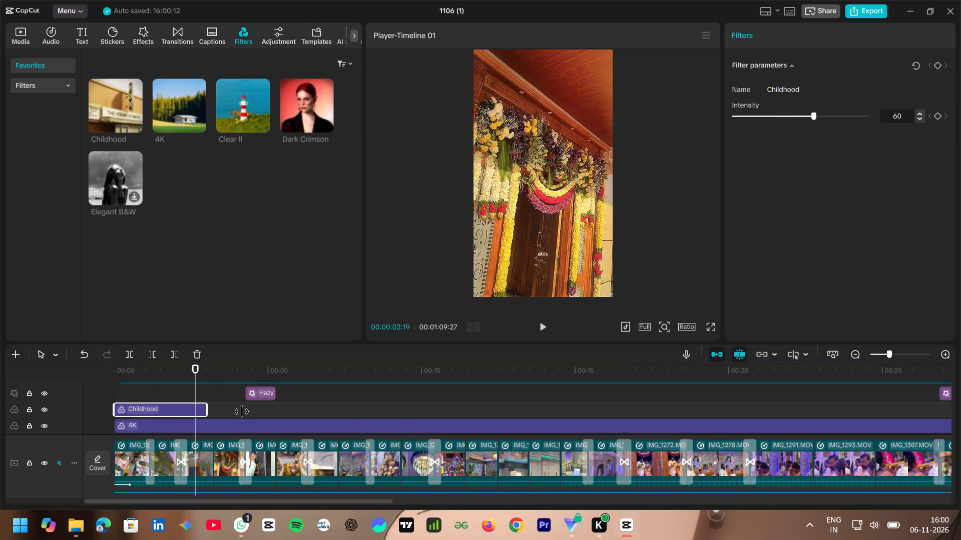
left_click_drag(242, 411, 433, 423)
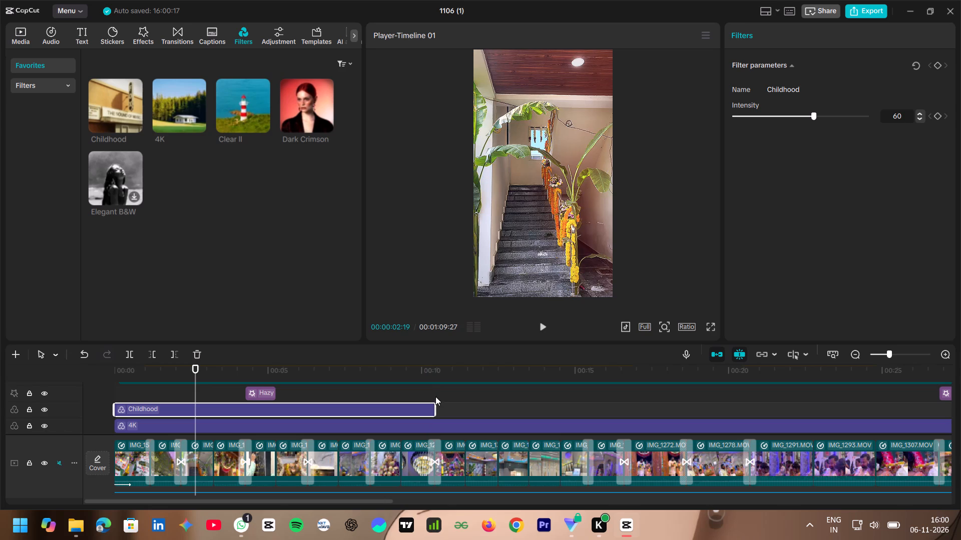
Compare the footage with the Childhood filter on and off at several points, including 00:00:09:20 and 00:00:07:28.
left_click(396, 398)
left_click_drag(393, 389, 411, 391)
left_click(411, 406)
type("VVV")
key("v")
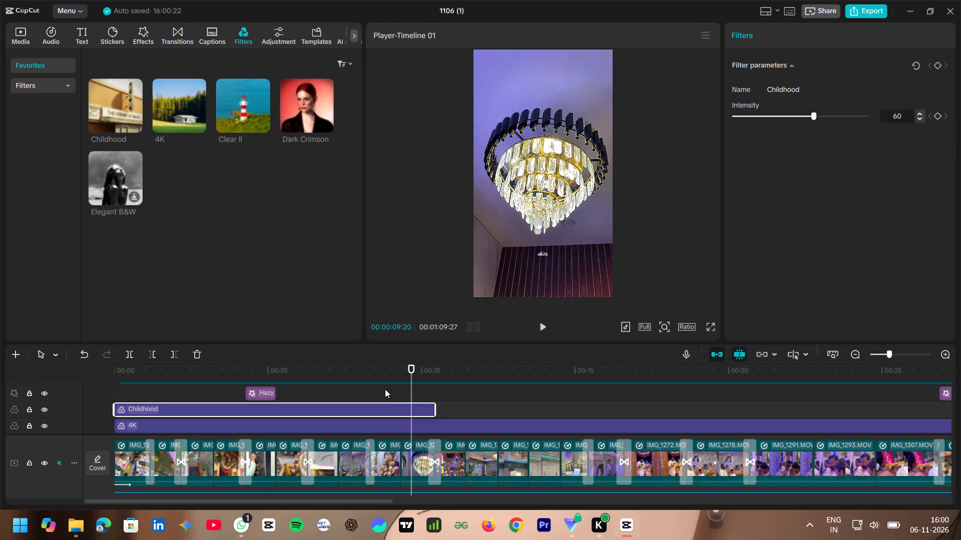
left_click(384, 389)
left_click_drag(384, 389, 377, 391)
left_click(381, 403)
type("VV")
left_click_drag(377, 385, 361, 395)
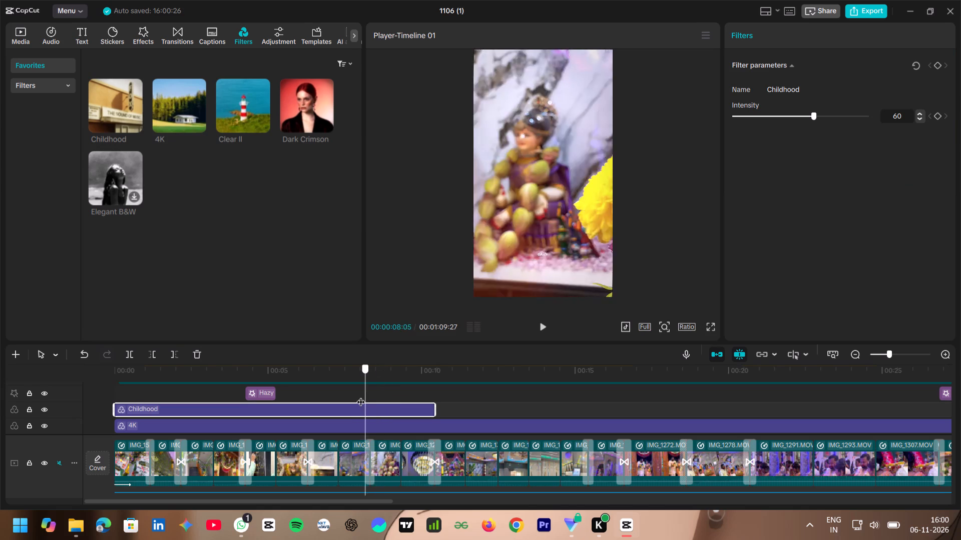
left_click_drag(361, 395, 358, 396)
type("VVVV")
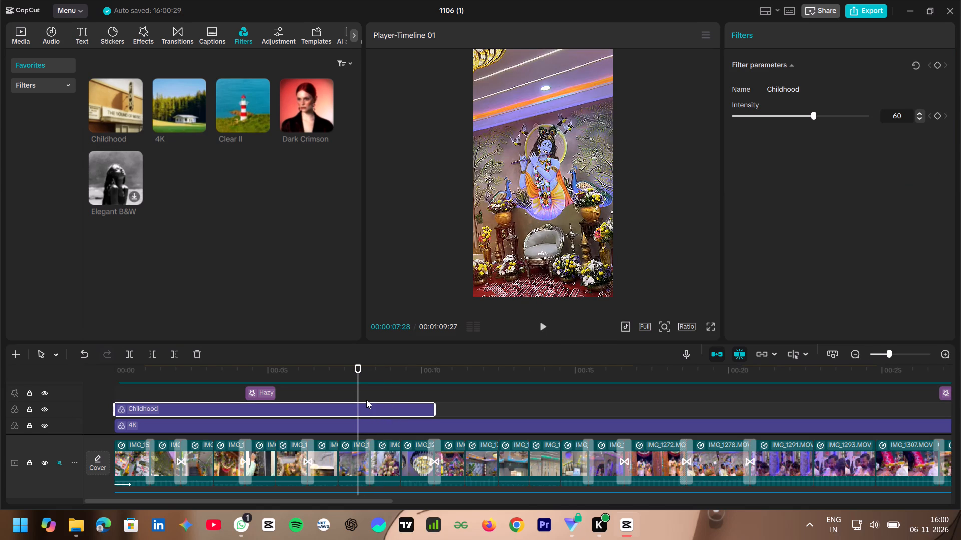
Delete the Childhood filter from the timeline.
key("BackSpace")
Return the playhead to the start and browse the Featured filters for another look for the footage.
left_click(320, 391)
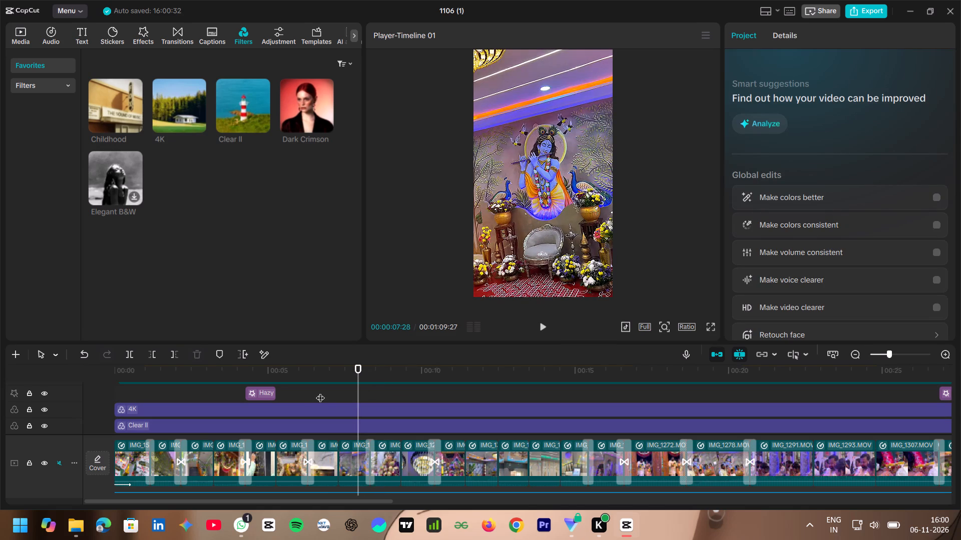
left_click_drag(320, 391, 65, 405)
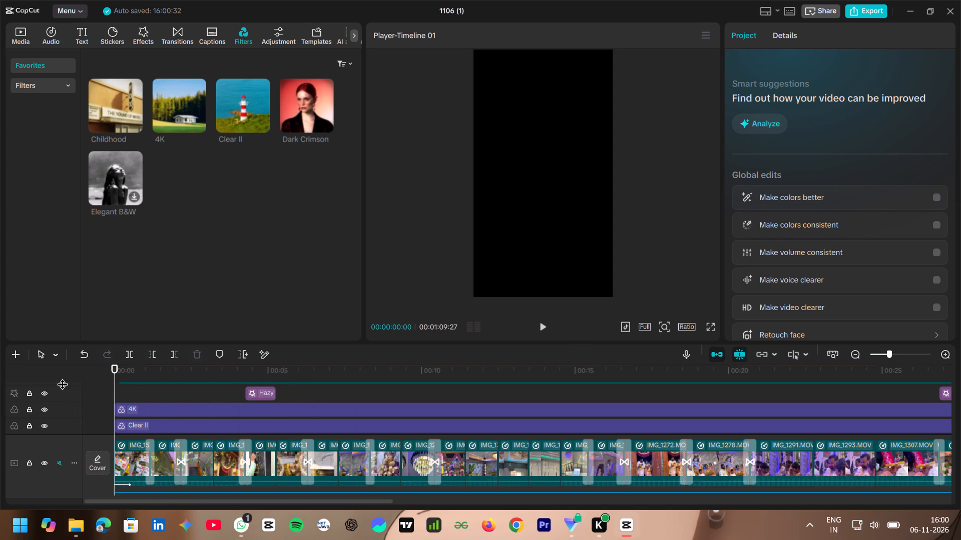
left_click(40, 93)
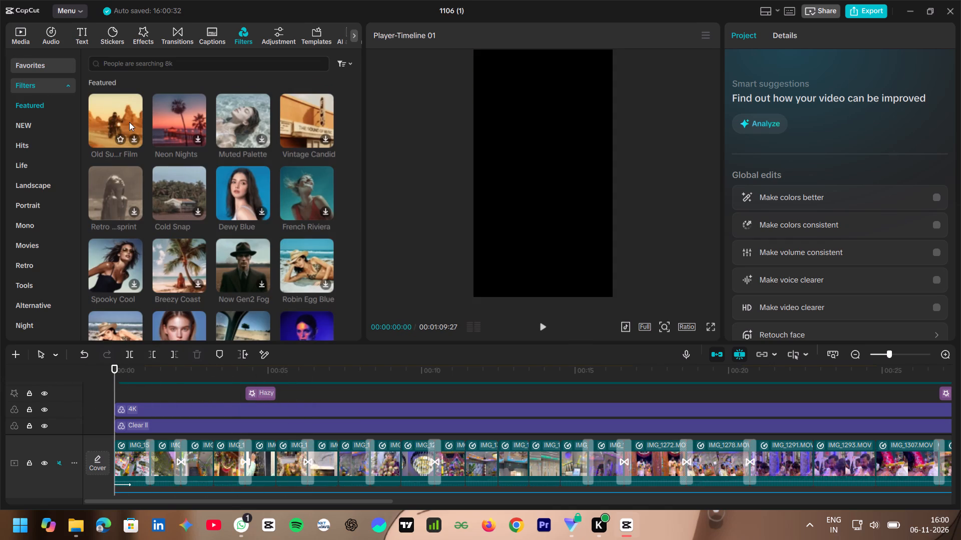
scroll(213, 207, "down", 2)
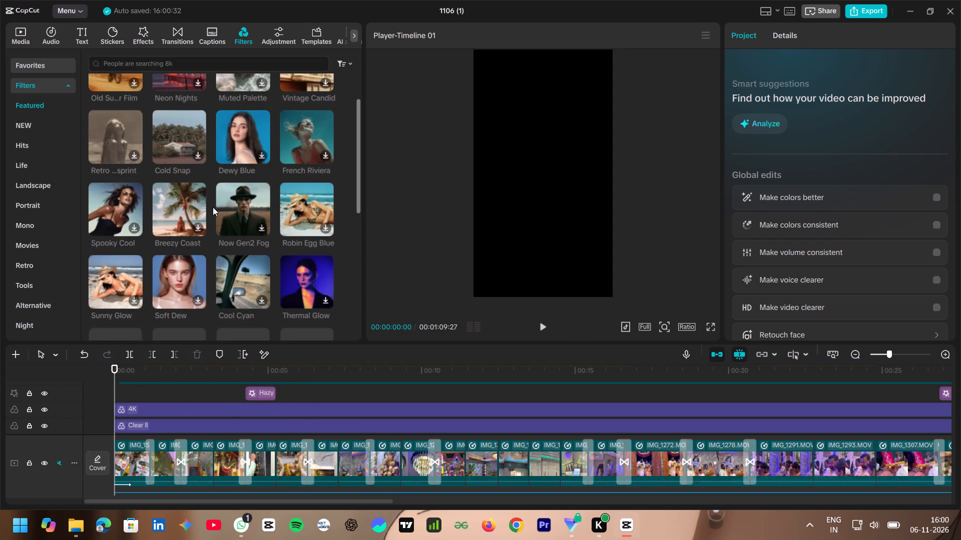
scroll(213, 207, "down", 7)
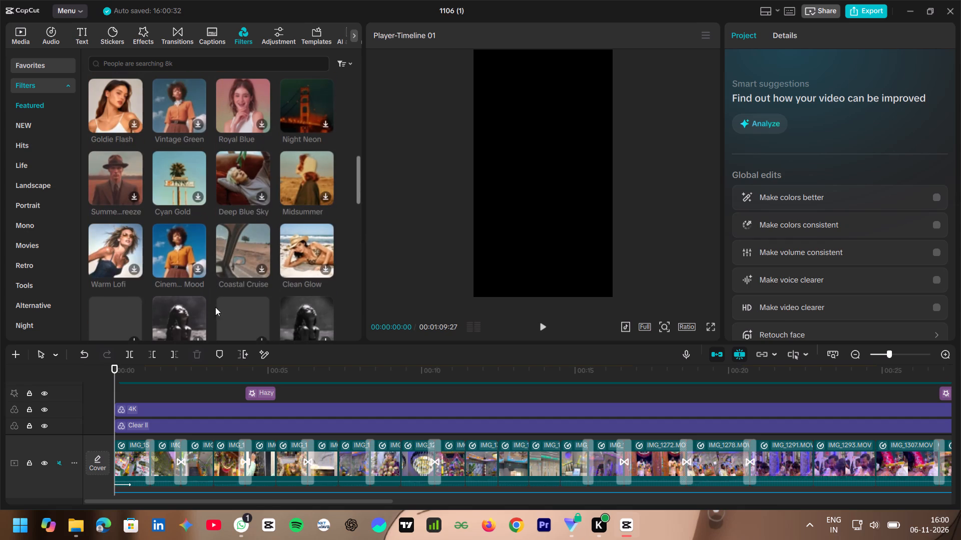
Play the video from the start to review the footage with the 4K and Clear II filters.
left_click(176, 395)
left_click_drag(175, 392, 83, 406)
key("space")
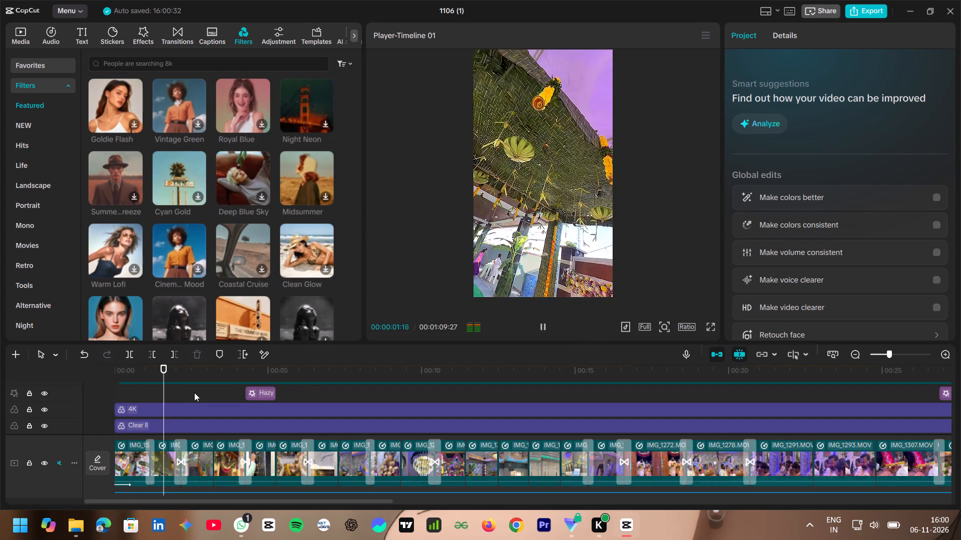